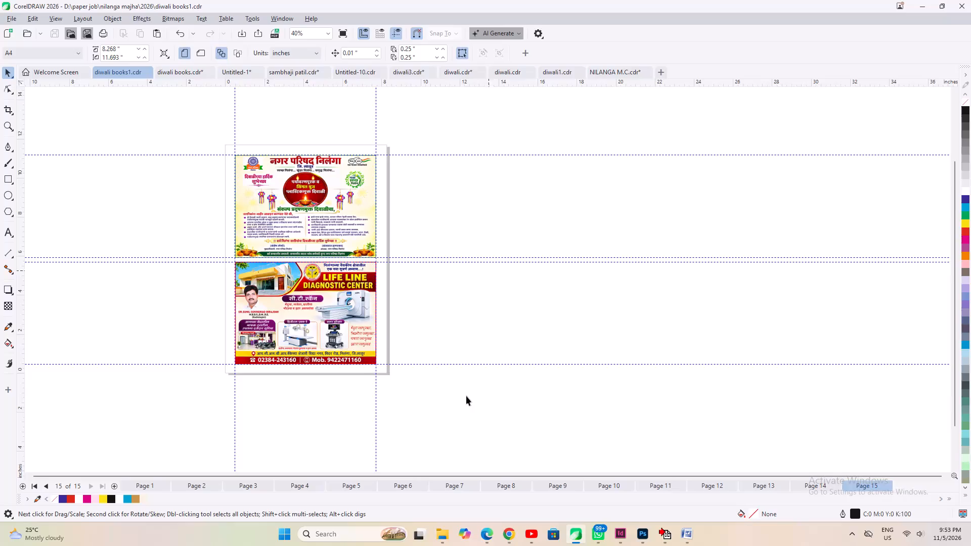
Insert one A4 page after page 15 in diwali books1.cdr.
{"action": "left_click", "coordinate": [614, 290]}
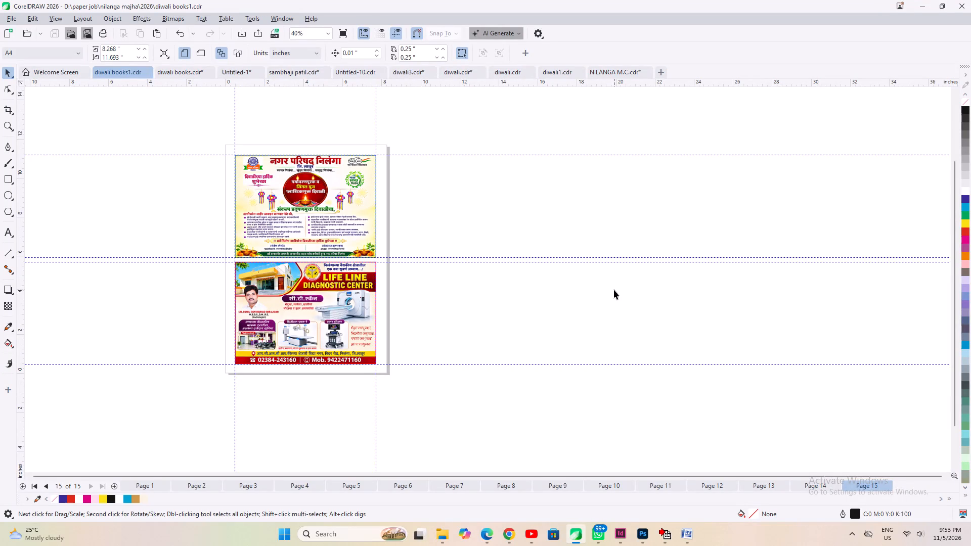
{"action": "key", "text": "Page_Down"}
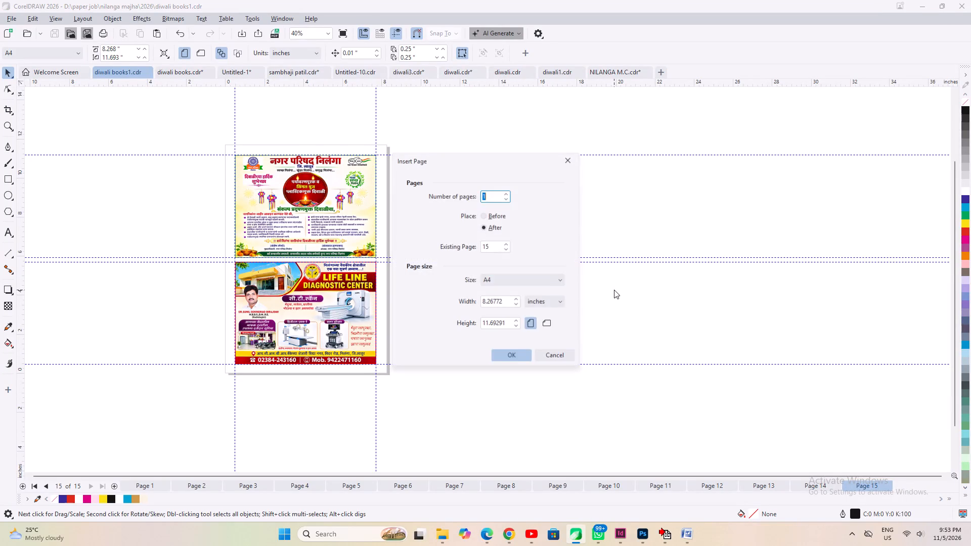
{"action": "key", "text": "Return"}
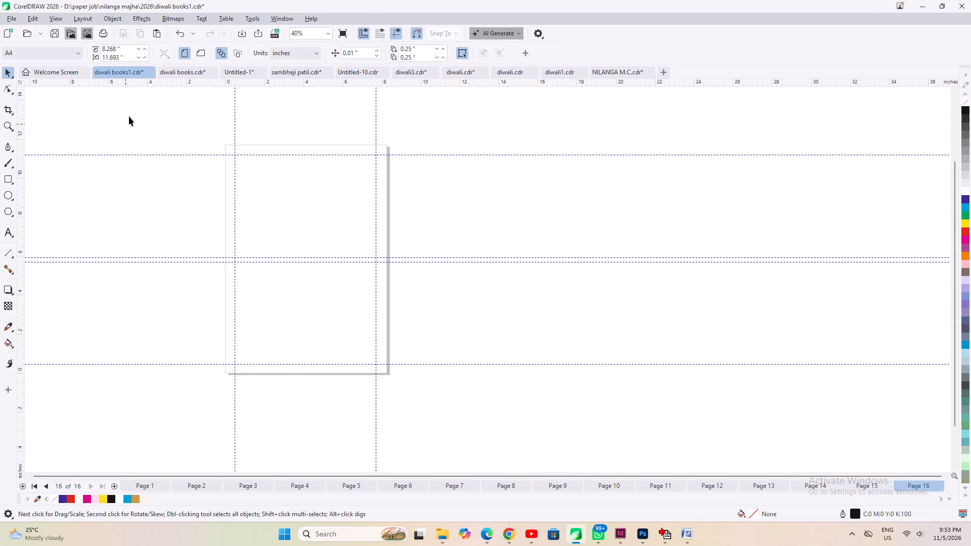
Copy all the artwork of the orange Diwali greeting advertisement on page 28 of diwali books.cdr.
{"action": "left_click", "coordinate": [173, 69]}
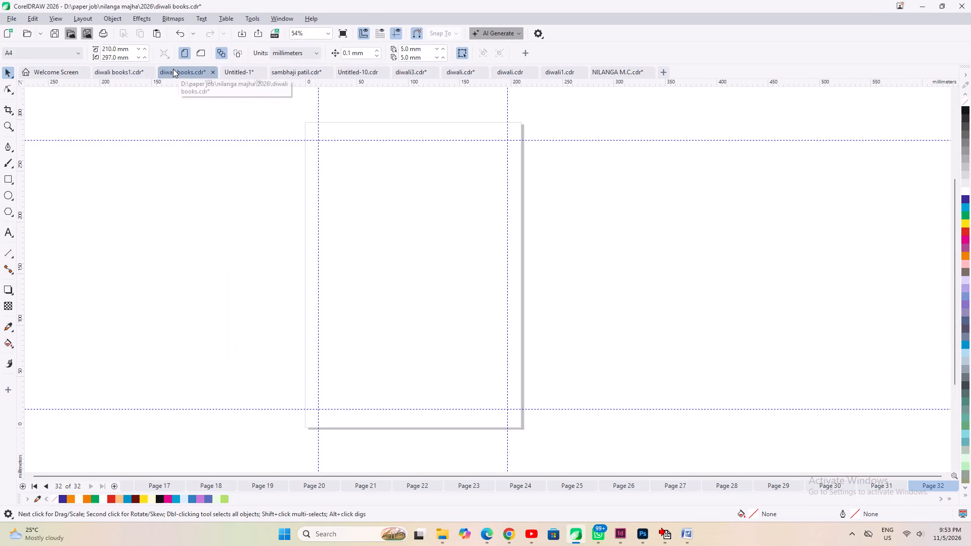
{"action": "left_click", "coordinate": [877, 486]}
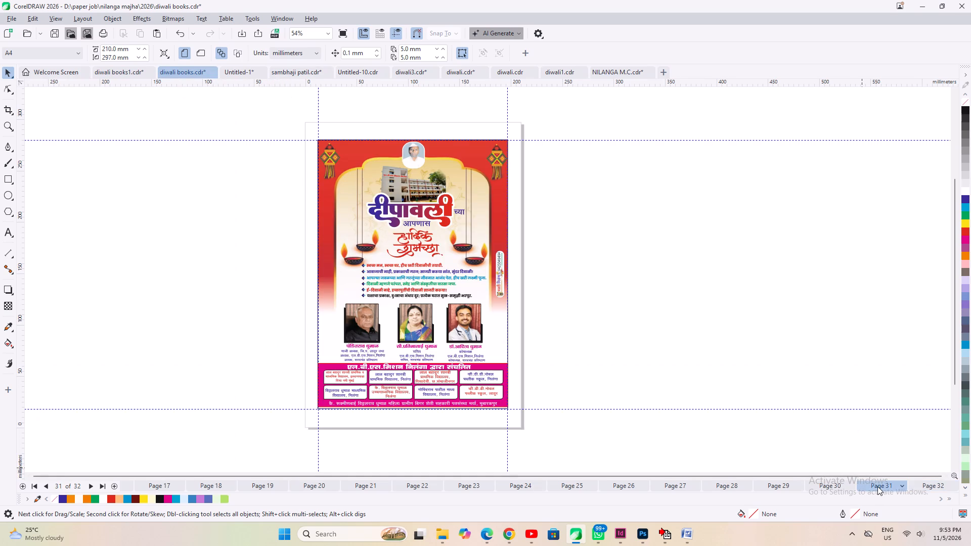
{"action": "key", "text": "Page_Up"}
{"action": "key", "text": "Page_Up"}
{"action": "key", "text": "Page_Up"}
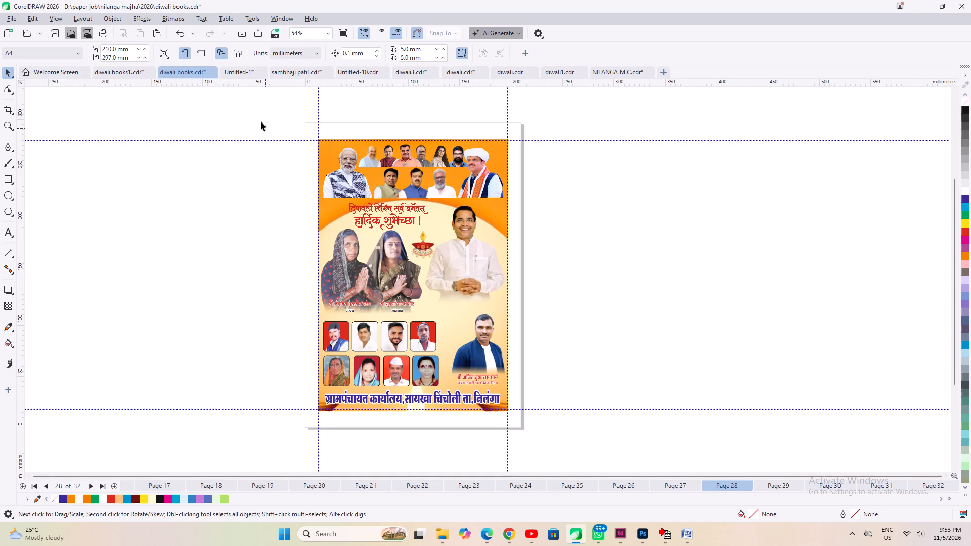
{"action": "left_click_drag", "start_coordinate": [258, 116], "coordinate": [549, 449]}
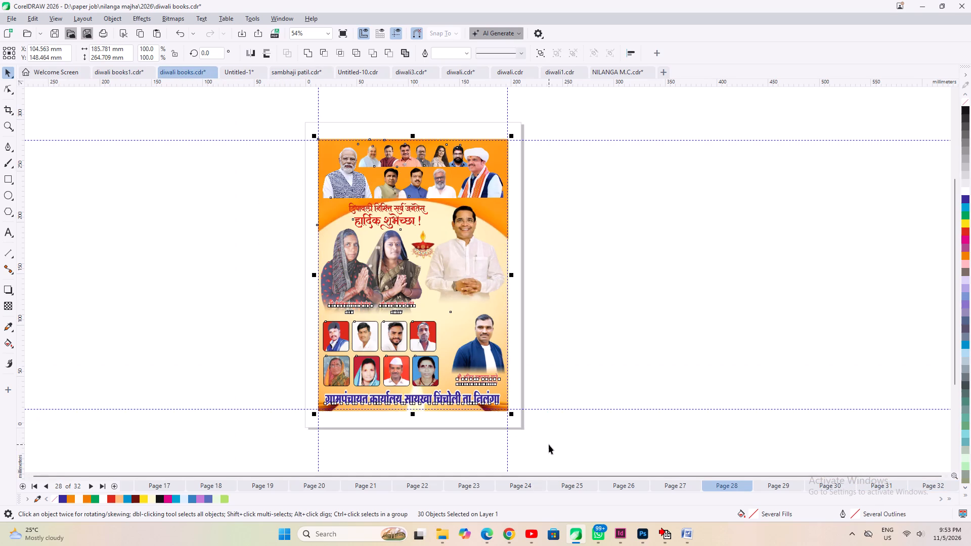
{"action": "key", "text": "ctrl+c"}
{"action": "left_click", "coordinate": [562, 345]}
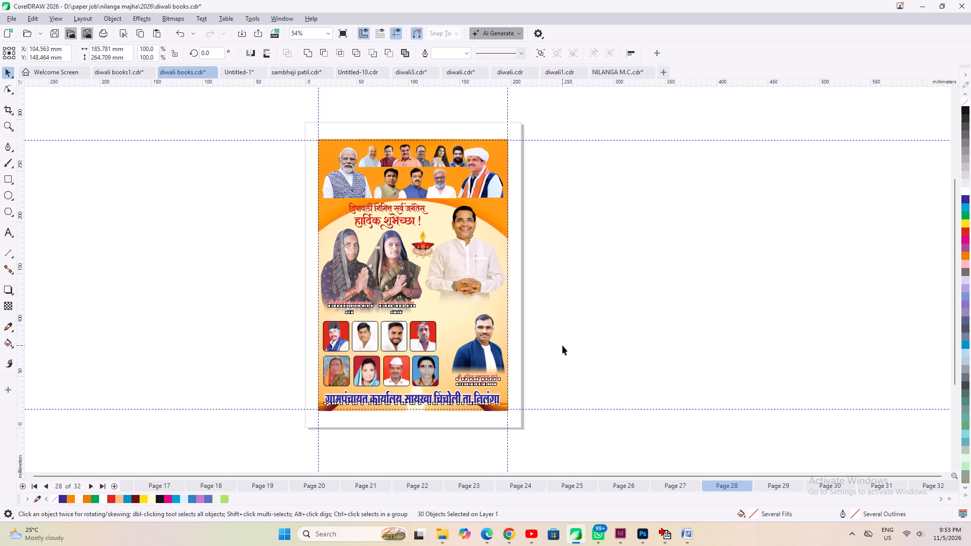
Paste the copied Diwali advertisement onto page 16 of diwali books1.cdr and place it on the empty area beside the page, leaving it deselected.
{"action": "left_click", "coordinate": [130, 73]}
{"action": "right_click", "coordinate": [534, 274]}
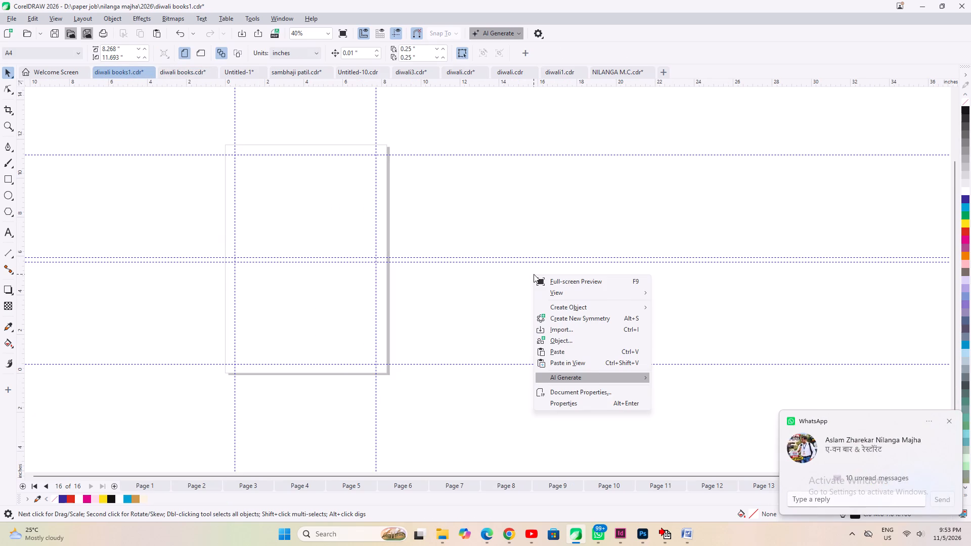
{"action": "left_click", "coordinate": [581, 354]}
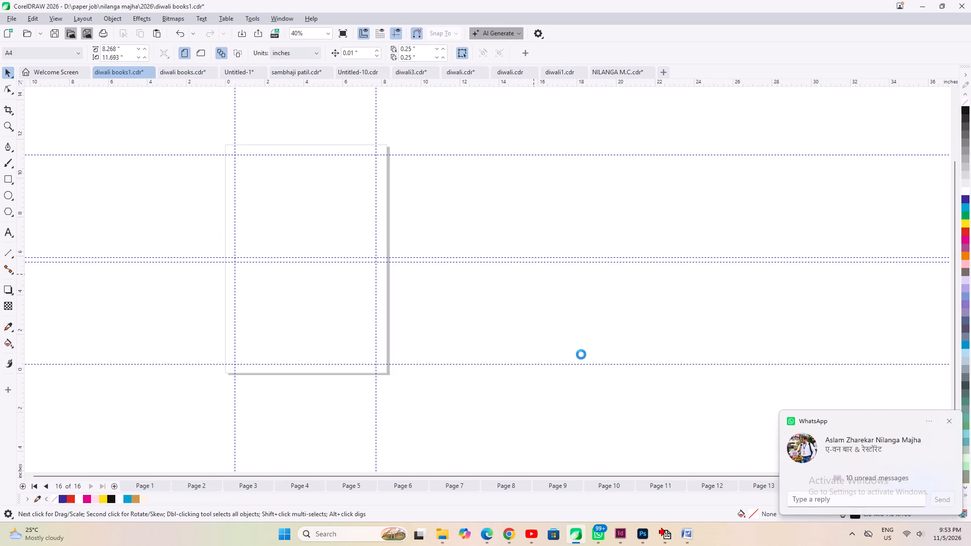
{"action": "left_click_drag", "start_coordinate": [334, 292], "coordinate": [586, 286]}
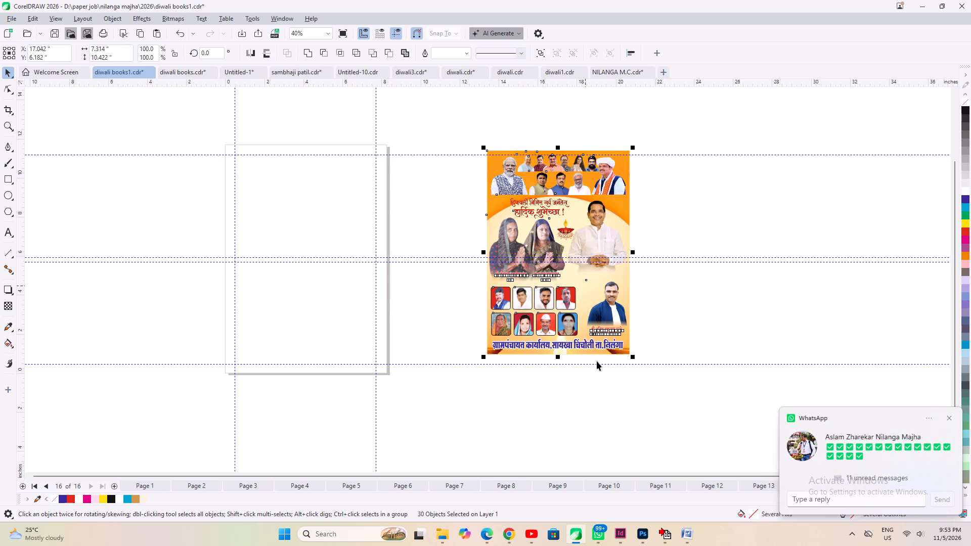
{"action": "left_click", "coordinate": [537, 390]}
{"action": "left_click", "coordinate": [537, 390]}
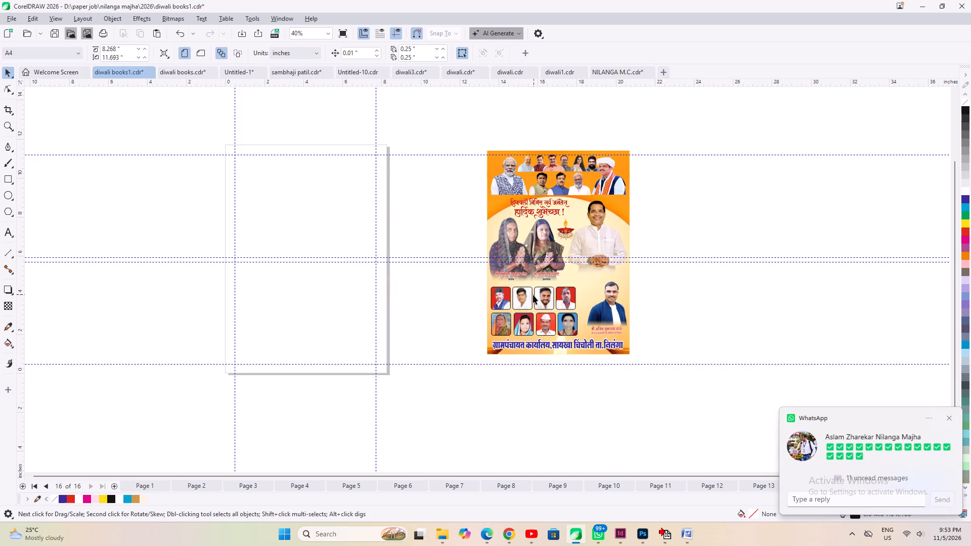
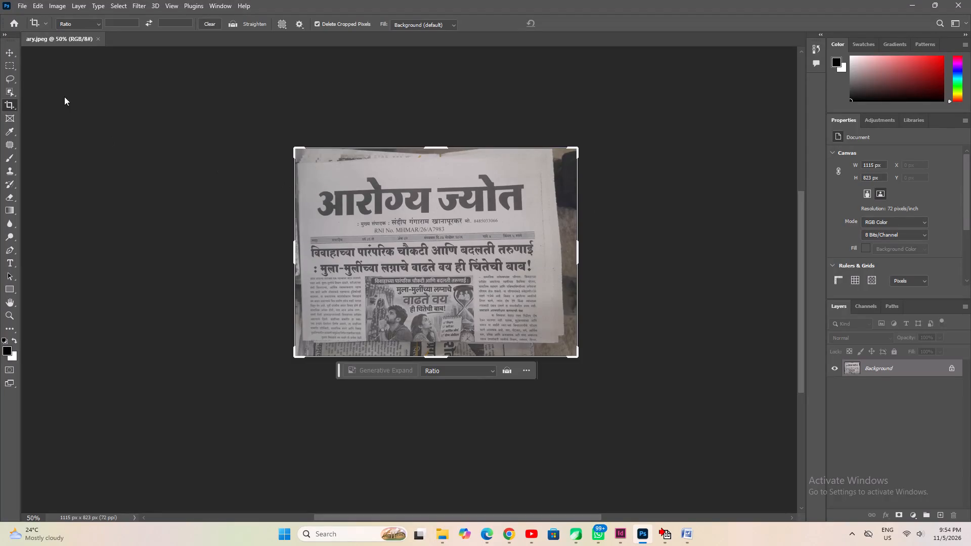
Switch from the Crop tool to the Move tool in the newspaper image ary.jpeg in Photoshop.
{"action": "left_click", "coordinate": [7, 52]}
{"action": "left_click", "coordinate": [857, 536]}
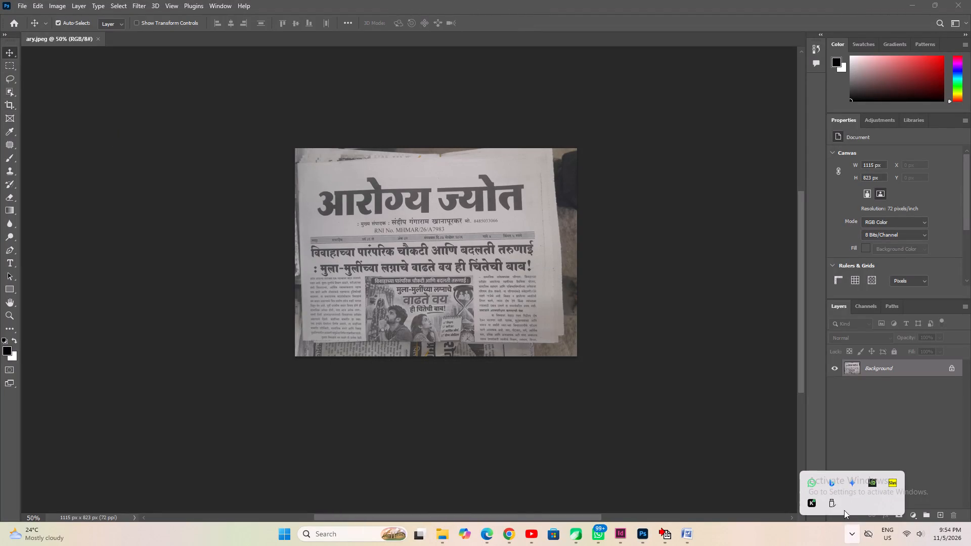
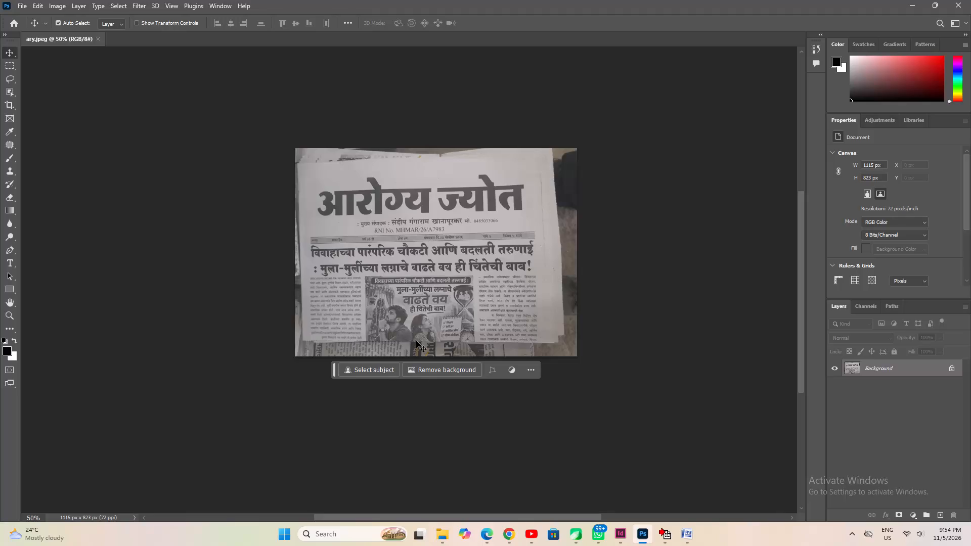
In Photoshop, close the ary.jpeg newspaper photo and start opening another file from the Desktop.
{"action": "left_click", "coordinate": [98, 39]}
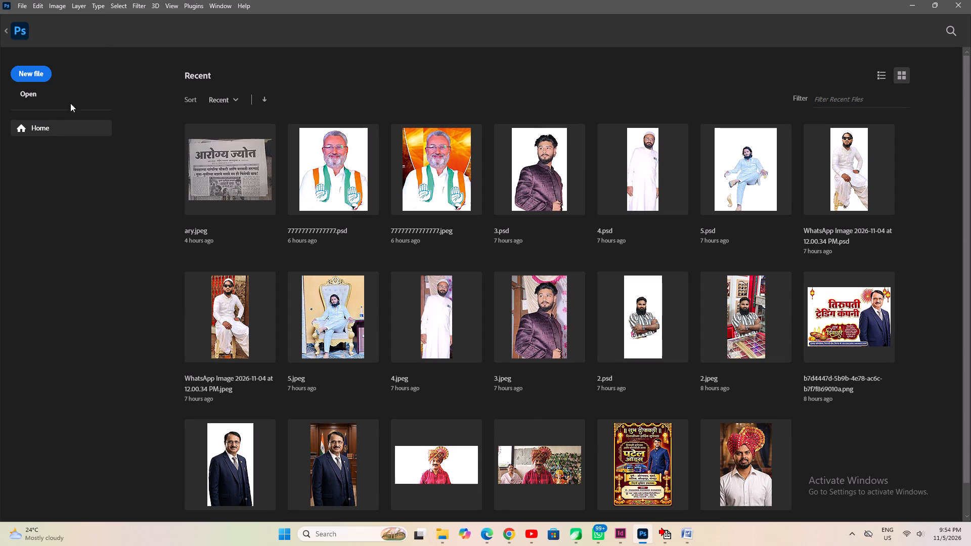
{"action": "left_click", "coordinate": [26, 102]}
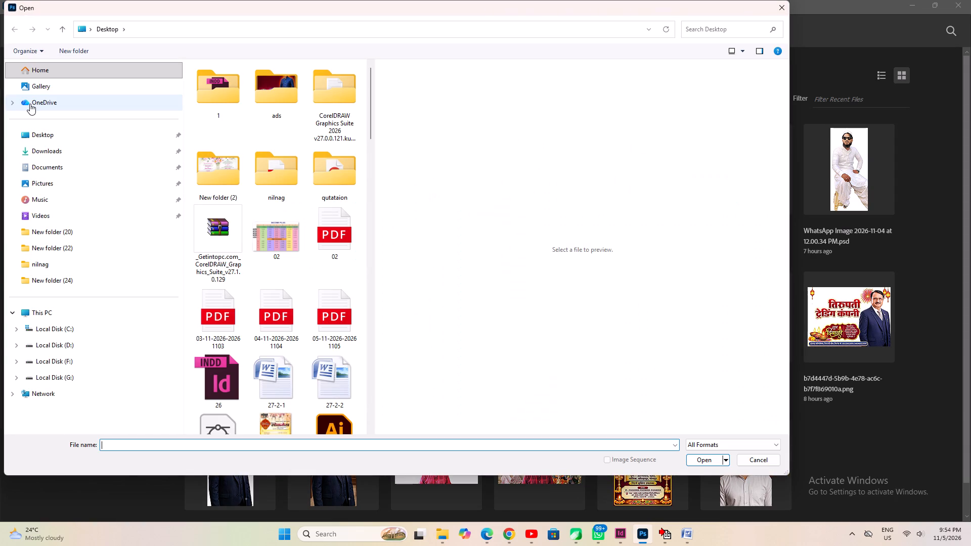
Open the photos ww and WhatsApp Image 2026-11-05 at 4.48.02 PM together from New folder (24) in Photoshop.
{"action": "left_click_drag", "start_coordinate": [371, 88], "coordinate": [373, 134]}
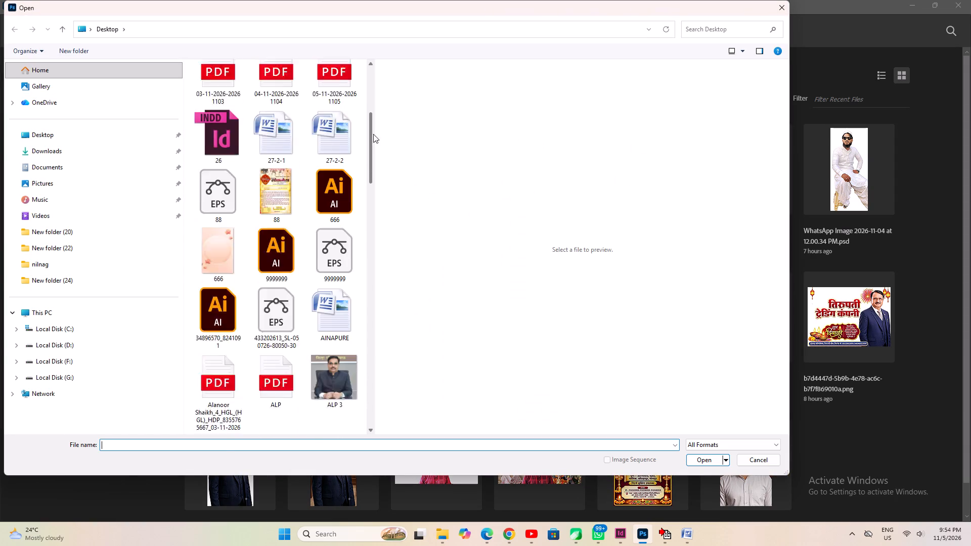
{"action": "left_click_drag", "start_coordinate": [373, 134], "coordinate": [375, 146]}
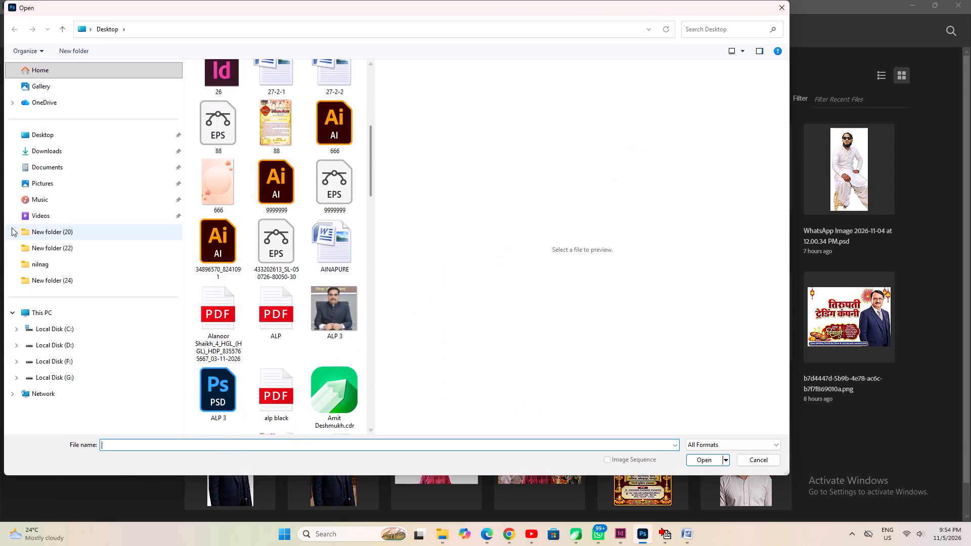
{"action": "left_click", "coordinate": [57, 267]}
{"action": "left_click", "coordinate": [53, 282]}
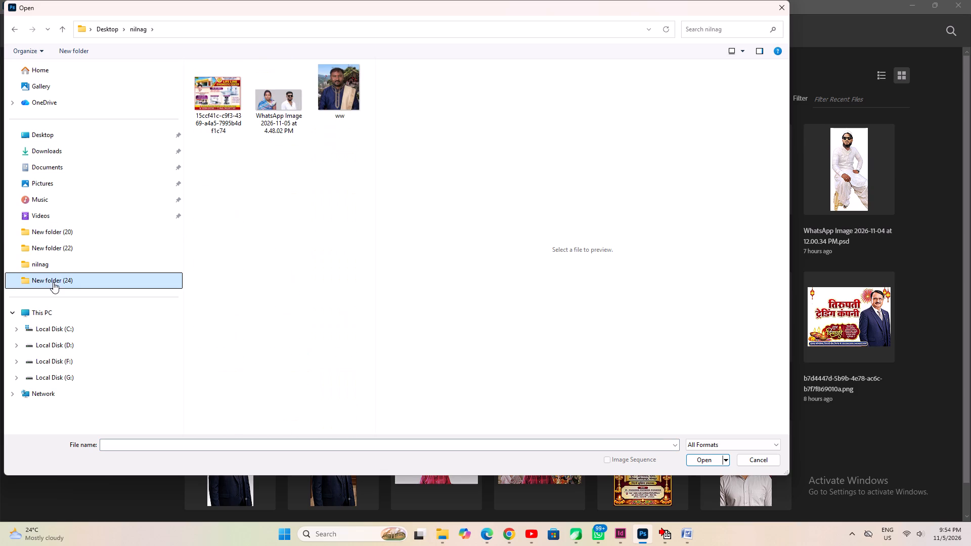
{"action": "left_click", "coordinate": [290, 107]}
{"action": "left_click", "coordinate": [360, 87], "text": "ctrl"}
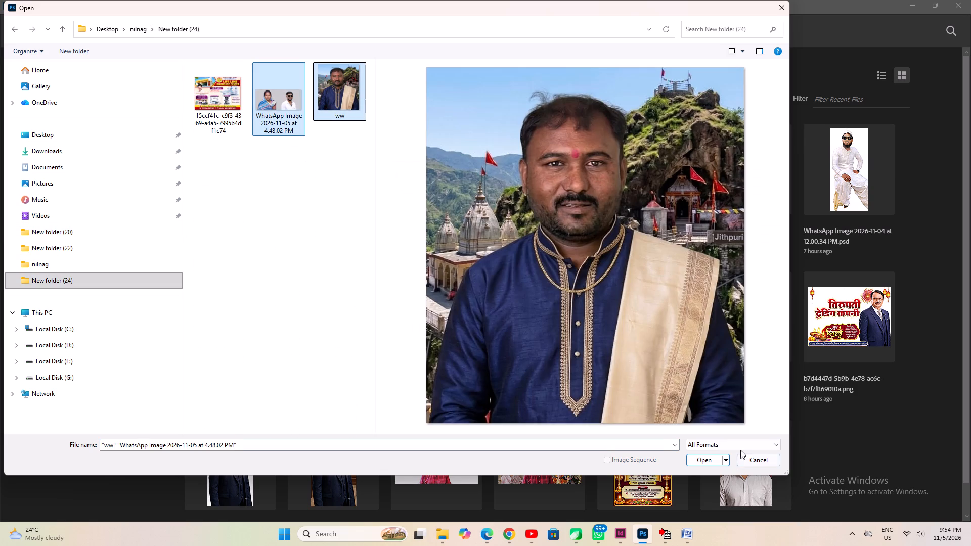
{"action": "left_click", "coordinate": [703, 461]}
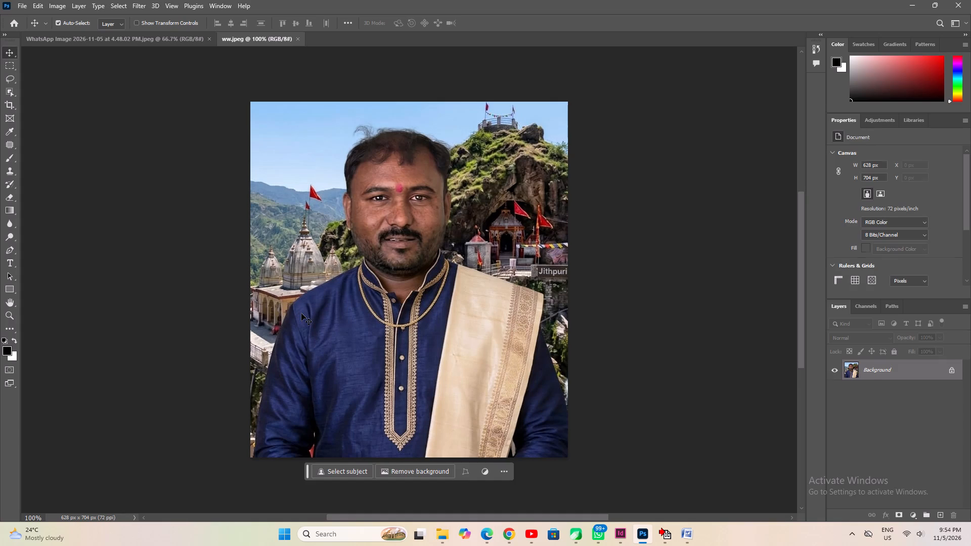
Remove the temple and hillside background from the portrait in ww.jpeg.
{"action": "left_click", "coordinate": [419, 471]}
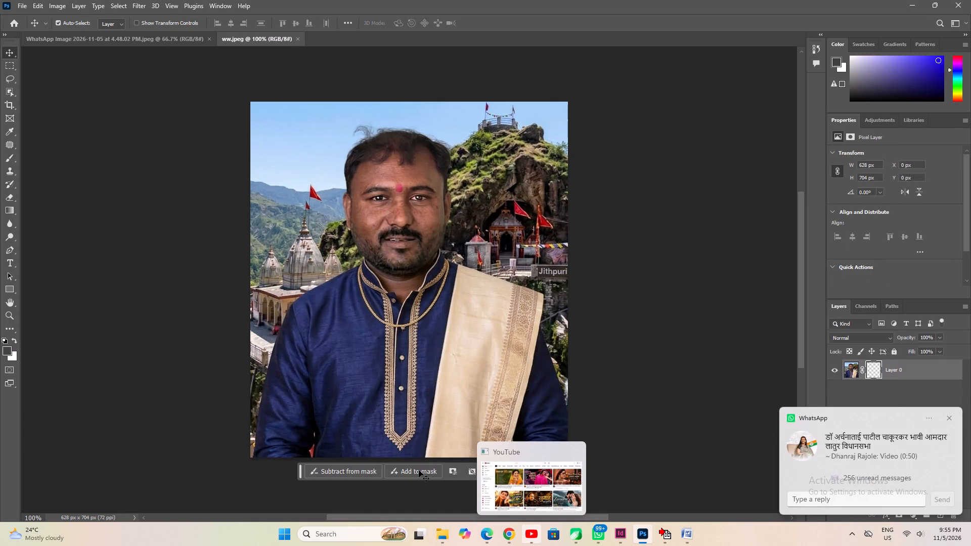
Save the cut-out portrait as ww in Photoshop PSD format in New folder (24) with maximized compatibility, and close it.
{"action": "key", "text": "ctrl+s"}
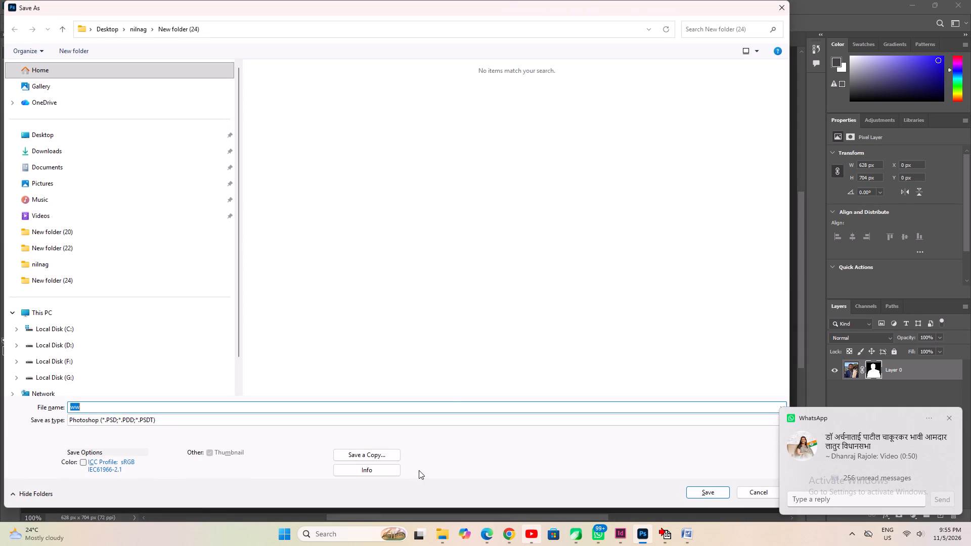
{"action": "left_click", "coordinate": [724, 494]}
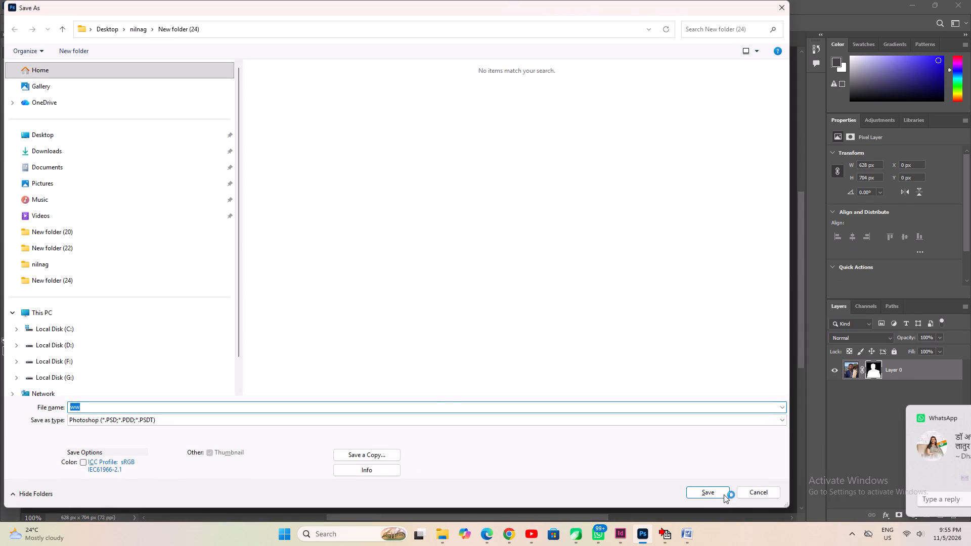
{"action": "left_click", "coordinate": [724, 494]}
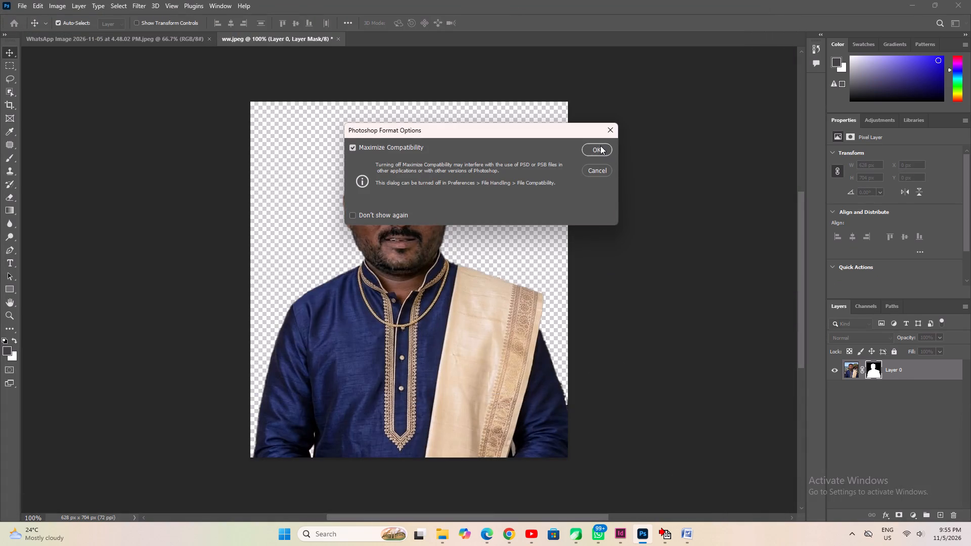
{"action": "left_click", "coordinate": [600, 146]}
{"action": "left_click", "coordinate": [592, 150]}
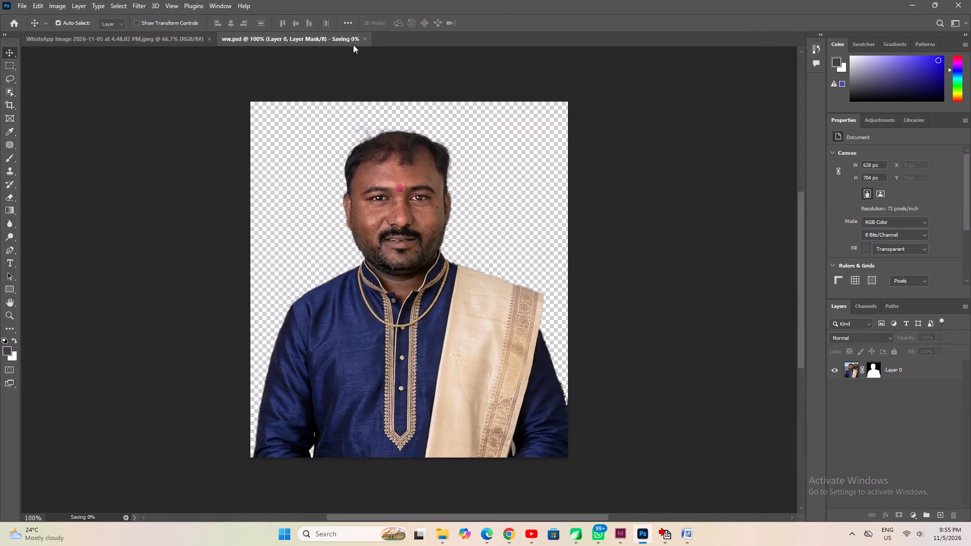
{"action": "left_click", "coordinate": [294, 40]}
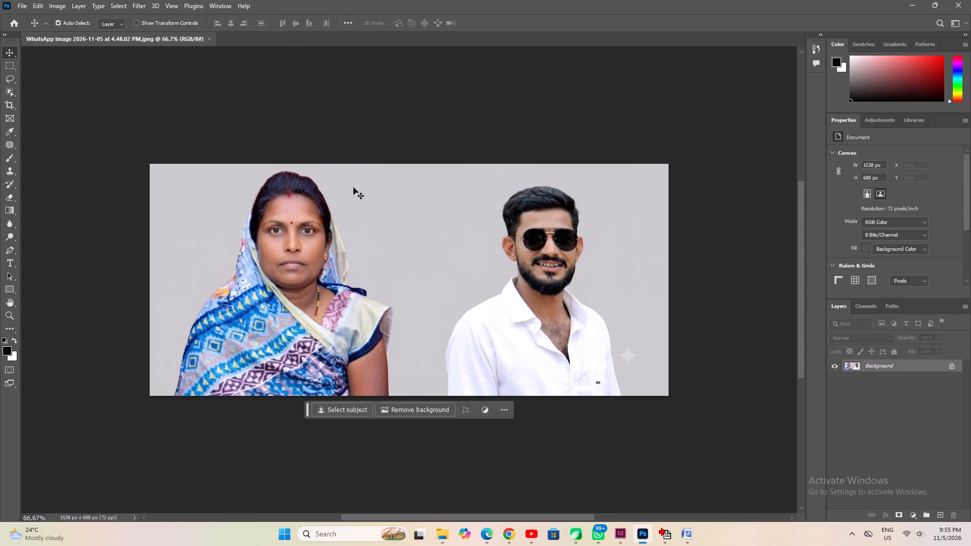
Remove the plain grey background from behind the woman and man in the WhatsApp photo.
{"action": "left_click", "coordinate": [412, 410]}
Save the cut-out as WhatsApp Image 2026-11-05 at 4.48.02 PM in Photoshop PSD format in New folder (24) with maximized compatibility.
{"action": "key", "text": "ctrl+s"}
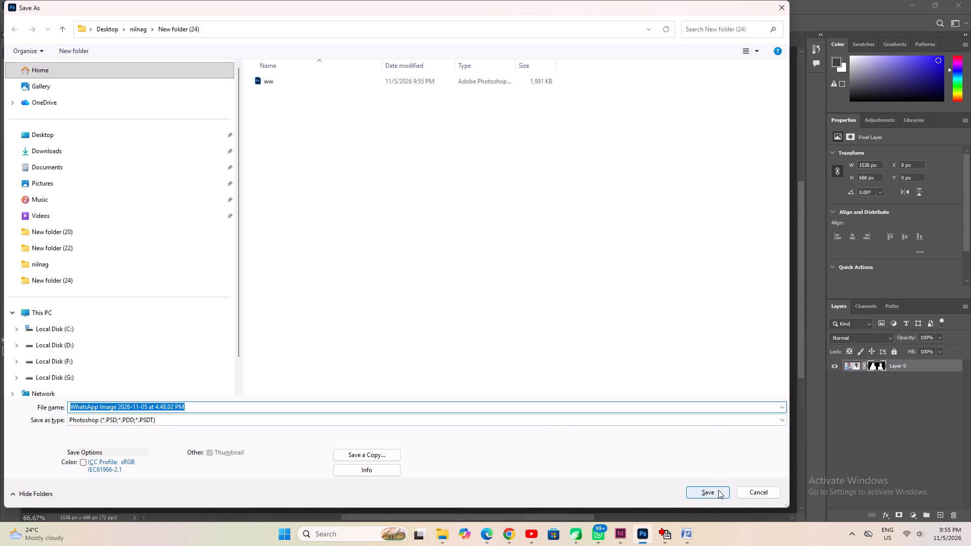
{"action": "left_click", "coordinate": [718, 490]}
{"action": "left_click", "coordinate": [713, 490]}
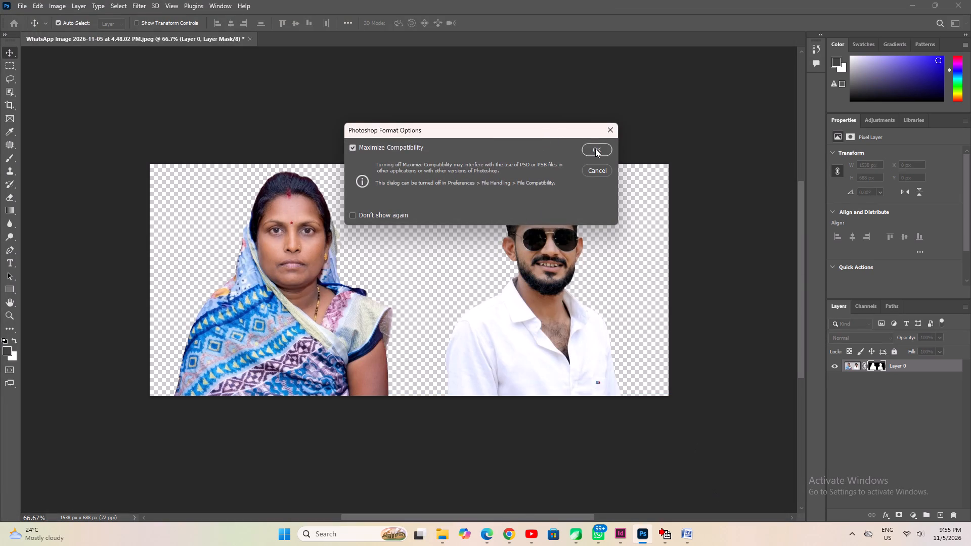
{"action": "left_click", "coordinate": [595, 149]}
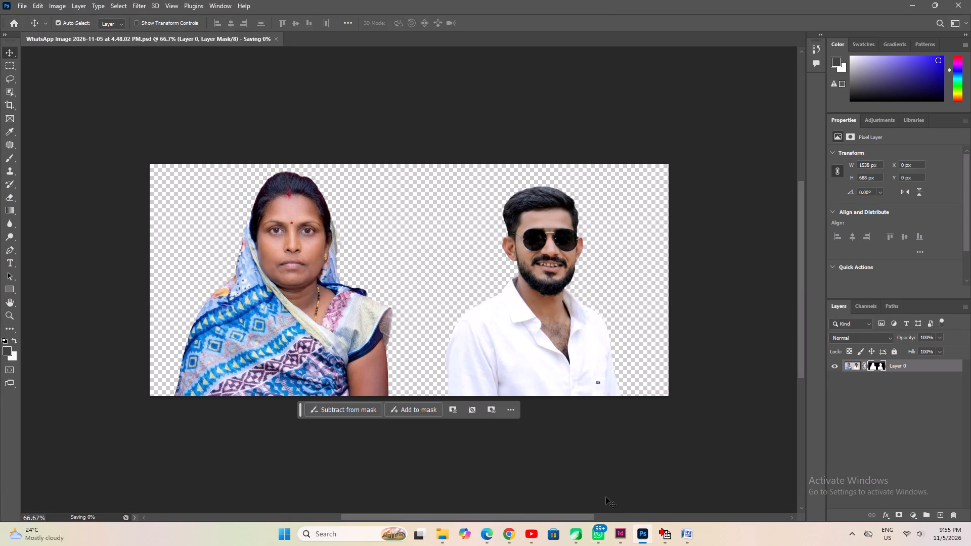
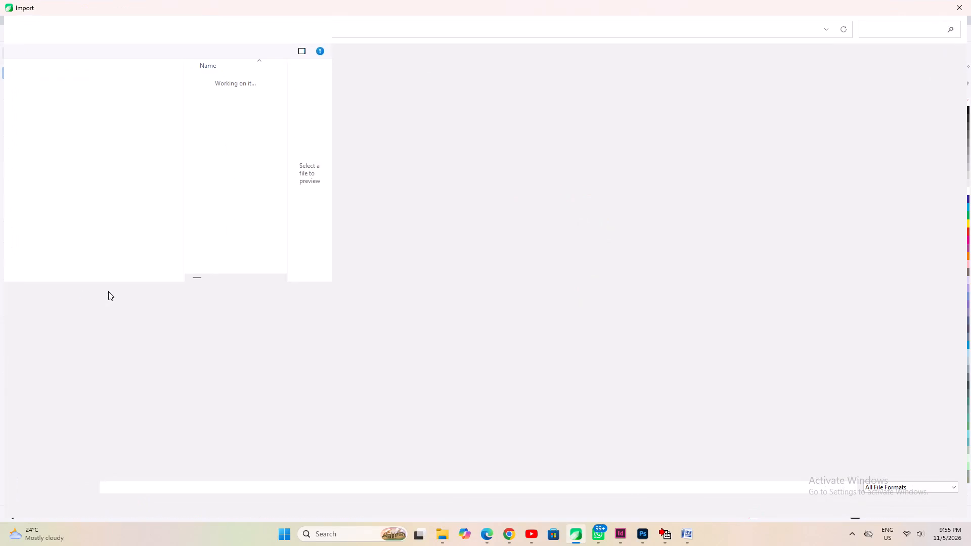
Import the PSDs WhatsApp Image 2026-11-05 at 4.48.02 PM and ww from New folder (24) onto page 16 at their original sizes.
{"action": "left_click", "coordinate": [331, 98]}
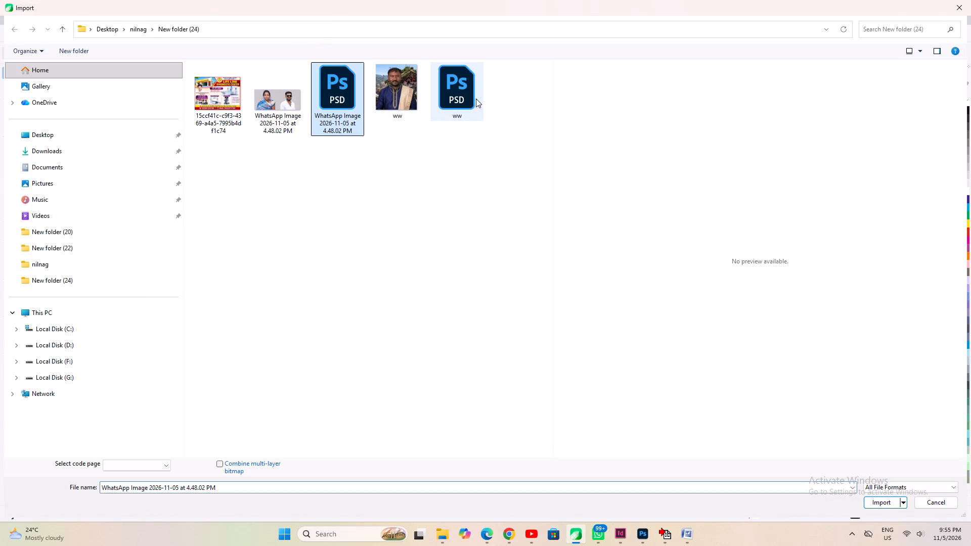
{"action": "left_click", "coordinate": [476, 98], "text": "ctrl"}
{"action": "left_click", "coordinate": [873, 502]}
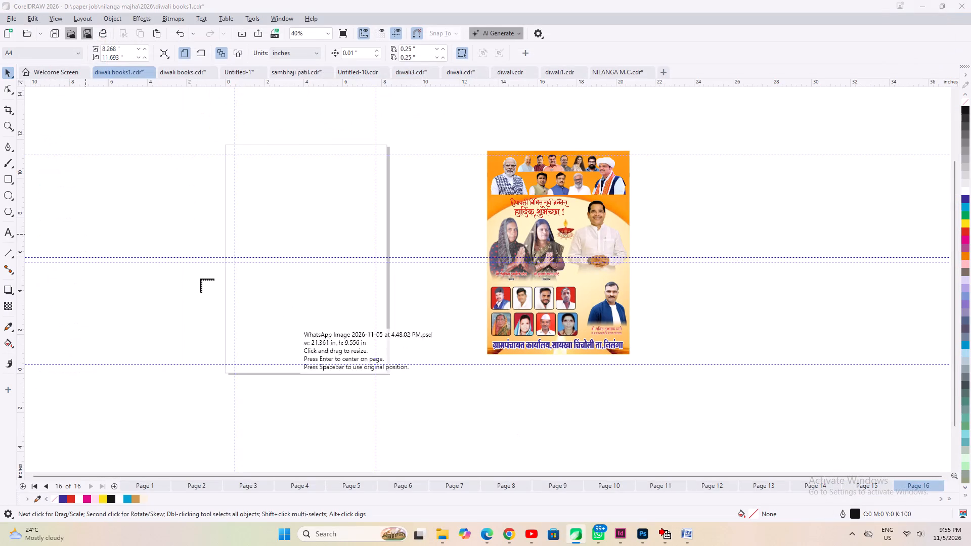
{"action": "left_click", "coordinate": [142, 256]}
{"action": "left_click", "coordinate": [104, 296]}
Move the imported cut-out portraits off the page, with the woman and sunglasses pair below it and the man in blue below the advertisement.
{"action": "scroll", "coordinate": [259, 317], "scroll_direction": "down", "scroll_amount": 4}
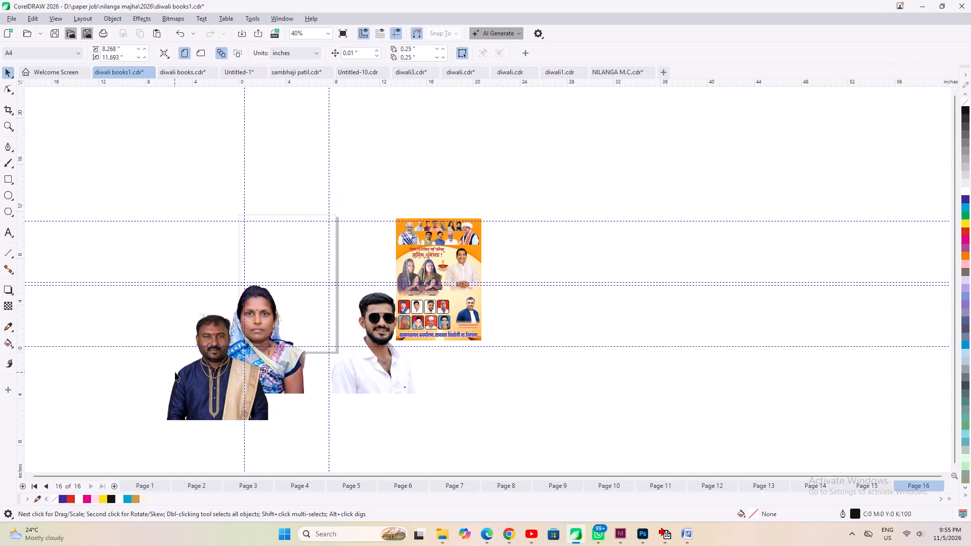
{"action": "left_click", "coordinate": [215, 403]}
{"action": "left_click_drag", "start_coordinate": [204, 395], "coordinate": [521, 429]}
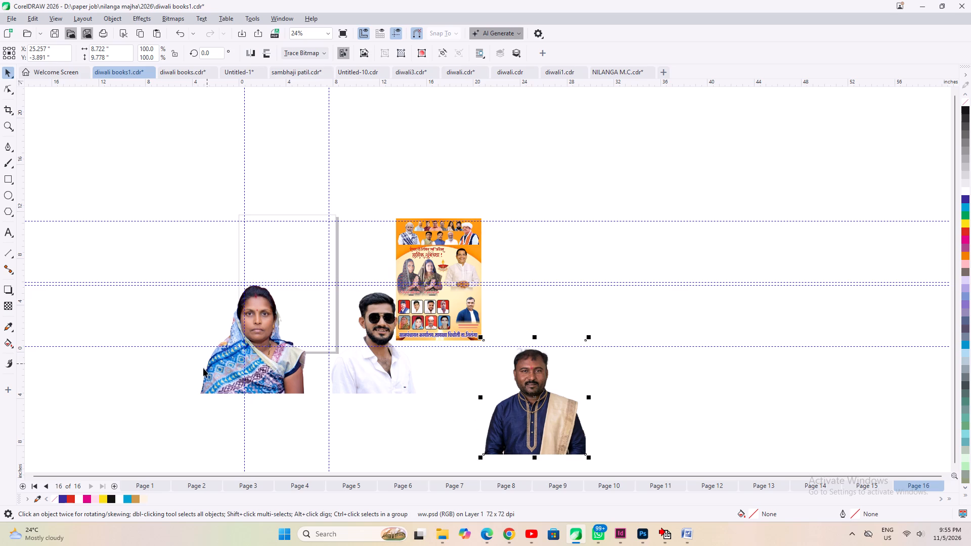
{"action": "left_click_drag", "start_coordinate": [276, 368], "coordinate": [260, 444]}
Draw a rectangle in the lower half of page 16, starting where the left margin guideline meets the lower middle guideline.
{"action": "scroll", "coordinate": [257, 339], "scroll_direction": "up", "scroll_amount": 4}
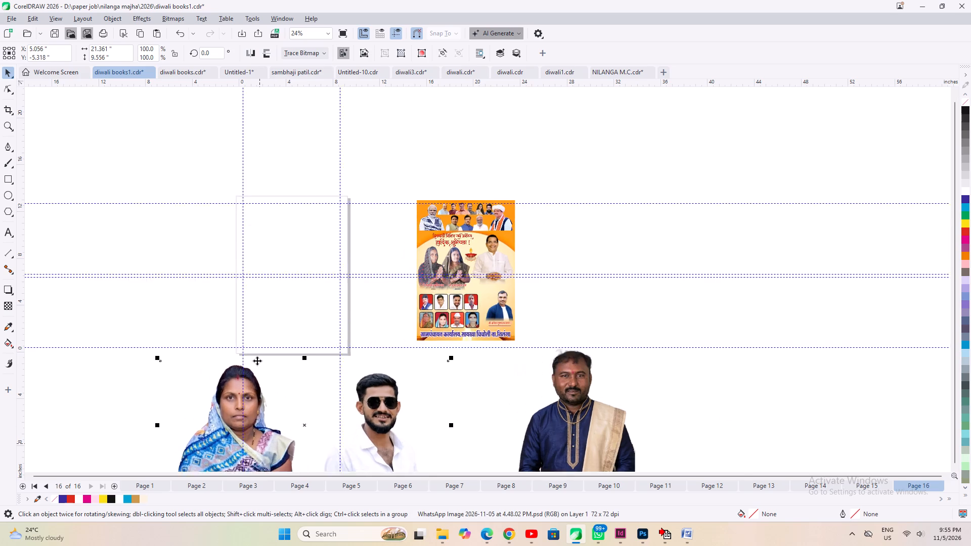
{"action": "scroll", "coordinate": [257, 360], "scroll_direction": "up", "scroll_amount": 2}
{"action": "double_click", "coordinate": [179, 319]}
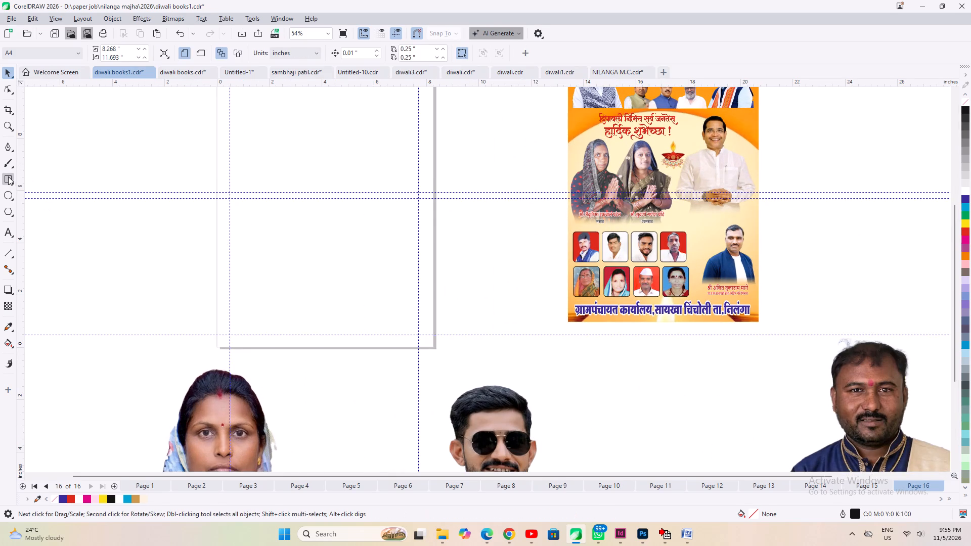
{"action": "left_click", "coordinate": [8, 176]}
{"action": "scroll", "coordinate": [337, 275], "scroll_direction": "up", "scroll_amount": 2}
{"action": "left_click_drag", "start_coordinate": [201, 174], "coordinate": [435, 306]}
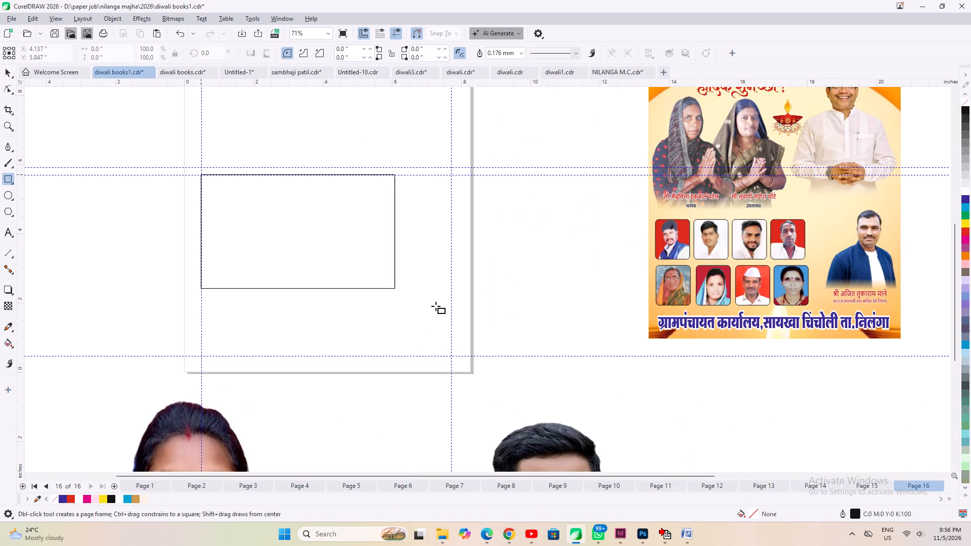
Draw a rectangle about 7.2 × 5.2 in between the margin guides in the lower half of page 16.
{"action": "left_click_drag", "start_coordinate": [435, 306], "coordinate": [451, 356]}
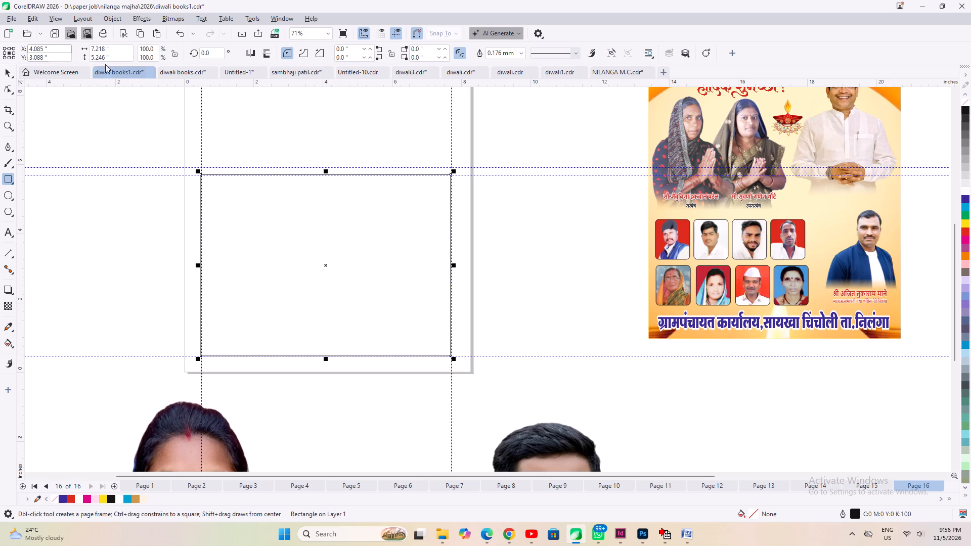
{"action": "left_click", "coordinate": [2, 69]}
Move the blue gram panchayat title and the red Diwali greeting out of the orange advertisement to the space beneath it.
{"action": "left_click", "coordinate": [732, 324], "text": "ctrl"}
{"action": "scroll", "coordinate": [732, 324], "scroll_direction": "down", "scroll_amount": 3}
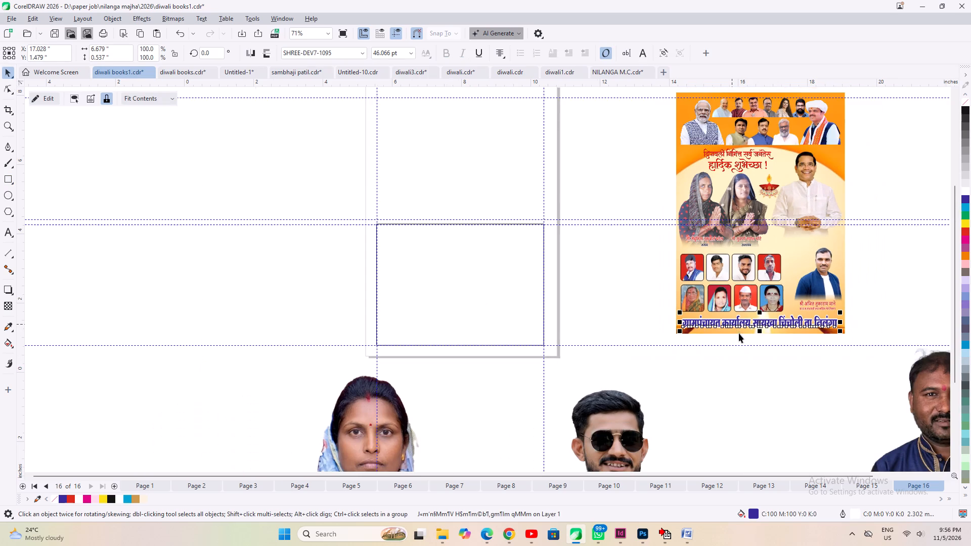
{"action": "left_click_drag", "start_coordinate": [741, 323], "coordinate": [758, 376]}
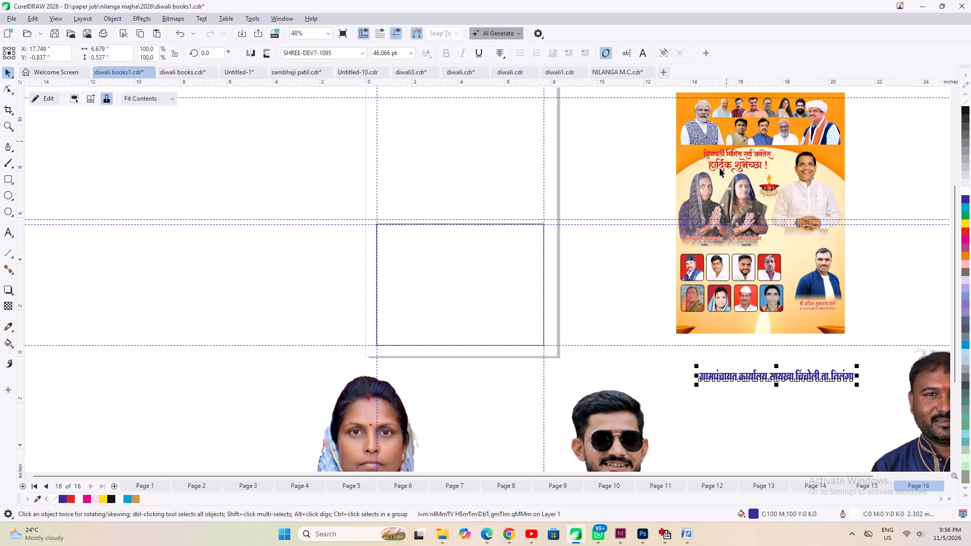
{"action": "left_click", "coordinate": [720, 168]}
{"action": "left_click_drag", "start_coordinate": [728, 165], "coordinate": [758, 358]}
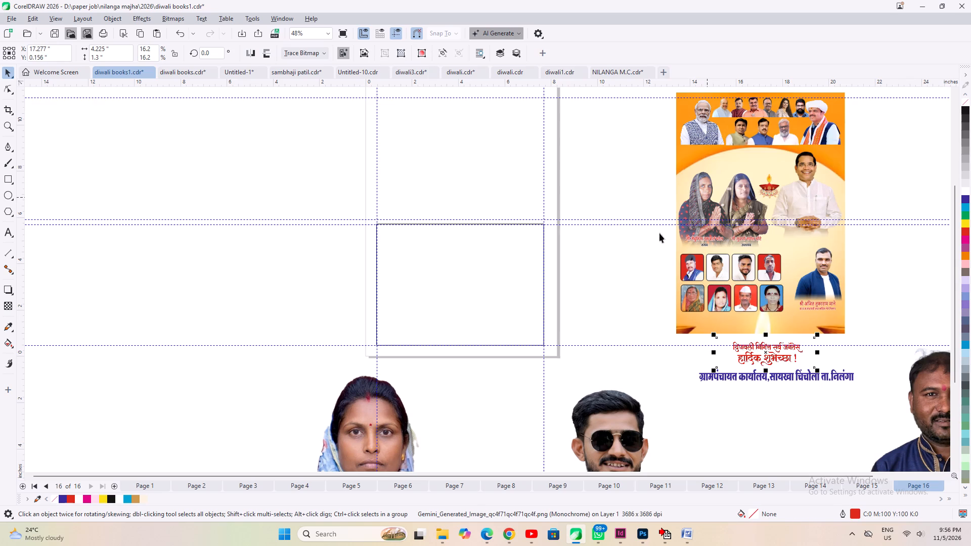
Move the empty rectangle to the upper half of page 16, fitting it between the margin guides.
{"action": "double_click", "coordinate": [453, 323]}
{"action": "left_click", "coordinate": [577, 332], "text": "ctrl"}
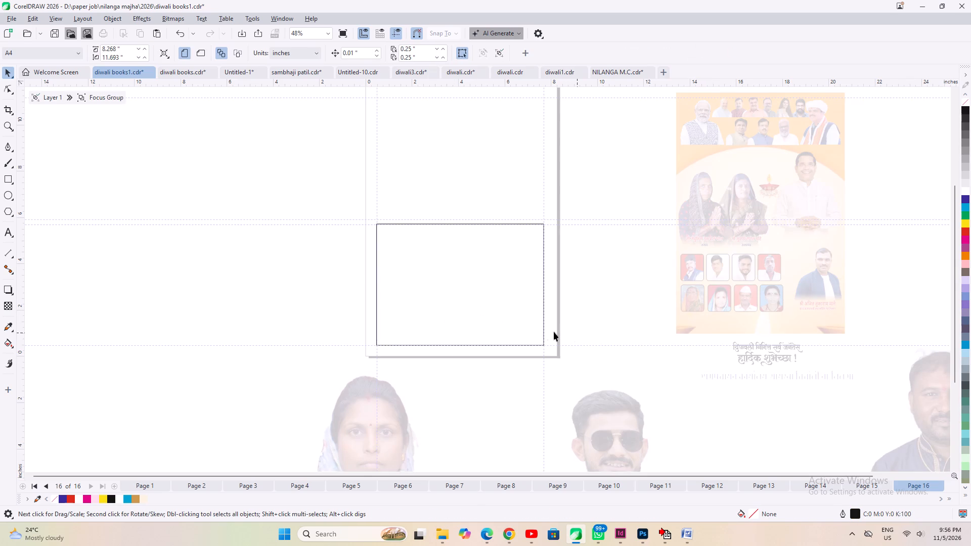
{"action": "left_click_drag", "start_coordinate": [475, 298], "coordinate": [464, 171]}
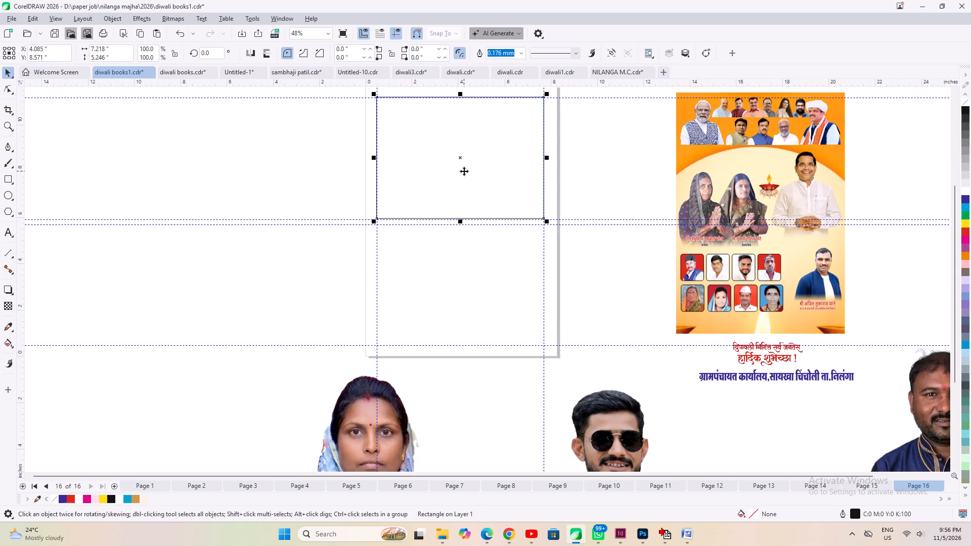
Move the eleven leader portraits from the orange advertisement into the top of the rectangle, scaled to about 6.68 in wide.
{"action": "scroll", "coordinate": [611, 277], "scroll_direction": "down", "scroll_amount": 2}
{"action": "scroll", "coordinate": [776, 107], "scroll_direction": "up", "scroll_amount": 4}
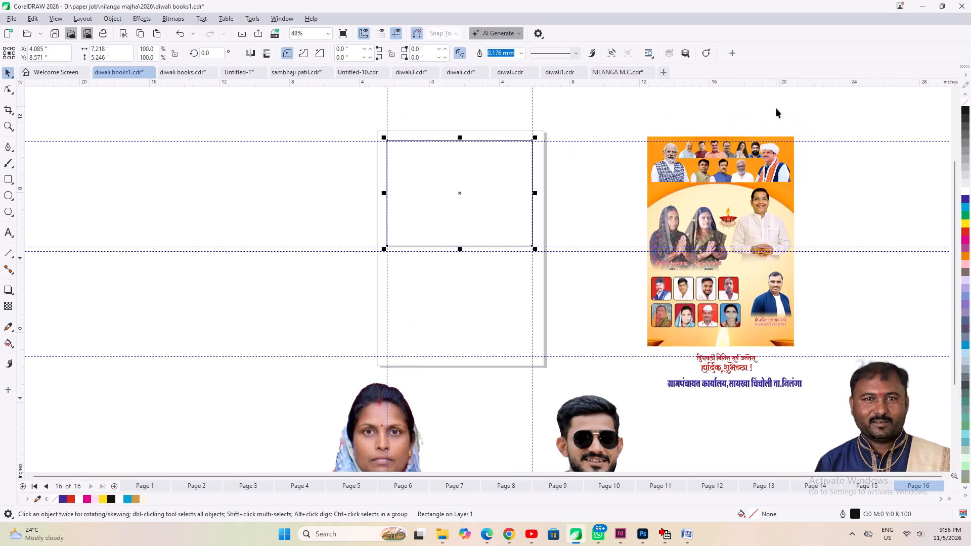
{"action": "left_click_drag", "start_coordinate": [827, 116], "coordinate": [521, 240]}
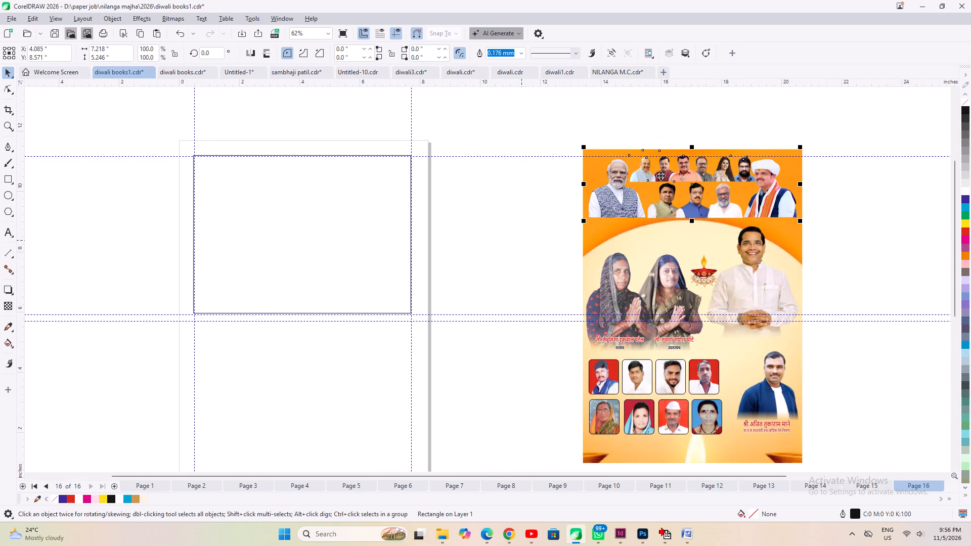
{"action": "left_click_drag", "start_coordinate": [660, 175], "coordinate": [270, 178]}
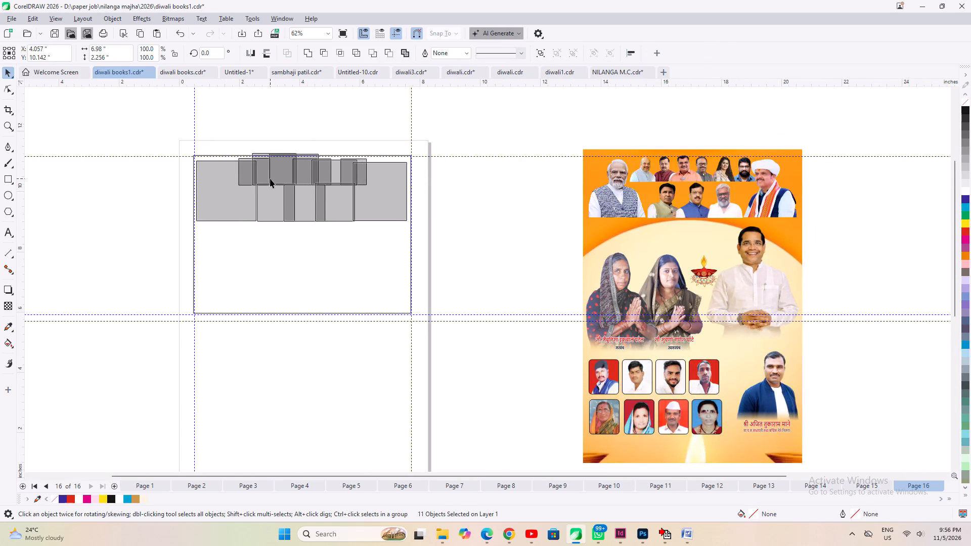
{"action": "scroll", "coordinate": [270, 178], "scroll_direction": "up", "scroll_amount": 4}
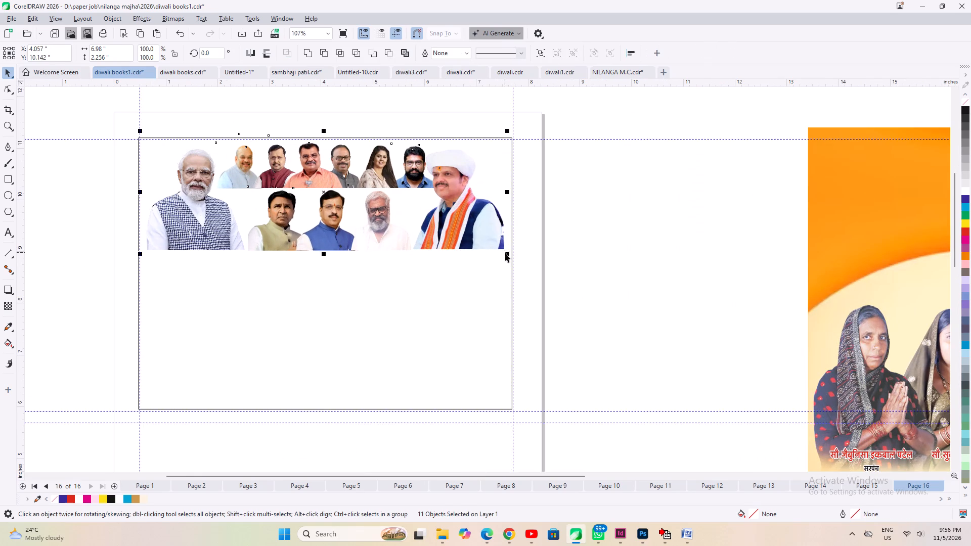
{"action": "left_click_drag", "start_coordinate": [507, 253], "coordinate": [500, 260], "text": "shift"}
{"action": "scroll", "coordinate": [336, 184], "scroll_direction": "up", "scroll_amount": 2}
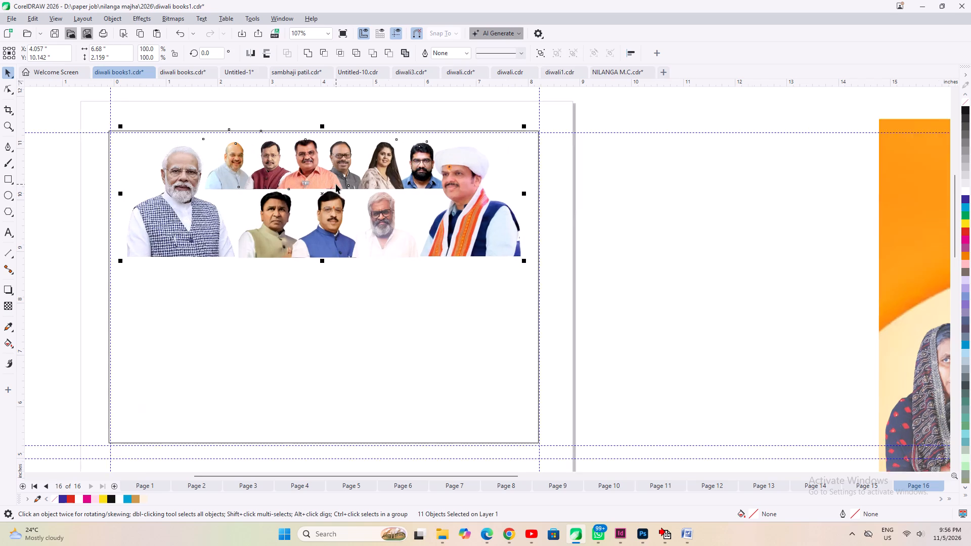
{"action": "key", "text": "shift+Up"}
{"action": "key", "text": "shift+Up"}
{"action": "key", "text": "shift+Up"}
{"action": "key", "text": "shift+Up"}
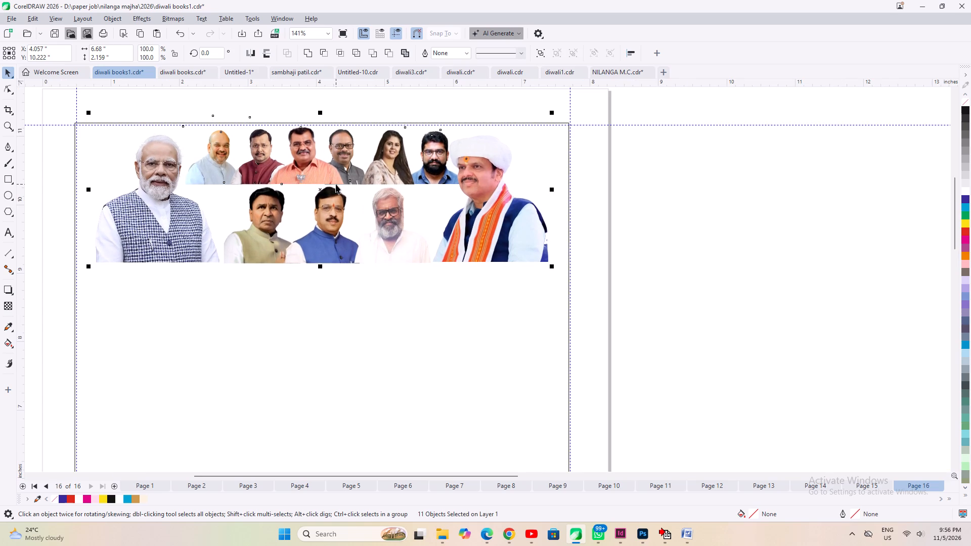
{"action": "scroll", "coordinate": [336, 184], "scroll_direction": "down", "scroll_amount": 6}
{"action": "left_click", "coordinate": [524, 268]}
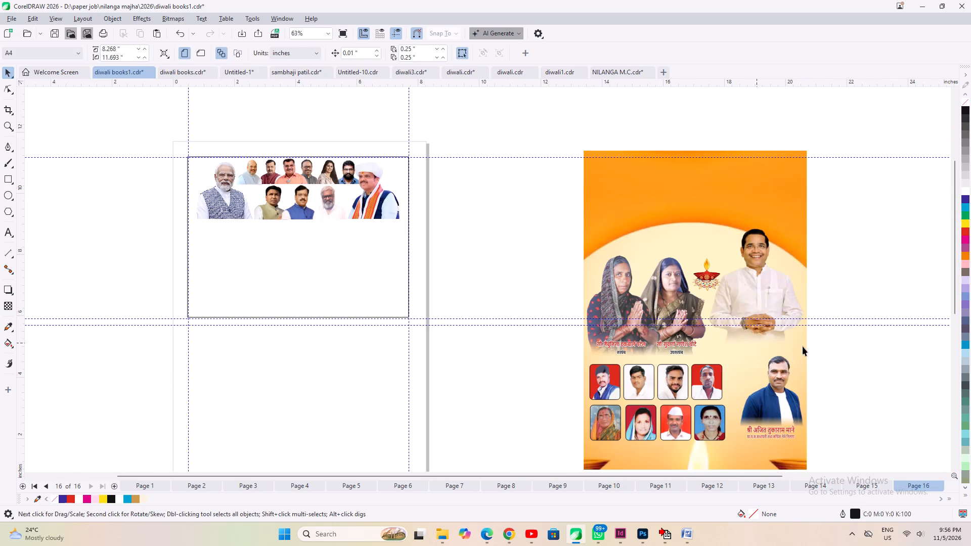
Move the portrait of the man in the white kurta into the rectangle, scaled down beneath the leaders on the left.
{"action": "left_click", "coordinate": [772, 301]}
{"action": "left_click_drag", "start_coordinate": [763, 310], "coordinate": [242, 307]}
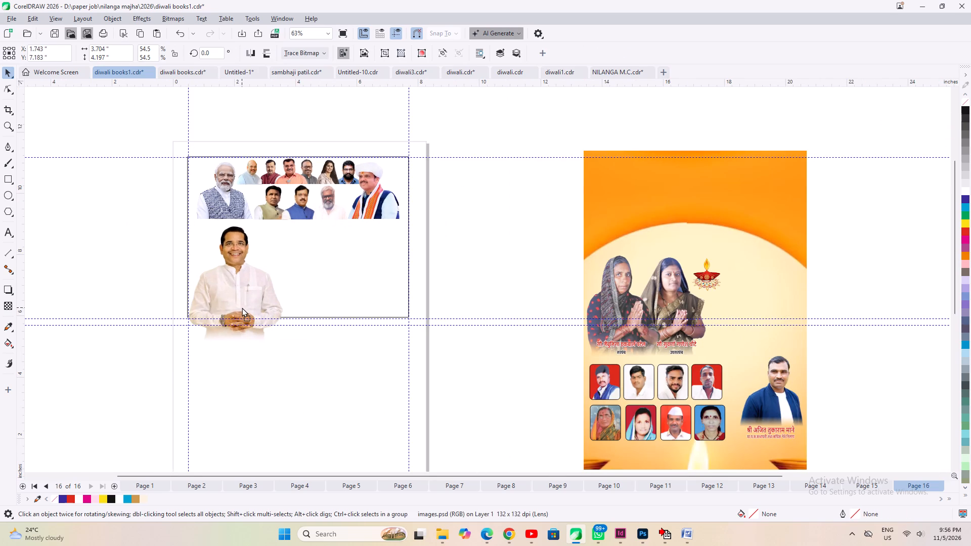
{"action": "left_click_drag", "start_coordinate": [242, 307], "coordinate": [238, 278]}
{"action": "scroll", "coordinate": [236, 277], "scroll_direction": "up", "scroll_amount": 2}
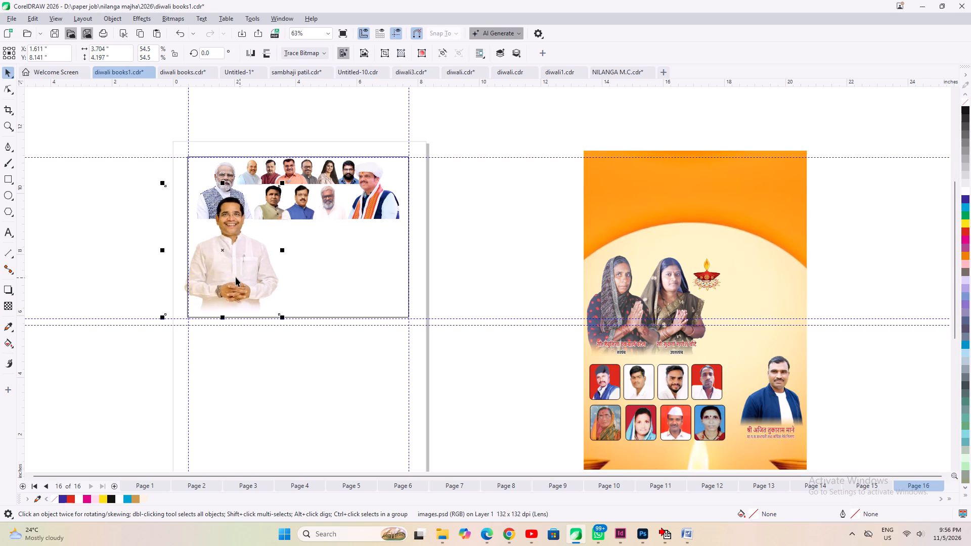
{"action": "scroll", "coordinate": [208, 176], "scroll_direction": "up", "scroll_amount": 4}
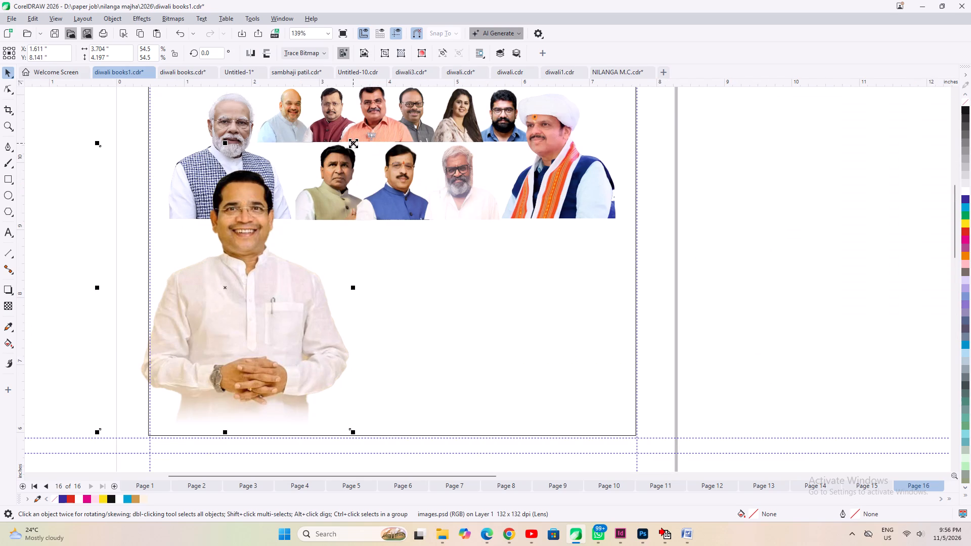
{"action": "left_click_drag", "start_coordinate": [353, 143], "coordinate": [324, 190], "text": "shift"}
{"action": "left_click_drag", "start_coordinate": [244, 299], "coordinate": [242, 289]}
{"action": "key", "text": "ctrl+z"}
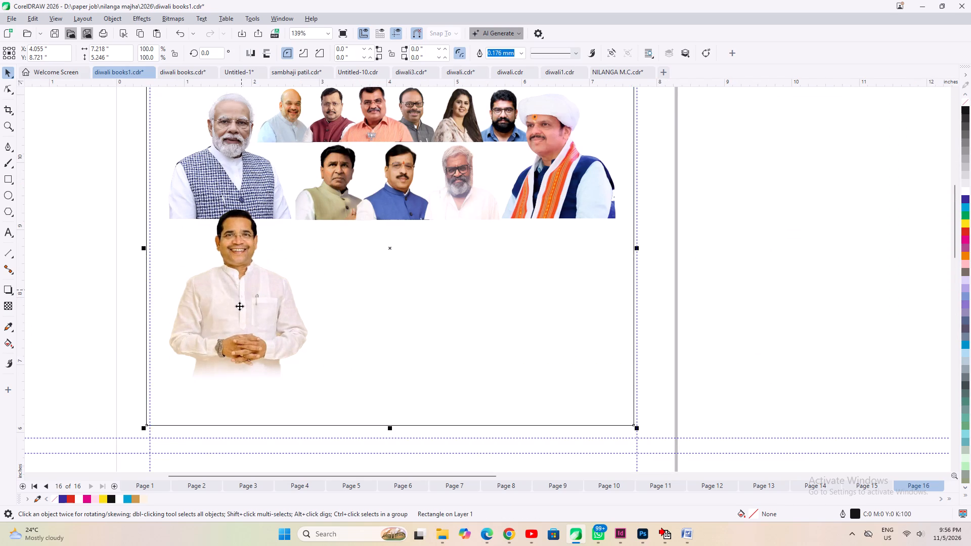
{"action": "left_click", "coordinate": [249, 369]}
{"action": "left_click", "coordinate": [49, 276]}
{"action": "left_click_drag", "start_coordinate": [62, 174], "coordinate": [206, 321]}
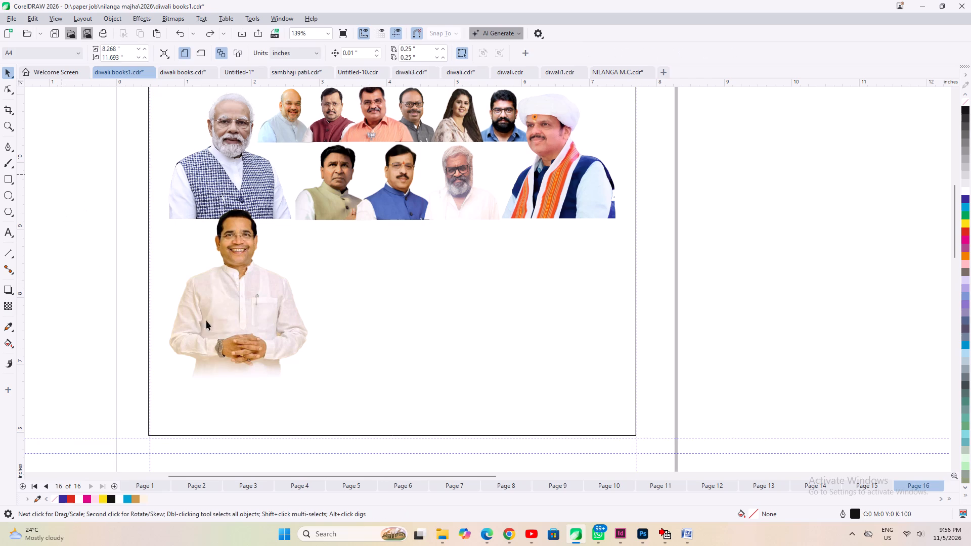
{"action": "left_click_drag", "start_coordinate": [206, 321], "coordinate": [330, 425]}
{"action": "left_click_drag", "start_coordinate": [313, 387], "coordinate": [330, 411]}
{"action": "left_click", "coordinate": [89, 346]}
Move the combined photo of the woman and the man in sunglasses to the left of the page and duplicate it below.
{"action": "scroll", "coordinate": [98, 322], "scroll_direction": "down", "scroll_amount": 2}
{"action": "scroll", "coordinate": [240, 314], "scroll_direction": "down", "scroll_amount": 2}
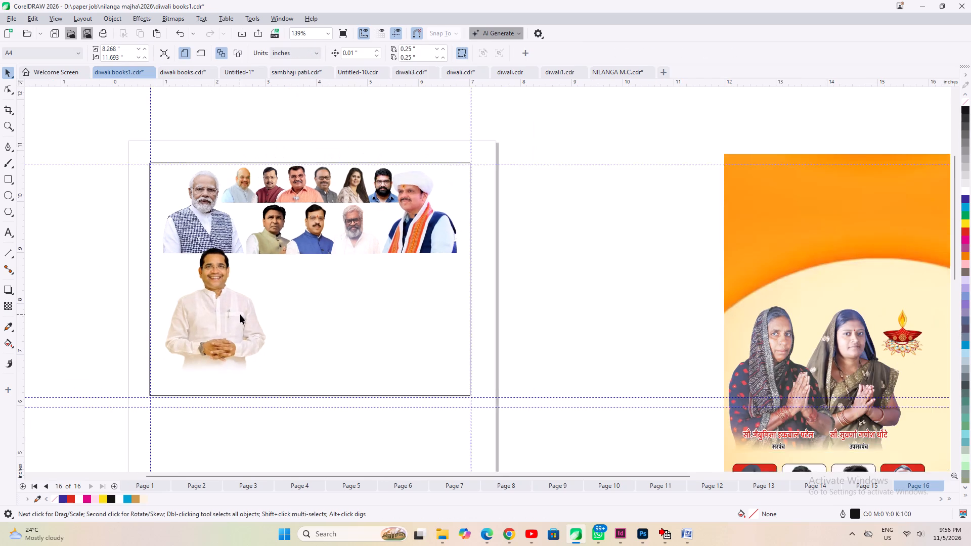
{"action": "scroll", "coordinate": [243, 315], "scroll_direction": "down", "scroll_amount": 2}
{"action": "scroll", "coordinate": [299, 311], "scroll_direction": "down", "scroll_amount": 2}
{"action": "scroll", "coordinate": [415, 250], "scroll_direction": "down", "scroll_amount": 4}
{"action": "scroll", "coordinate": [430, 303], "scroll_direction": "down", "scroll_amount": 2}
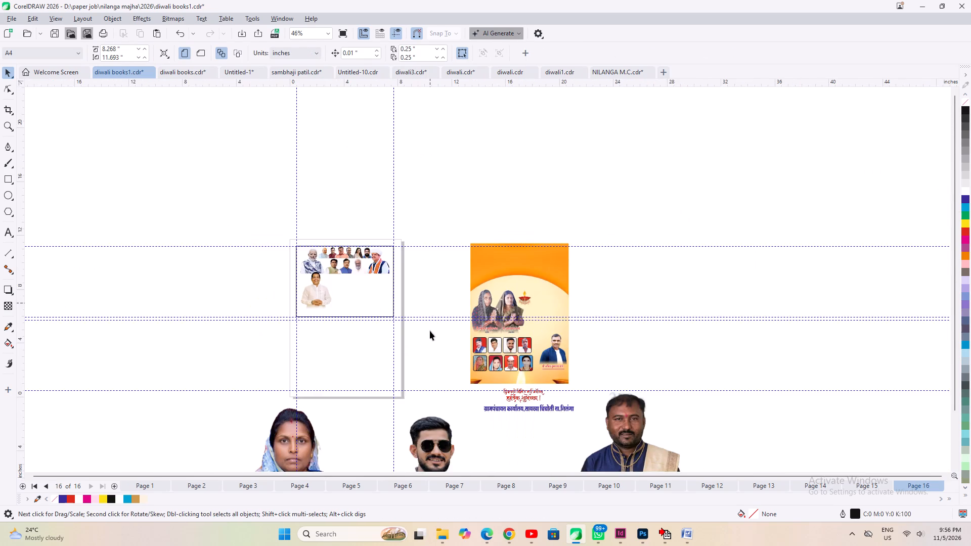
{"action": "left_click", "coordinate": [421, 438]}
{"action": "left_click_drag", "start_coordinate": [439, 422], "coordinate": [261, 283]}
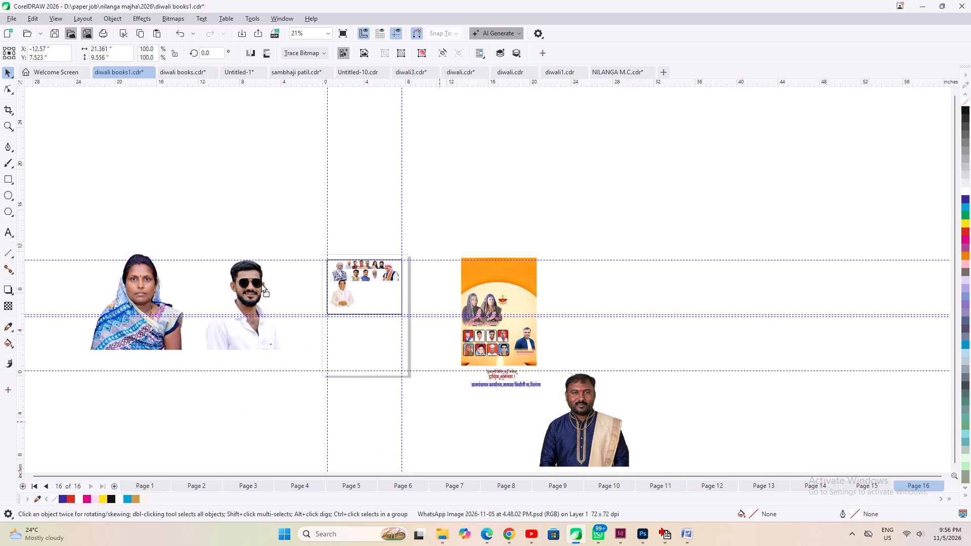
{"action": "left_click_drag", "start_coordinate": [261, 283], "coordinate": [263, 278]}
{"action": "scroll", "coordinate": [194, 294], "scroll_direction": "up", "scroll_amount": 2}
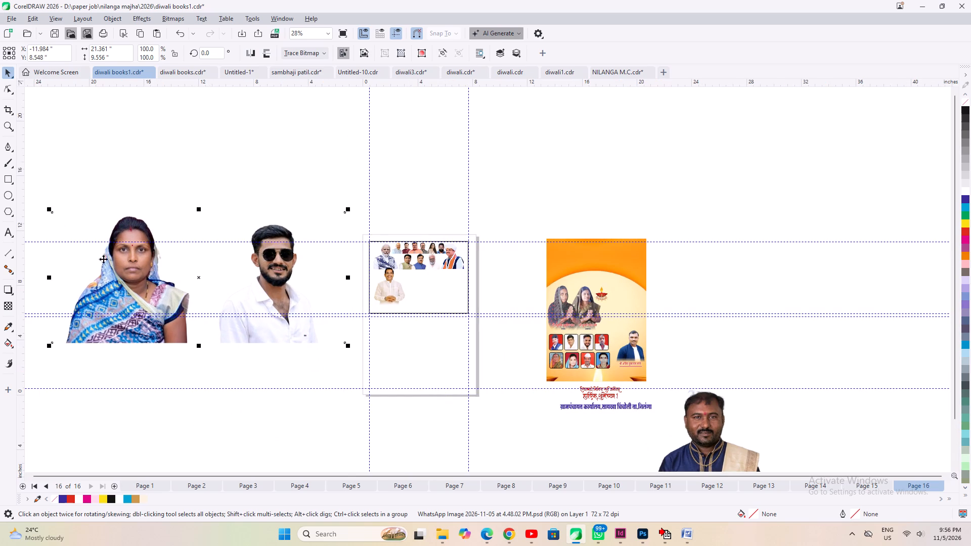
{"action": "left_click_drag", "start_coordinate": [145, 297], "coordinate": [141, 405]}
{"action": "right_click", "coordinate": [141, 406]}
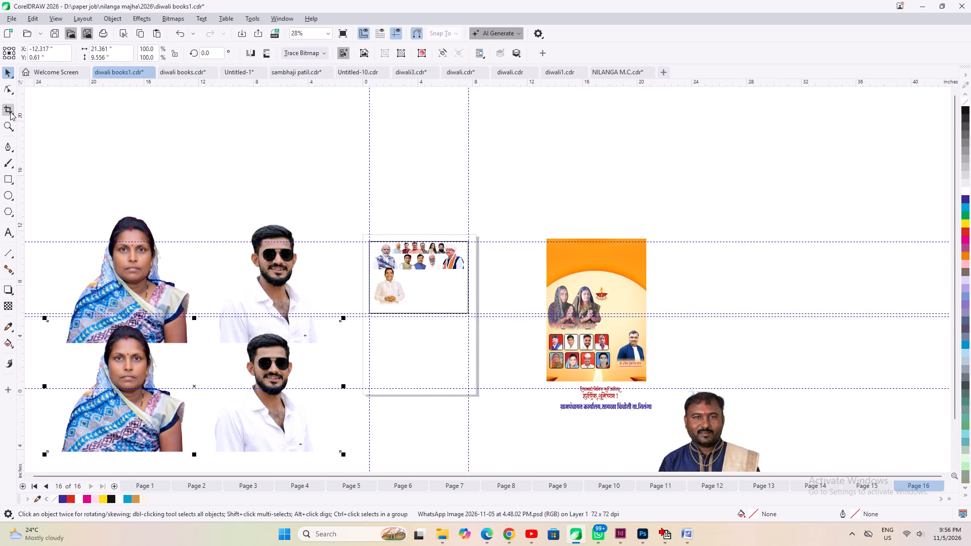
Crop the upper copy of the combined photo from its right edge so that only the woman in the sari remains.
{"action": "left_click", "coordinate": [10, 92]}
{"action": "left_click", "coordinate": [291, 252]}
{"action": "left_click_drag", "start_coordinate": [375, 183], "coordinate": [351, 233]}
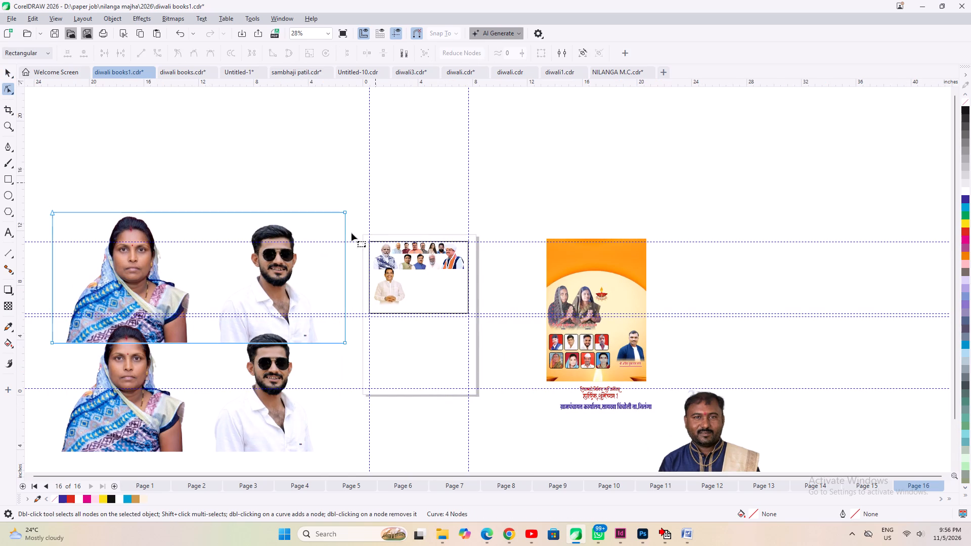
{"action": "left_click_drag", "start_coordinate": [351, 233], "coordinate": [312, 392]}
{"action": "scroll", "coordinate": [347, 313], "scroll_direction": "up", "scroll_amount": 3}
{"action": "left_click_drag", "start_coordinate": [344, 298], "coordinate": [141, 293], "text": "shift"}
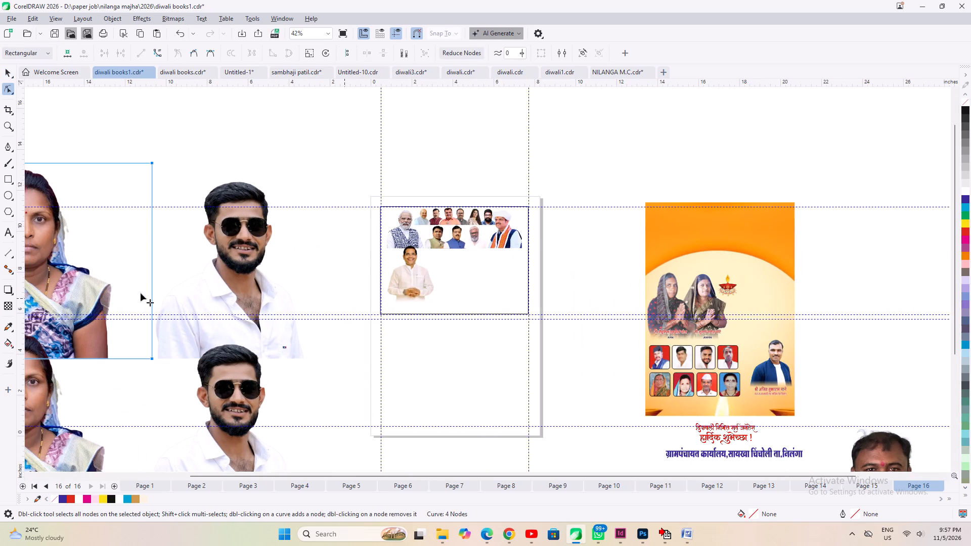
{"action": "left_click_drag", "start_coordinate": [141, 293], "coordinate": [117, 290], "text": "shift"}
{"action": "scroll", "coordinate": [217, 285], "scroll_direction": "down", "scroll_amount": 3}
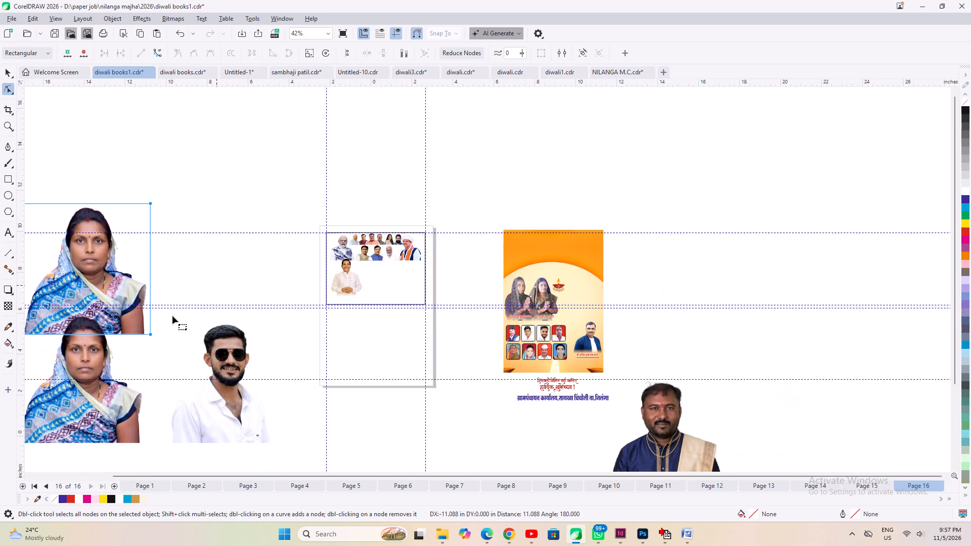
{"action": "scroll", "coordinate": [448, 283], "scroll_direction": "down", "scroll_amount": 1}
{"action": "left_click", "coordinate": [8, 74]}
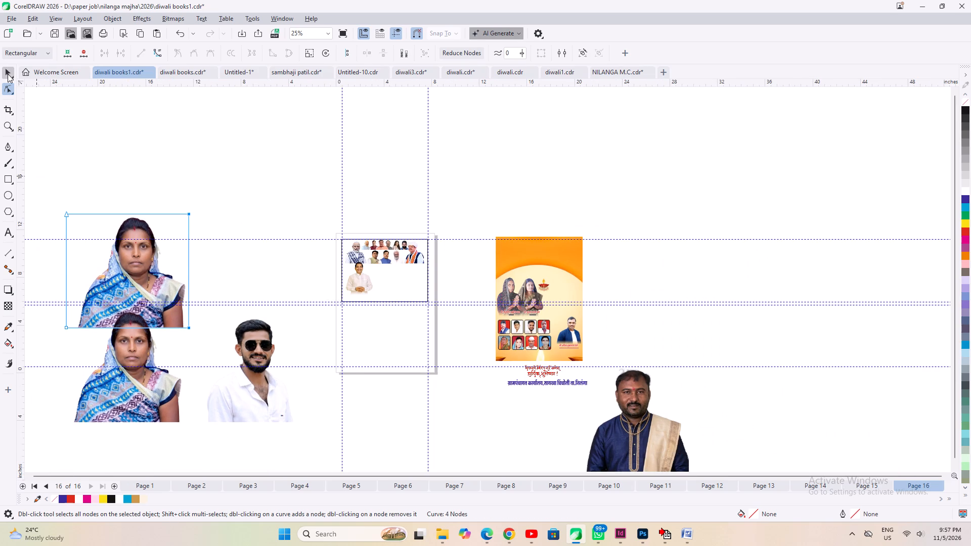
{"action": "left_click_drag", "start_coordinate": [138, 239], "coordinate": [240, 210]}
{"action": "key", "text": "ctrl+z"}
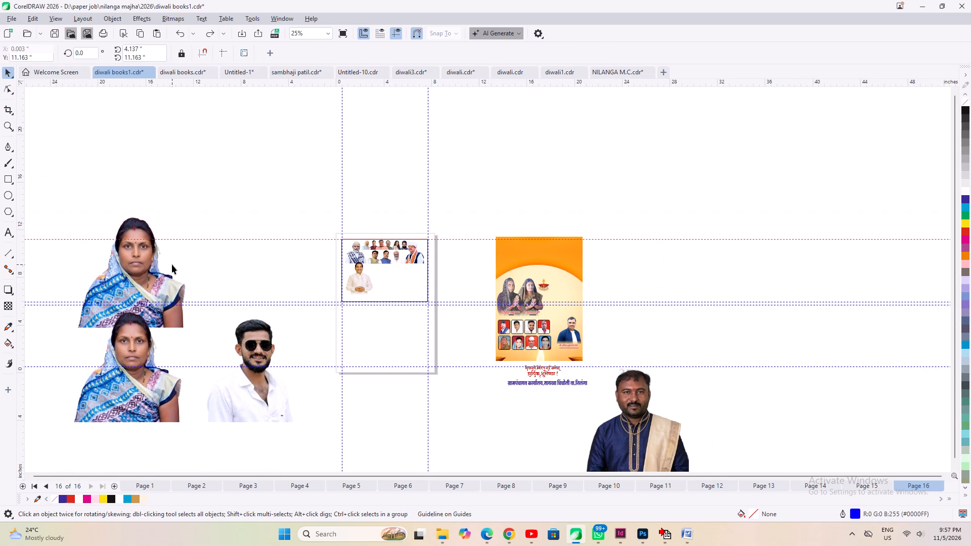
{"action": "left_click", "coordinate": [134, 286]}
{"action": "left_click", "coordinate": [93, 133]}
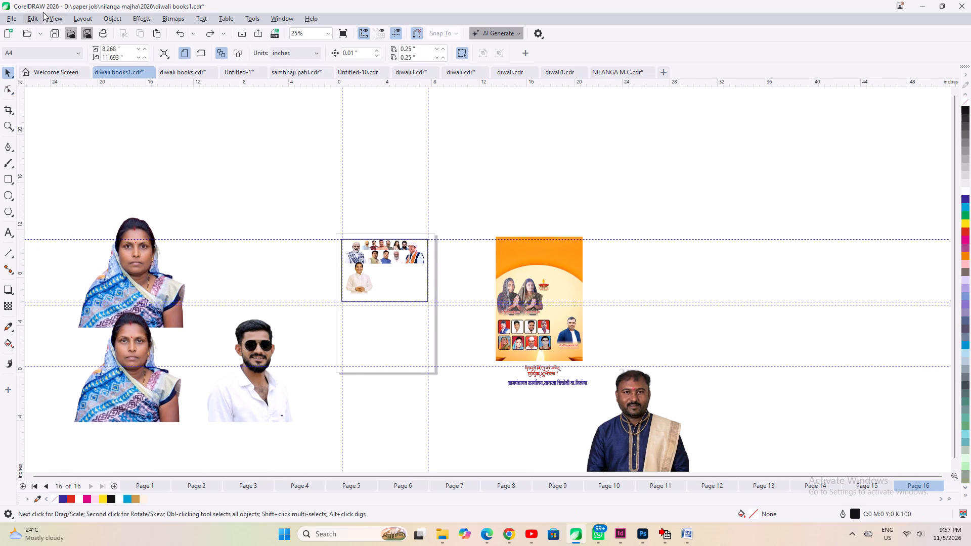
Select all guidelines in the document and lock them.
{"action": "left_click", "coordinate": [35, 17]}
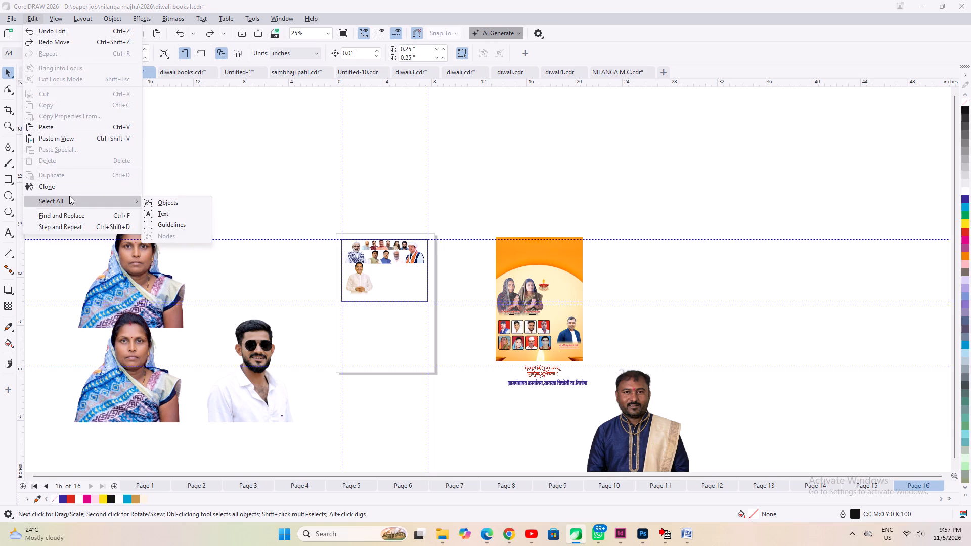
{"action": "left_click", "coordinate": [191, 228]}
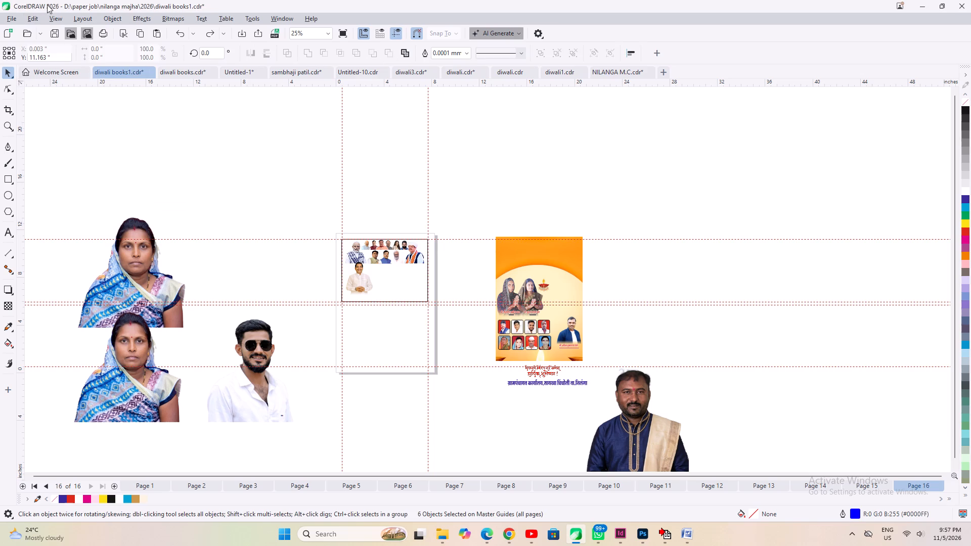
{"action": "left_click", "coordinate": [77, 17]}
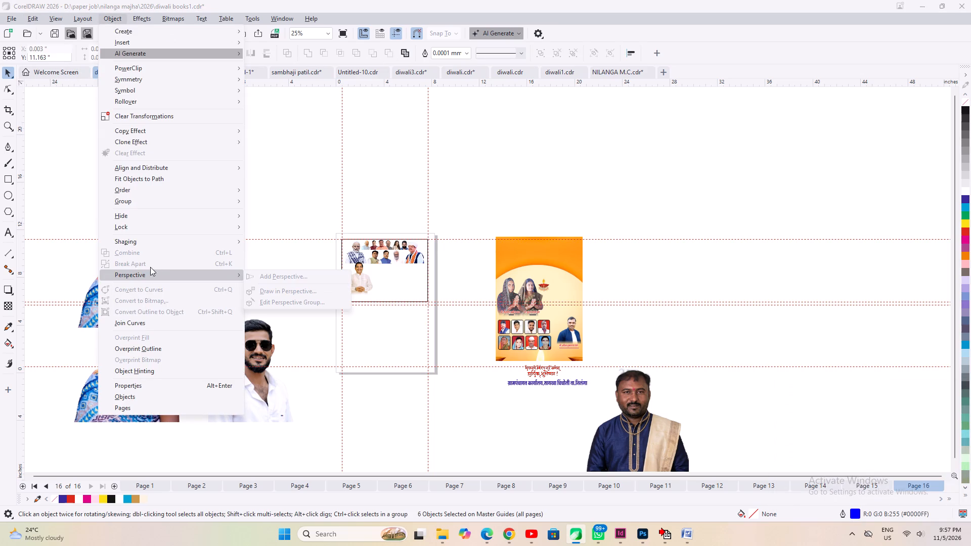
{"action": "left_click", "coordinate": [284, 228]}
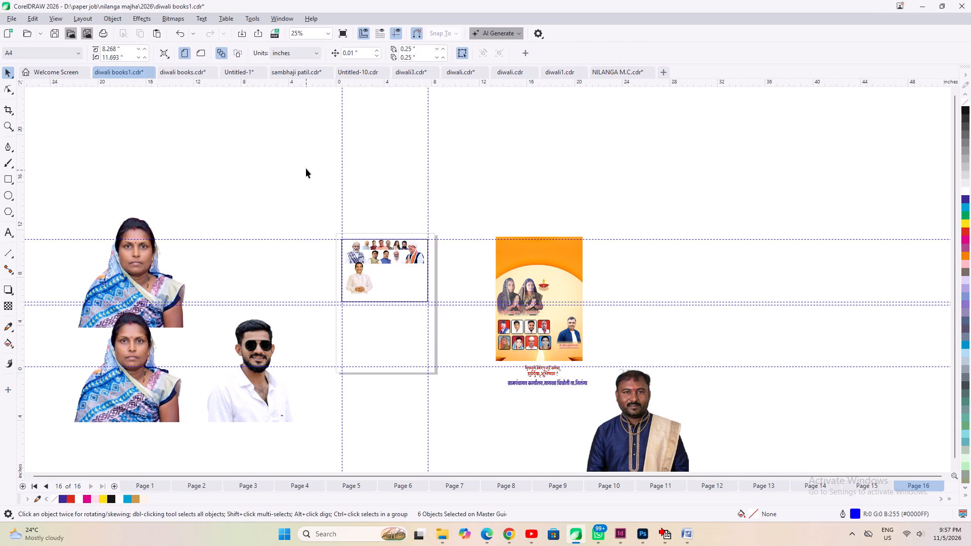
{"action": "left_click", "coordinate": [306, 168]}
Move the cropped portrait of the woman in the sari into the rectangle beside the man in the white kurta, scaled to 18.8%.
{"action": "left_click", "coordinate": [240, 265]}
{"action": "left_click", "coordinate": [142, 280]}
{"action": "scroll", "coordinate": [142, 280], "scroll_direction": "up", "scroll_amount": 1}
{"action": "left_click_drag", "start_coordinate": [140, 260], "coordinate": [440, 308]}
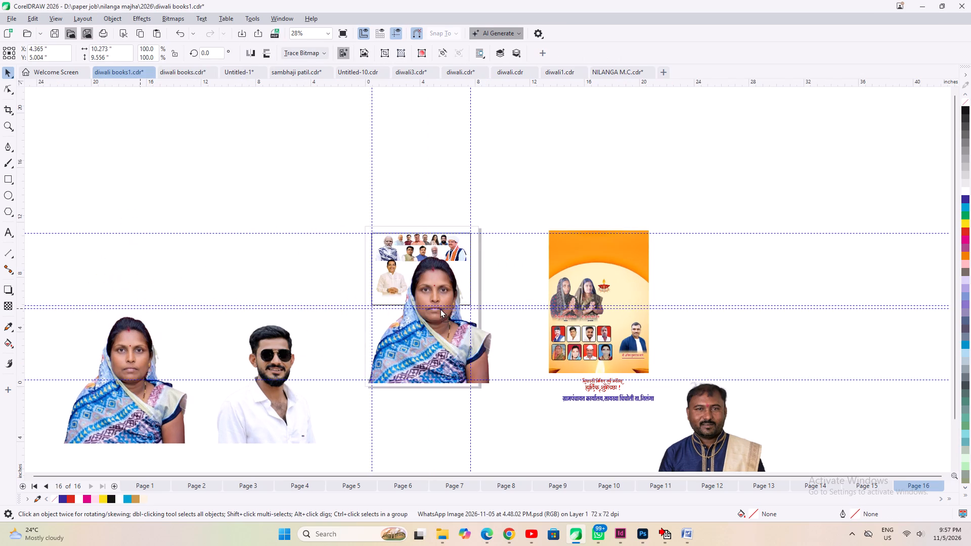
{"action": "left_click_drag", "start_coordinate": [440, 308], "coordinate": [431, 305]}
{"action": "scroll", "coordinate": [414, 291], "scroll_direction": "up", "scroll_amount": 5}
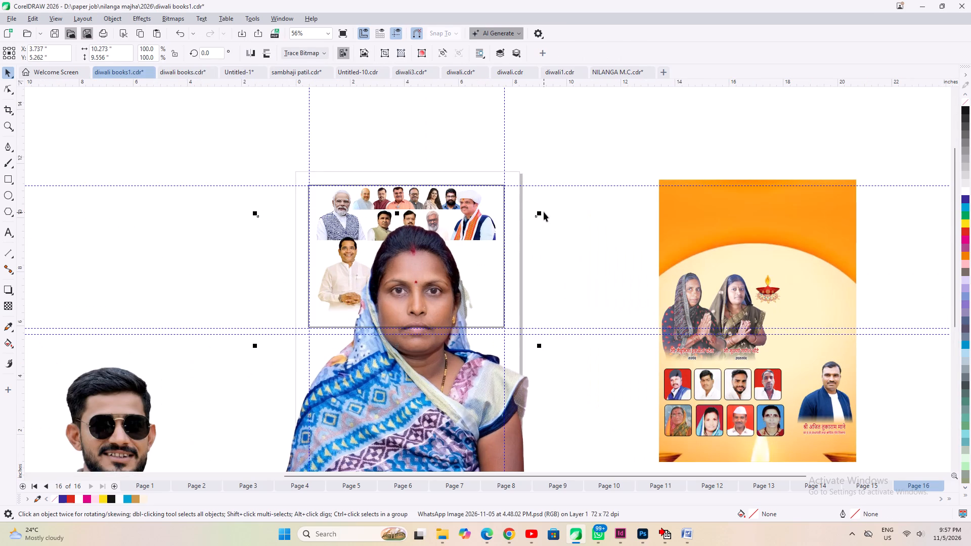
{"action": "left_click_drag", "start_coordinate": [539, 212], "coordinate": [487, 305], "text": "shift"}
{"action": "left_click_drag", "start_coordinate": [403, 357], "coordinate": [407, 302]}
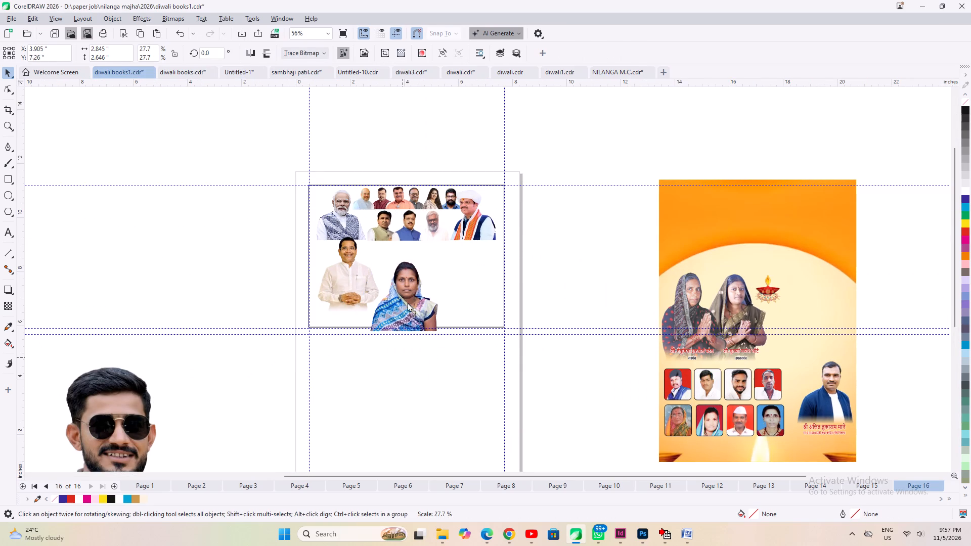
{"action": "left_click_drag", "start_coordinate": [407, 302], "coordinate": [410, 295]}
{"action": "scroll", "coordinate": [410, 295], "scroll_direction": "up", "scroll_amount": 7}
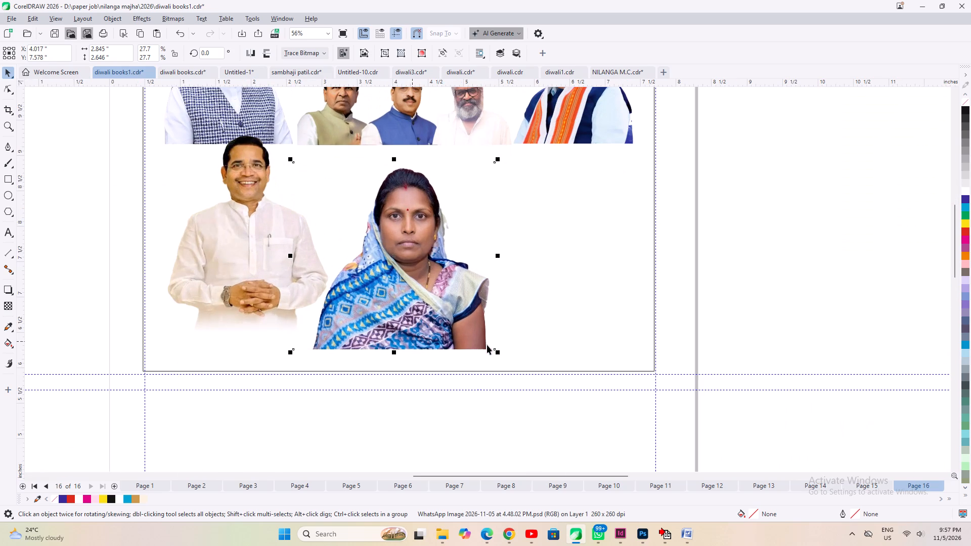
{"action": "left_click_drag", "start_coordinate": [498, 353], "coordinate": [484, 323], "text": "shift"}
{"action": "left_click_drag", "start_coordinate": [403, 277], "coordinate": [403, 268]}
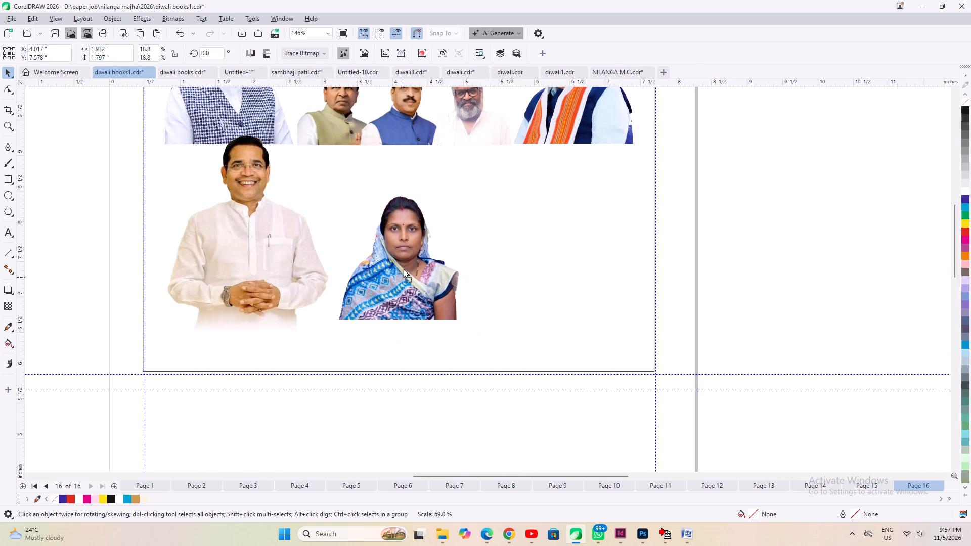
{"action": "left_click_drag", "start_coordinate": [403, 268], "coordinate": [405, 261]}
{"action": "key", "text": "ctrl+z"}
Send the advertisement's frame rectangle to the back of the layer.
{"action": "left_click", "coordinate": [403, 316]}
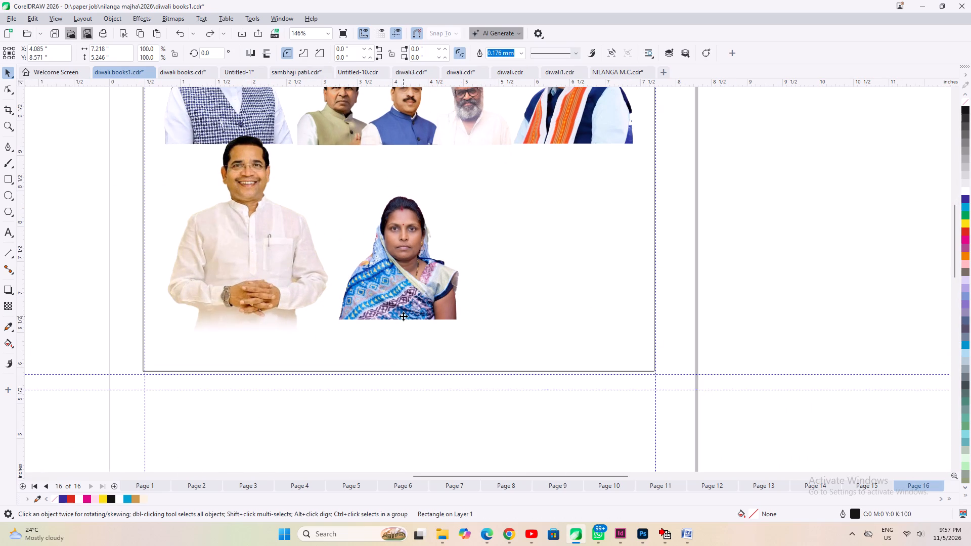
{"action": "key", "text": "shift+Page_Down"}
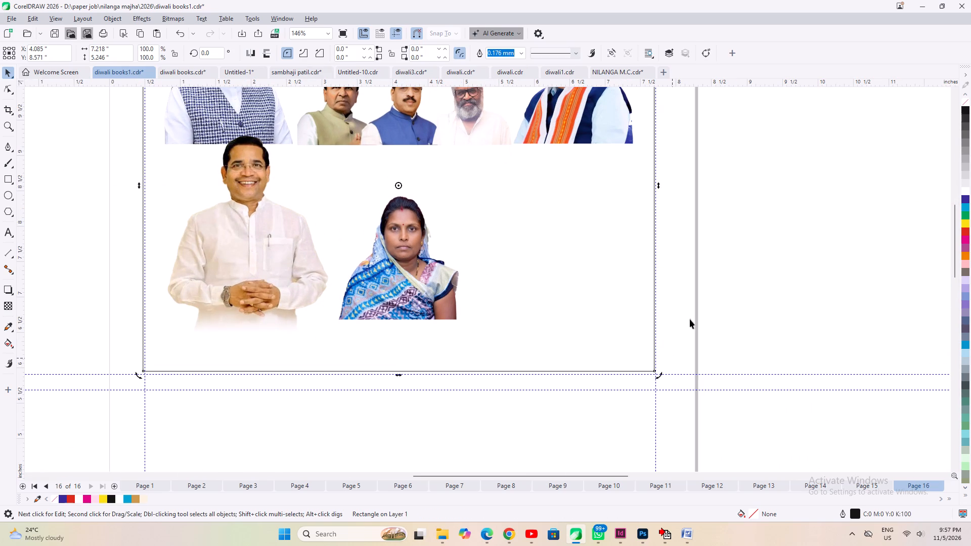
{"action": "left_click", "coordinate": [708, 309]}
Raise the woman's portrait so that it sits just beneath the row of leaders, beside the man in the white kurta.
{"action": "left_click", "coordinate": [420, 252]}
{"action": "left_click_drag", "start_coordinate": [401, 244], "coordinate": [406, 213]}
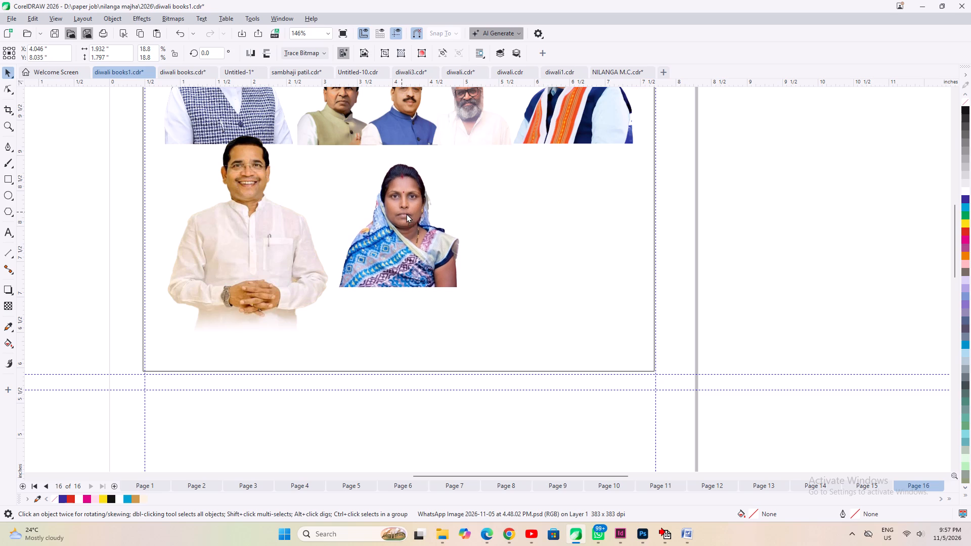
{"action": "left_click_drag", "start_coordinate": [406, 213], "coordinate": [407, 214]}
Crop the remaining combined photo from its left edge so that only the man in sunglasses is left.
{"action": "scroll", "coordinate": [407, 214], "scroll_direction": "down", "scroll_amount": 11}
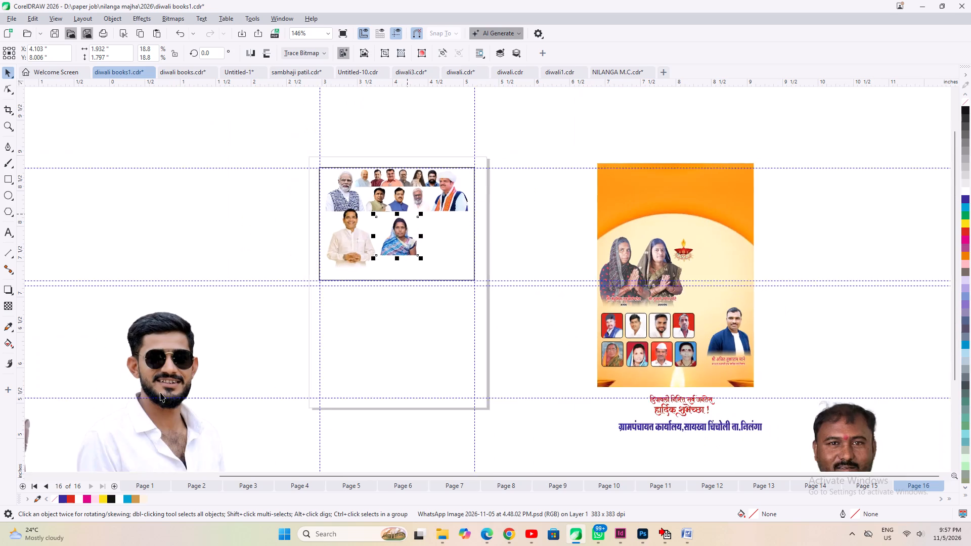
{"action": "left_click", "coordinate": [159, 390]}
{"action": "scroll", "coordinate": [247, 333], "scroll_direction": "down", "scroll_amount": 4}
{"action": "left_click", "coordinate": [93, 395]}
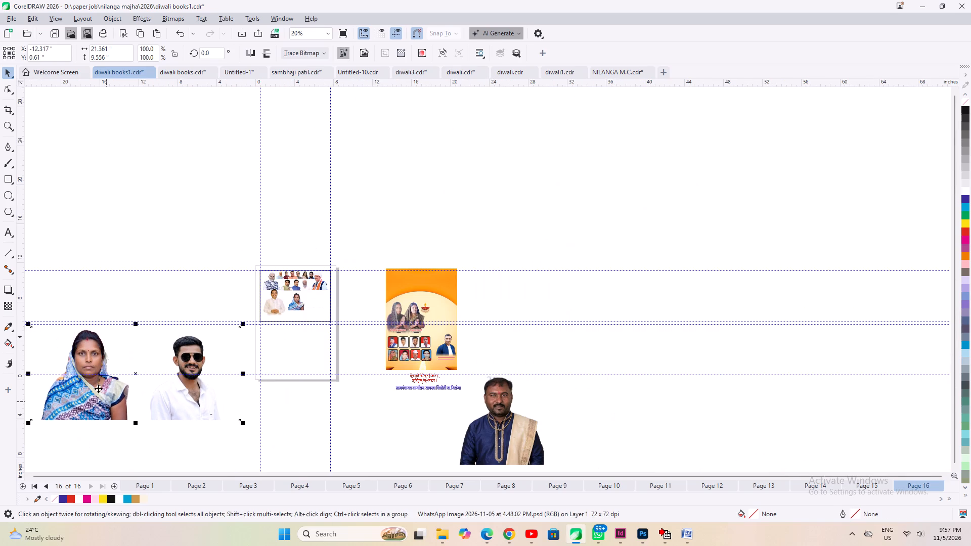
{"action": "left_click", "coordinate": [3, 87]}
{"action": "scroll", "coordinate": [267, 316], "scroll_direction": "down", "scroll_amount": 3}
{"action": "left_click_drag", "start_coordinate": [58, 301], "coordinate": [118, 424]}
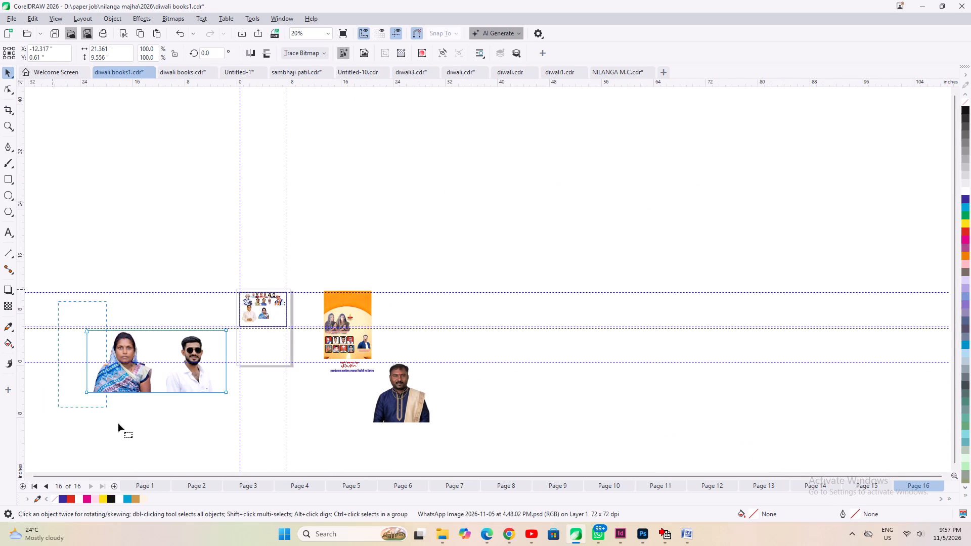
{"action": "left_click_drag", "start_coordinate": [118, 424], "coordinate": [121, 428]}
{"action": "scroll", "coordinate": [100, 390], "scroll_direction": "up", "scroll_amount": 3}
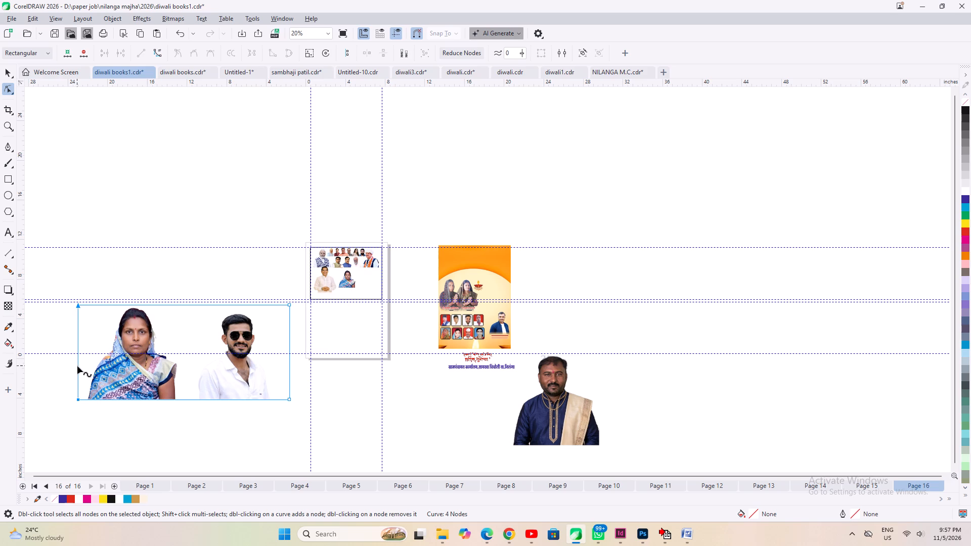
{"action": "left_click_drag", "start_coordinate": [77, 366], "coordinate": [196, 375], "text": "shift"}
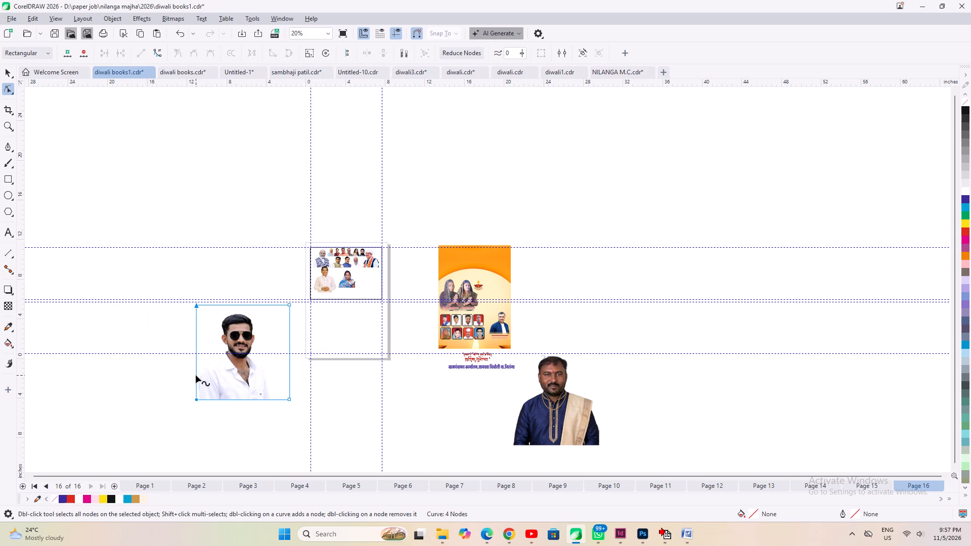
Trim the empty area off the right edge of the photo of the man in sunglasses.
{"action": "left_click_drag", "start_coordinate": [338, 445], "coordinate": [253, 265]}
{"action": "scroll", "coordinate": [287, 372], "scroll_direction": "up", "scroll_amount": 5}
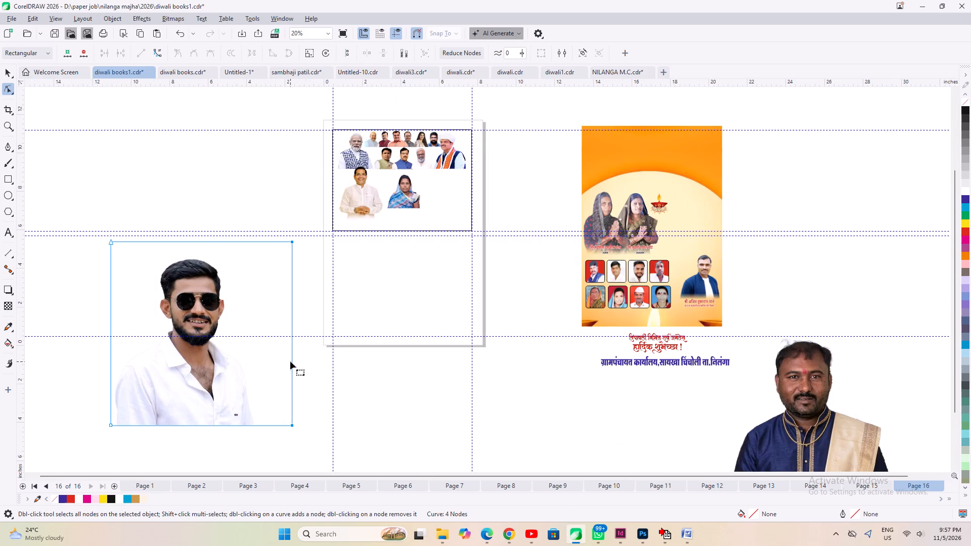
{"action": "left_click_drag", "start_coordinate": [294, 361], "coordinate": [270, 360], "text": "shift"}
{"action": "left_click_drag", "start_coordinate": [292, 362], "coordinate": [253, 362], "text": "shift"}
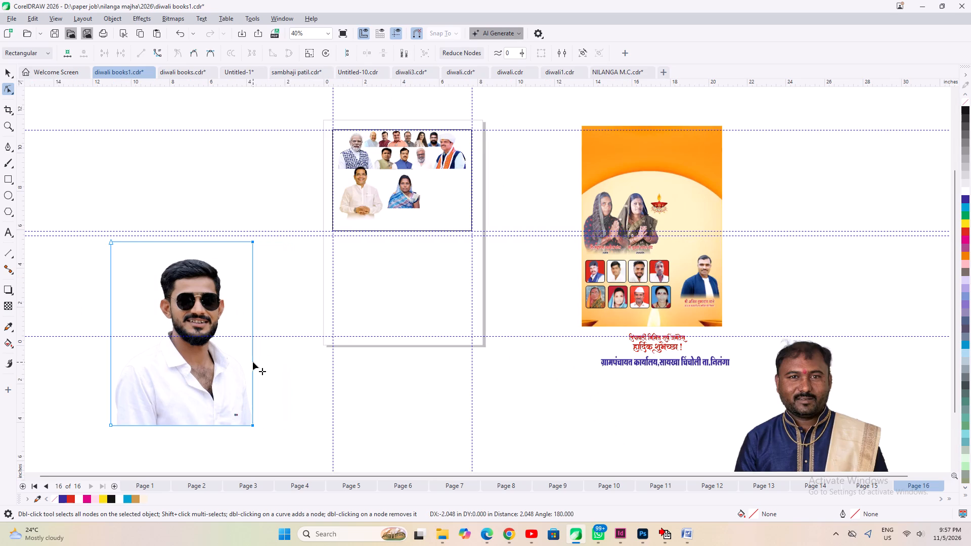
{"action": "left_click_drag", "start_coordinate": [253, 362], "coordinate": [253, 362], "text": "shift"}
{"action": "left_click", "coordinate": [3, 69]}
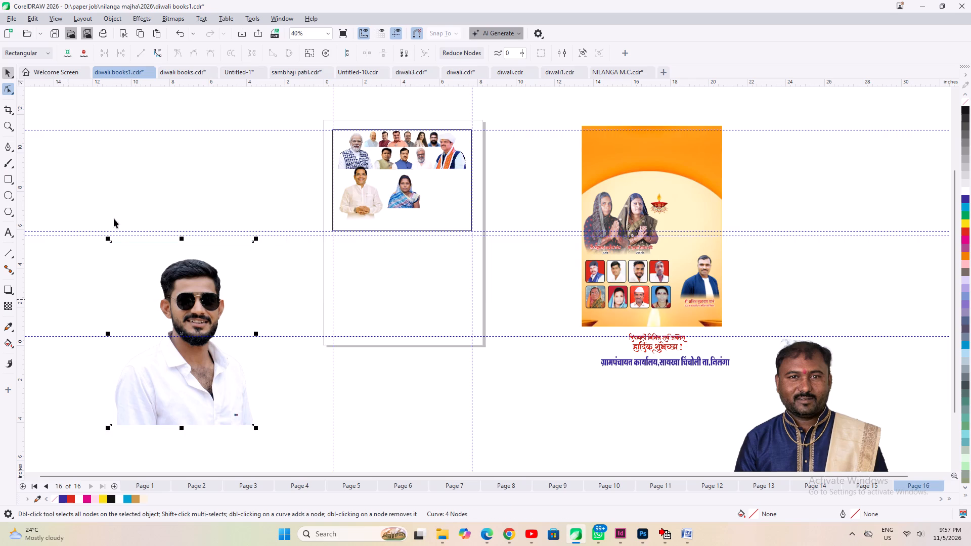
Move the portrait of the man in sunglasses into the rectangle to the right of the woman, scaled to 22%.
{"action": "left_click_drag", "start_coordinate": [199, 288], "coordinate": [469, 181]}
{"action": "scroll", "coordinate": [469, 181], "scroll_direction": "up", "scroll_amount": 4}
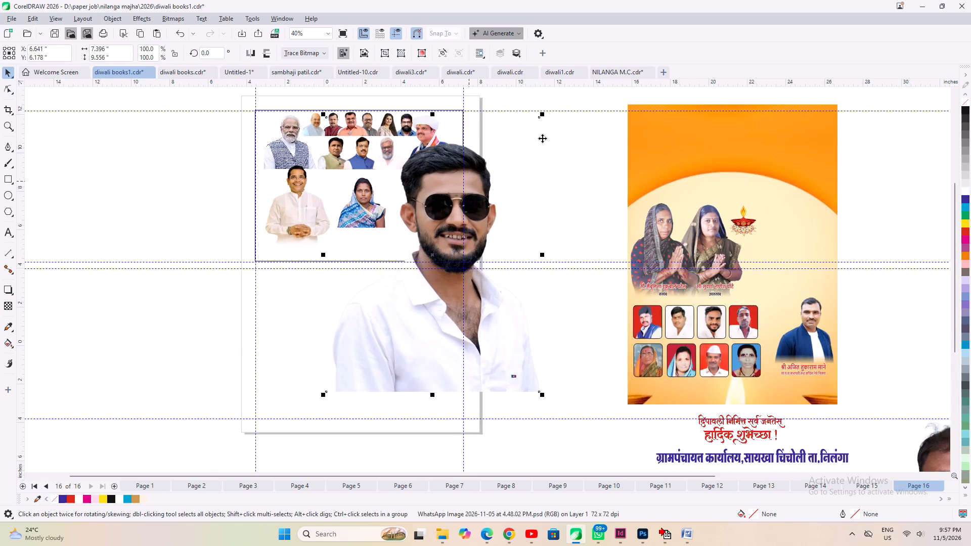
{"action": "left_click_drag", "start_coordinate": [550, 108], "coordinate": [480, 218], "text": "shift"}
{"action": "left_click_drag", "start_coordinate": [430, 258], "coordinate": [405, 205]}
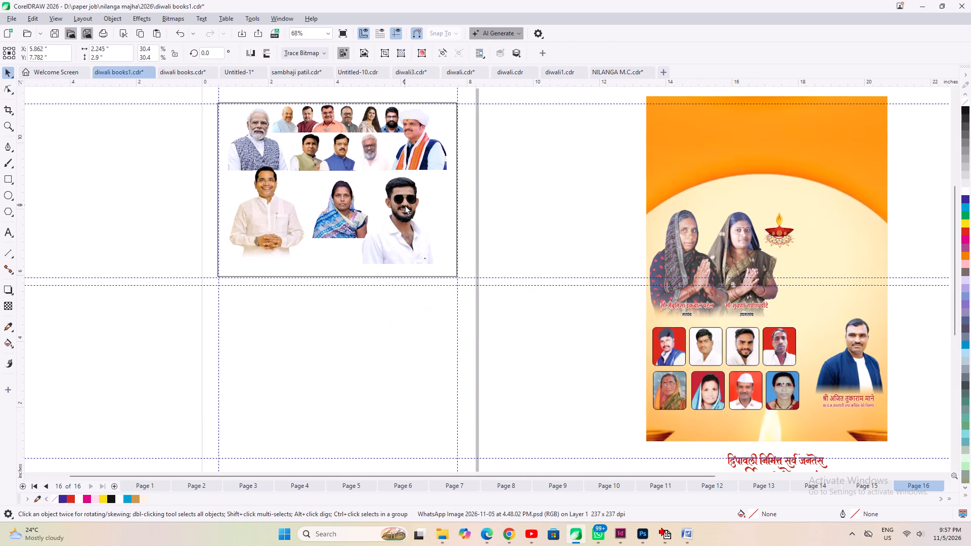
Scale the portrait of the man in sunglasses down to 22% and place it level with the woman's portrait, just beside her.
{"action": "left_click_drag", "start_coordinate": [405, 205], "coordinate": [408, 205]}
{"action": "scroll", "coordinate": [406, 207], "scroll_direction": "up", "scroll_amount": 6}
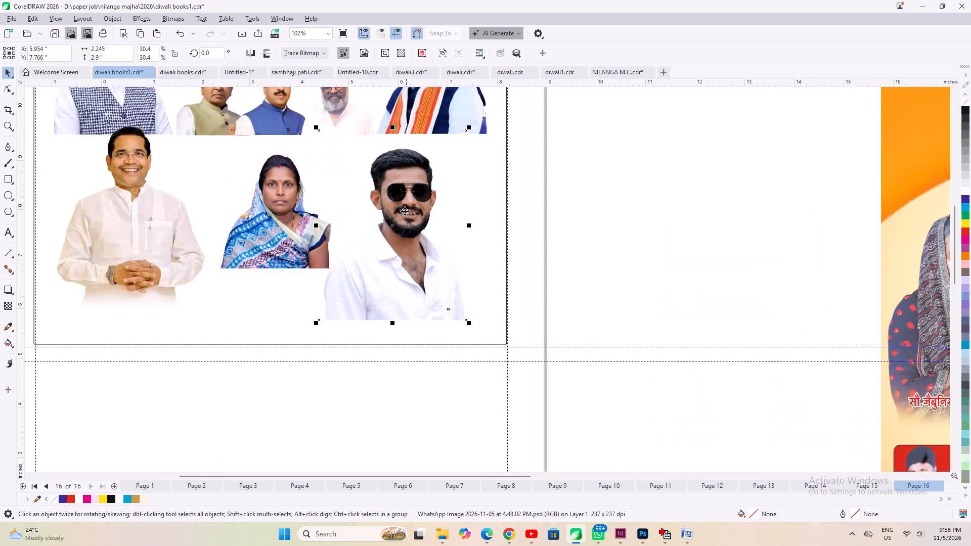
{"action": "scroll", "coordinate": [405, 211], "scroll_direction": "up", "scroll_amount": 1}
{"action": "left_click_drag", "start_coordinate": [487, 357], "coordinate": [473, 323]}
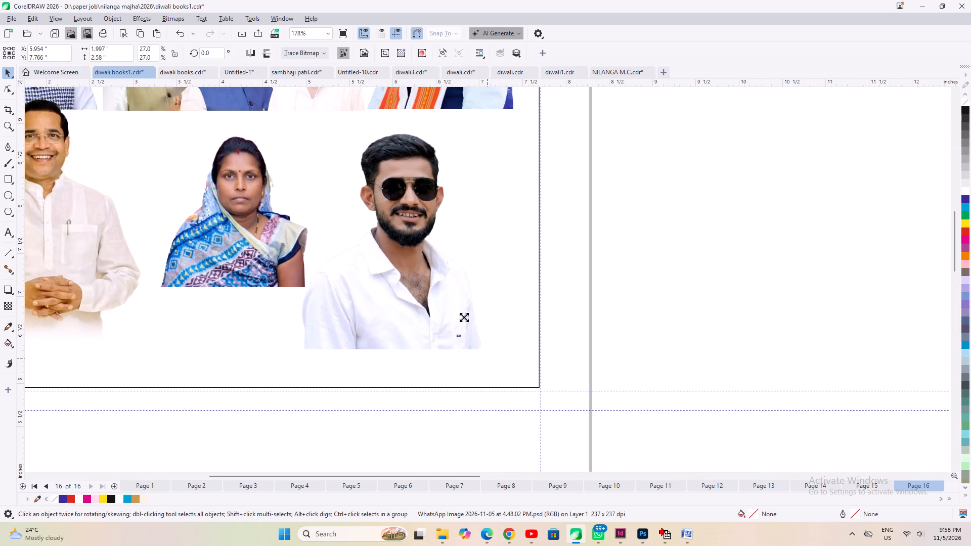
{"action": "left_click_drag", "start_coordinate": [420, 284], "coordinate": [414, 266]}
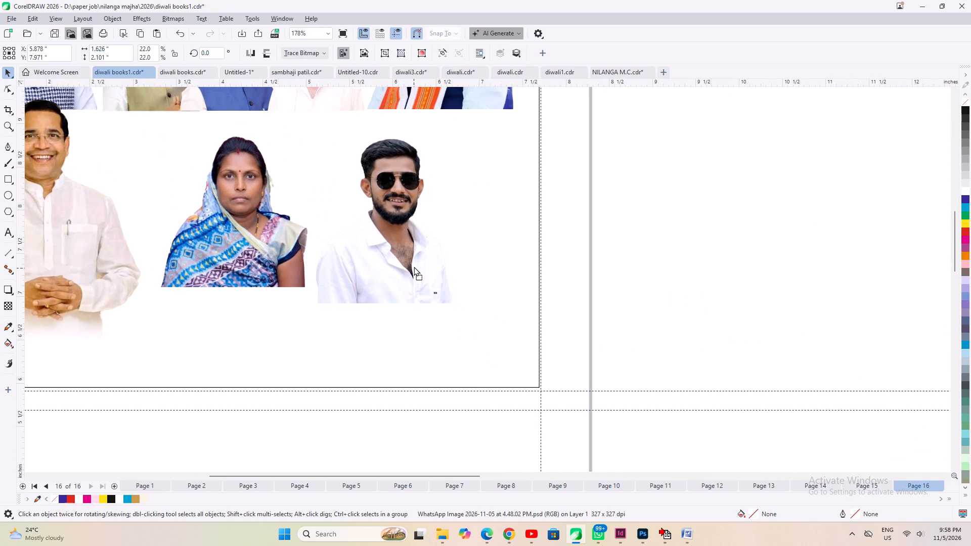
{"action": "left_click_drag", "start_coordinate": [414, 266], "coordinate": [414, 266]}
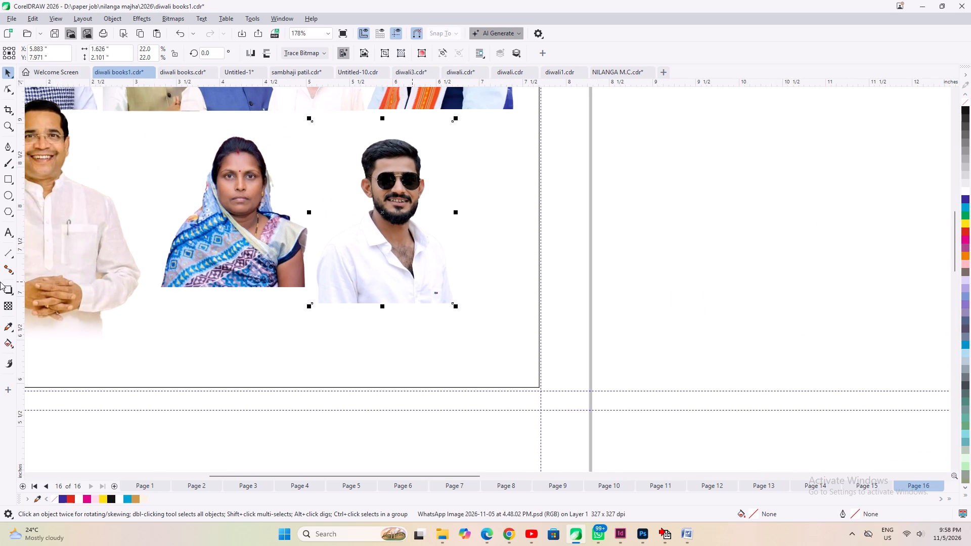
Apply a vertical linear fountain transparency to the portrait of the man in sunglasses so the bottom of his white shirt fades out.
{"action": "double_click", "coordinate": [8, 304]}
{"action": "scroll", "coordinate": [224, 279], "scroll_direction": "up", "scroll_amount": 3}
{"action": "left_click_drag", "start_coordinate": [234, 240], "coordinate": [233, 279], "text": "shift"}
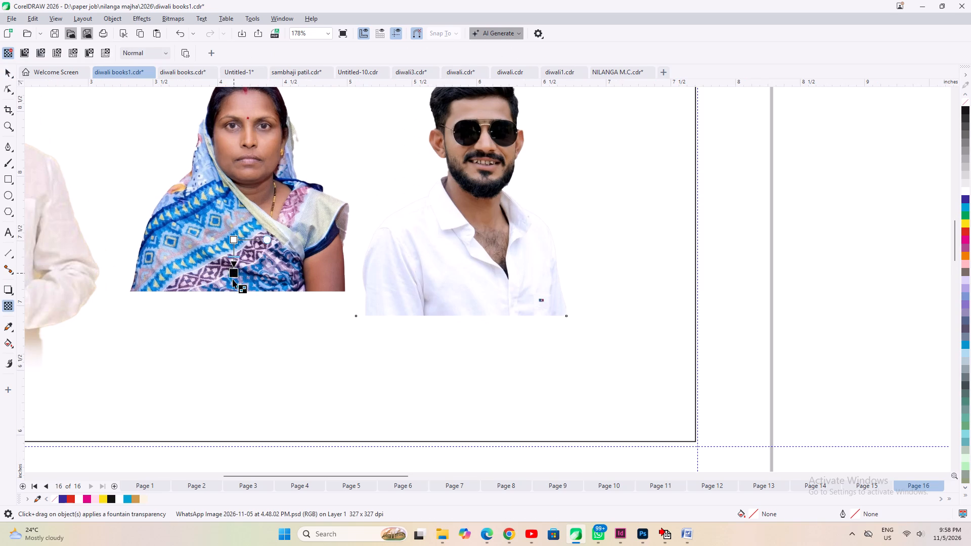
{"action": "left_click_drag", "start_coordinate": [233, 279], "coordinate": [232, 283], "text": "shift"}
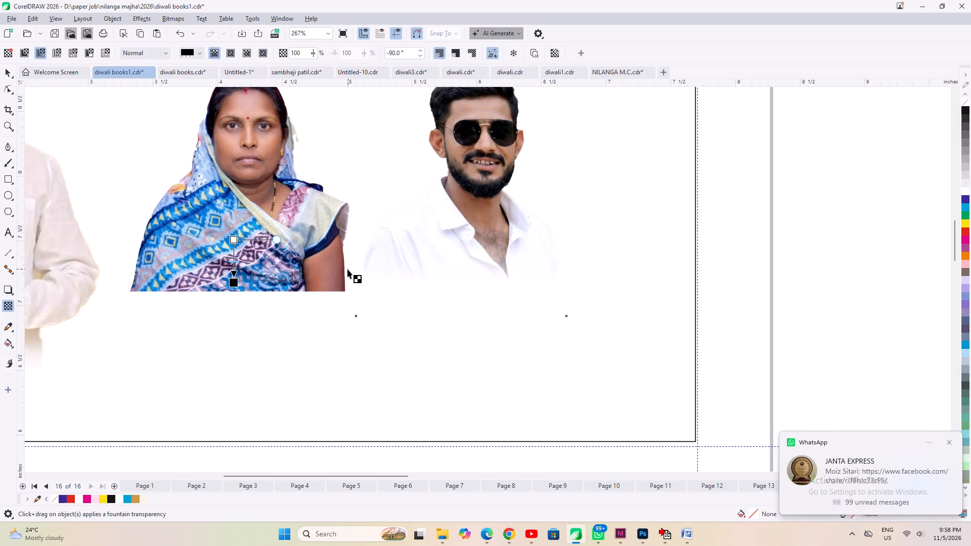
{"action": "left_click_drag", "start_coordinate": [236, 282], "coordinate": [236, 275], "text": "ctrl"}
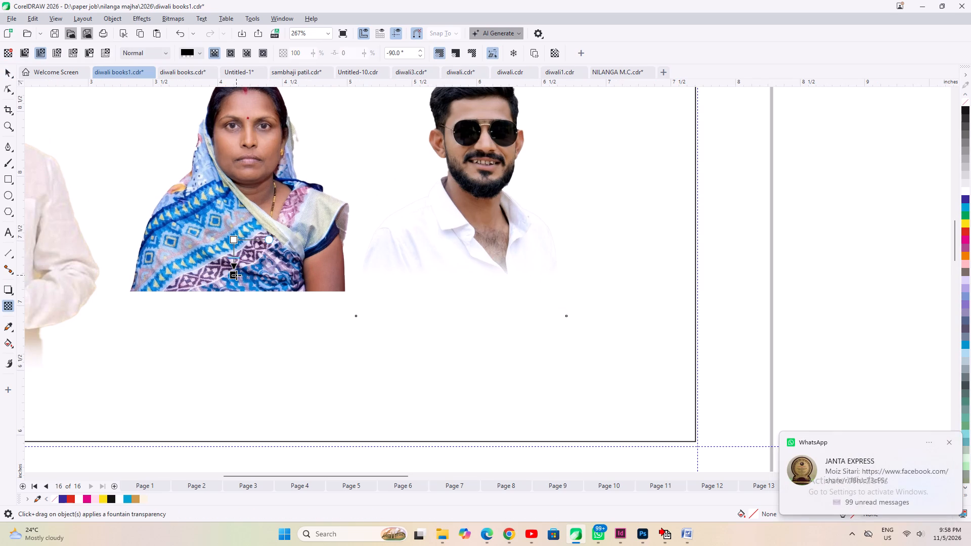
{"action": "left_click", "coordinate": [11, 78]}
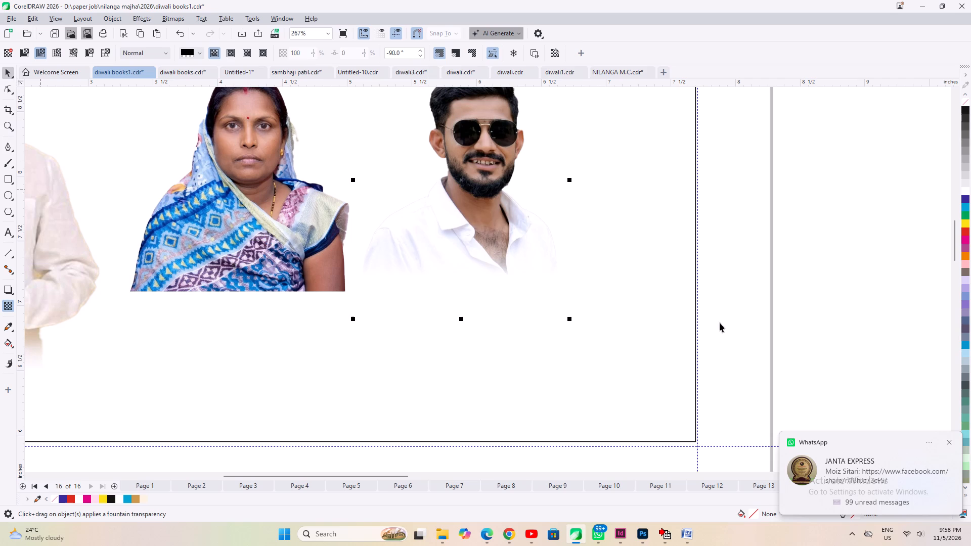
{"action": "left_click", "coordinate": [756, 297]}
Convert the faded portrait of the man in sunglasses to a 599 dpi CMYK Color (32-bit) bitmap with a transparent background.
{"action": "left_click", "coordinate": [452, 238]}
{"action": "left_click", "coordinate": [168, 16]}
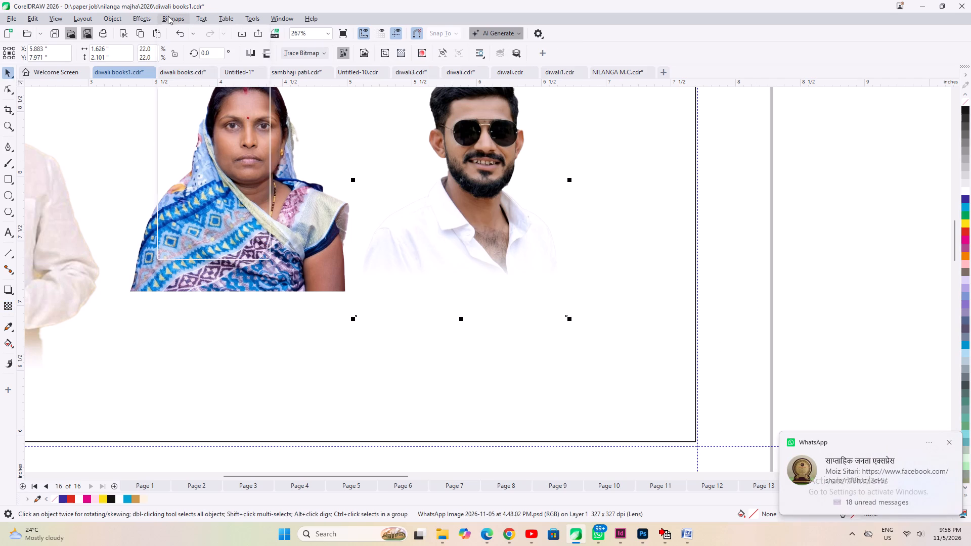
{"action": "left_click", "coordinate": [178, 31]}
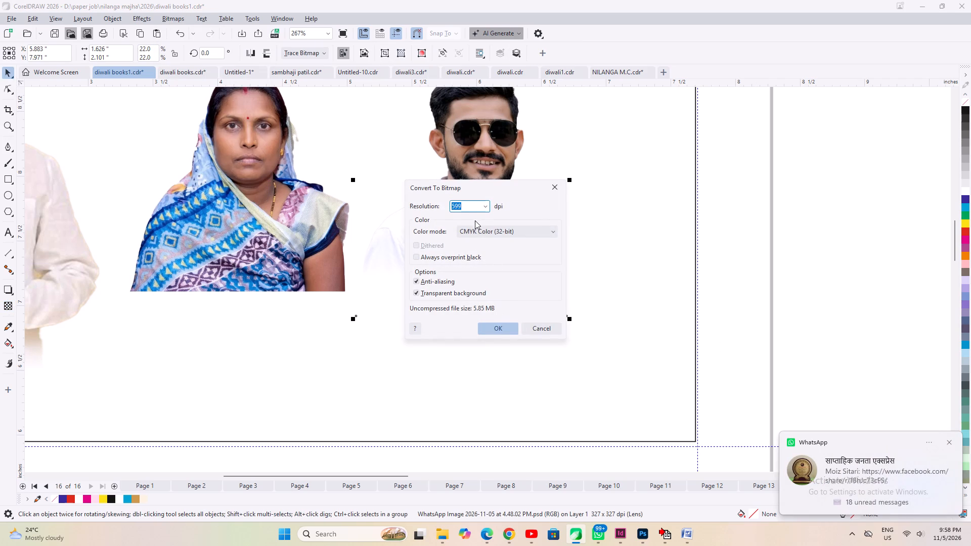
{"action": "left_click", "coordinate": [478, 226]}
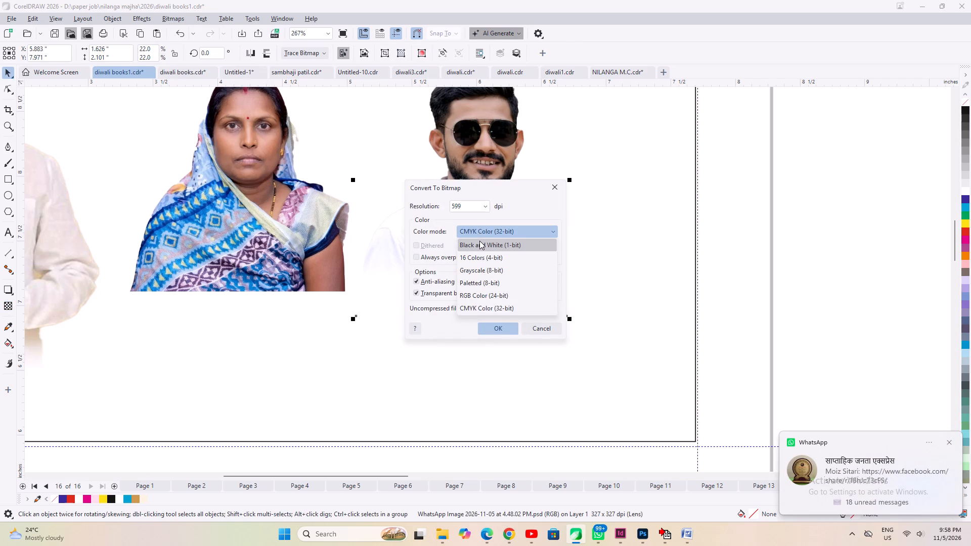
{"action": "left_click", "coordinate": [486, 306]}
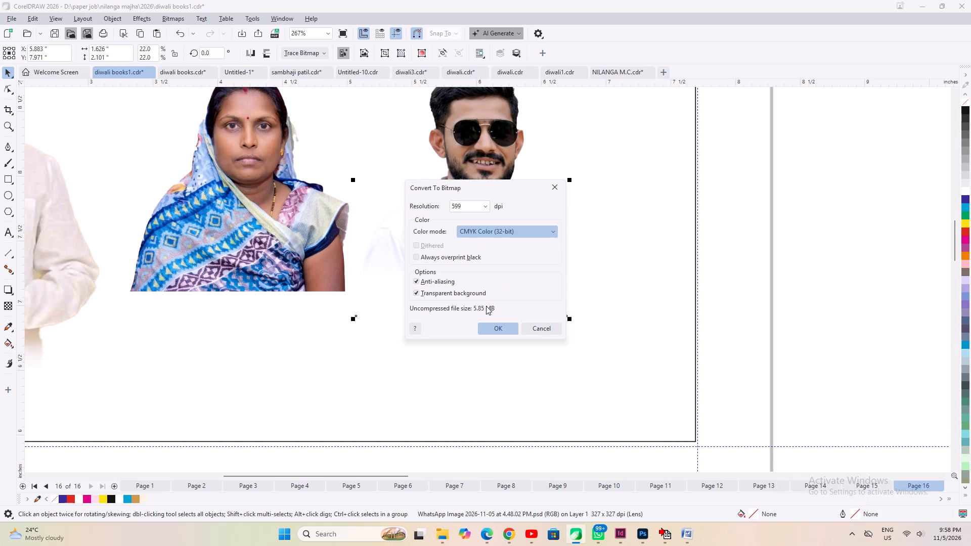
Convert the faded portrait of the man in sunglasses to a 599 dpi CMYK bitmap with anti-aliasing and a transparent background.
{"action": "left_click", "coordinate": [505, 332]}
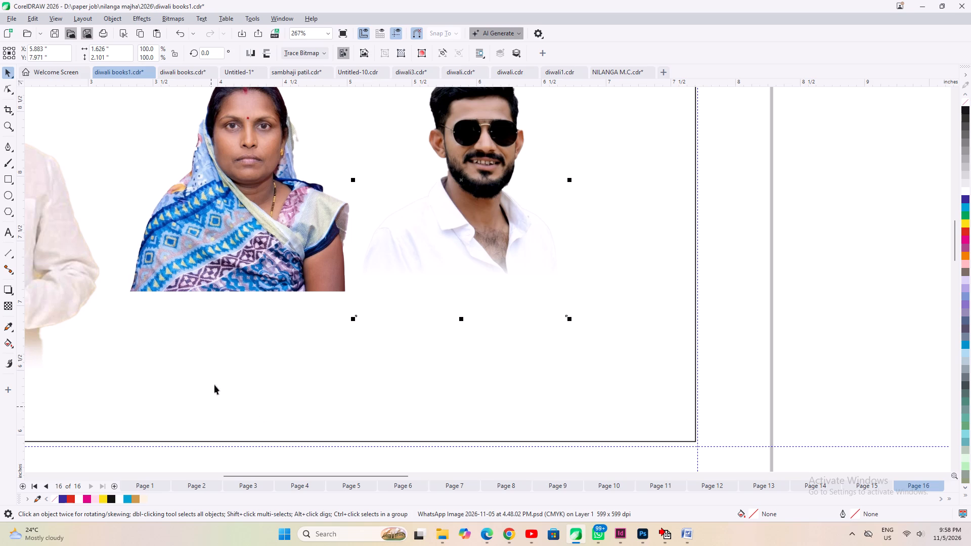
Fade out the bottom of the woman's portrait with a vertical fountain transparency.
{"action": "left_click", "coordinate": [189, 354]}
{"action": "left_click", "coordinate": [197, 286]}
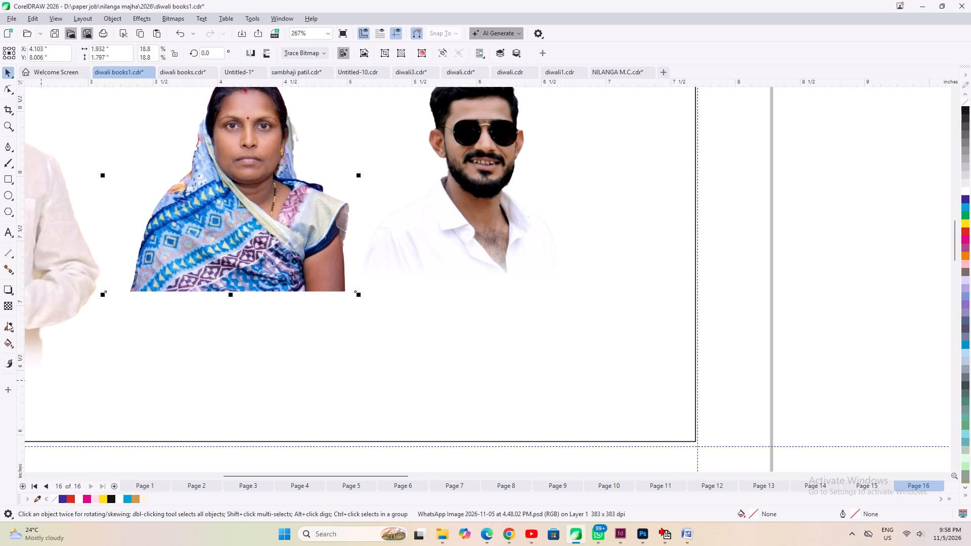
{"action": "left_click", "coordinate": [7, 309]}
{"action": "left_click_drag", "start_coordinate": [240, 217], "coordinate": [240, 274], "text": "shift"}
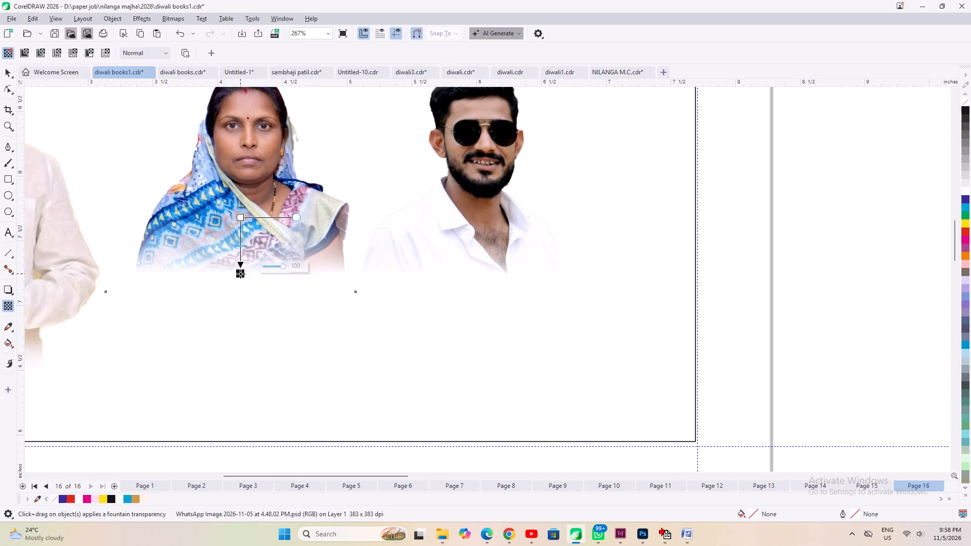
{"action": "left_click", "coordinate": [4, 70]}
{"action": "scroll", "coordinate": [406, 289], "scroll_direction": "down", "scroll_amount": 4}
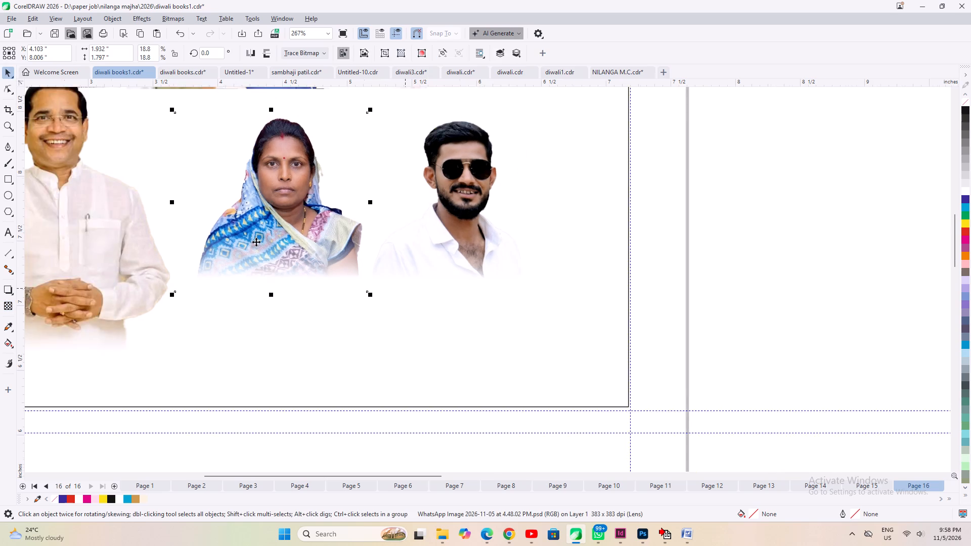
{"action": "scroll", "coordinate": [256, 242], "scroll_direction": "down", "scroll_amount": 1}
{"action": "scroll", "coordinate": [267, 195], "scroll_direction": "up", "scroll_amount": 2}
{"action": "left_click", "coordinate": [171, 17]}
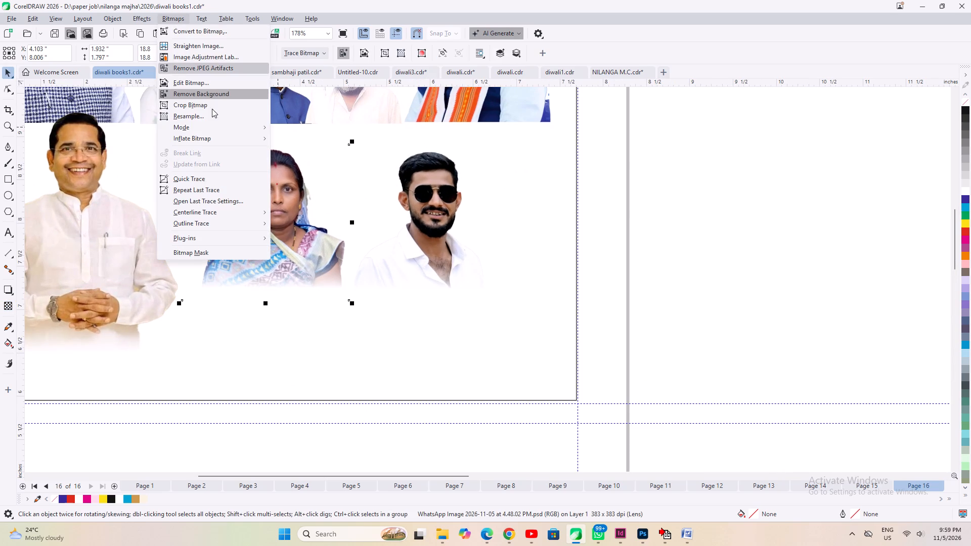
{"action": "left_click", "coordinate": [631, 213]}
Shift the portraits of the man in sunglasses and the woman slightly left, toward the man in the white kurta.
{"action": "left_click", "coordinate": [394, 262]}
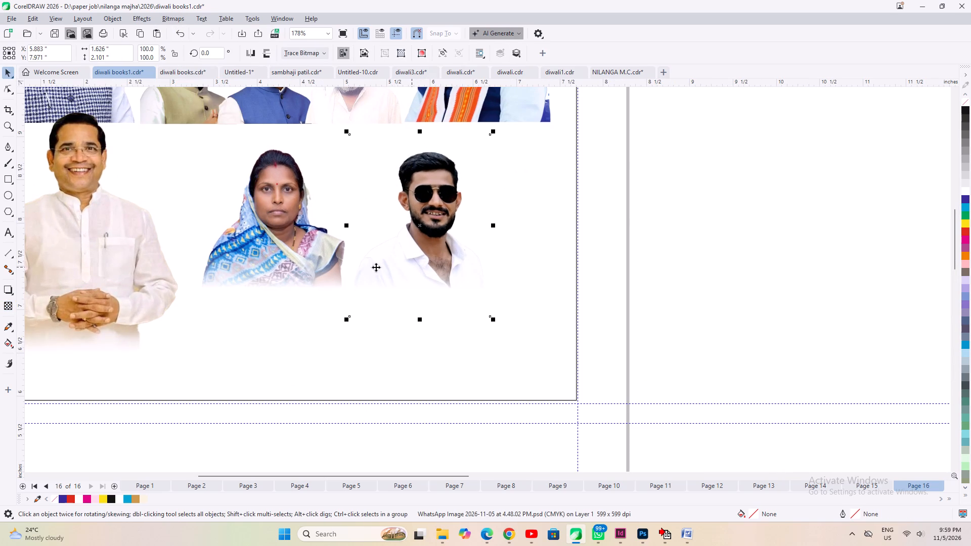
{"action": "left_click_drag", "start_coordinate": [424, 240], "coordinate": [418, 240]}
{"action": "left_click", "coordinate": [247, 257], "text": "shift"}
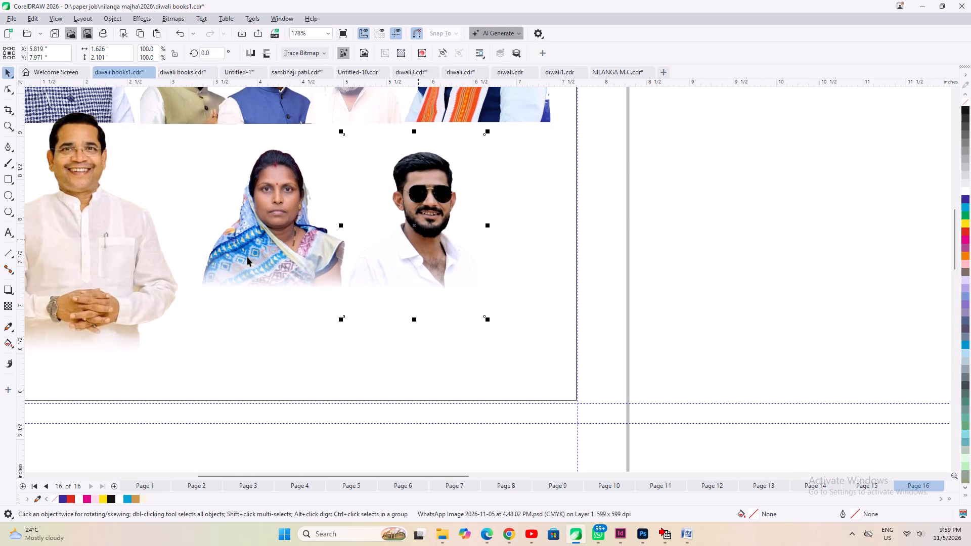
{"action": "left_click_drag", "start_coordinate": [281, 253], "coordinate": [270, 254]}
{"action": "left_click", "coordinate": [649, 276]}
Apply a Light adjustment to the woman's portrait with Brightness 28 and Contrast 23.
{"action": "left_click", "coordinate": [231, 236]}
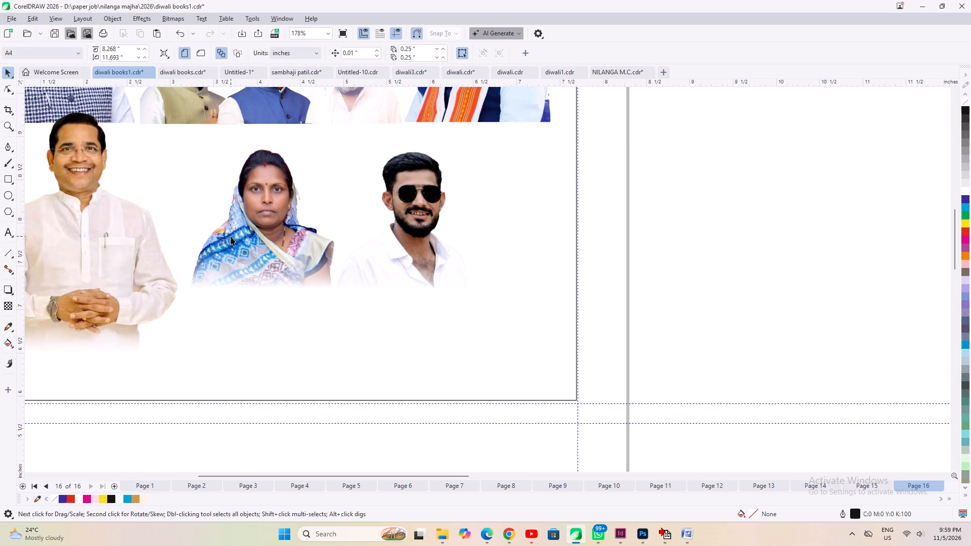
{"action": "left_click", "coordinate": [164, 22]}
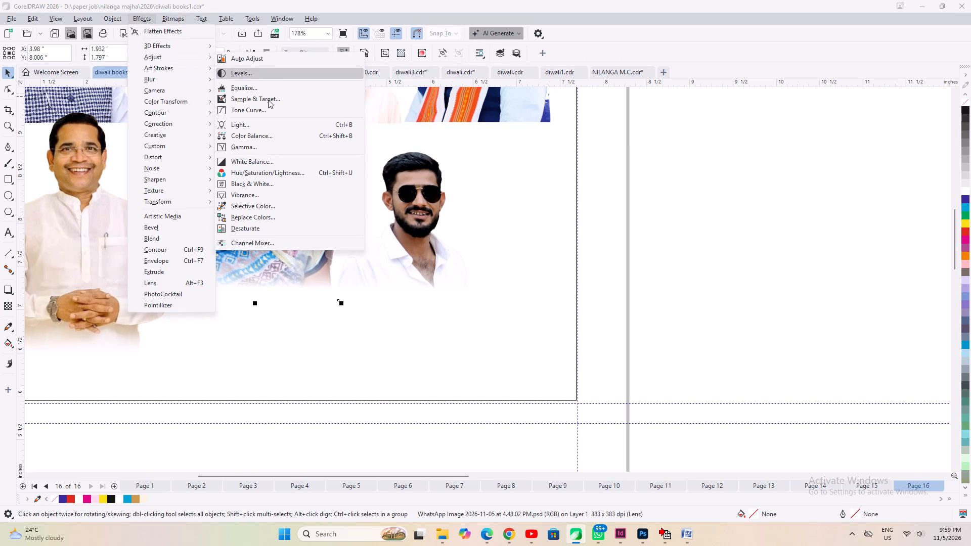
{"action": "left_click", "coordinate": [267, 123]}
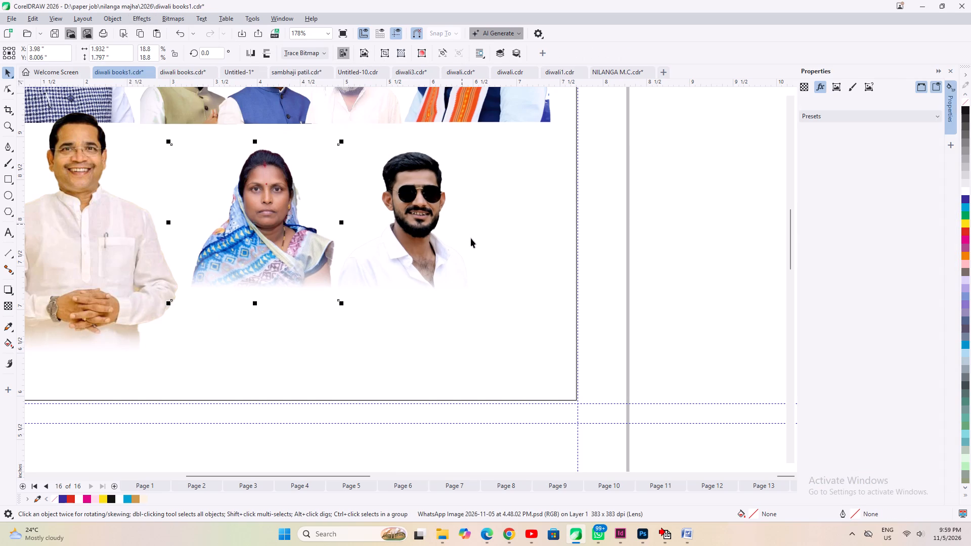
{"action": "left_click", "coordinate": [874, 255]}
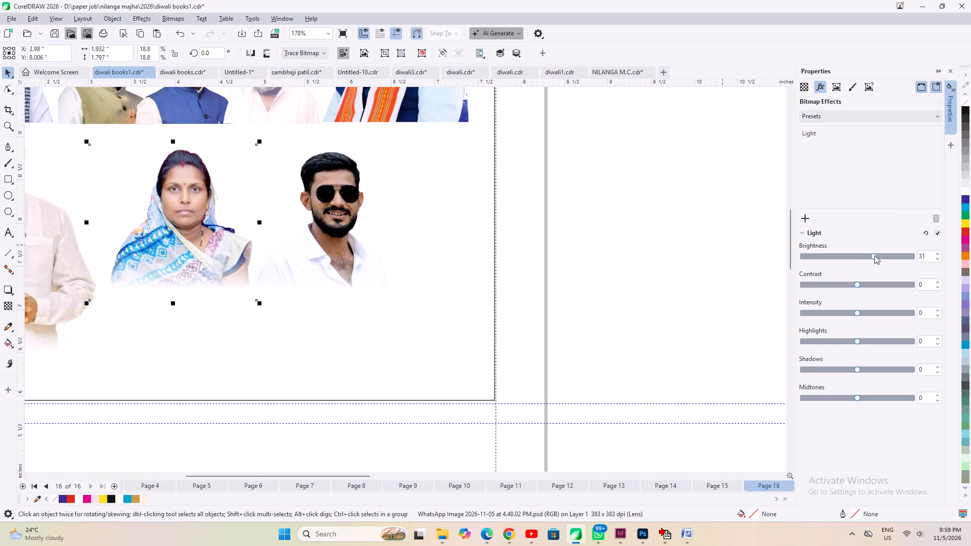
{"action": "left_click", "coordinate": [868, 256]}
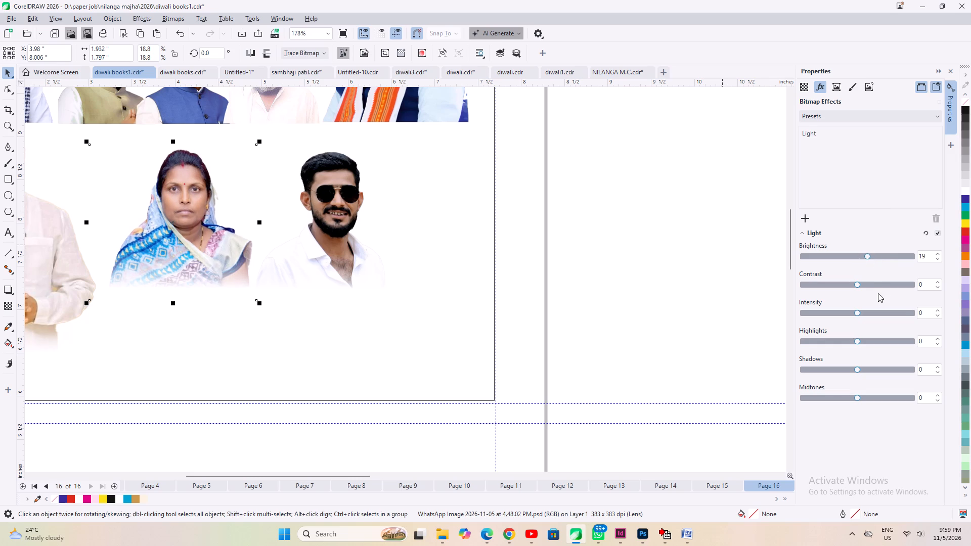
{"action": "left_click", "coordinate": [870, 287]}
{"action": "left_click", "coordinate": [873, 255]}
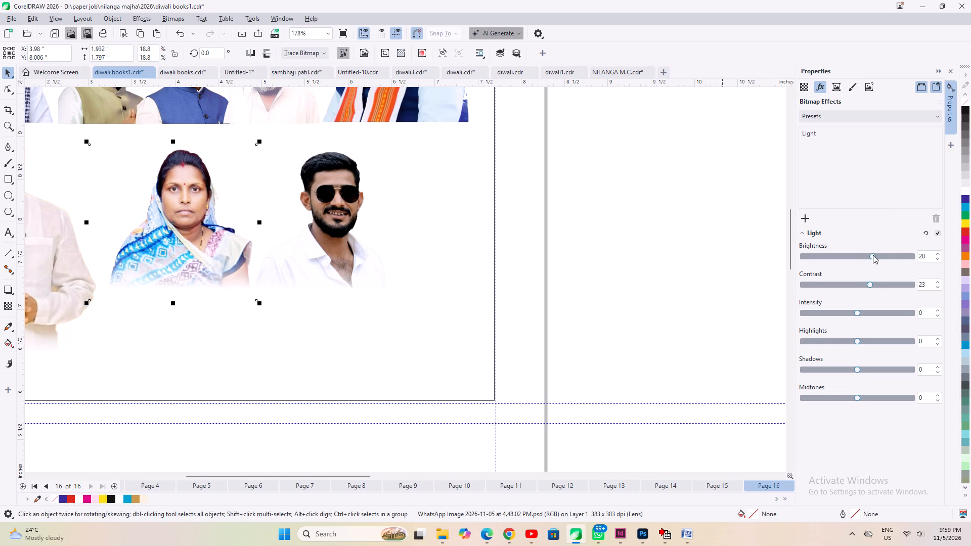
{"action": "left_click", "coordinate": [869, 256]}
Apply a Light adjustment to the portrait of the man in sunglasses with Brightness 27 and Contrast 17.
{"action": "left_click", "coordinate": [292, 225], "text": "ctrl"}
{"action": "left_click", "coordinate": [798, 216]}
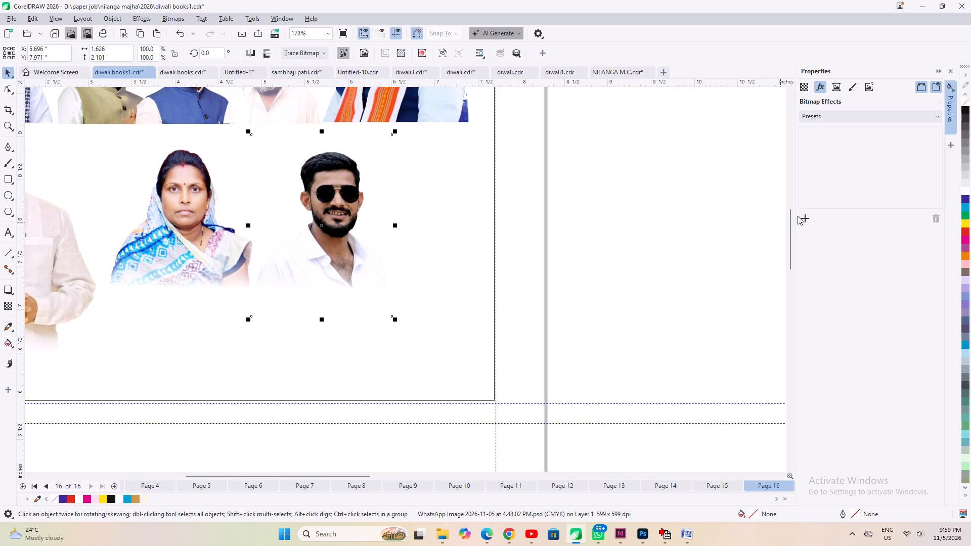
{"action": "left_click", "coordinate": [805, 215]}
{"action": "left_click", "coordinate": [851, 244]}
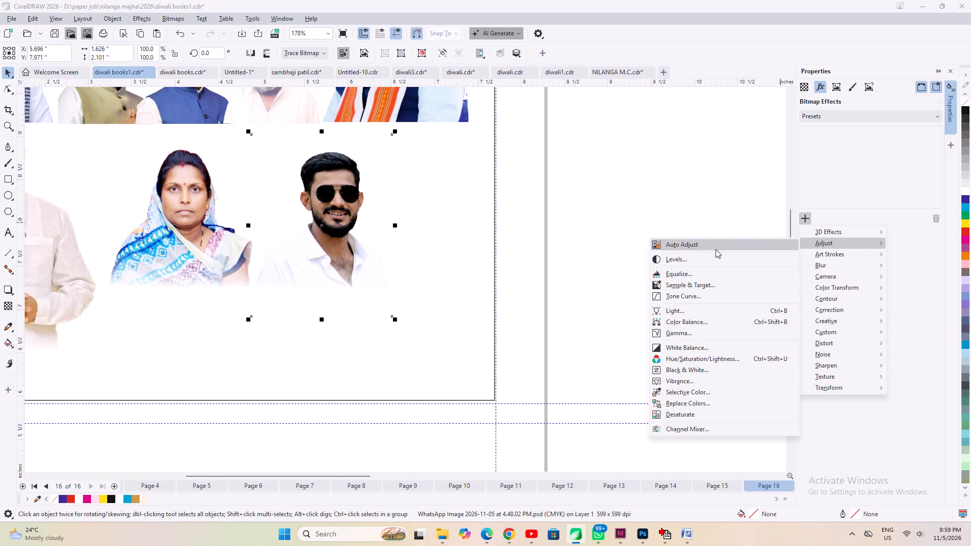
{"action": "left_click", "coordinate": [683, 309]}
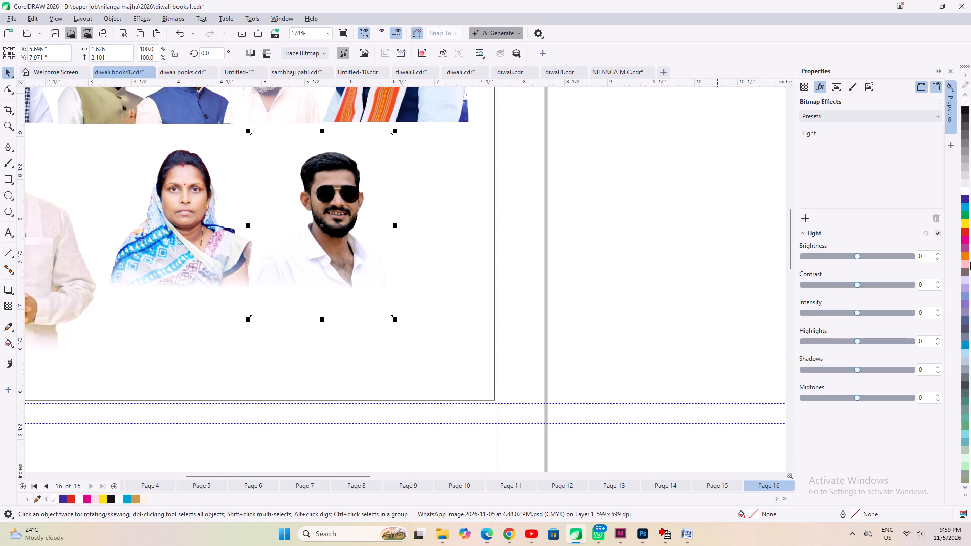
{"action": "left_click", "coordinate": [872, 256]}
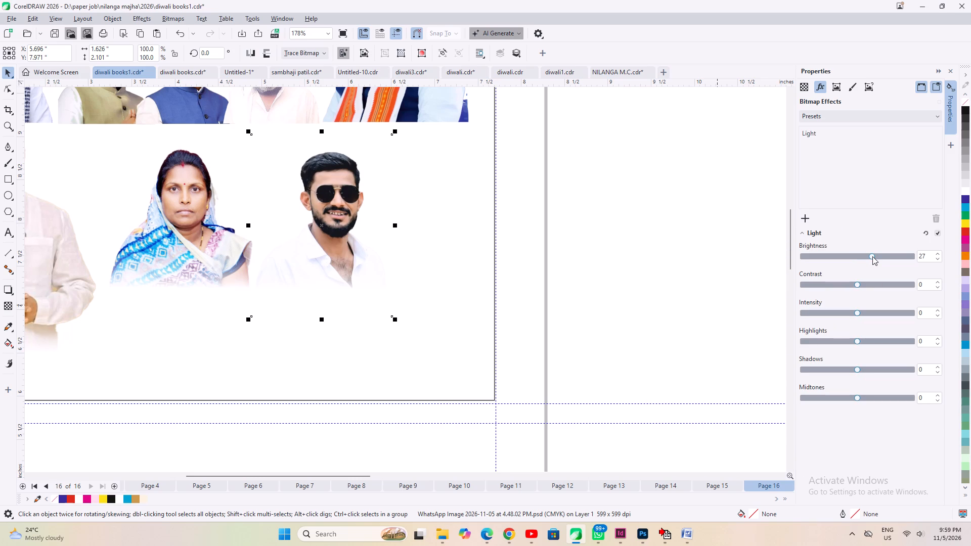
{"action": "left_click", "coordinate": [867, 283]}
{"action": "left_click", "coordinate": [579, 265]}
Move the portraits of the woman and the man in sunglasses together slightly up, closer to the row of leaders above.
{"action": "left_click", "coordinate": [280, 265]}
{"action": "scroll", "coordinate": [297, 208], "scroll_direction": "up", "scroll_amount": 3}
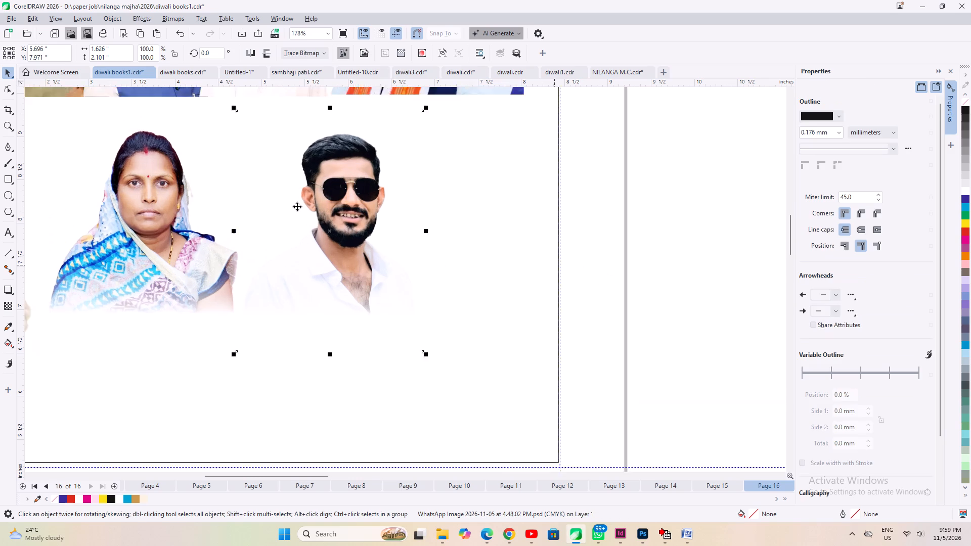
{"action": "left_click_drag", "start_coordinate": [340, 196], "coordinate": [345, 198]}
{"action": "key", "text": "ctrl+z"}
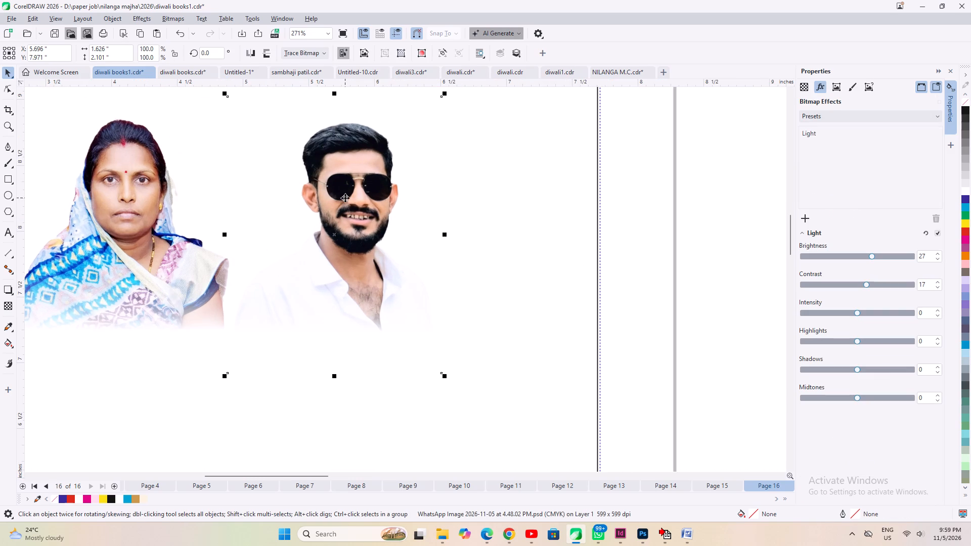
{"action": "scroll", "coordinate": [309, 206], "scroll_direction": "down", "scroll_amount": 2}
{"action": "left_click", "coordinate": [117, 241], "text": "shift"}
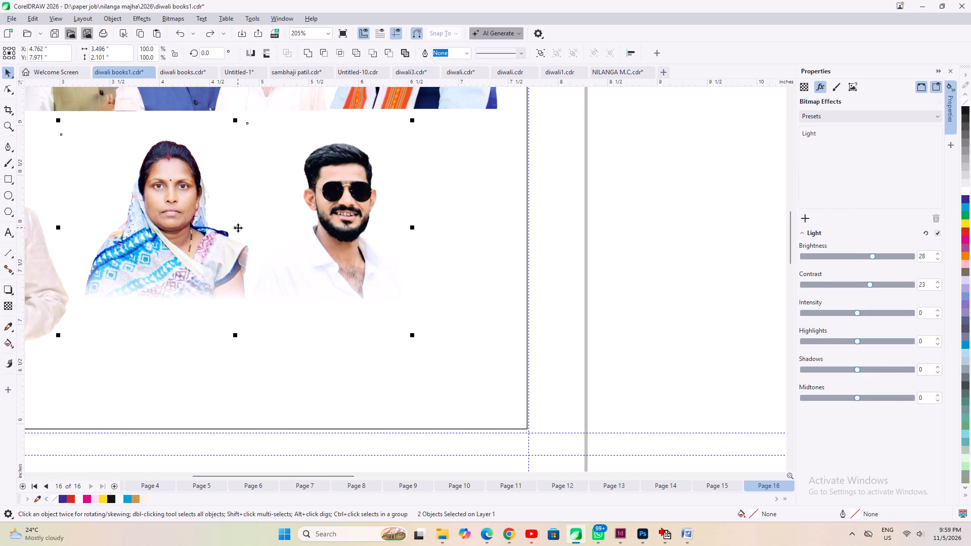
{"action": "left_click_drag", "start_coordinate": [238, 227], "coordinate": [238, 220]}
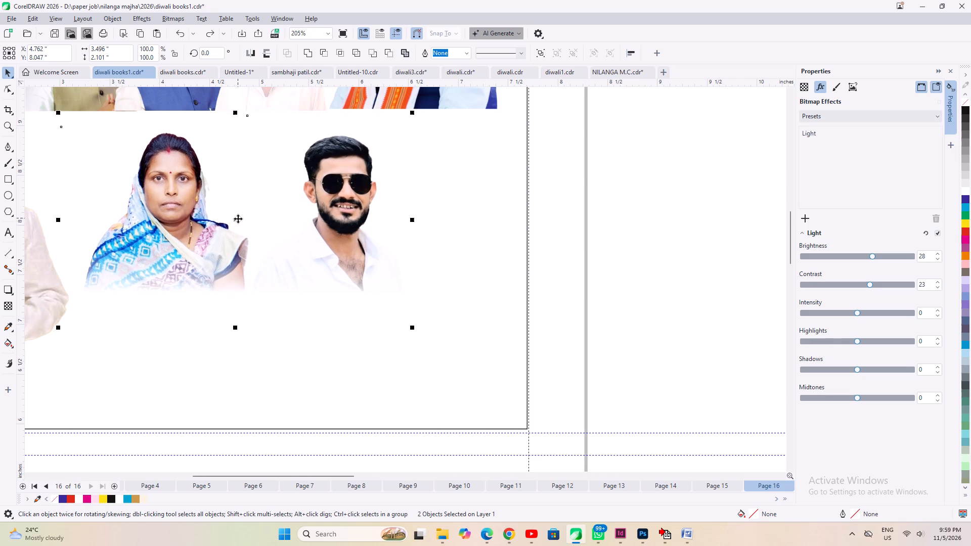
Move the large portrait of the man in the blue kurta from below the orange poster to beside page 16.
{"action": "scroll", "coordinate": [238, 218], "scroll_direction": "down", "scroll_amount": 6}
{"action": "left_click", "coordinate": [473, 302]}
{"action": "scroll", "coordinate": [317, 209], "scroll_direction": "down", "scroll_amount": 6}
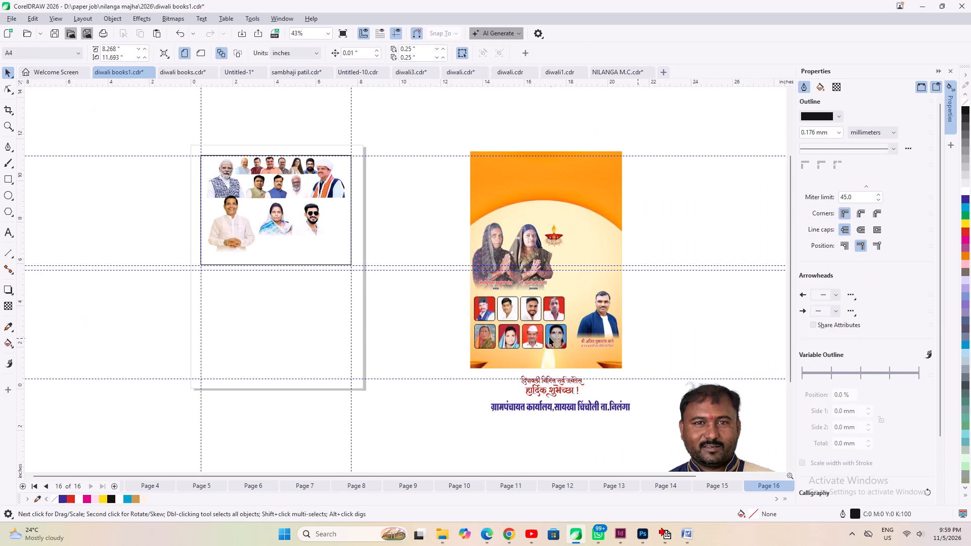
{"action": "left_click", "coordinate": [723, 434]}
{"action": "left_click_drag", "start_coordinate": [711, 437], "coordinate": [107, 281]}
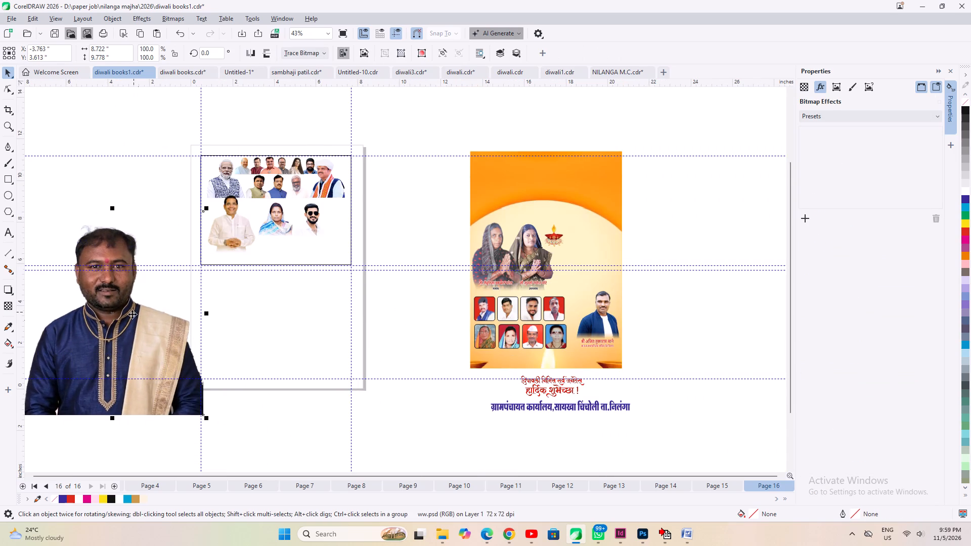
{"action": "scroll", "coordinate": [121, 298], "scroll_direction": "up", "scroll_amount": 2}
{"action": "left_click", "coordinate": [116, 20]}
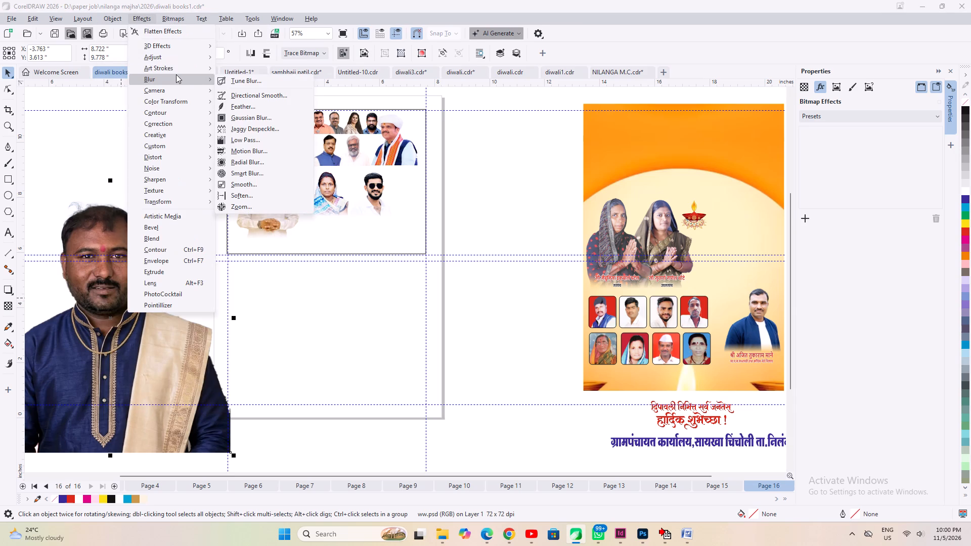
Apply a Light adjustment to the portrait of the man in the blue kurta with Brightness 54 and Contrast 18.
{"action": "left_click", "coordinate": [810, 217]}
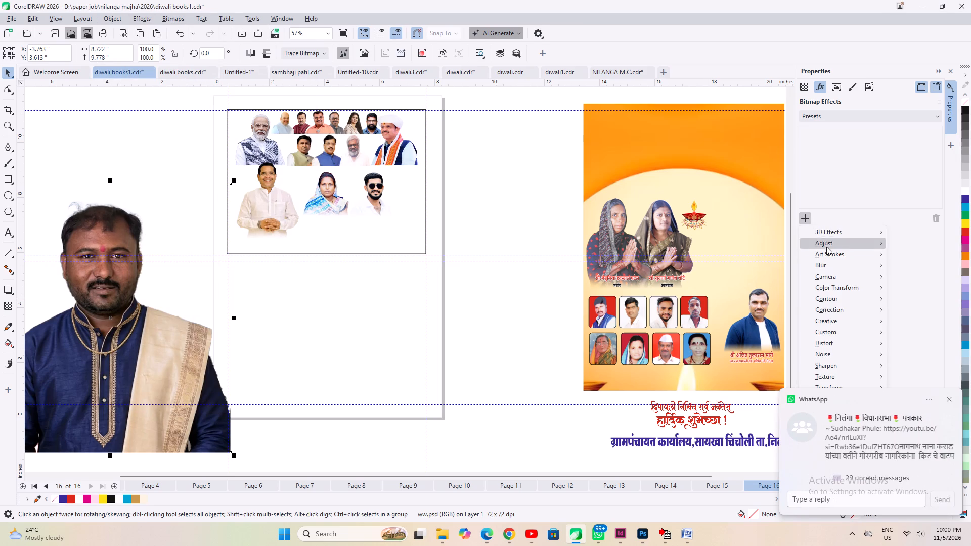
{"action": "left_click", "coordinate": [828, 243]}
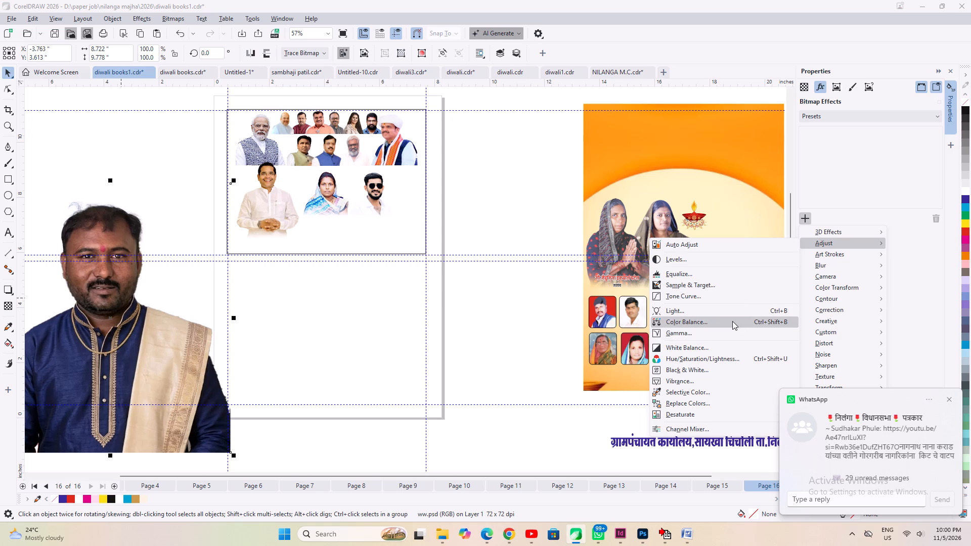
{"action": "left_click", "coordinate": [732, 313]}
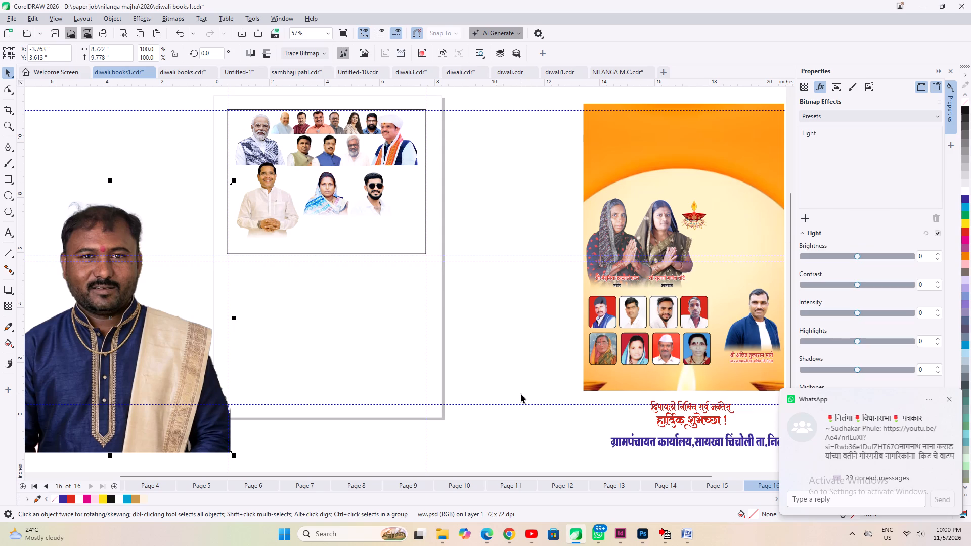
{"action": "left_click", "coordinate": [874, 255]}
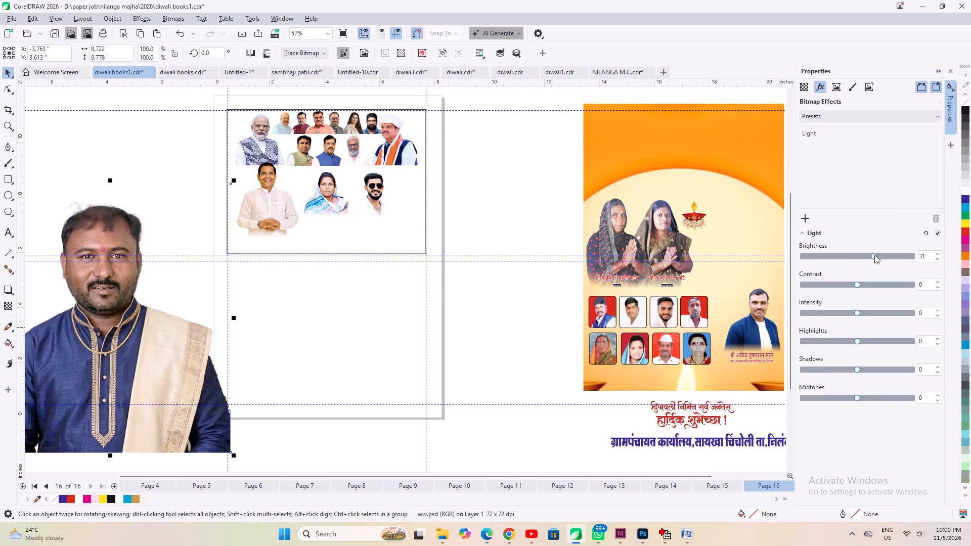
{"action": "left_click", "coordinate": [887, 256]}
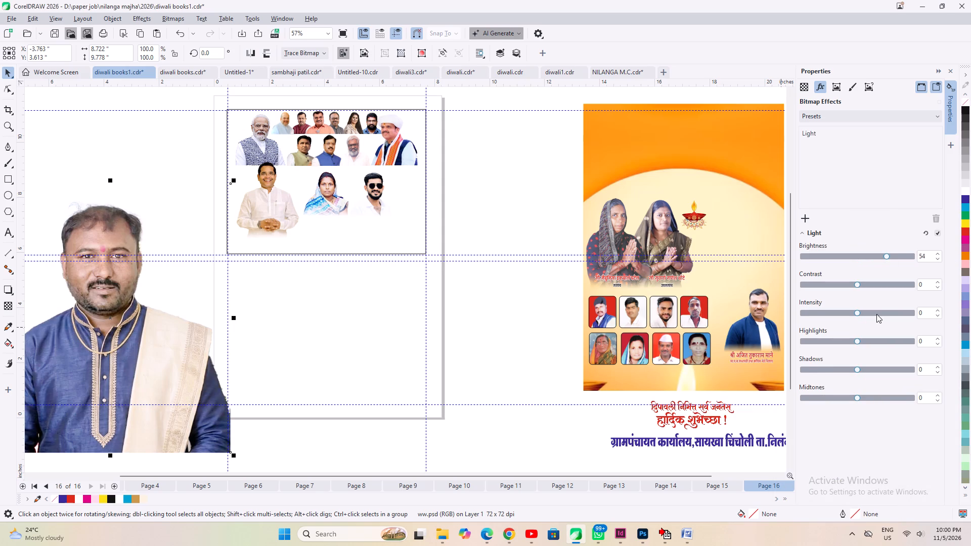
{"action": "left_click", "coordinate": [867, 285]}
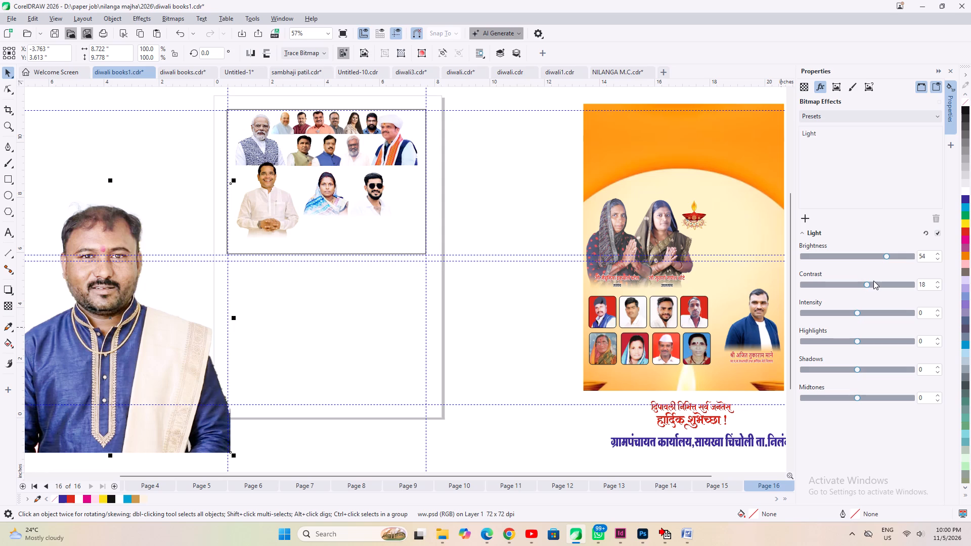
{"action": "left_click", "coordinate": [873, 281]}
{"action": "left_click", "coordinate": [343, 358]}
Scale the blue-kurta man's portrait down to about 3.3 by 3.7 inches and move it over the lower-right corner of page 16's advertisement frame.
{"action": "left_click", "coordinate": [79, 341]}
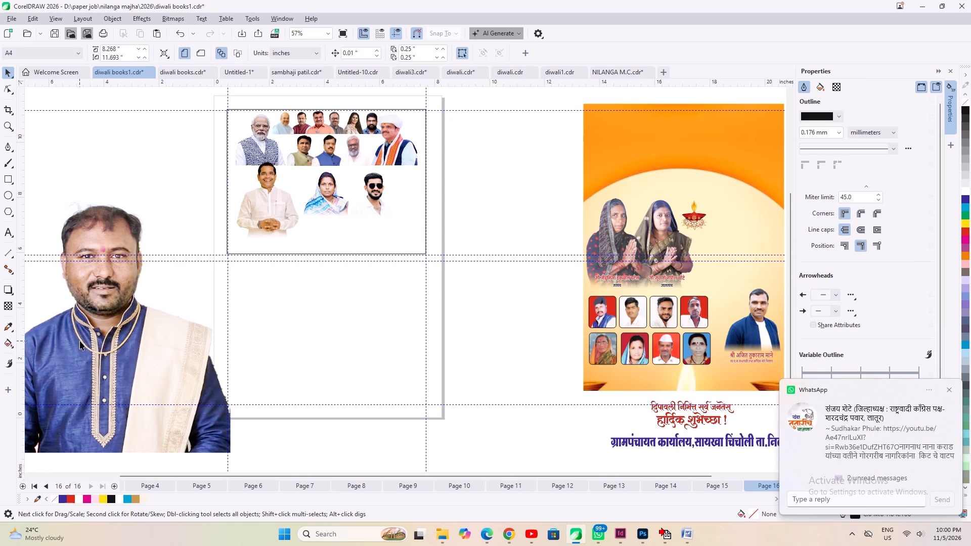
{"action": "left_click_drag", "start_coordinate": [234, 180], "coordinate": [230, 193], "text": "shift"}
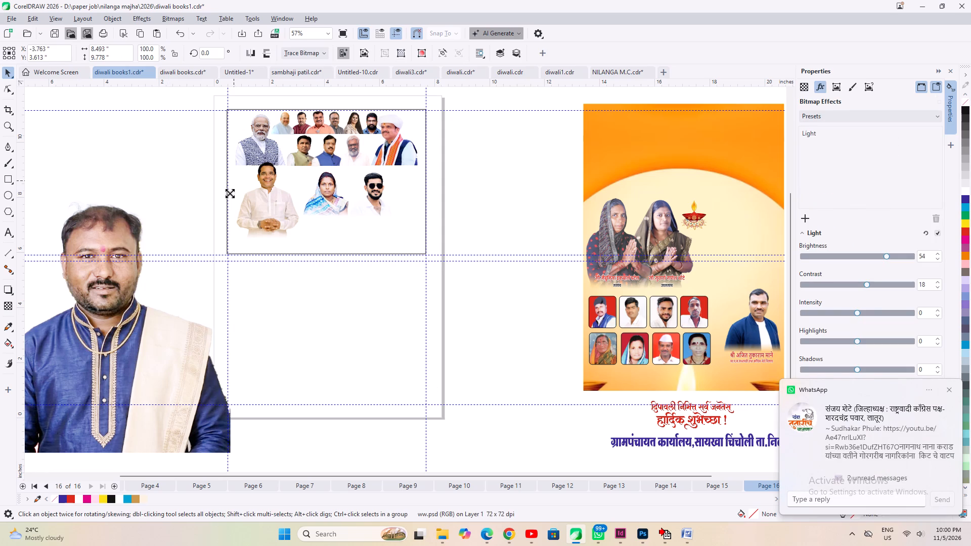
{"action": "left_click_drag", "start_coordinate": [230, 193], "coordinate": [198, 226], "text": "shift"}
{"action": "left_click_drag", "start_coordinate": [89, 374], "coordinate": [380, 314]}
{"action": "scroll", "coordinate": [374, 313], "scroll_direction": "up", "scroll_amount": 3}
{"action": "left_click_drag", "start_coordinate": [539, 368], "coordinate": [489, 317], "text": "shift"}
{"action": "scroll", "coordinate": [412, 277], "scroll_direction": "up", "scroll_amount": 2}
{"action": "left_click_drag", "start_coordinate": [412, 276], "coordinate": [410, 260]}
{"action": "left_click_drag", "start_coordinate": [410, 260], "coordinate": [409, 233]}
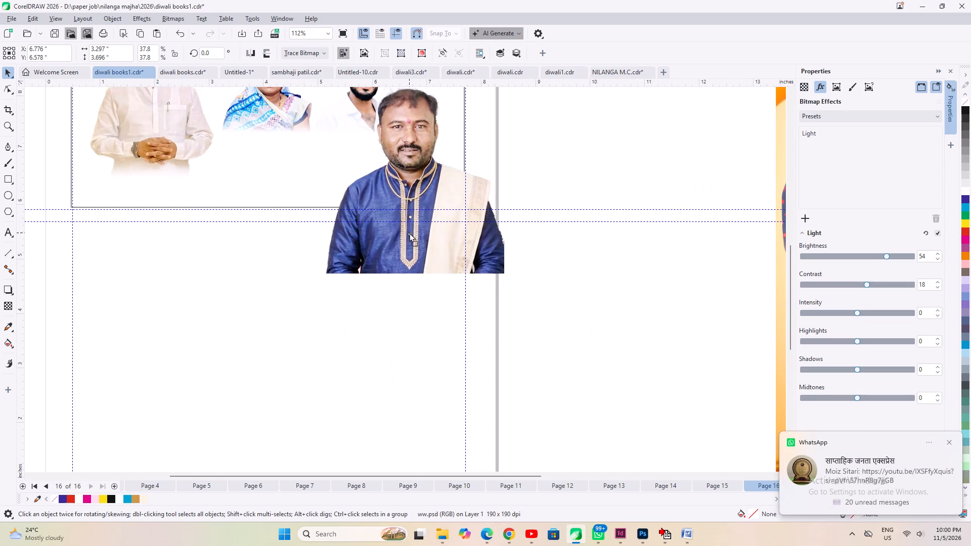
Nudge the blue-kurta portrait up and shift the woman, the man in sunglasses and the man in the white kurta slightly left.
{"action": "left_click_drag", "start_coordinate": [409, 233], "coordinate": [408, 229]}
{"action": "scroll", "coordinate": [418, 315], "scroll_direction": "down", "scroll_amount": 4}
{"action": "scroll", "coordinate": [412, 155], "scroll_direction": "up", "scroll_amount": 2}
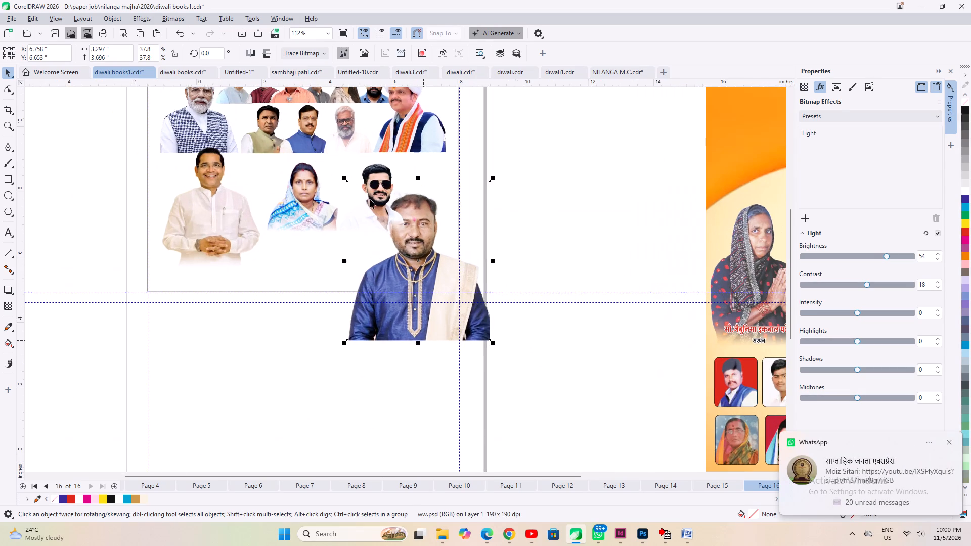
{"action": "left_click", "coordinate": [375, 178]}
{"action": "left_click", "coordinate": [295, 184], "text": "shift"}
{"action": "left_click_drag", "start_coordinate": [295, 184], "coordinate": [283, 181]}
{"action": "left_click", "coordinate": [204, 222]}
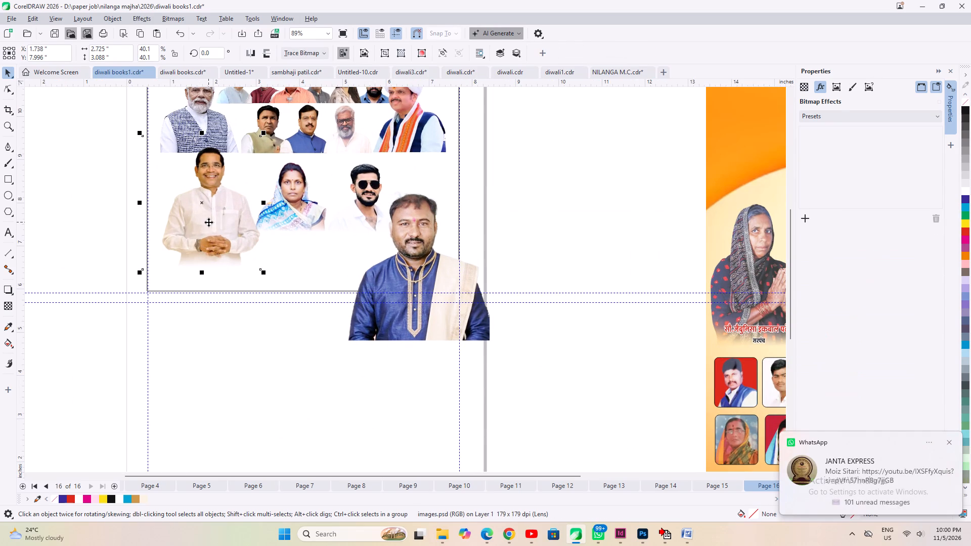
{"action": "left_click_drag", "start_coordinate": [208, 222], "coordinate": [195, 221]}
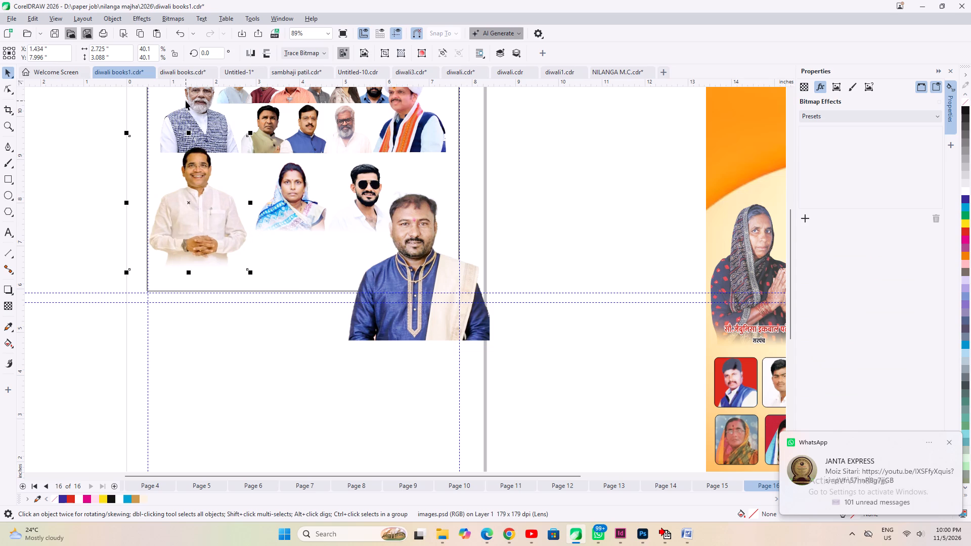
Fade out the bottom of the portrait of the white-bearded man in the checked vest with a vertical fountain transparency.
{"action": "left_click", "coordinate": [195, 118]}
{"action": "scroll", "coordinate": [195, 118], "scroll_direction": "up", "scroll_amount": 6}
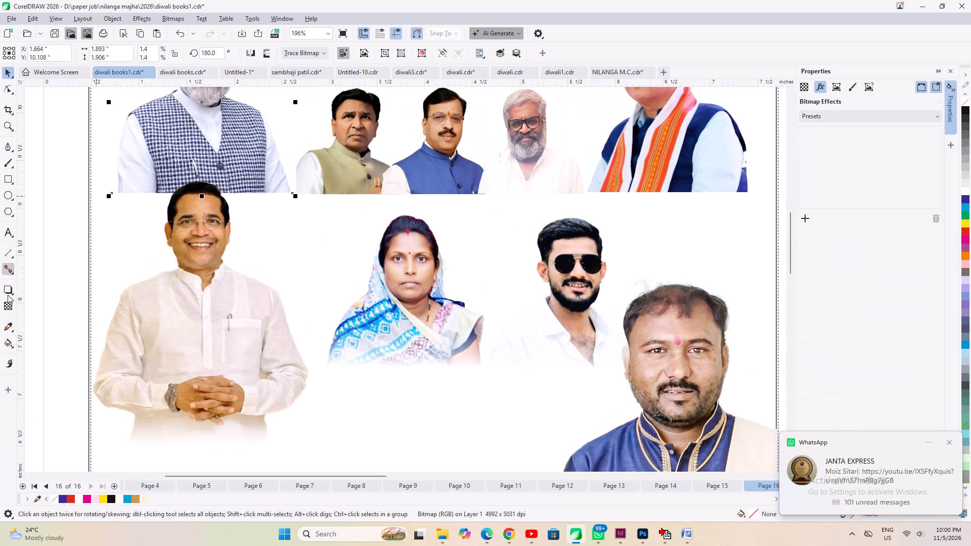
{"action": "left_click", "coordinate": [8, 303]}
{"action": "left_click_drag", "start_coordinate": [168, 158], "coordinate": [171, 192], "text": "shift"}
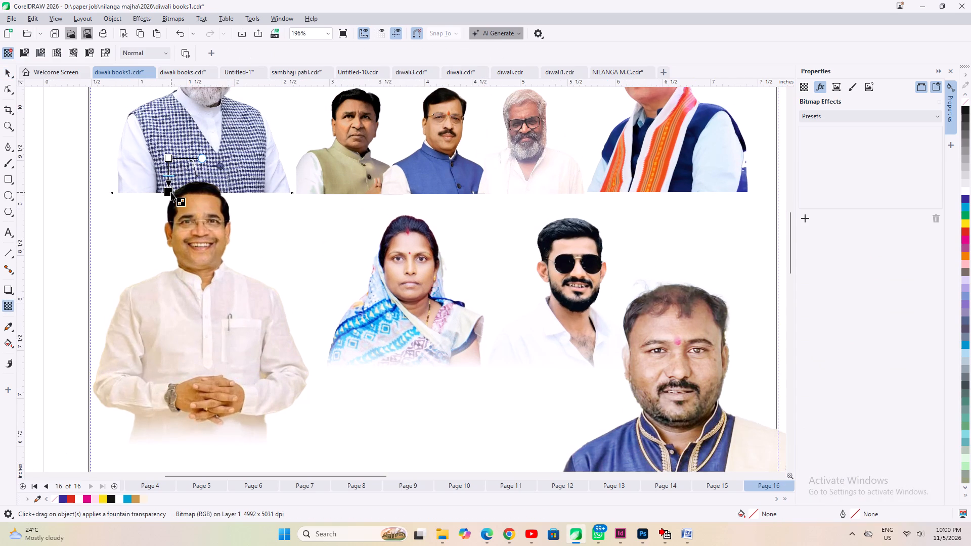
{"action": "scroll", "coordinate": [179, 196], "scroll_direction": "up", "scroll_amount": 4}
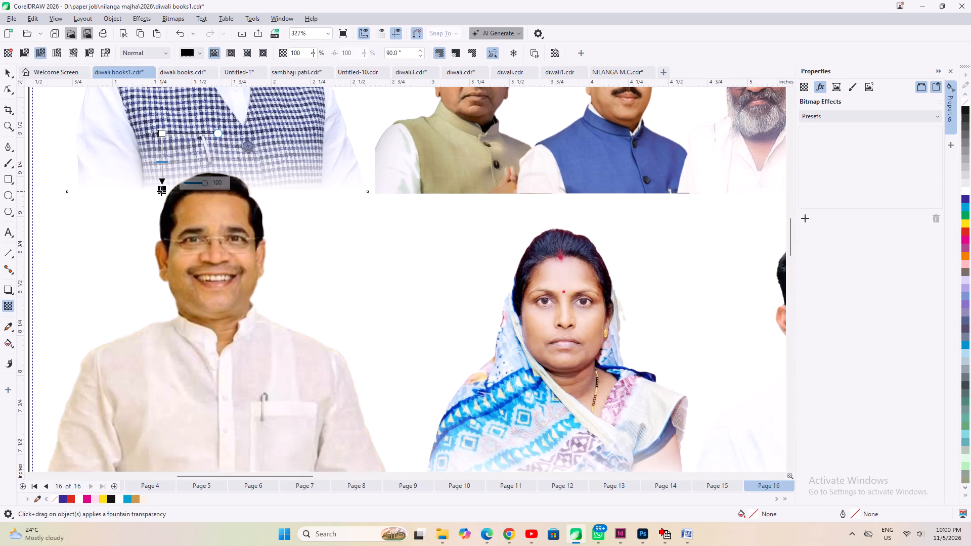
{"action": "left_click_drag", "start_coordinate": [161, 191], "coordinate": [160, 185], "text": "ctrl"}
{"action": "scroll", "coordinate": [146, 195], "scroll_direction": "down", "scroll_amount": 4}
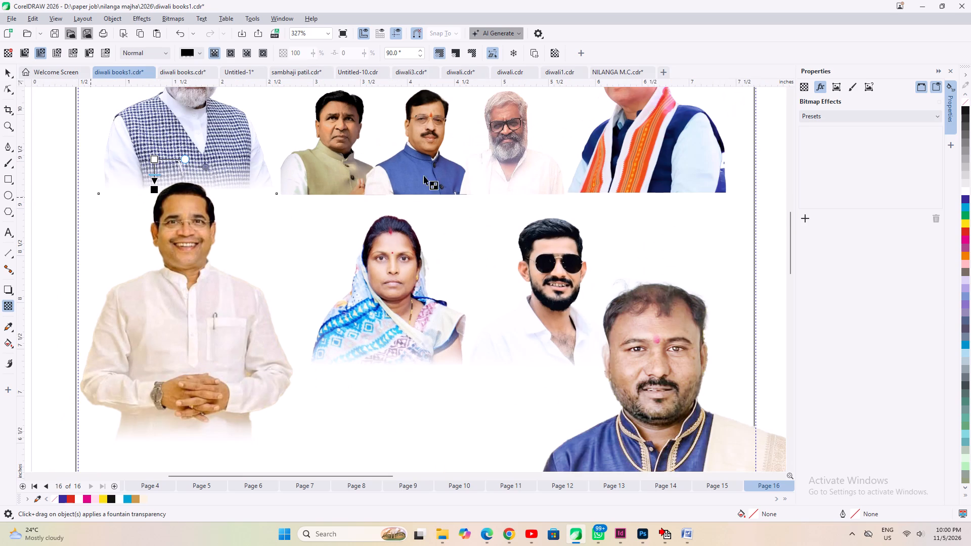
Fade out the bottom of the portrait of the man with the orange scarf using a vertical fountain transparency.
{"action": "left_click", "coordinate": [486, 161], "text": "ctrl"}
{"action": "left_click", "coordinate": [593, 163], "text": "ctrl"}
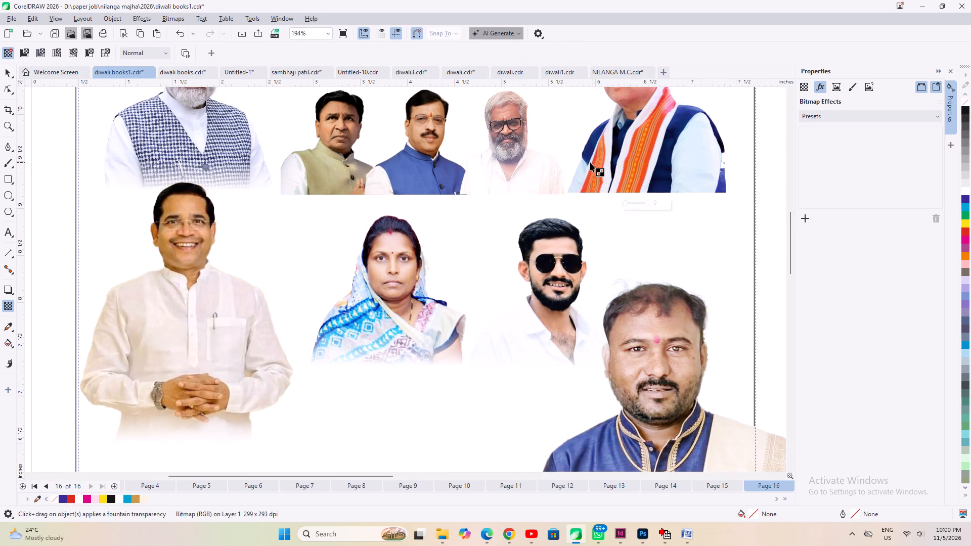
{"action": "left_click", "coordinate": [654, 173], "text": "ctrl"}
{"action": "left_click_drag", "start_coordinate": [636, 161], "coordinate": [639, 196], "text": "shift"}
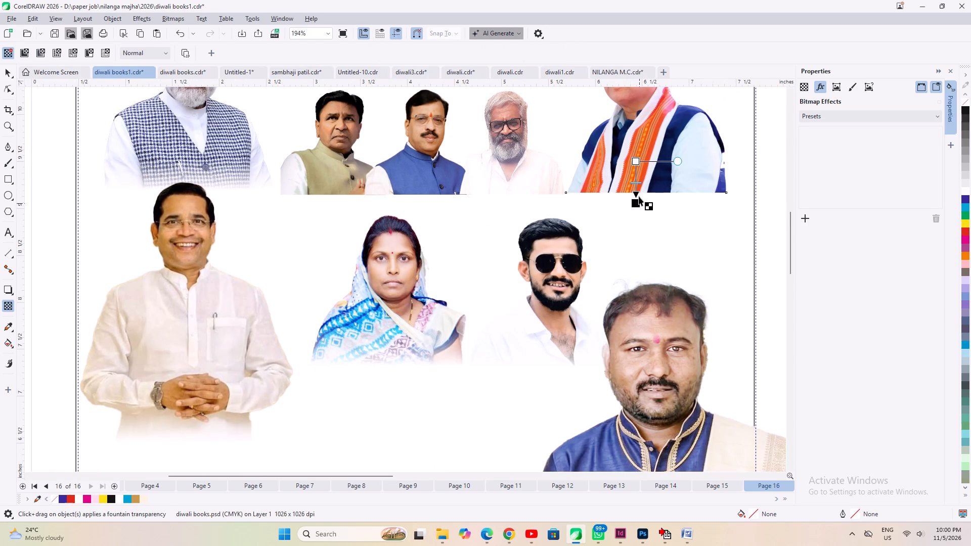
{"action": "left_click_drag", "start_coordinate": [639, 196], "coordinate": [639, 196], "text": "shift"}
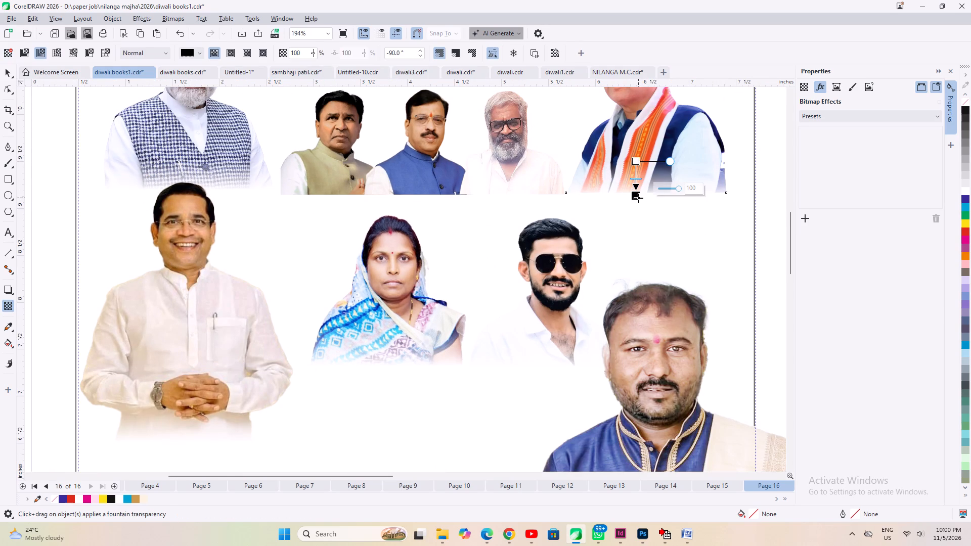
{"action": "scroll", "coordinate": [638, 198], "scroll_direction": "up", "scroll_amount": 3}
{"action": "left_click_drag", "start_coordinate": [637, 196], "coordinate": [637, 186], "text": "ctrl"}
{"action": "scroll", "coordinate": [637, 187], "scroll_direction": "down", "scroll_amount": 11}
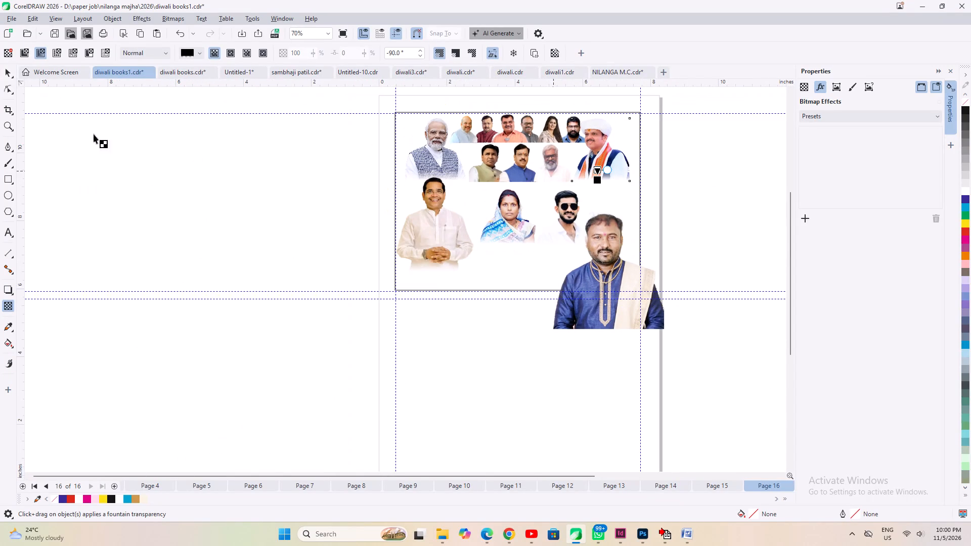
Shift the portraits of the woman and the man in sunglasses together further left, toward the man in the white kurta.
{"action": "left_click", "coordinate": [6, 73]}
{"action": "left_click", "coordinate": [556, 226]}
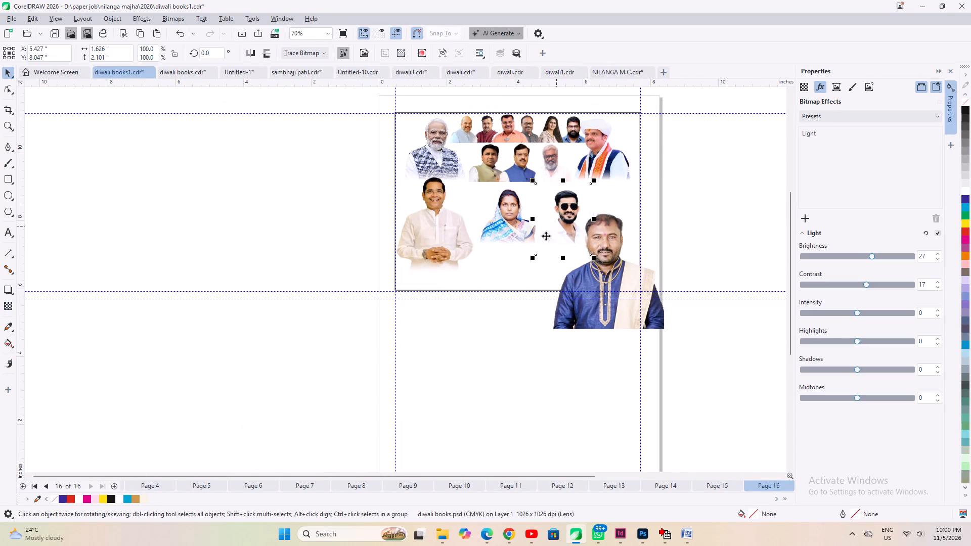
{"action": "left_click", "coordinate": [516, 240], "text": "shift"}
{"action": "left_click_drag", "start_coordinate": [514, 234], "coordinate": [504, 236]}
Scale the portrait of the man in the blue kurta down to about 30% and move it up into the frame's lower corner.
{"action": "left_click", "coordinate": [590, 258]}
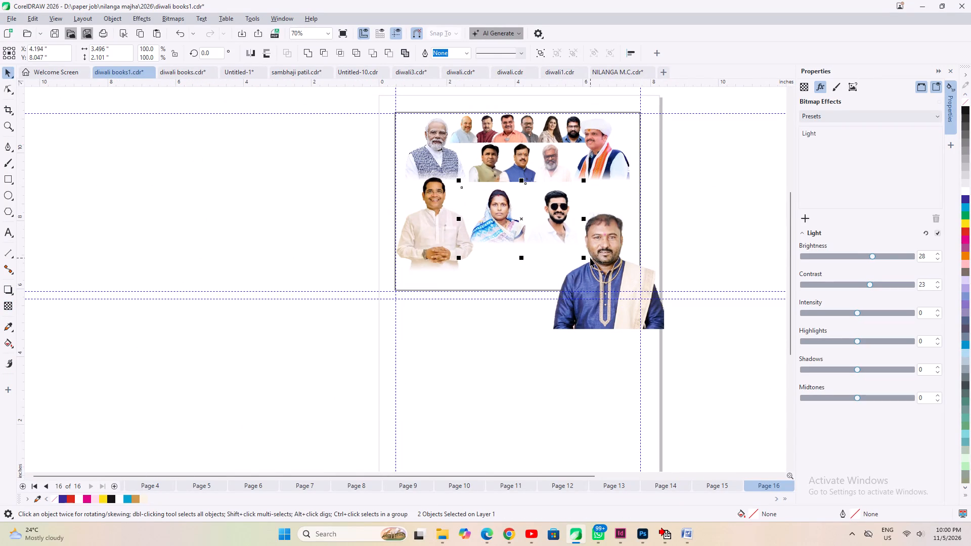
{"action": "left_click_drag", "start_coordinate": [615, 308], "coordinate": [613, 295]}
{"action": "scroll", "coordinate": [612, 294], "scroll_direction": "up", "scroll_amount": 1}
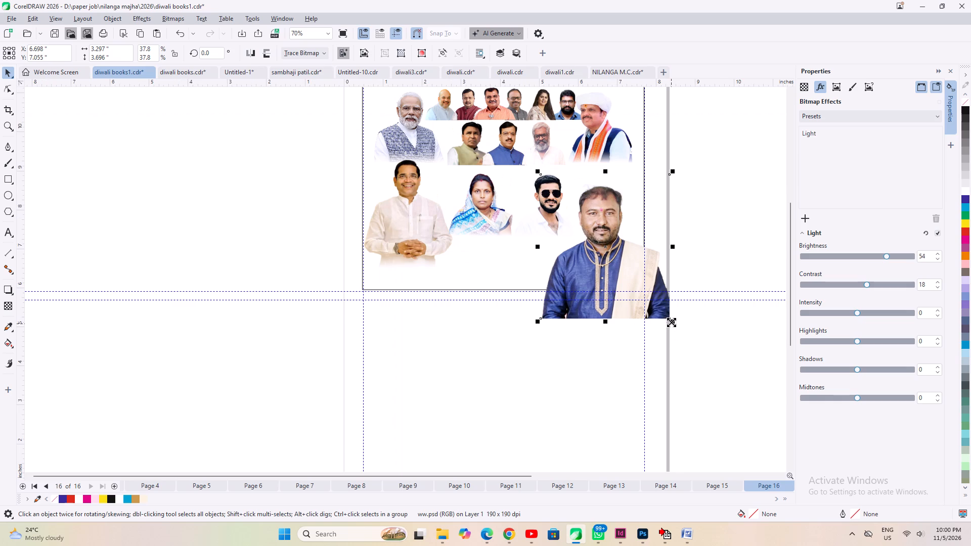
{"action": "left_click_drag", "start_coordinate": [671, 322], "coordinate": [664, 307], "text": "shift"}
{"action": "left_click_drag", "start_coordinate": [611, 269], "coordinate": [610, 256]}
Fade out the bottom of the blue-kurta portrait with a vertical fountain transparency starting at chest height.
{"action": "scroll", "coordinate": [610, 255], "scroll_direction": "up", "scroll_amount": 1}
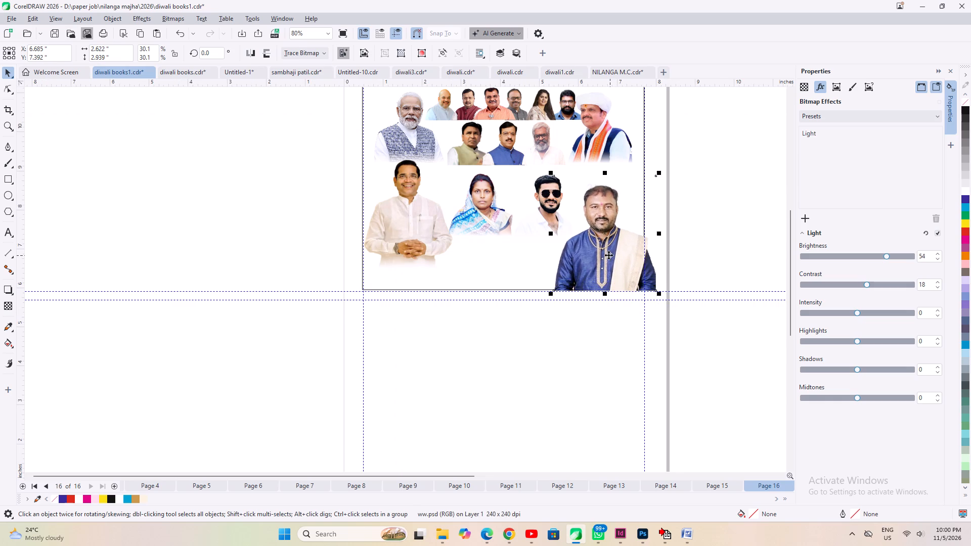
{"action": "scroll", "coordinate": [608, 255], "scroll_direction": "up", "scroll_amount": 4}
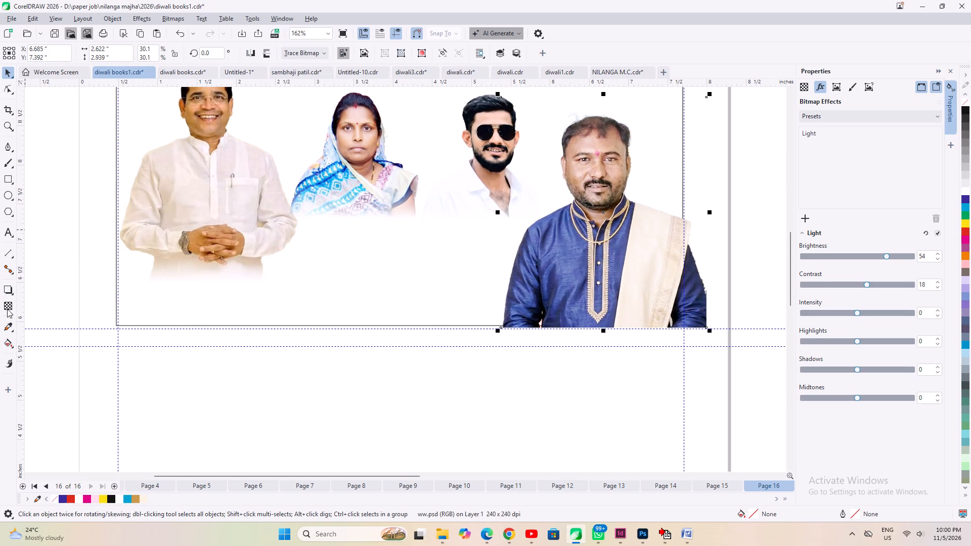
{"action": "left_click", "coordinate": [7, 309]}
{"action": "scroll", "coordinate": [556, 280], "scroll_direction": "up", "scroll_amount": 2}
{"action": "left_click_drag", "start_coordinate": [583, 231], "coordinate": [583, 278], "text": "shift"}
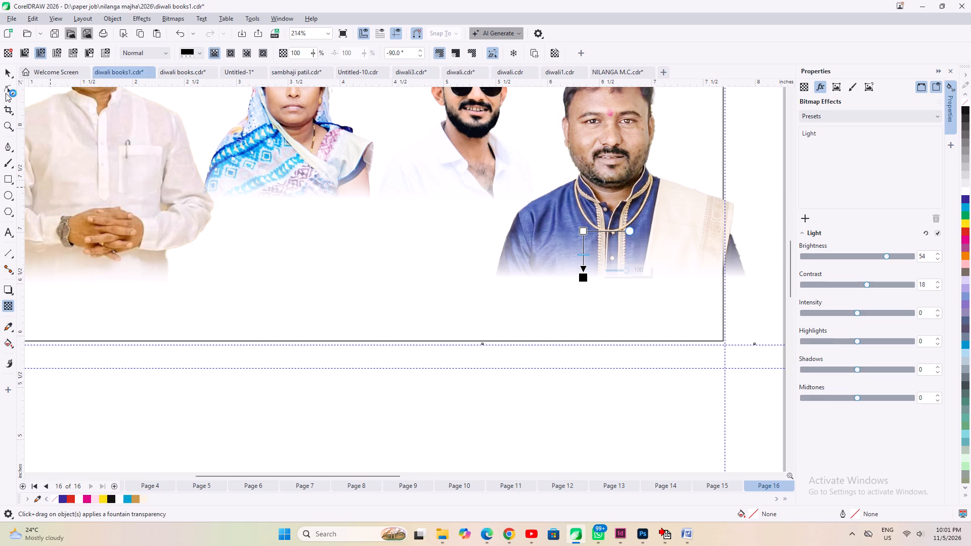
Scale the faded blue-kurta portrait down to about 27% and move it slightly up beside the man in sunglasses.
{"action": "left_click", "coordinate": [6, 72]}
{"action": "scroll", "coordinate": [243, 205], "scroll_direction": "down", "scroll_amount": 2}
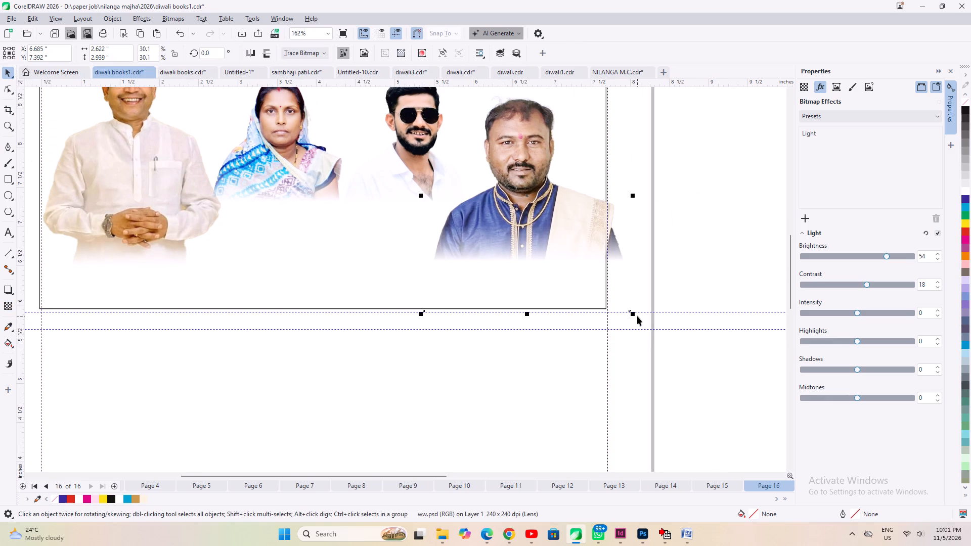
{"action": "left_click_drag", "start_coordinate": [635, 315], "coordinate": [626, 304], "text": "shift"}
{"action": "left_click_drag", "start_coordinate": [526, 180], "coordinate": [526, 174]}
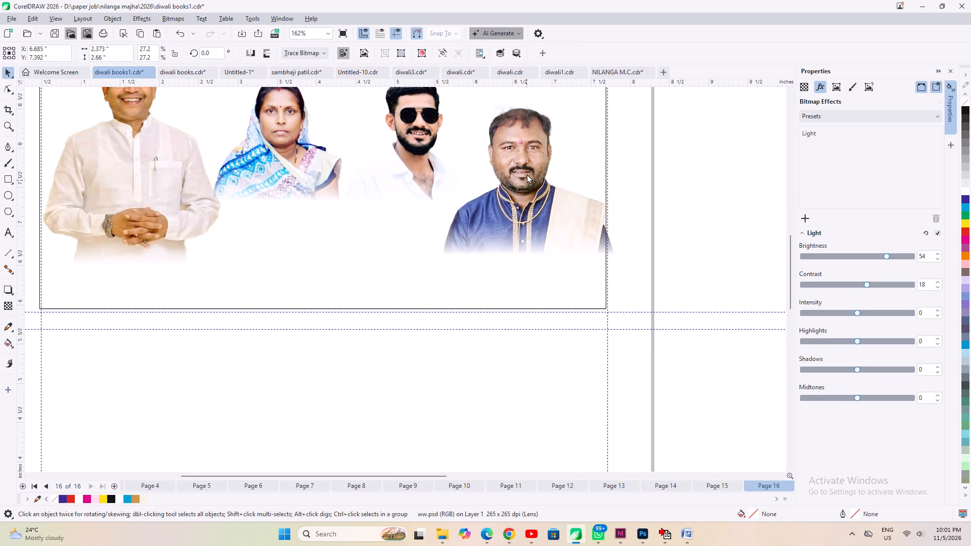
{"action": "left_click_drag", "start_coordinate": [526, 174], "coordinate": [526, 168]}
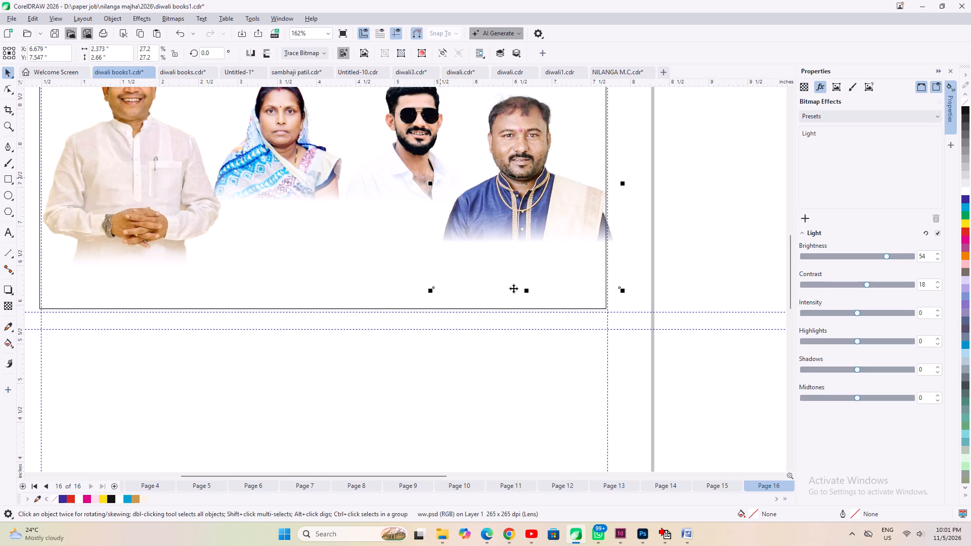
{"action": "left_click", "coordinate": [606, 367]}
Even out the portrait spacing by moving the man in sunglasses slightly left and nudging the woman slightly right.
{"action": "left_click", "coordinate": [550, 191]}
{"action": "left_click", "coordinate": [392, 190]}
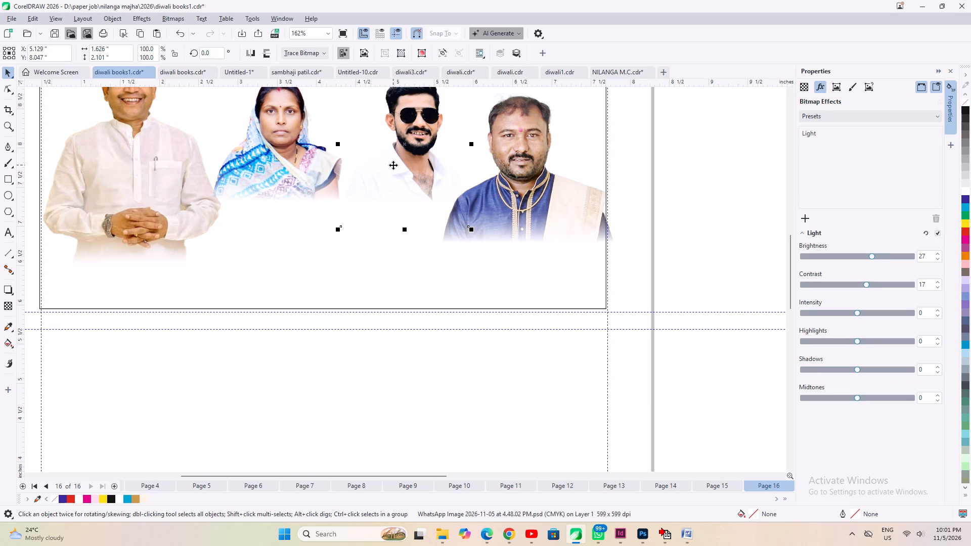
{"action": "left_click_drag", "start_coordinate": [394, 163], "coordinate": [390, 163]}
{"action": "left_click", "coordinate": [299, 164]}
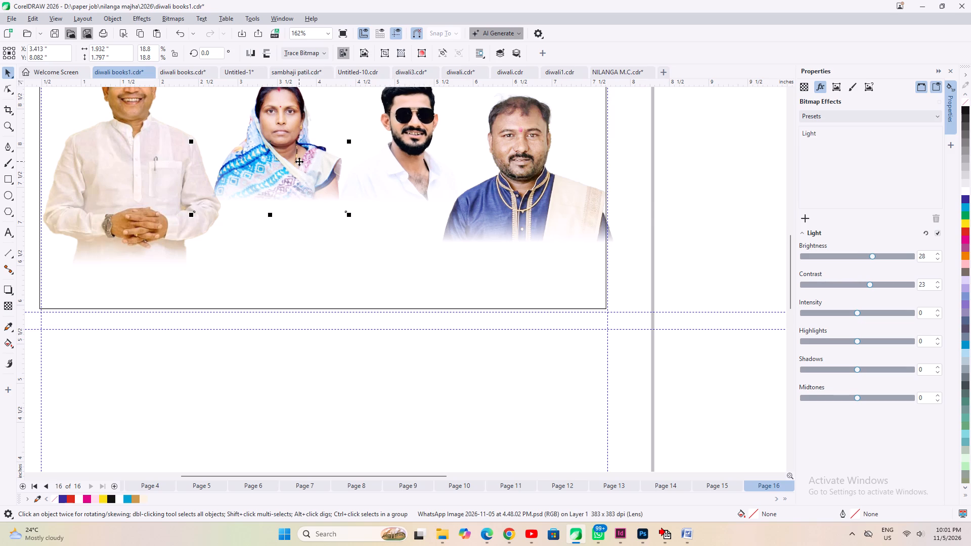
{"action": "key", "text": "shift+Left"}
{"action": "key", "text": "shift+Right"}
{"action": "key", "text": "shift+Right"}
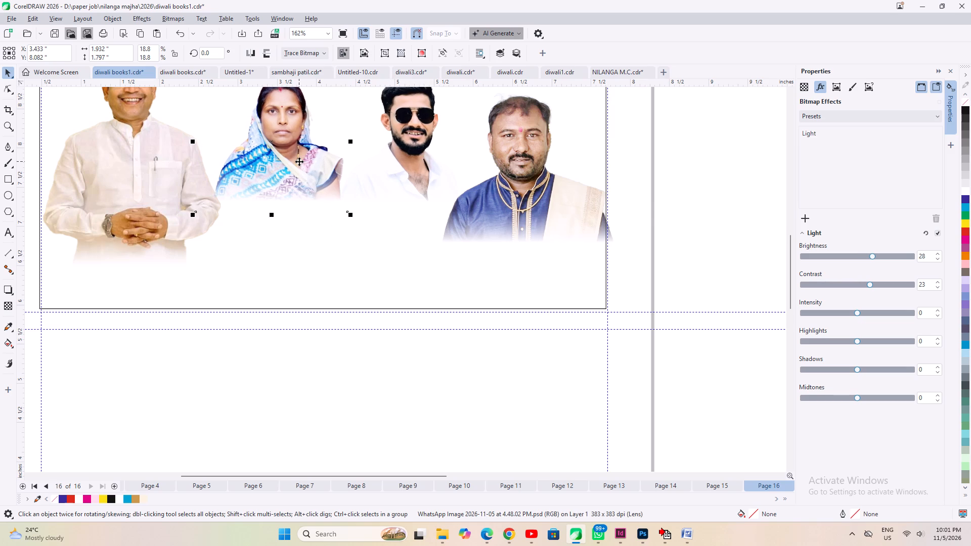
{"action": "left_click", "coordinate": [379, 167]}
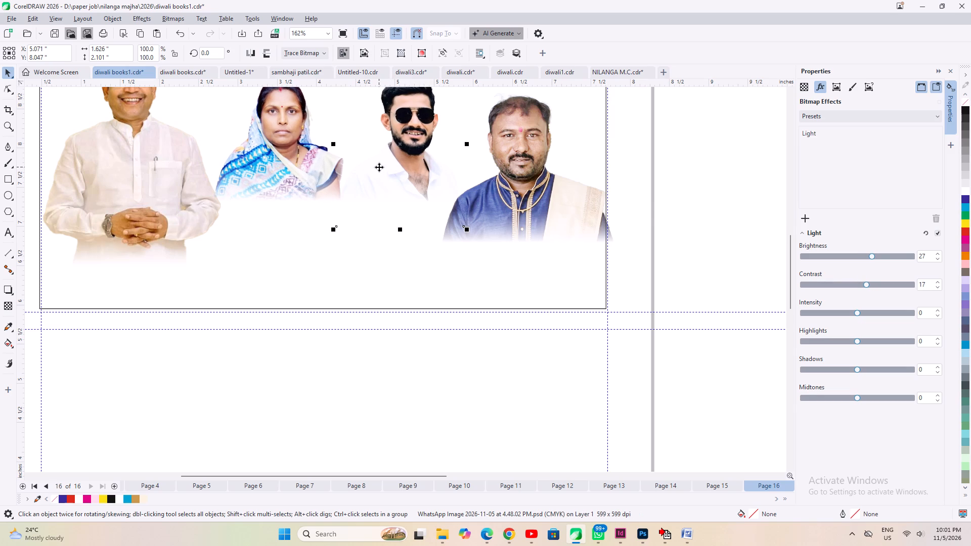
{"action": "key", "text": "shift+Left"}
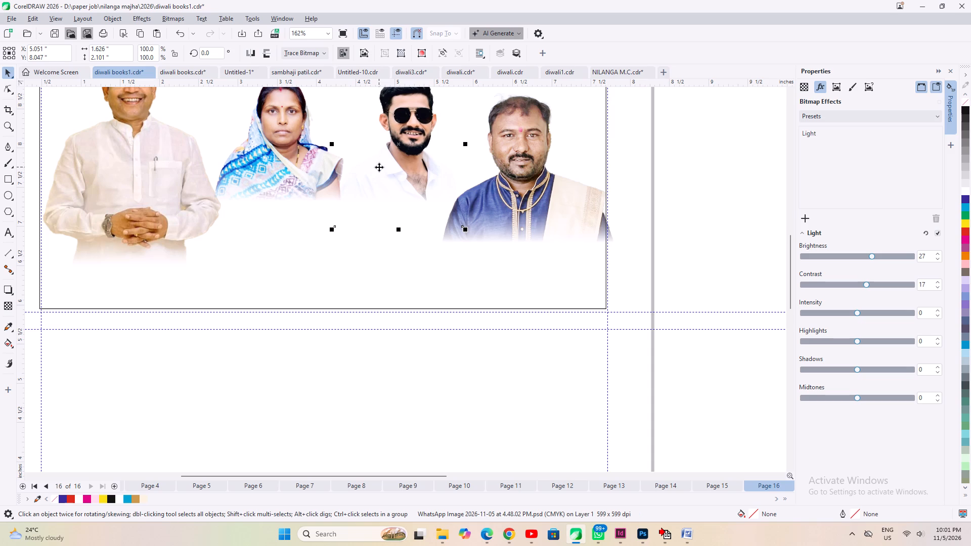
Scale the portrait of the man in the white kurta down to about 37% and shift it slightly left.
{"action": "scroll", "coordinate": [414, 176], "scroll_direction": "down", "scroll_amount": 8}
{"action": "left_click", "coordinate": [321, 283]}
{"action": "left_click", "coordinate": [309, 195]}
{"action": "scroll", "coordinate": [309, 195], "scroll_direction": "up", "scroll_amount": 2}
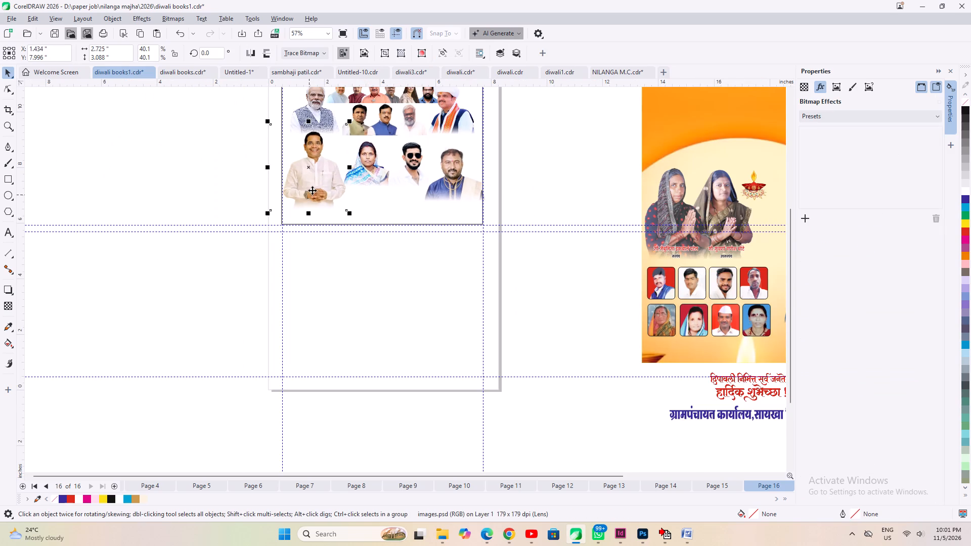
{"action": "scroll", "coordinate": [312, 190], "scroll_direction": "up", "scroll_amount": 3}
{"action": "left_click_drag", "start_coordinate": [380, 234], "coordinate": [374, 230], "text": "shift"}
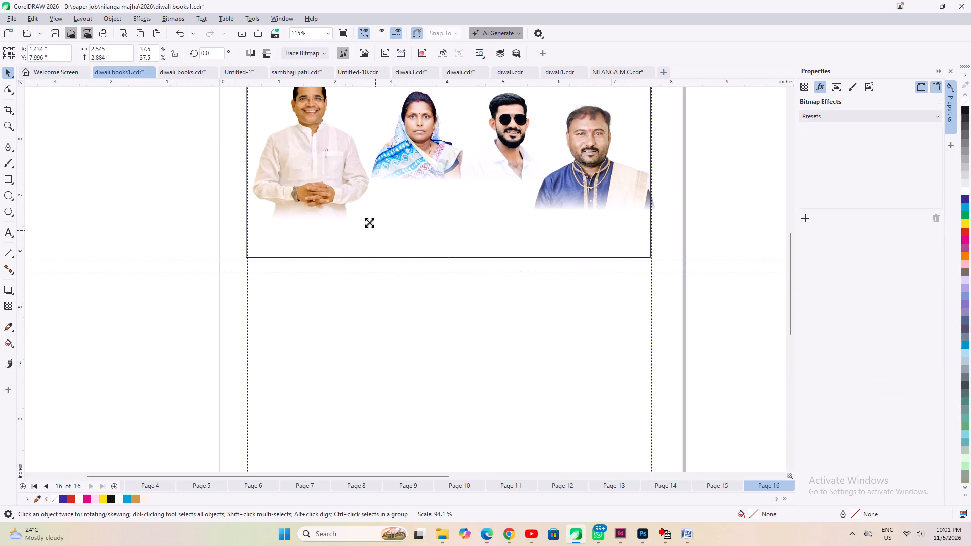
{"action": "left_click_drag", "start_coordinate": [333, 178], "coordinate": [329, 178]}
Move the red Diwali greeting lettering from below the orange advertisement onto page 16, beneath the portrait frame.
{"action": "scroll", "coordinate": [324, 174], "scroll_direction": "down", "scroll_amount": 5}
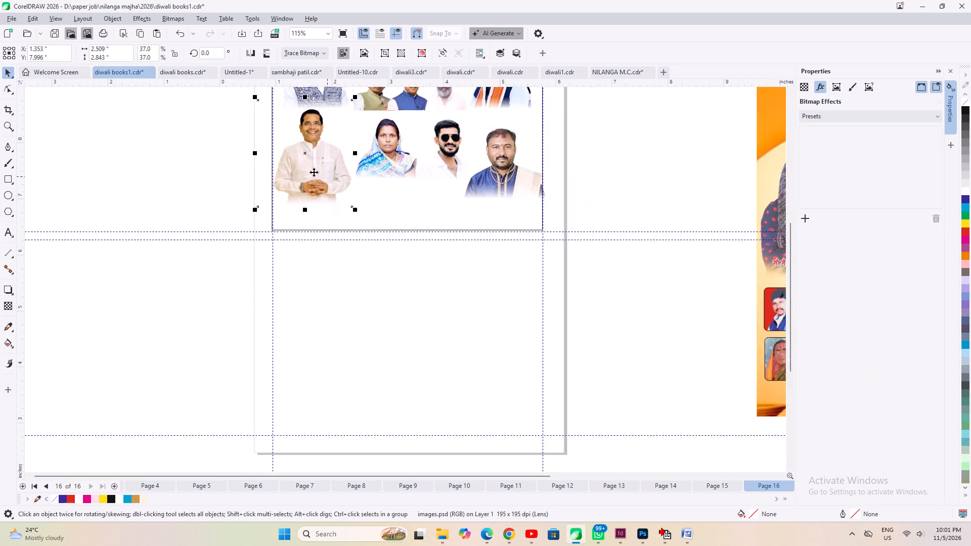
{"action": "scroll", "coordinate": [314, 172], "scroll_direction": "down", "scroll_amount": 1}
{"action": "left_click", "coordinate": [342, 257]}
{"action": "left_click", "coordinate": [702, 349]}
{"action": "left_click", "coordinate": [700, 358]}
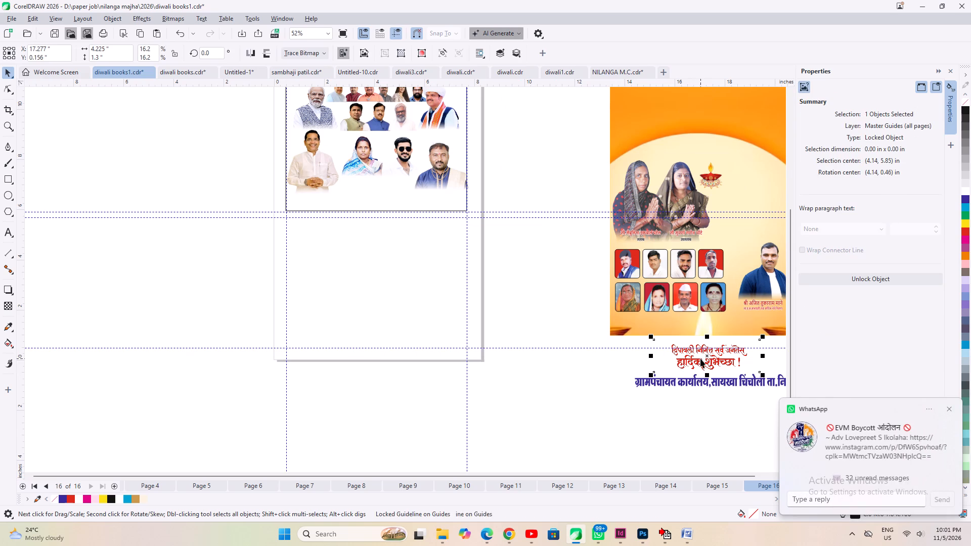
{"action": "left_click_drag", "start_coordinate": [711, 360], "coordinate": [316, 268]}
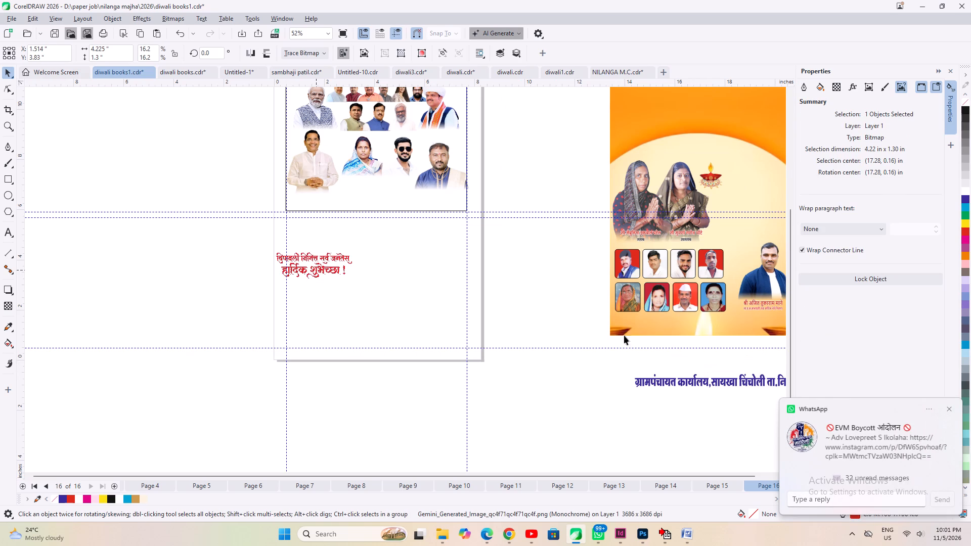
Move the red name caption from the orange advertisement under the woman's portrait and recolour it blue (C100 M100 Y0 K0).
{"action": "left_click", "coordinate": [762, 305]}
{"action": "left_click_drag", "start_coordinate": [762, 305], "coordinate": [365, 187]}
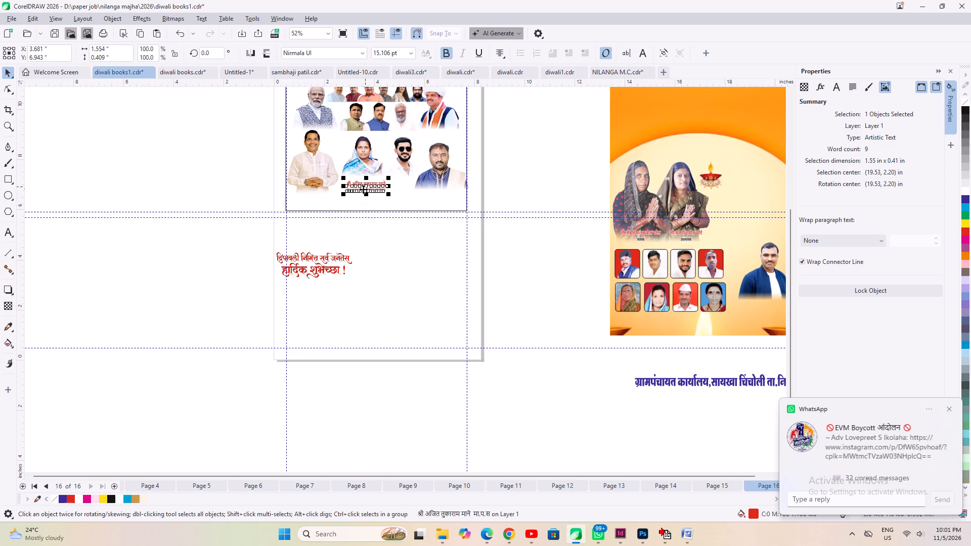
{"action": "scroll", "coordinate": [363, 189], "scroll_direction": "up", "scroll_amount": 11}
{"action": "left_click_drag", "start_coordinate": [375, 163], "coordinate": [364, 133]}
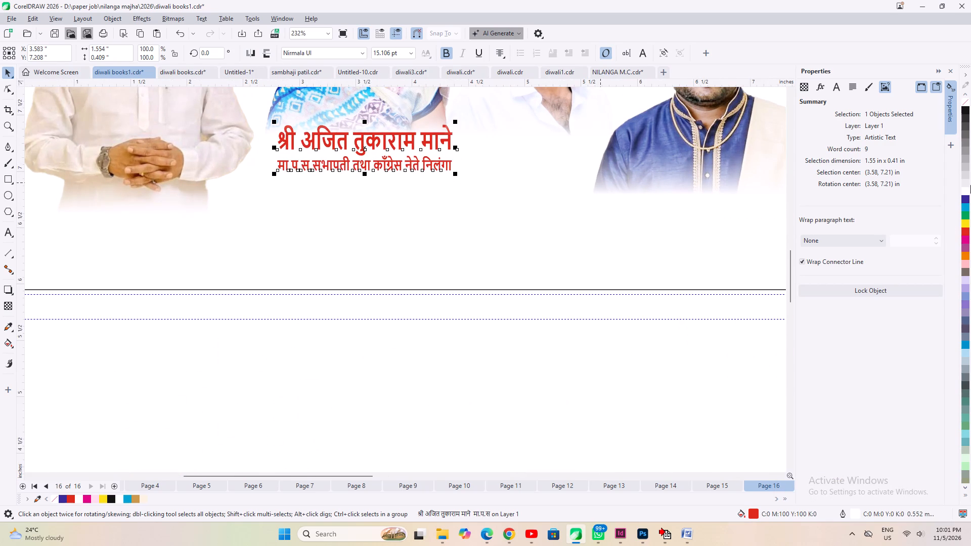
{"action": "left_click", "coordinate": [966, 197]}
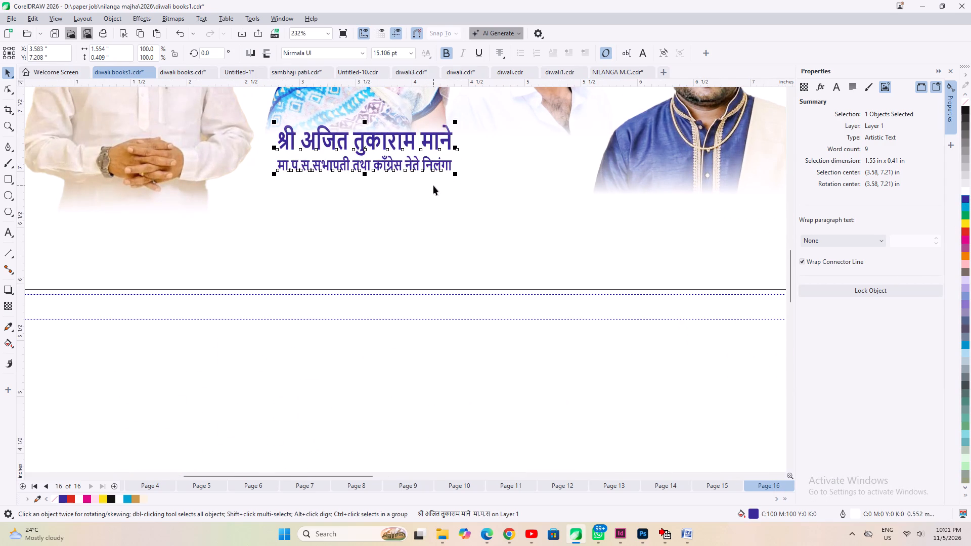
Try to replace the name line of the caption under the woman's portrait with the Marathi prefix सौ.
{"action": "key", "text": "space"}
{"action": "left_click", "coordinate": [3, 227]}
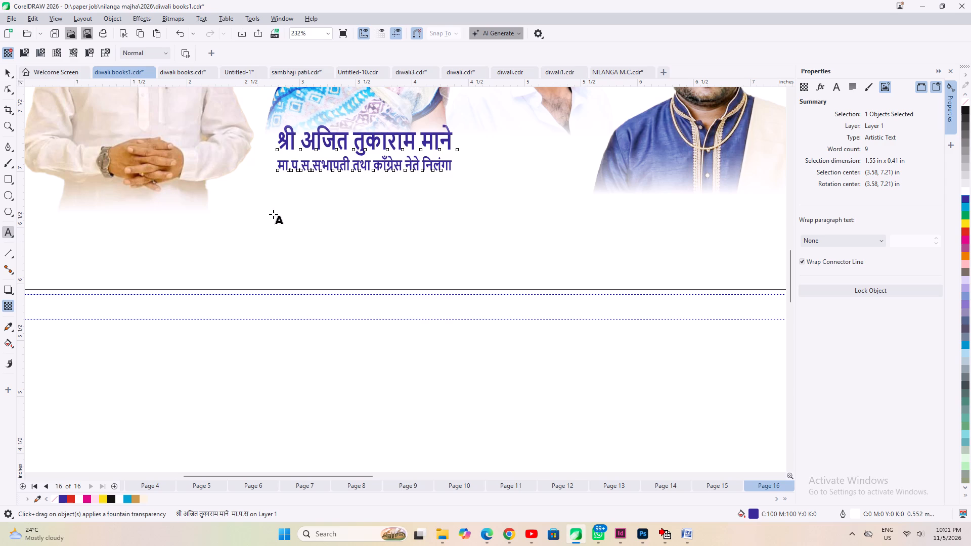
{"action": "left_click", "coordinate": [292, 135]}
{"action": "key", "text": "shift+End"}
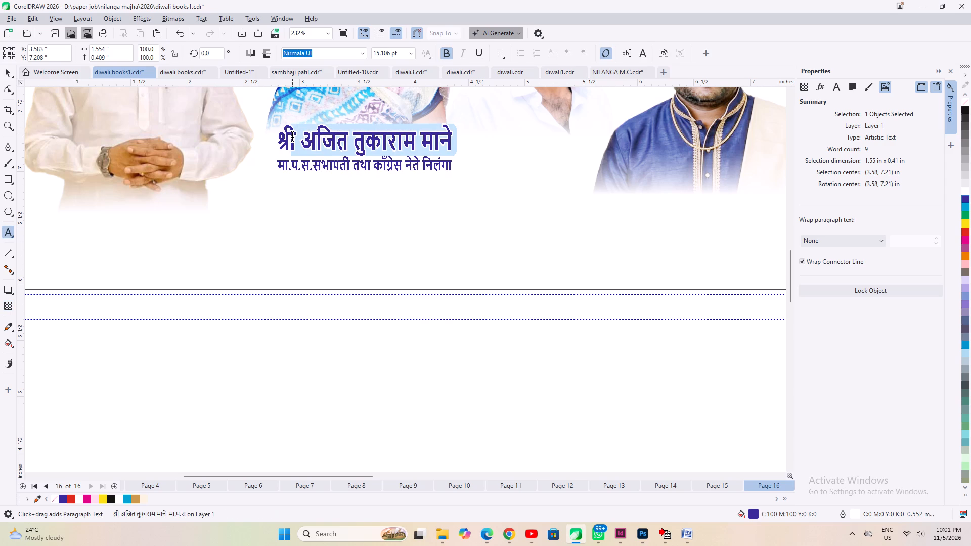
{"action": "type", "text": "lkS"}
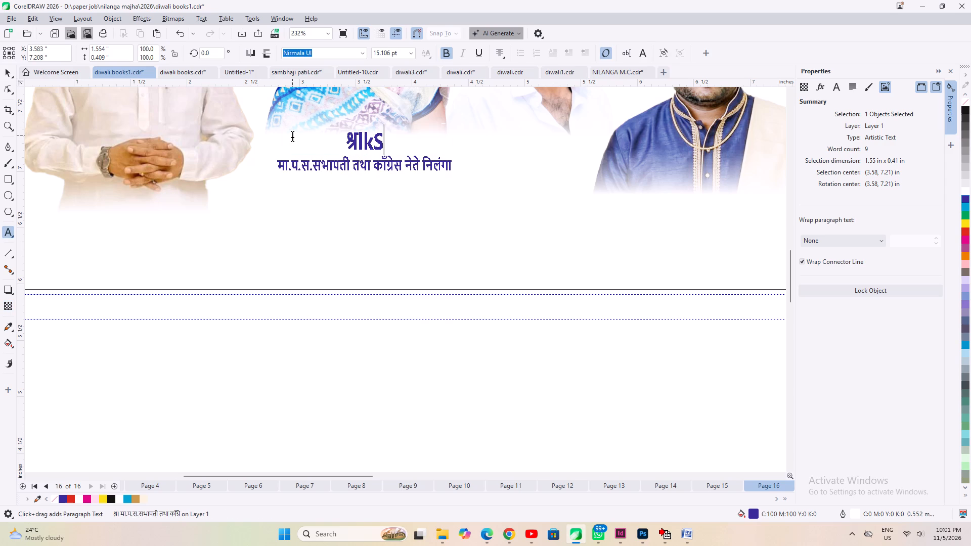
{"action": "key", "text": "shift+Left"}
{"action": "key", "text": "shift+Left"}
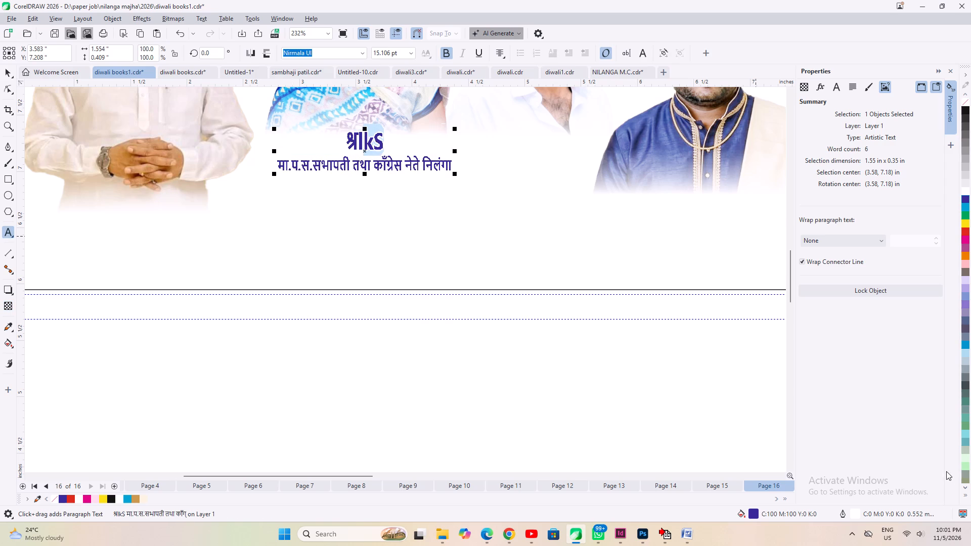
Switch to Shree-Lipi, set it for a 64-bit application and choose the Unicode font layout, leaving its window minimized.
{"action": "left_click", "coordinate": [853, 537]}
{"action": "double_click", "coordinate": [893, 482]}
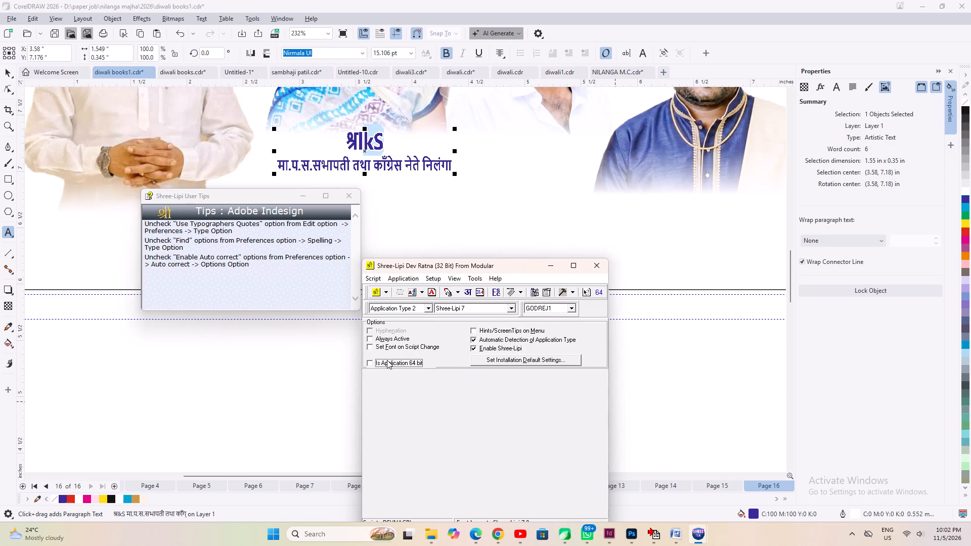
{"action": "left_click", "coordinate": [384, 363]}
{"action": "left_click", "coordinate": [432, 278]}
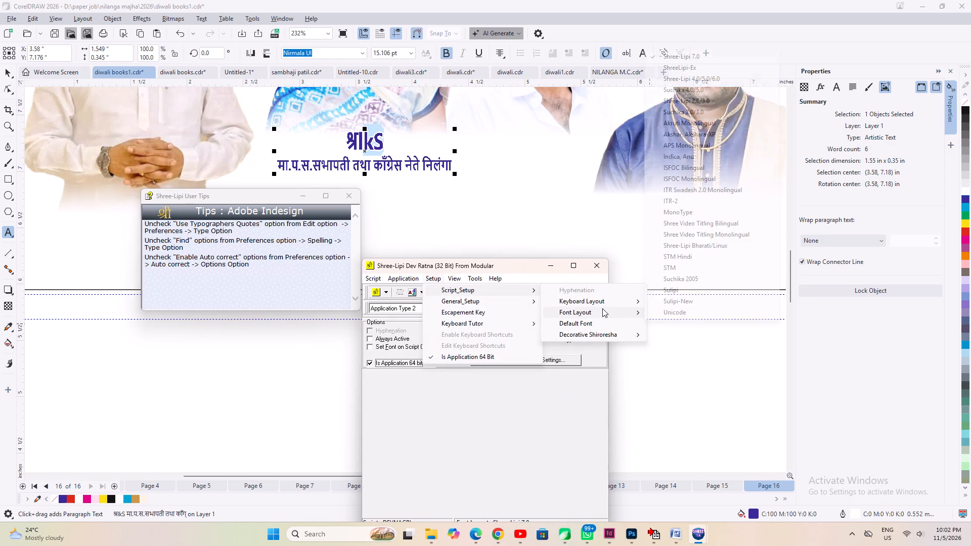
{"action": "left_click", "coordinate": [724, 312]}
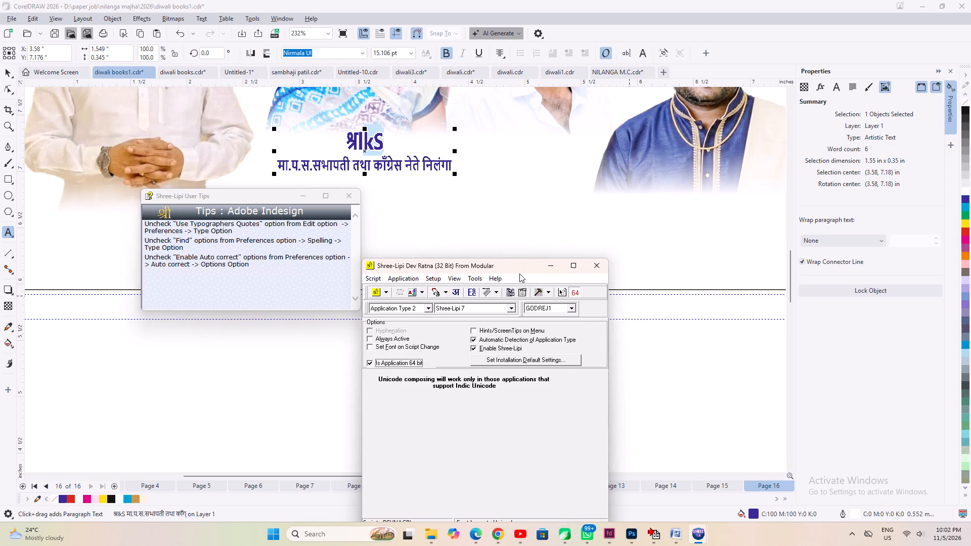
{"action": "double_click", "coordinate": [509, 271]}
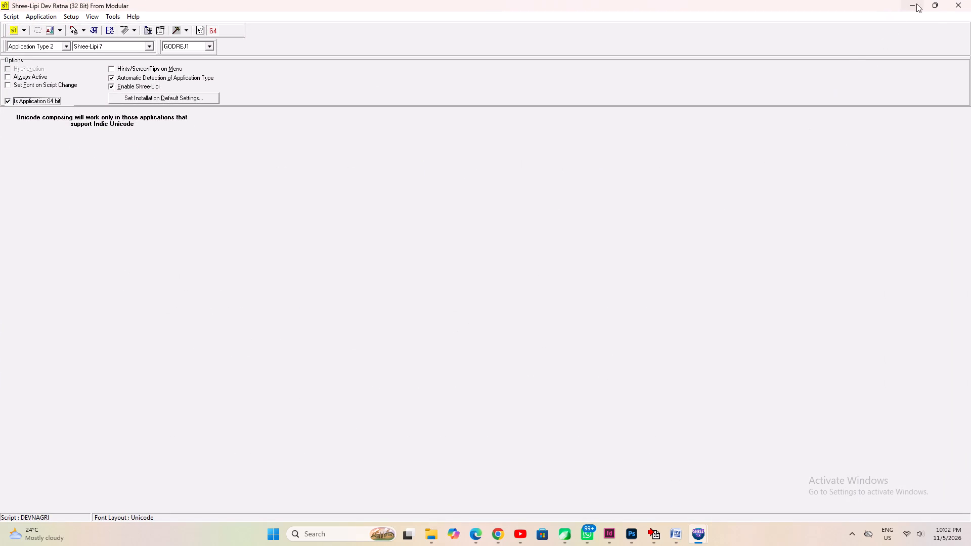
{"action": "left_click", "coordinate": [935, 7]}
{"action": "left_click", "coordinate": [553, 269]}
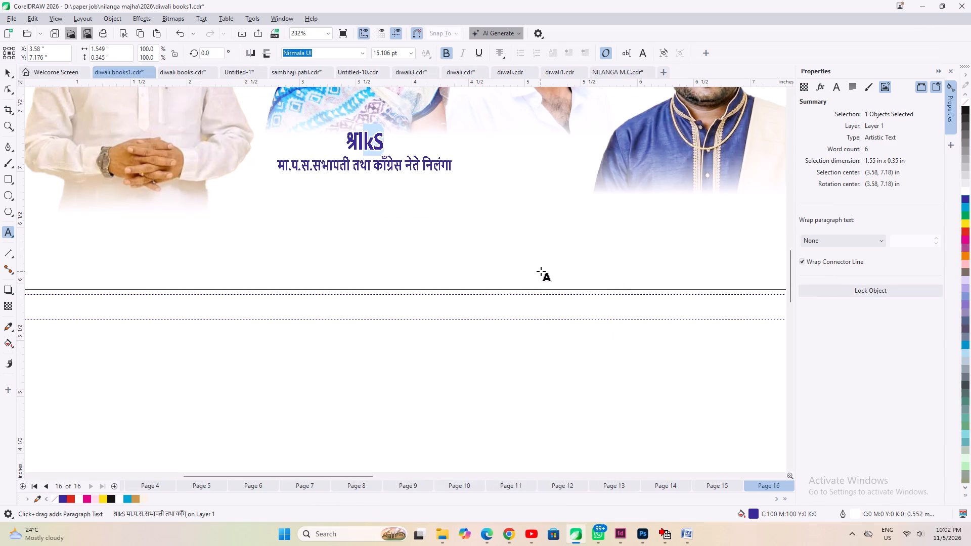
Replace the mistyped Latin letters in the caption's name line with the Marathi prefix सौ followed by a period.
{"action": "key", "text": "Left"}
{"action": "key", "text": "shift+Right"}
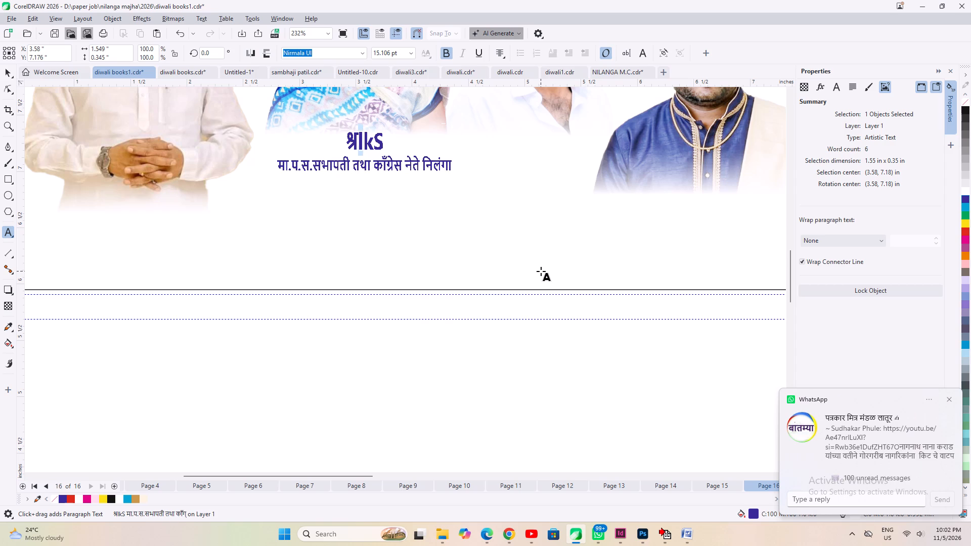
{"action": "key", "text": "shift+Right"}
{"action": "key", "text": "shift+Right"}
{"action": "key", "text": "BackSpace"}
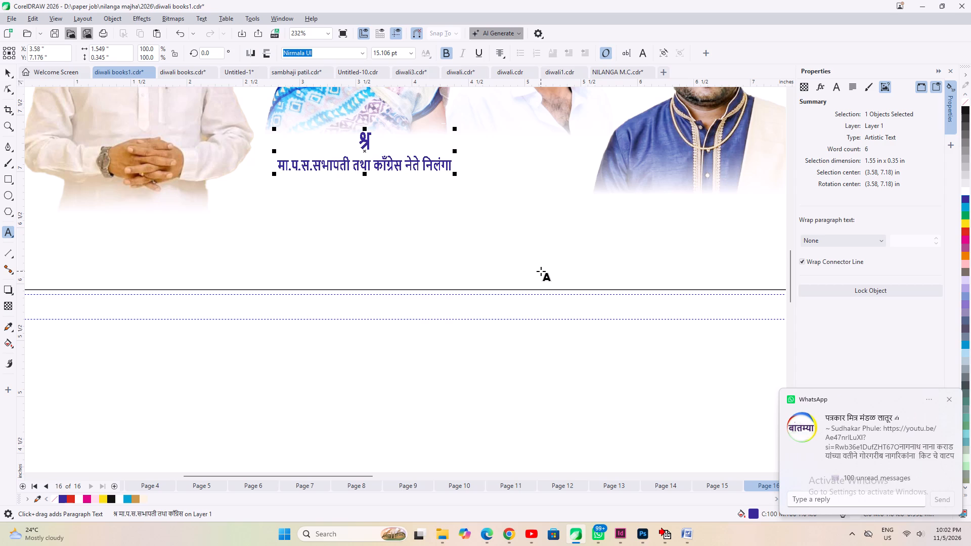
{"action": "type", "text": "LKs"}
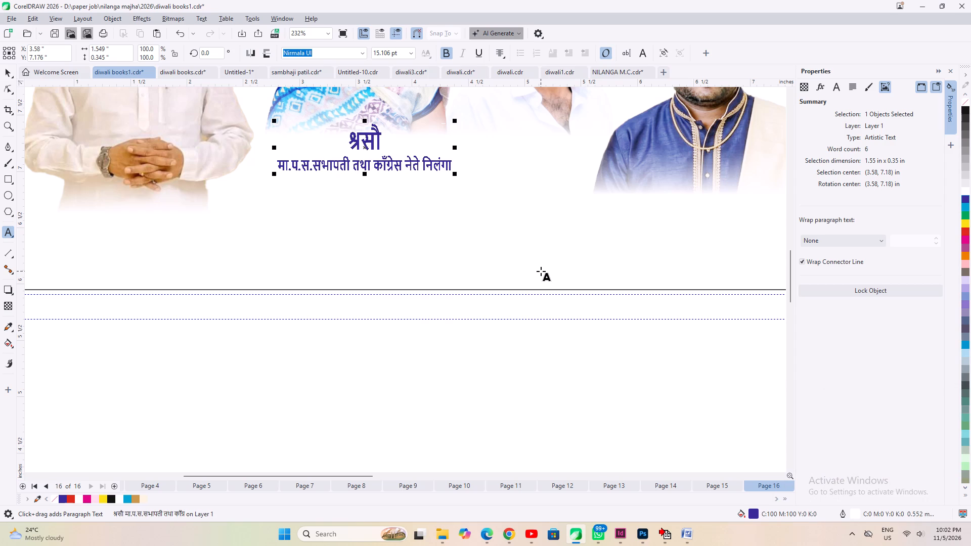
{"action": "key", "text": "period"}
Delete the leftover श्र in front of the prefix सौ. in the caption's name line.
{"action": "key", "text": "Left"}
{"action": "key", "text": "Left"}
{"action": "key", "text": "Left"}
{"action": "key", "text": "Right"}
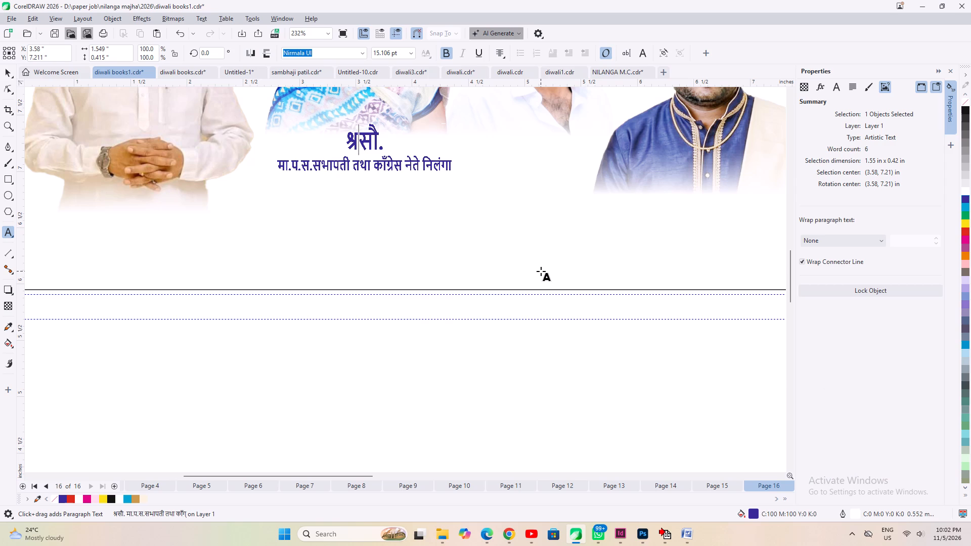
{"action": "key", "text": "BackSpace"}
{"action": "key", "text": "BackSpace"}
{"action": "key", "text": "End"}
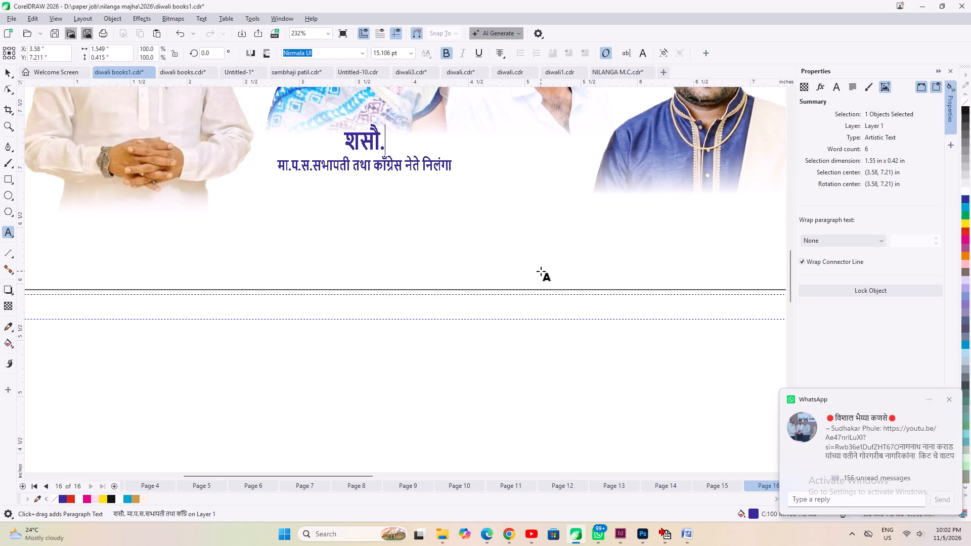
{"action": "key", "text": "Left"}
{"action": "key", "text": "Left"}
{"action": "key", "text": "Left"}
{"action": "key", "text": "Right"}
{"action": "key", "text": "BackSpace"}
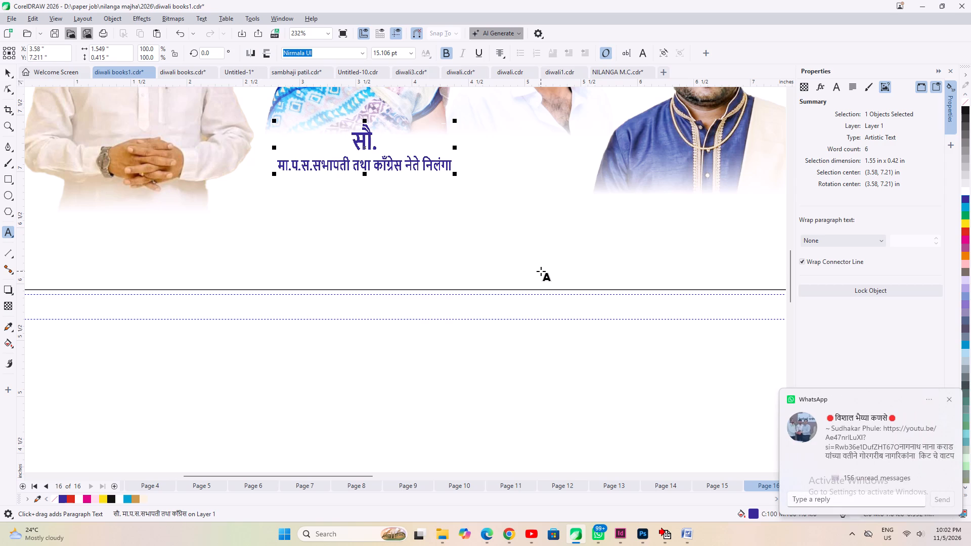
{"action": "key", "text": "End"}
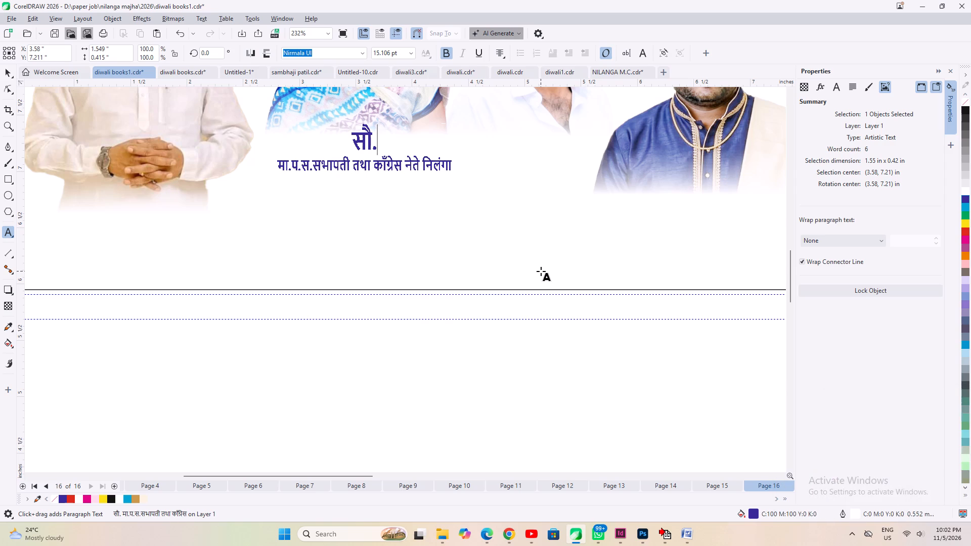
Enter the person's first name and surname in Marathi after the prefix सौ. in the caption's name line.
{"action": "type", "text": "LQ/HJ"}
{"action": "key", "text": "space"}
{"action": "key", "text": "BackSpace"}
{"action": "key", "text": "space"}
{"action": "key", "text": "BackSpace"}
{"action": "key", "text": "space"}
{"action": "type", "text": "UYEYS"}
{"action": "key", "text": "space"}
Insert the first name संजना and a space after सौ. in the woman's name line.
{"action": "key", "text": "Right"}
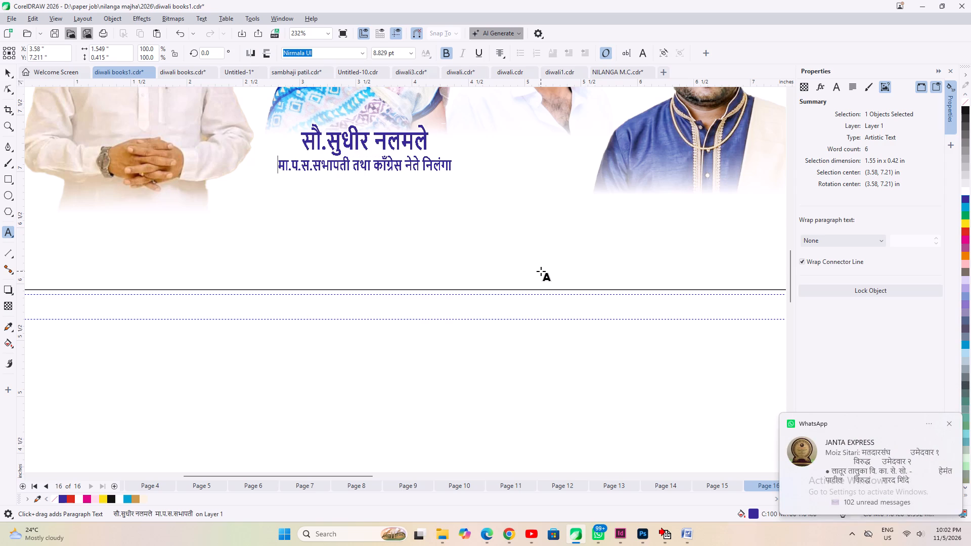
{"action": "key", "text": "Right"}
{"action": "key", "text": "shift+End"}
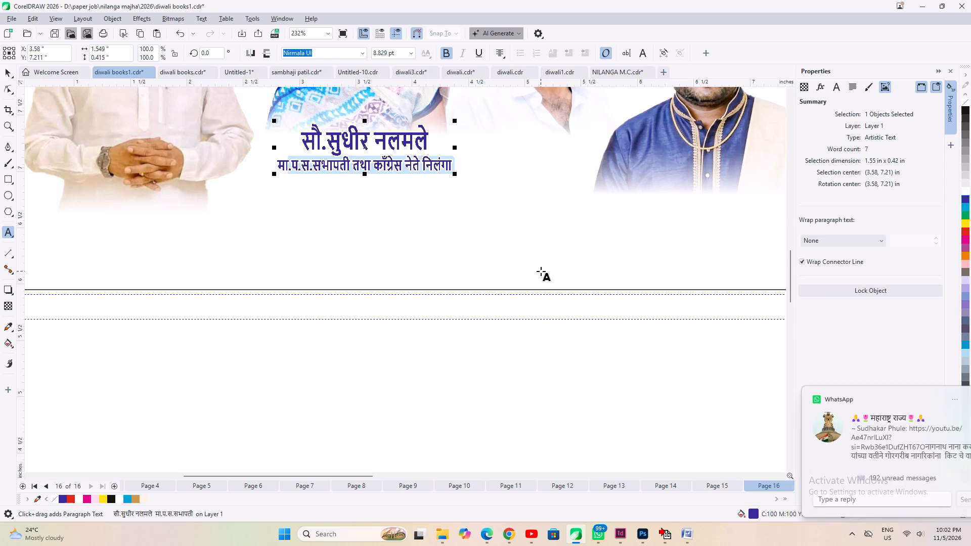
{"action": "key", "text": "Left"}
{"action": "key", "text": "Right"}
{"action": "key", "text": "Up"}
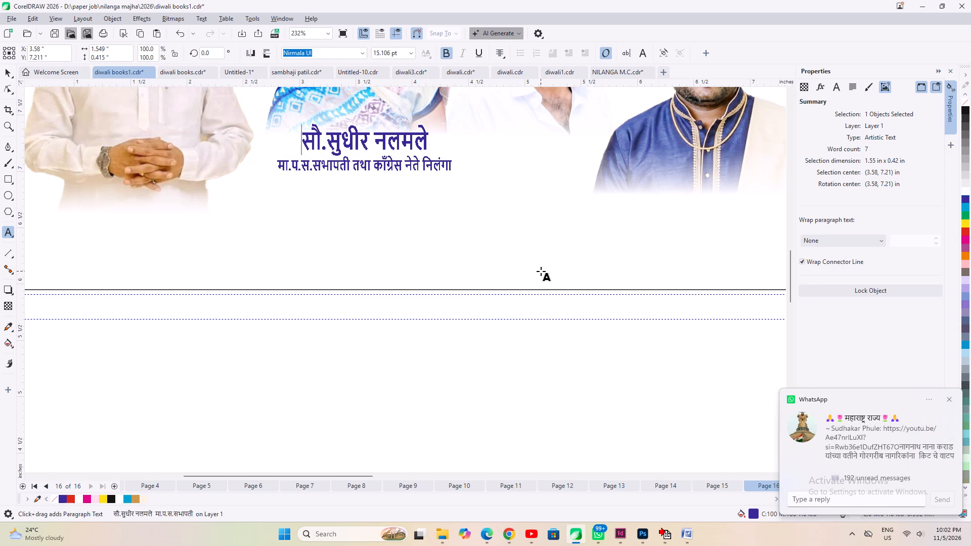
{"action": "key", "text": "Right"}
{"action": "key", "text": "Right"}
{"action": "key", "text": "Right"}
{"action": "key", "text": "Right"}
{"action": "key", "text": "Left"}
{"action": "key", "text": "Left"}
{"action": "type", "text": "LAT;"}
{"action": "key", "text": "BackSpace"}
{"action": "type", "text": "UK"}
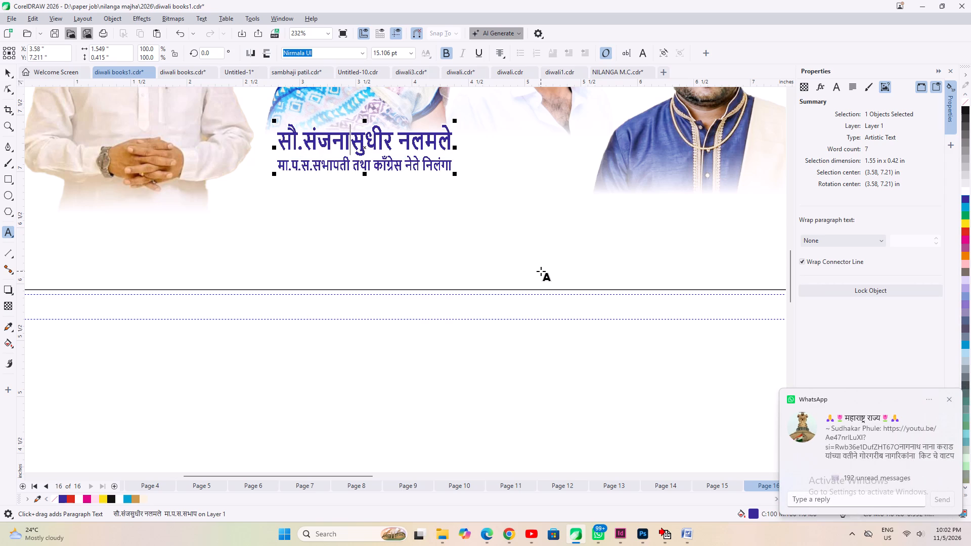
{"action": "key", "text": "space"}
Replace the designation line of the woman's caption with सरपंच, with no leading dot.
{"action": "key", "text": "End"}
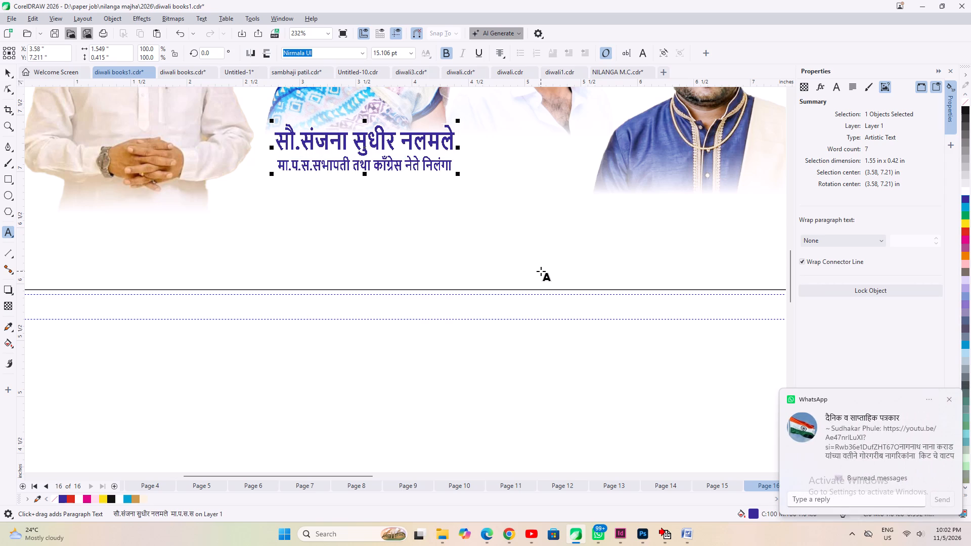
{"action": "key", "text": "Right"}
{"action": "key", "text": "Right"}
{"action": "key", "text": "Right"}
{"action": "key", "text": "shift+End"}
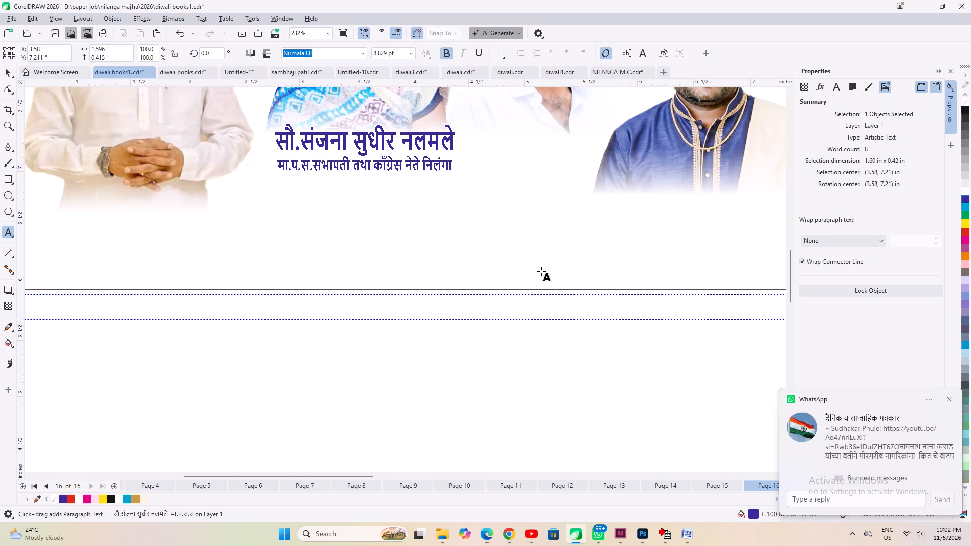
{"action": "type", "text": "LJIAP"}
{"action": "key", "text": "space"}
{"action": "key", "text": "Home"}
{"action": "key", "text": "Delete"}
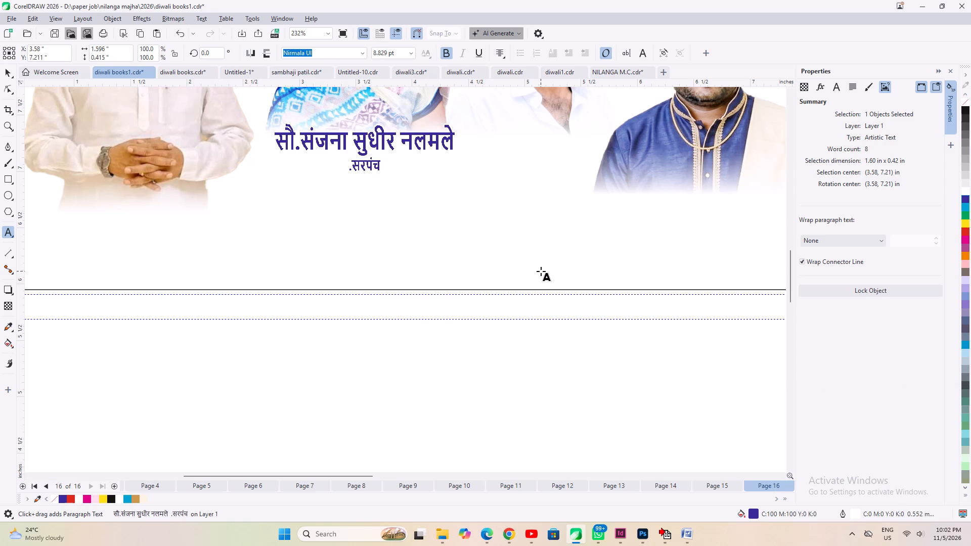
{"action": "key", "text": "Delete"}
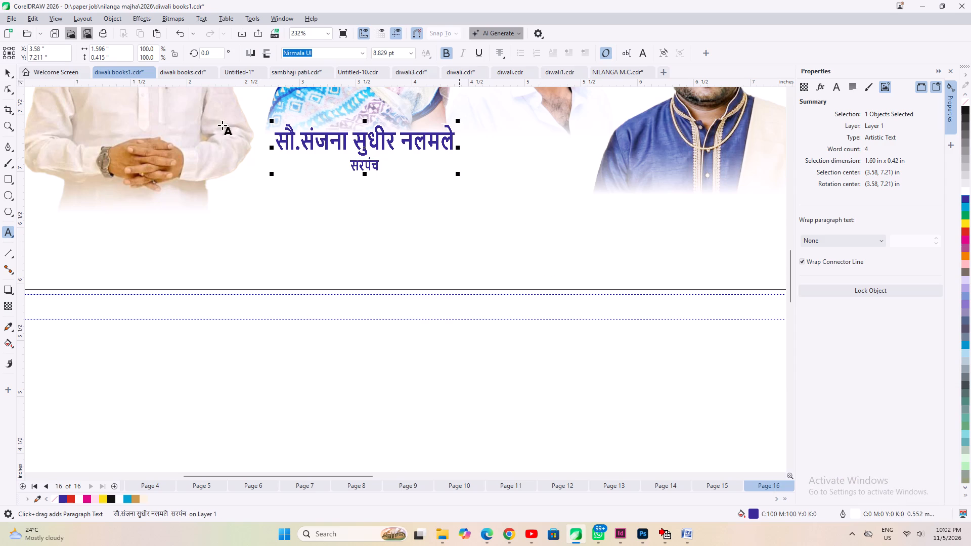
Set the name line of the woman's caption to 14 pt.
{"action": "left_click", "coordinate": [340, 132]}
{"action": "left_click", "coordinate": [344, 139]}
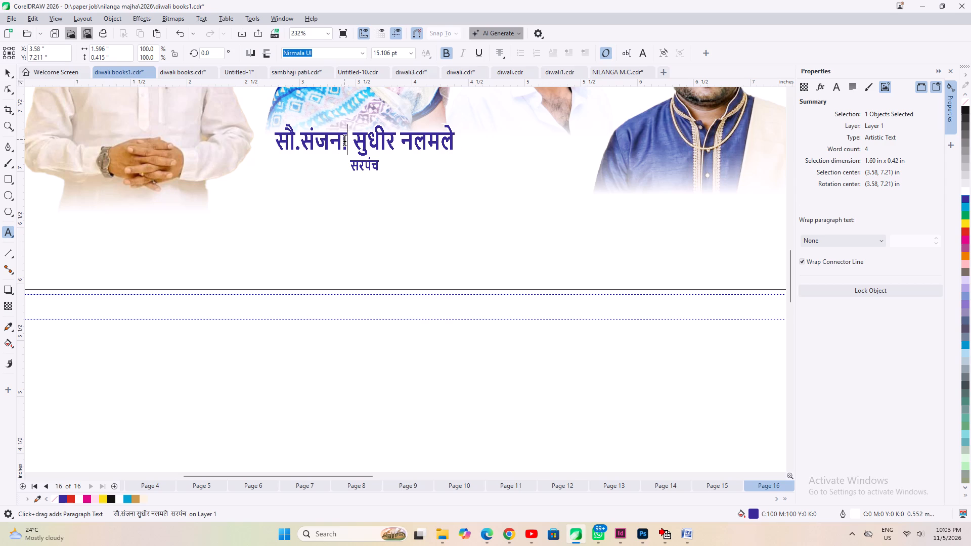
{"action": "key", "text": "End"}
{"action": "key", "text": "shift+Home"}
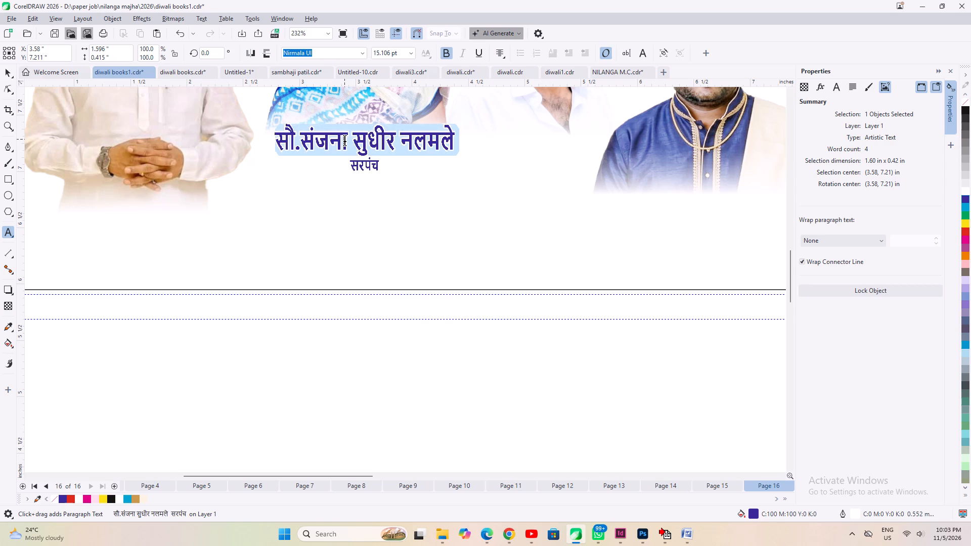
{"action": "left_click", "coordinate": [402, 49]}
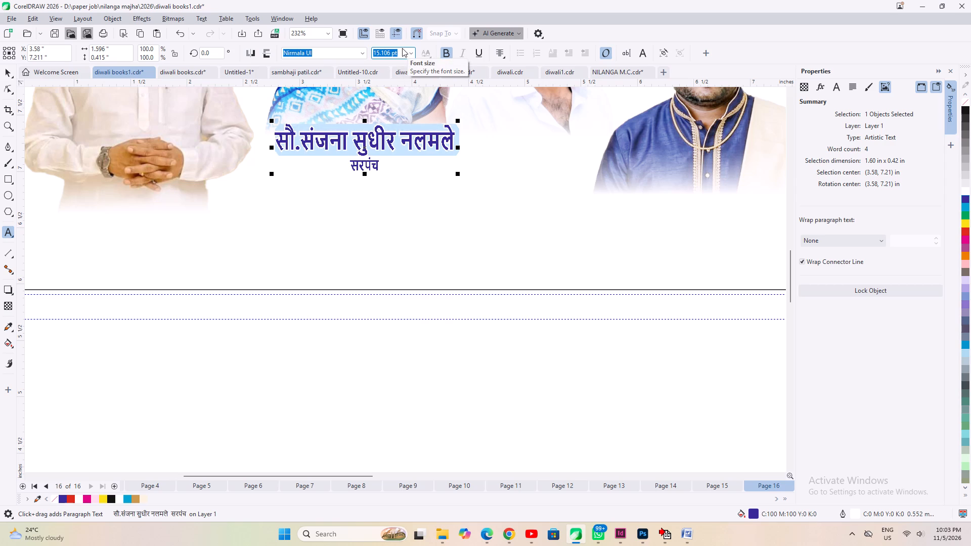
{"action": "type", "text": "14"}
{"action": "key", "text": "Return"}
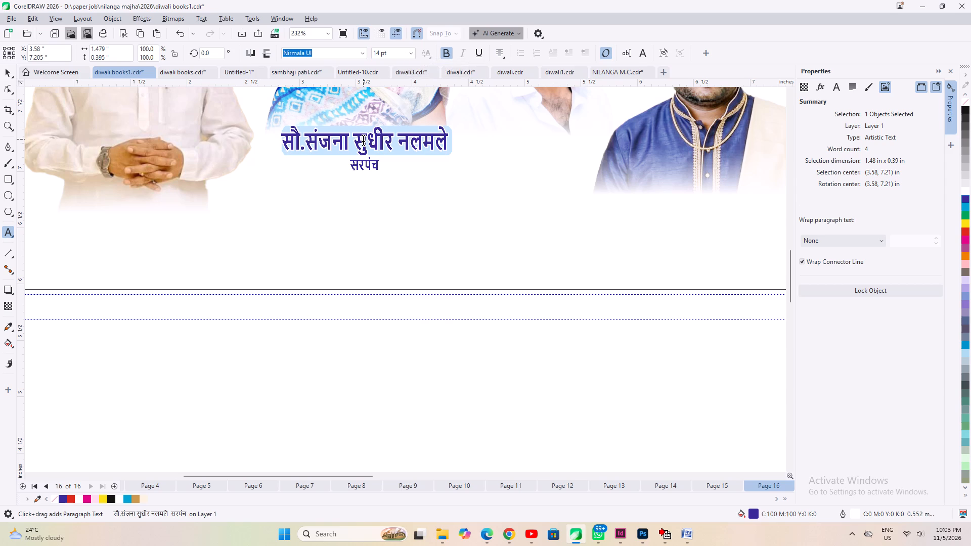
{"action": "left_click", "coordinate": [8, 68]}
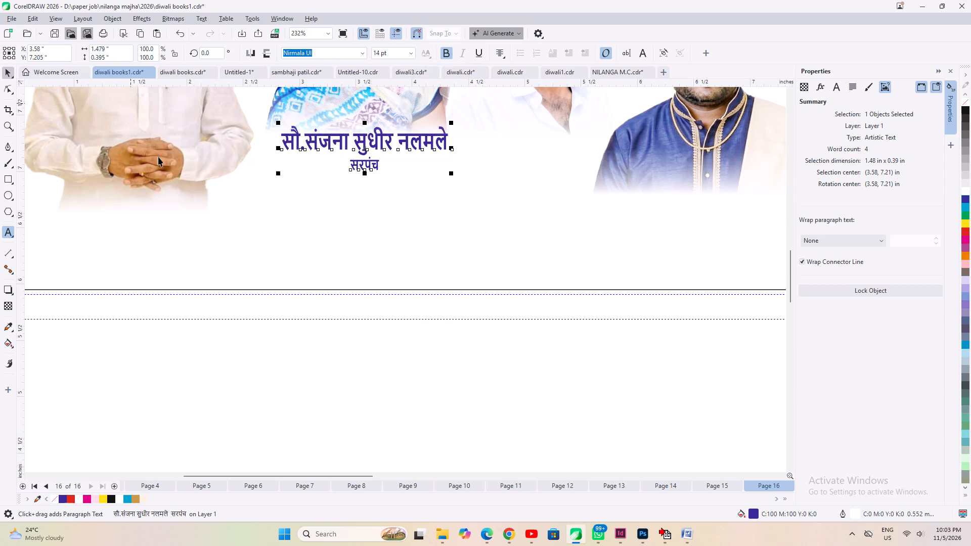
Move the woman's caption slightly left and up under her portrait, centred at about X 3.47 in, Y 7.23 in.
{"action": "scroll", "coordinate": [350, 269], "scroll_direction": "down", "scroll_amount": 2}
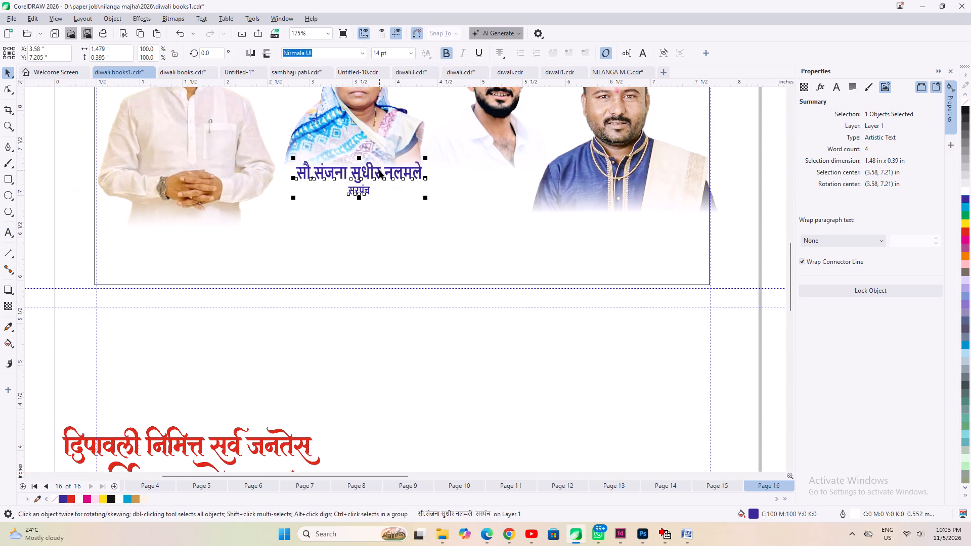
{"action": "scroll", "coordinate": [379, 170], "scroll_direction": "up", "scroll_amount": 1}
{"action": "left_click_drag", "start_coordinate": [355, 180], "coordinate": [344, 177]}
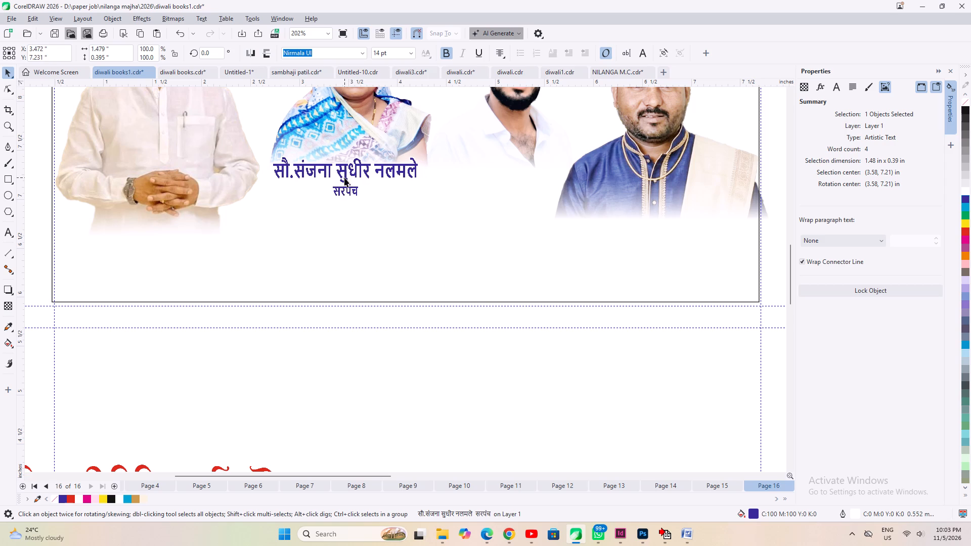
Duplicate the woman's caption level with the original under the white-shirted man's portrait, centred at about X 5.20 in.
{"action": "left_click_drag", "start_coordinate": [343, 177], "coordinate": [514, 203], "text": "ctrl"}
{"action": "right_click", "coordinate": [514, 203], "text": "ctrl"}
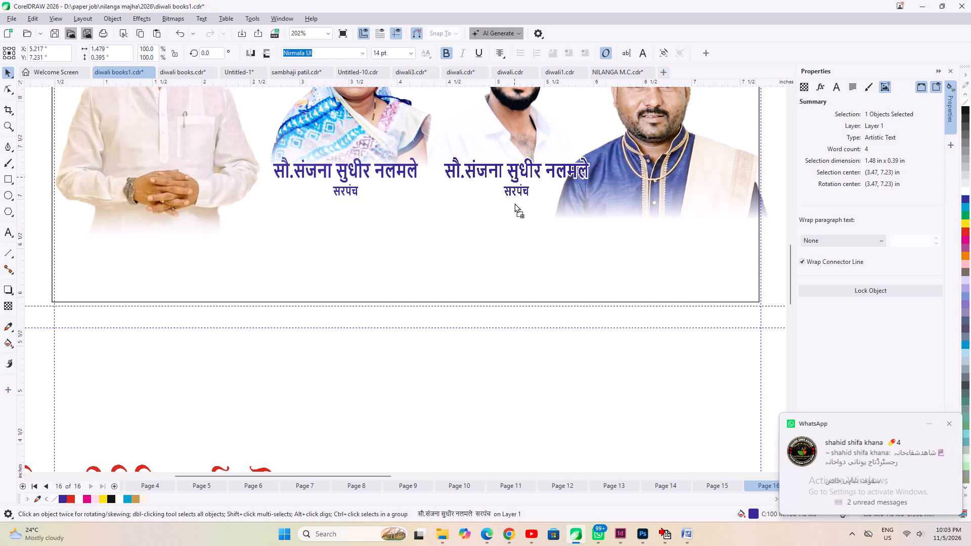
{"action": "left_click_drag", "start_coordinate": [514, 203], "coordinate": [512, 204], "text": "ctrl"}
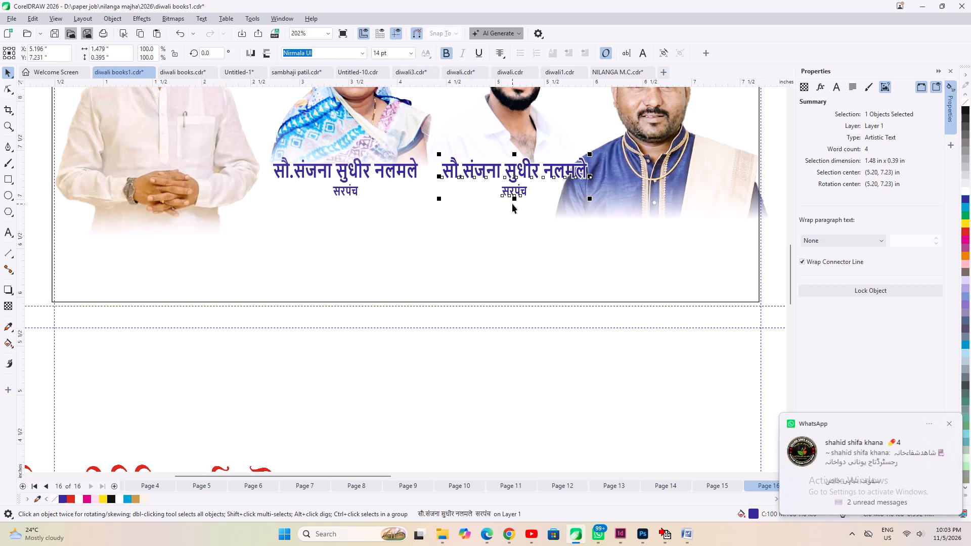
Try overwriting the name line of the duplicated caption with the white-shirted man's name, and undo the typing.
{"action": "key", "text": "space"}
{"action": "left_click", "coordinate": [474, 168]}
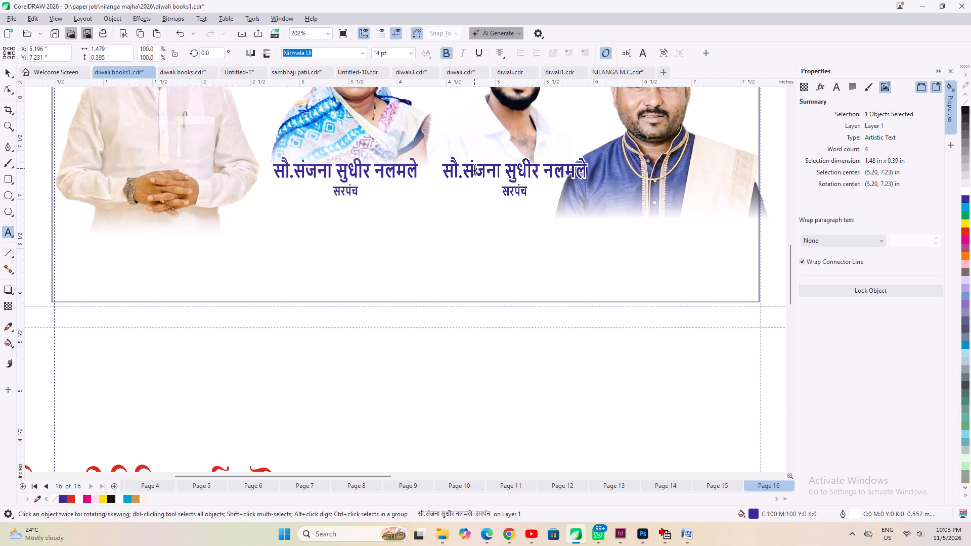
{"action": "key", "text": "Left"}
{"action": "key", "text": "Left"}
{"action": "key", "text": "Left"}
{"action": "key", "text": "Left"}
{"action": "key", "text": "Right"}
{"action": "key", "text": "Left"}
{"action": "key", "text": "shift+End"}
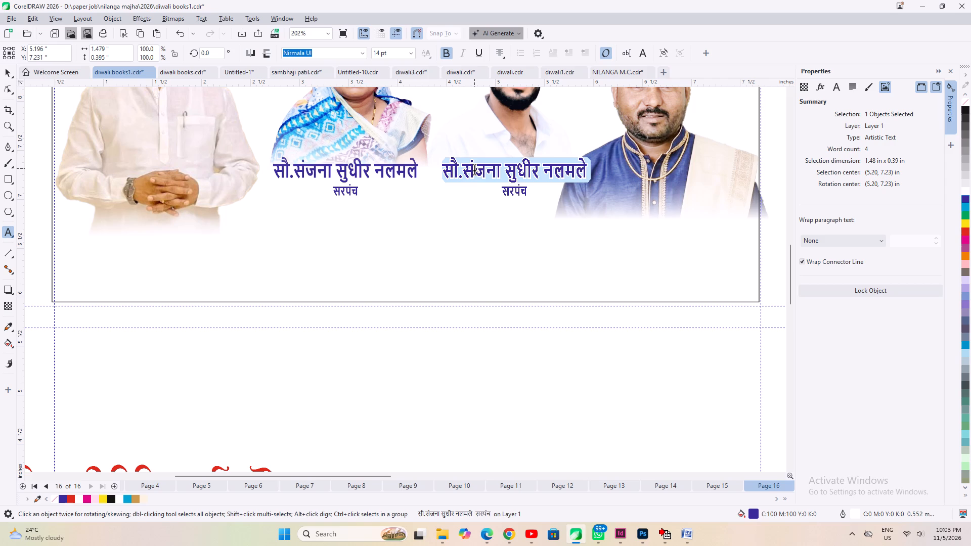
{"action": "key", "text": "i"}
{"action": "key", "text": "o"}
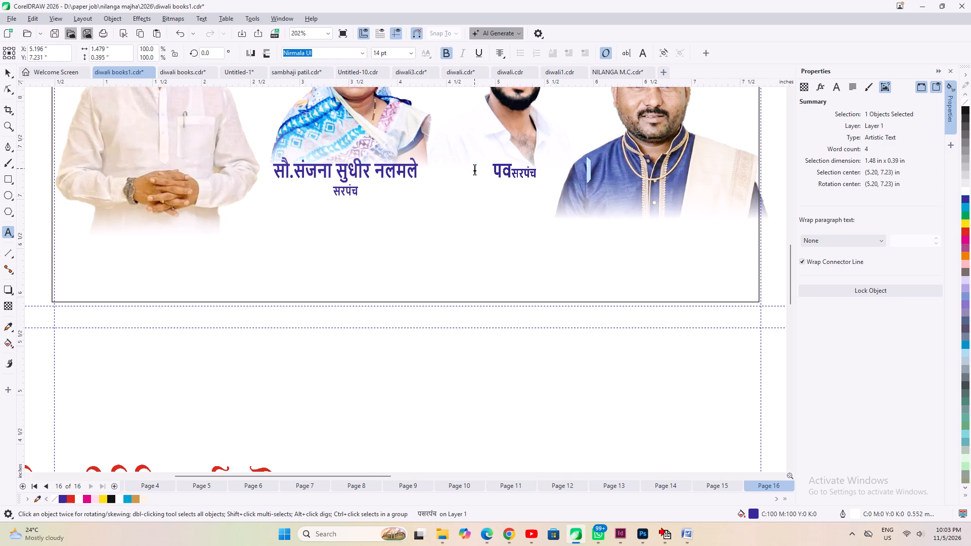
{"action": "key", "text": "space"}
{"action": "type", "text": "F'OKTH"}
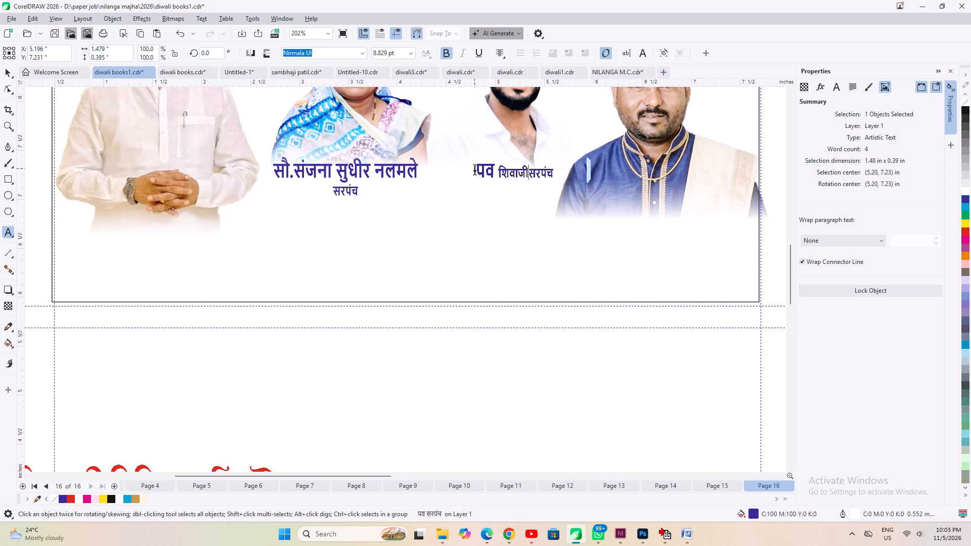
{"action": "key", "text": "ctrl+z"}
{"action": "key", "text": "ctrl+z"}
Replace the name line of the duplicated caption with the white-shirted man's name in Marathi, keeping the designation on its own line.
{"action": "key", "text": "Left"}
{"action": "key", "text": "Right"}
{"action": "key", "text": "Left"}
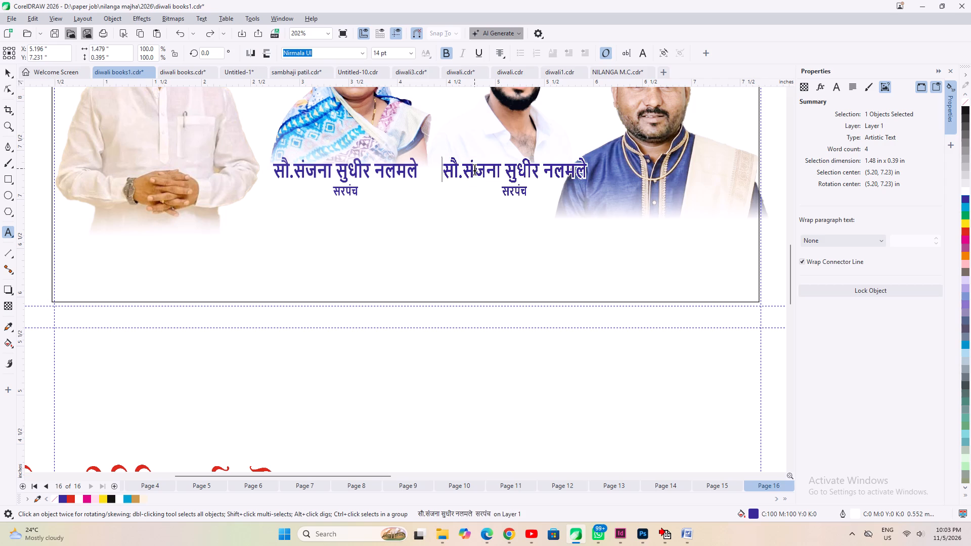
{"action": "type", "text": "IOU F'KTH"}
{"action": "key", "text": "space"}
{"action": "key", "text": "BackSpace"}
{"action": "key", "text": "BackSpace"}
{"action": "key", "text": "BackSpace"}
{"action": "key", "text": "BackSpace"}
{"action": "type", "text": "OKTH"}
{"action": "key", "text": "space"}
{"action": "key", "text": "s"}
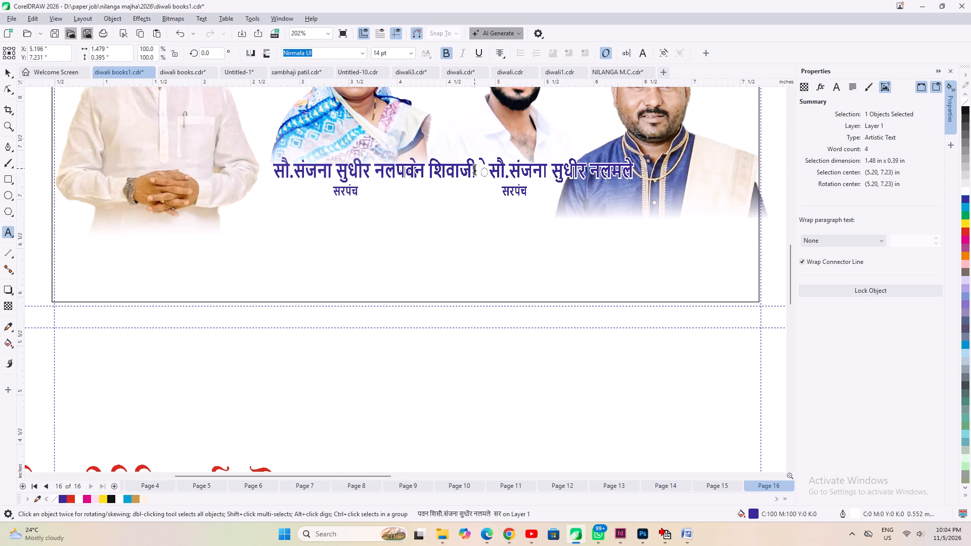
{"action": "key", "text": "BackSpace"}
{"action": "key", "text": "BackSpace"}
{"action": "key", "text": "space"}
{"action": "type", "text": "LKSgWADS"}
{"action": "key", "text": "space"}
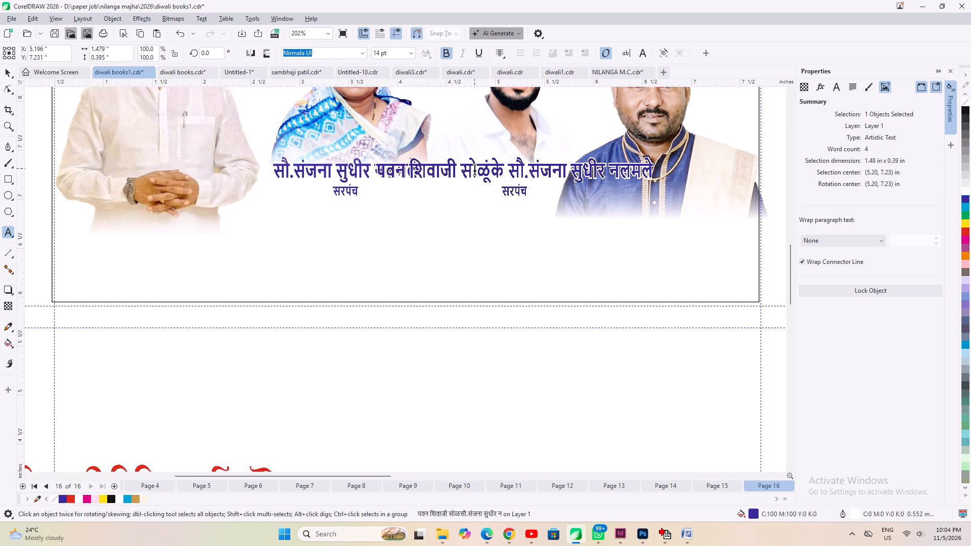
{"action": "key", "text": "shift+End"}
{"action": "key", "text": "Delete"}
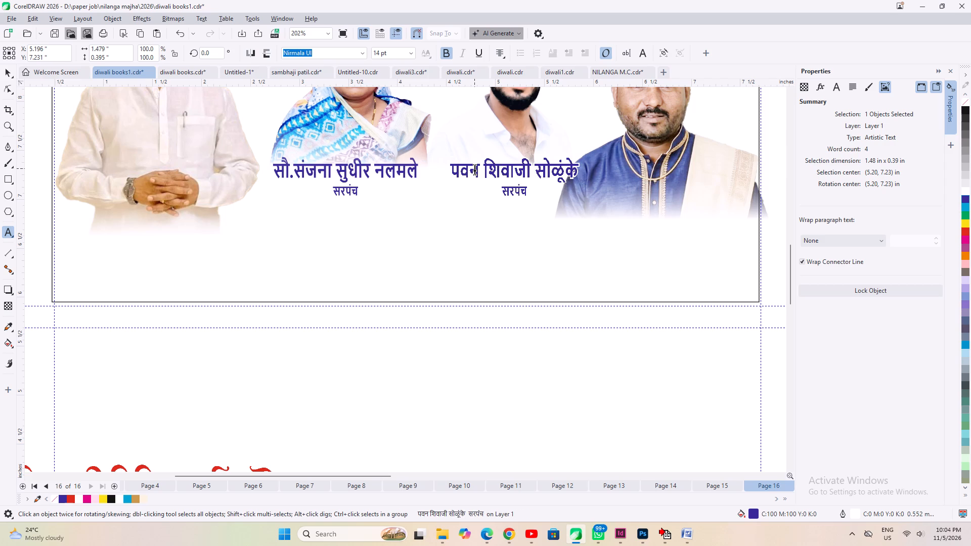
Change the designation in the white-shirted man's caption to उपसरपंच.
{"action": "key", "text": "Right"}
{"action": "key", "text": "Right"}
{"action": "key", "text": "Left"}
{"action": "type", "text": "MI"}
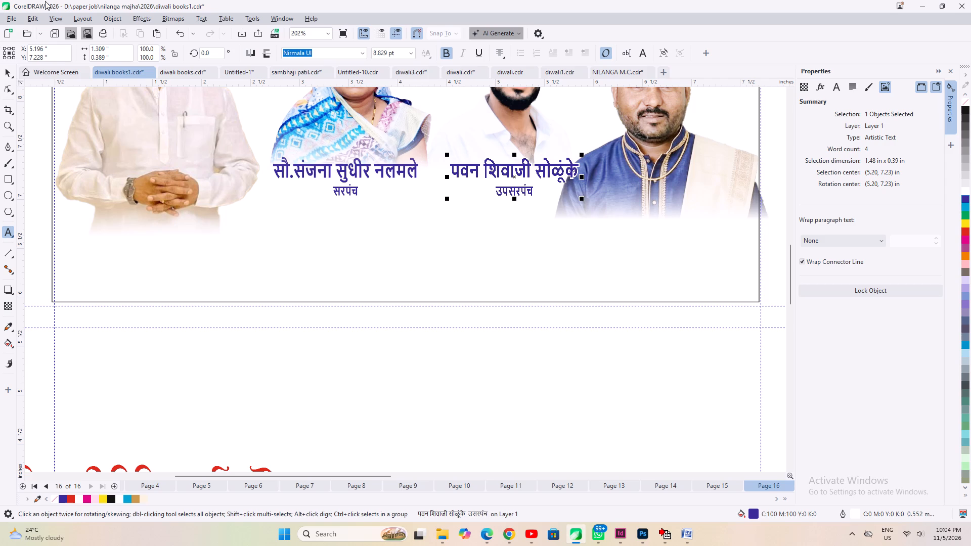
{"action": "left_click", "coordinate": [7, 73]}
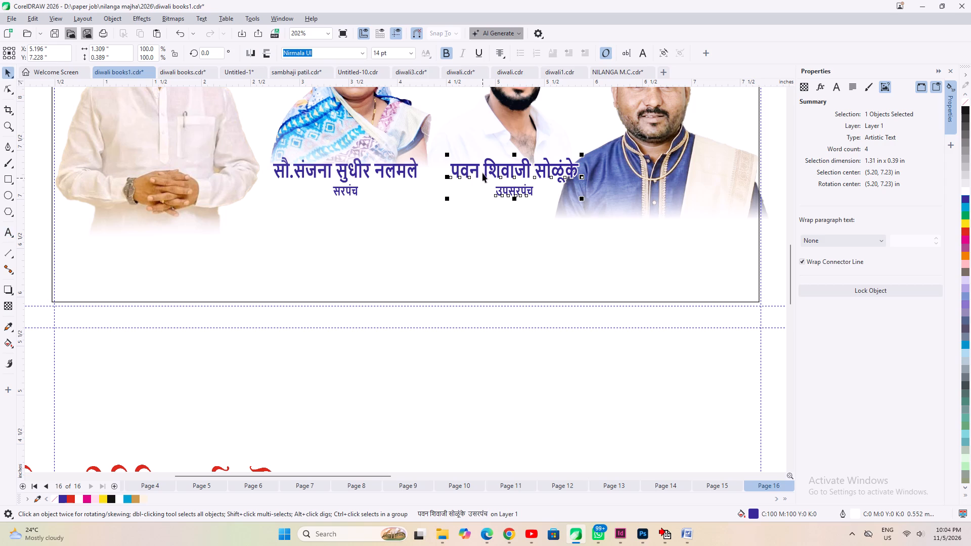
Shift the white-shirted man's caption slightly toward the woman's caption, to about X 5.08 in on the same level.
{"action": "left_click_drag", "start_coordinate": [485, 167], "coordinate": [474, 169]}
{"action": "left_click", "coordinate": [345, 174], "text": "shift"}
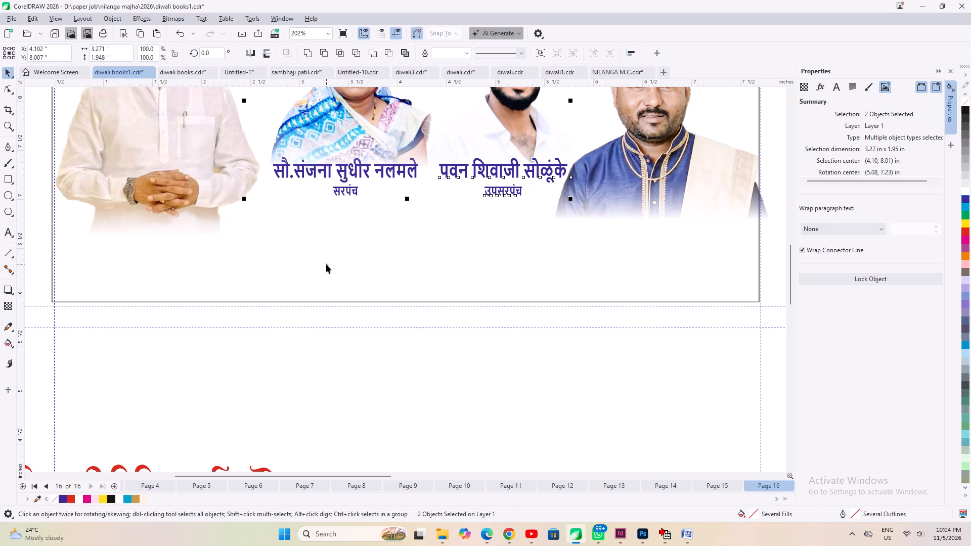
{"action": "scroll", "coordinate": [326, 273], "scroll_direction": "down", "scroll_amount": 1}
{"action": "left_click", "coordinate": [311, 373]}
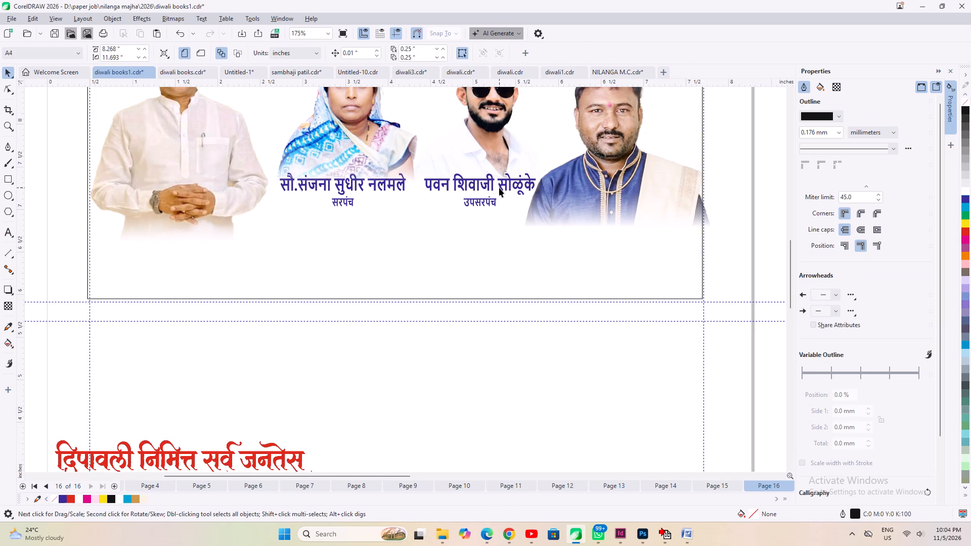
Duplicate the white-shirted man's caption onto the lower part of the blue-kurta man's portrait, centred at about X 6.53 in, Y 6.87 in.
{"action": "left_click", "coordinate": [499, 188]}
{"action": "left_click_drag", "start_coordinate": [485, 183], "coordinate": [608, 214]}
{"action": "right_click", "coordinate": [608, 214]}
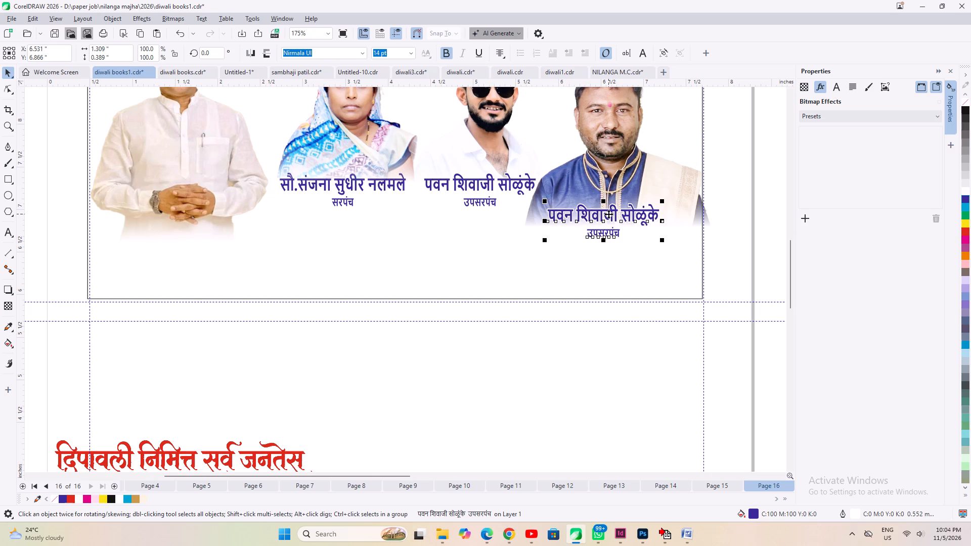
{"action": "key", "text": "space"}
{"action": "left_click", "coordinate": [584, 211]}
{"action": "key", "text": "End"}
{"action": "key", "text": "shift+Home"}
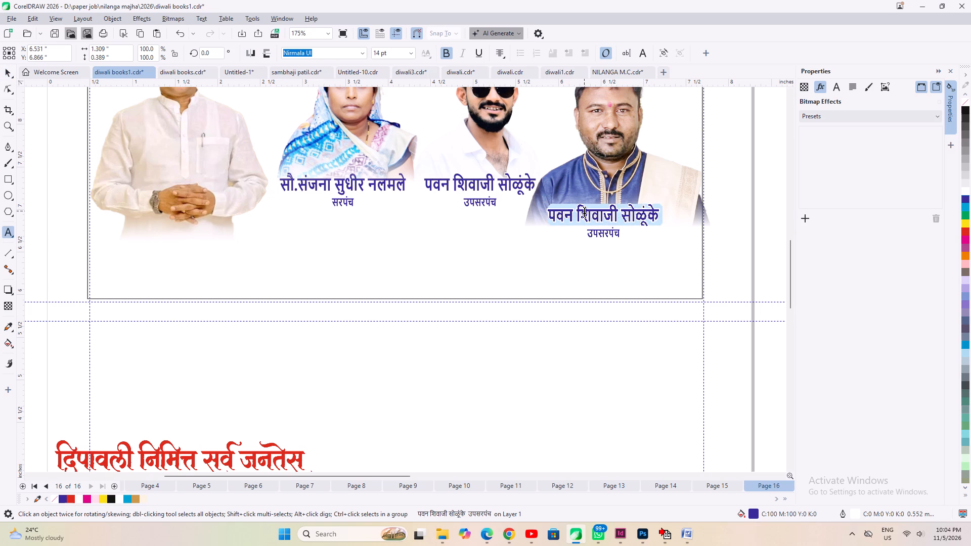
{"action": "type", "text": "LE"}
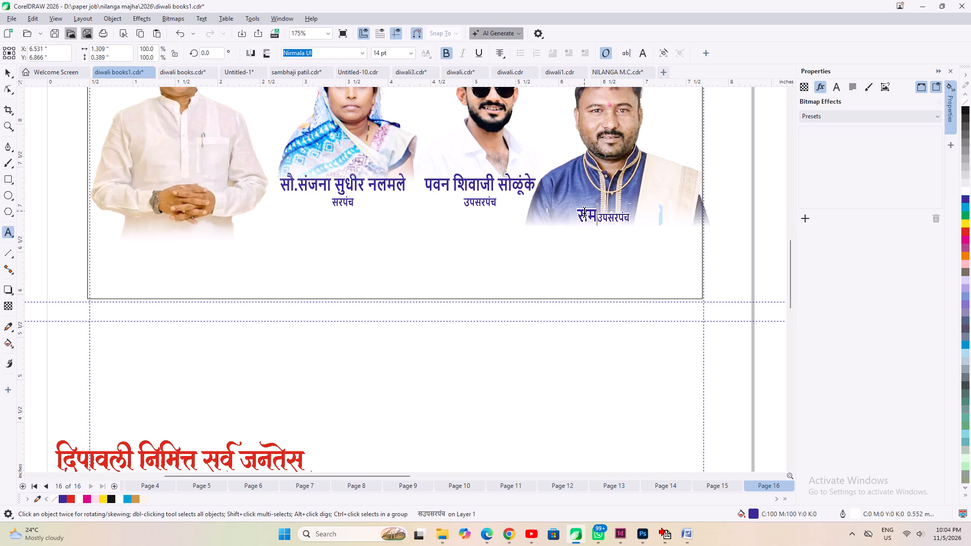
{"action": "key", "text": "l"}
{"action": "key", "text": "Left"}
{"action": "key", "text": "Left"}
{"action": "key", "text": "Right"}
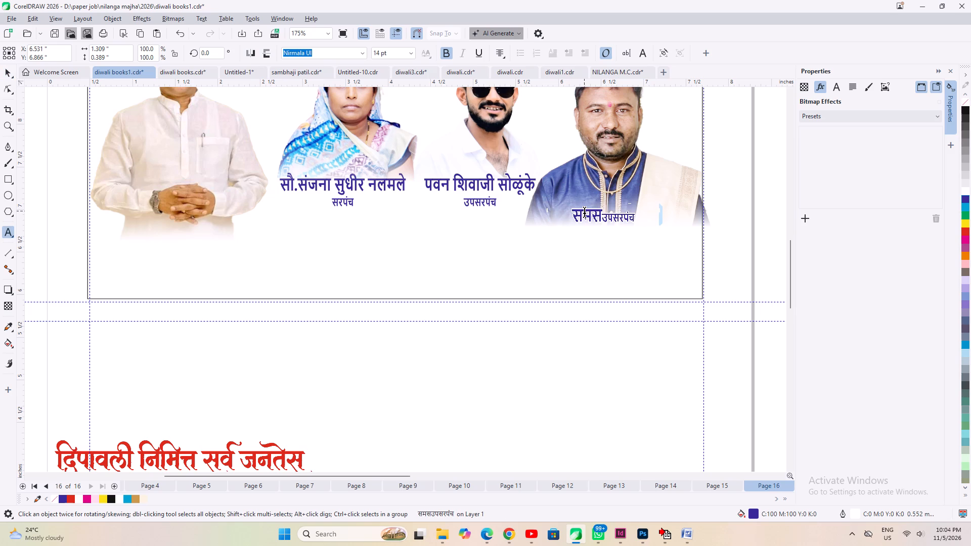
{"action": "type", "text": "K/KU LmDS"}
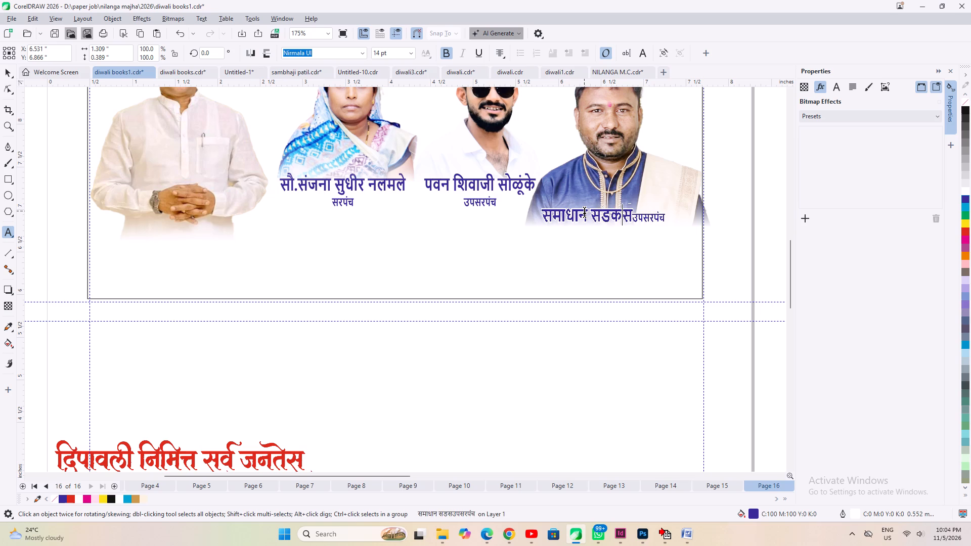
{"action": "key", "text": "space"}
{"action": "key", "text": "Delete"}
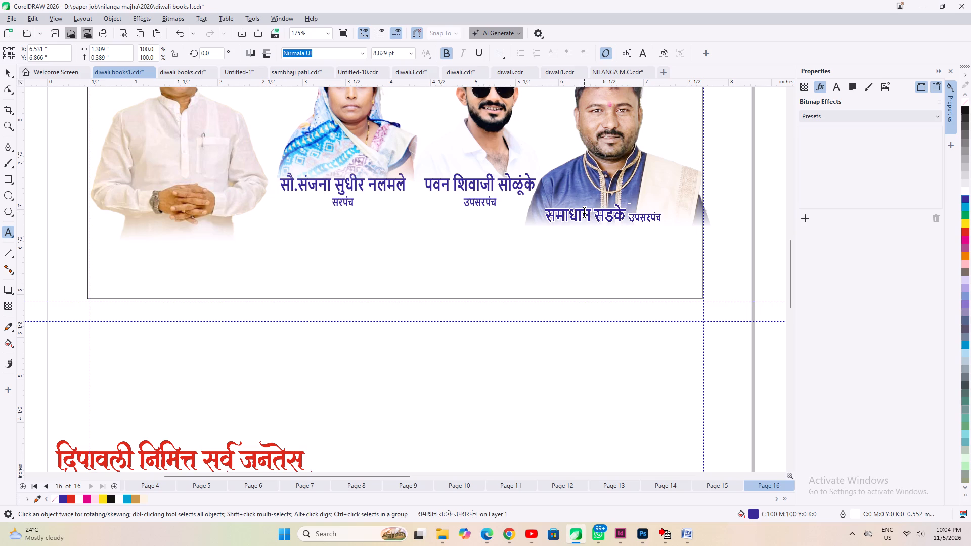
Put the designation on its own line as ग्रामपंचायत अधिकारी, removing all leftover letters of the old designation.
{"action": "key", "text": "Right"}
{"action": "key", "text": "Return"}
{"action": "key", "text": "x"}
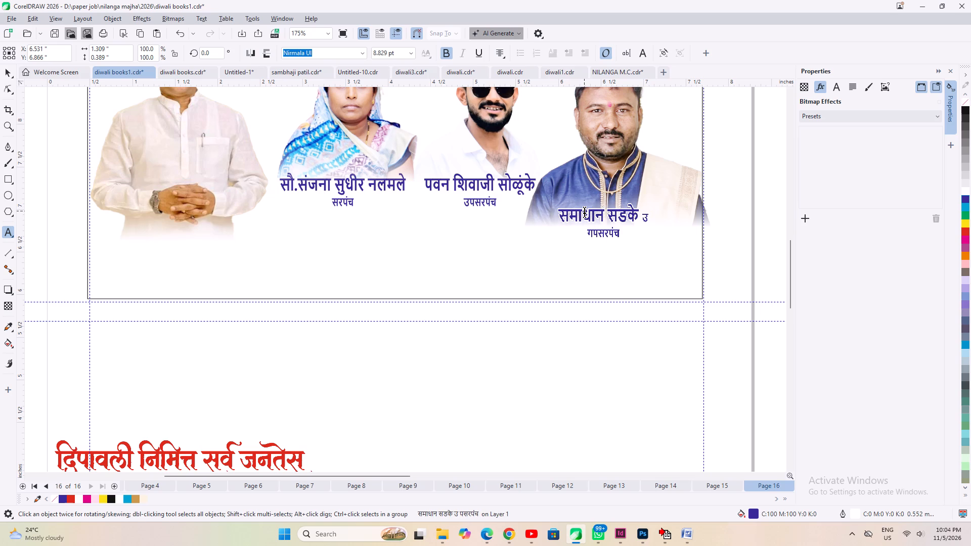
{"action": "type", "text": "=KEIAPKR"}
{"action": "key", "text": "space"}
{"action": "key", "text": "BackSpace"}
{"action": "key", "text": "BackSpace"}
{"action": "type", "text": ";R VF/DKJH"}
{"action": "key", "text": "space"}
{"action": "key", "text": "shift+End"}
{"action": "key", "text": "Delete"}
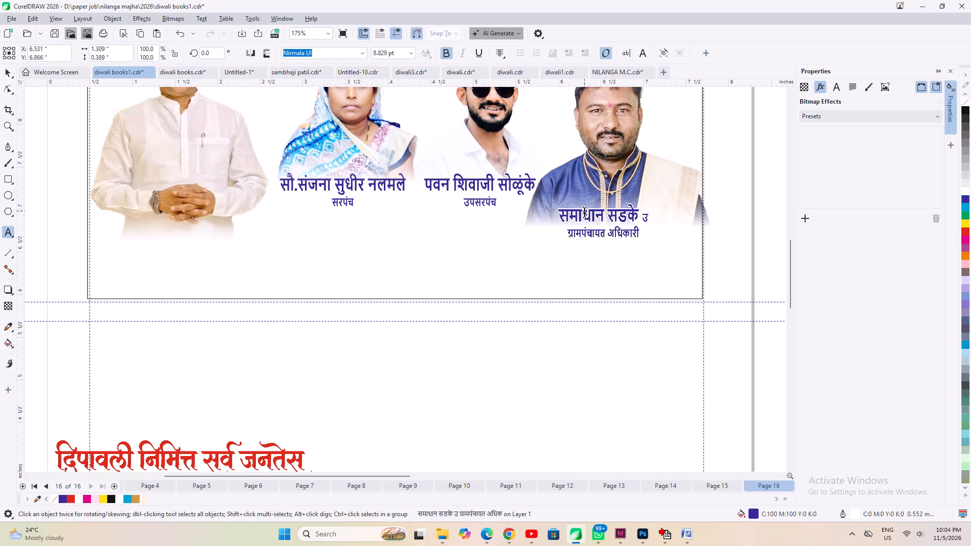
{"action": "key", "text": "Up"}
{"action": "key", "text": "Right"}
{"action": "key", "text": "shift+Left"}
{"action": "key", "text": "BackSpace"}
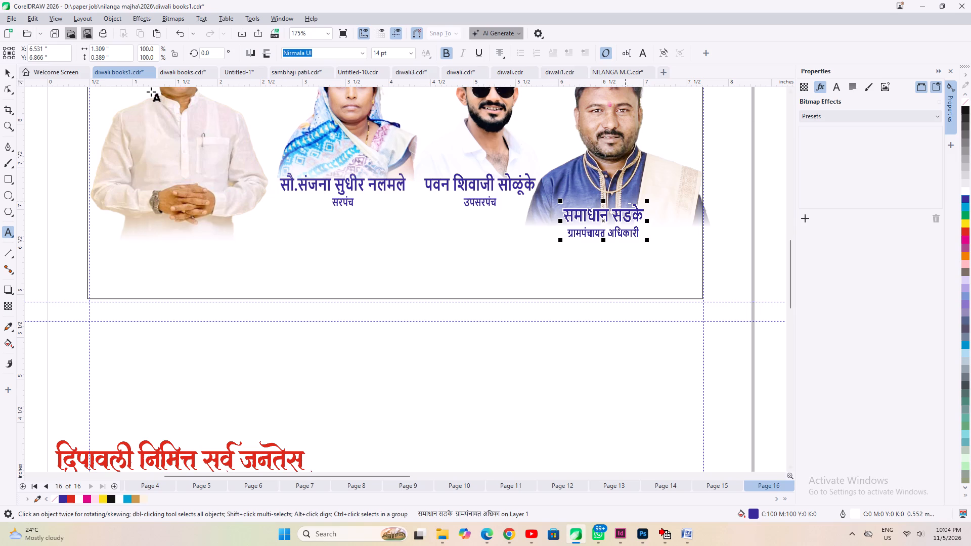
{"action": "left_click", "coordinate": [10, 71]}
Move the portrait of the man with clasped hands up by about 0.1 in.
{"action": "scroll", "coordinate": [258, 275], "scroll_direction": "down", "scroll_amount": 4}
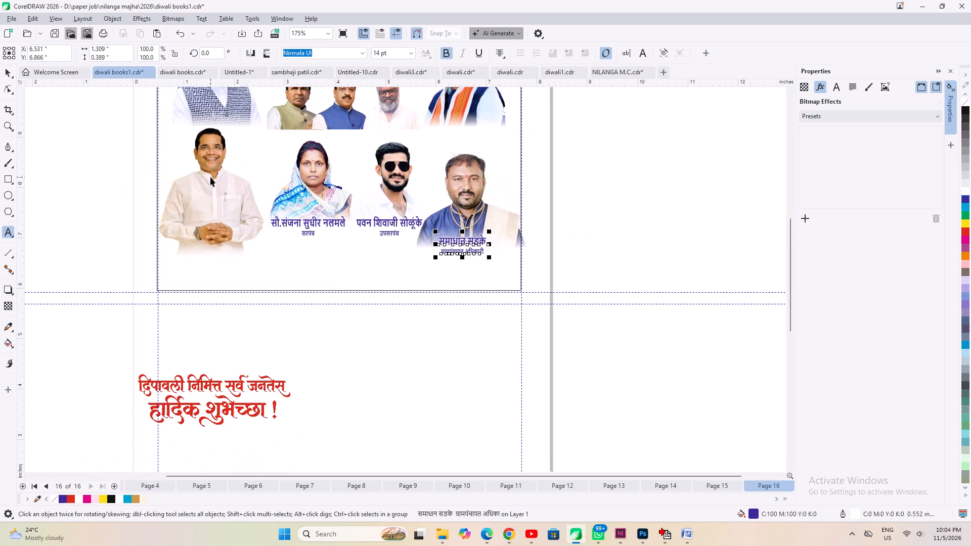
{"action": "left_click", "coordinate": [210, 177]}
{"action": "scroll", "coordinate": [210, 177], "scroll_direction": "up", "scroll_amount": 1}
{"action": "left_click_drag", "start_coordinate": [211, 176], "coordinate": [212, 170]}
{"action": "left_click", "coordinate": [316, 359]}
Duplicate the white-shirted man's caption below the advertisement frame, centred at about X 2.13 in, Y 5.34 in.
{"action": "left_click", "coordinate": [315, 239]}
{"action": "left_click", "coordinate": [320, 234]}
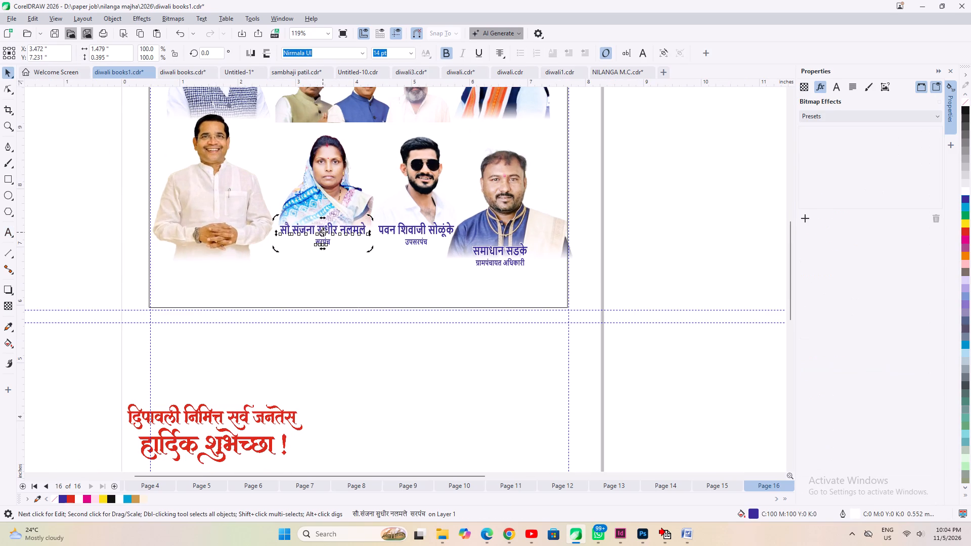
{"action": "left_click", "coordinate": [335, 231]}
{"action": "left_click", "coordinate": [323, 242]}
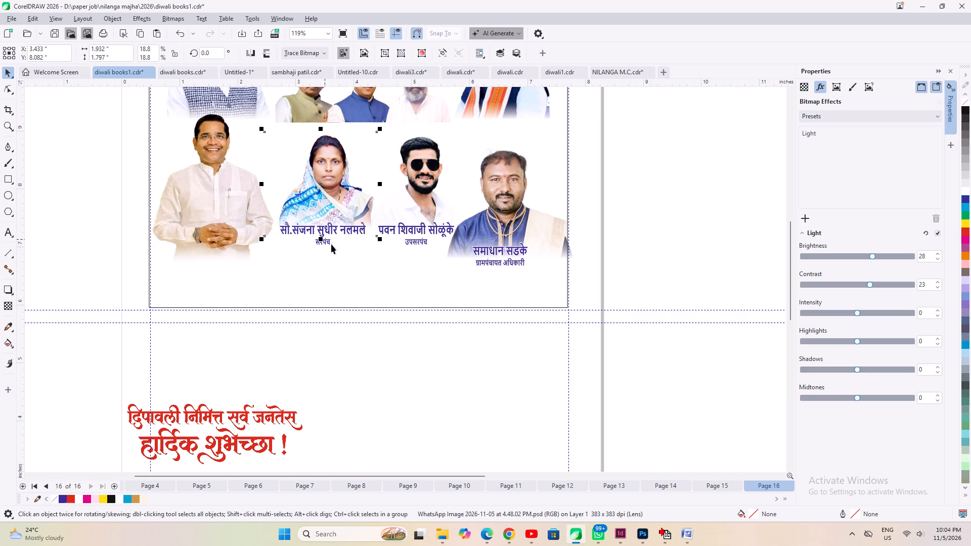
{"action": "left_click", "coordinate": [429, 244]}
{"action": "left_click_drag", "start_coordinate": [410, 231], "coordinate": [213, 271]}
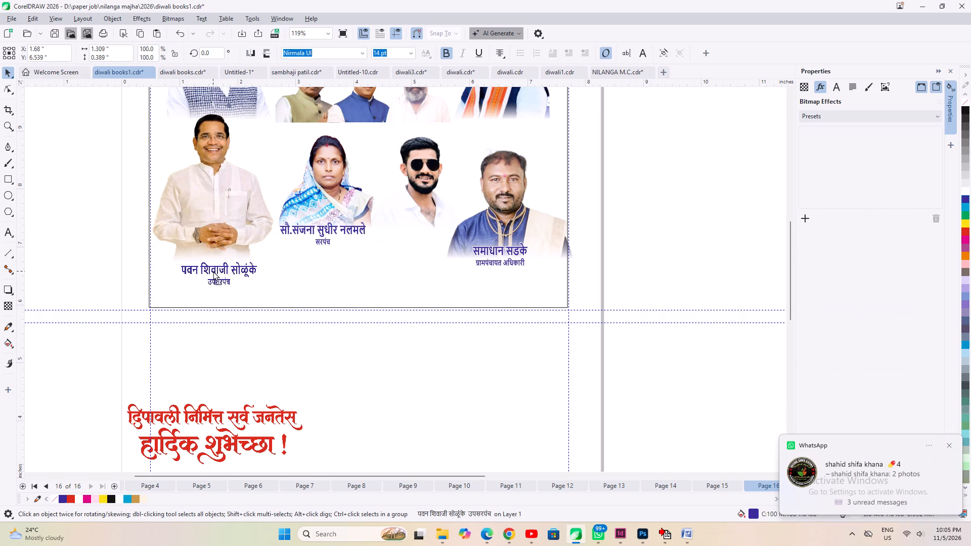
{"action": "left_click_drag", "start_coordinate": [213, 271], "coordinate": [239, 340]}
{"action": "right_click", "coordinate": [239, 340]}
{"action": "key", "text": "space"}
{"action": "scroll", "coordinate": [241, 341], "scroll_direction": "up", "scroll_amount": 2}
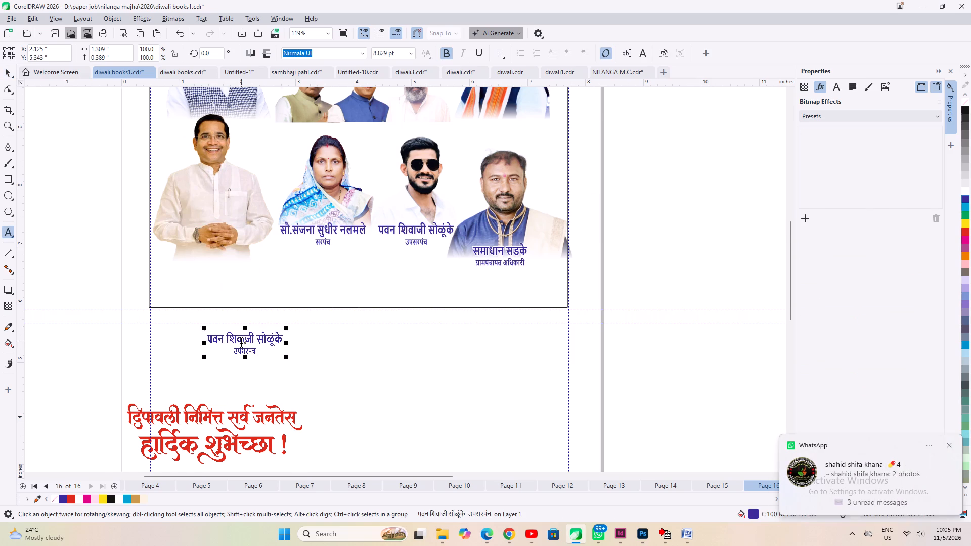
Replace the whole duplicated caption with the first name of a Marathi name list, surname कुलकर्णी, followed by a comma.
{"action": "key", "text": "ctrl+a"}
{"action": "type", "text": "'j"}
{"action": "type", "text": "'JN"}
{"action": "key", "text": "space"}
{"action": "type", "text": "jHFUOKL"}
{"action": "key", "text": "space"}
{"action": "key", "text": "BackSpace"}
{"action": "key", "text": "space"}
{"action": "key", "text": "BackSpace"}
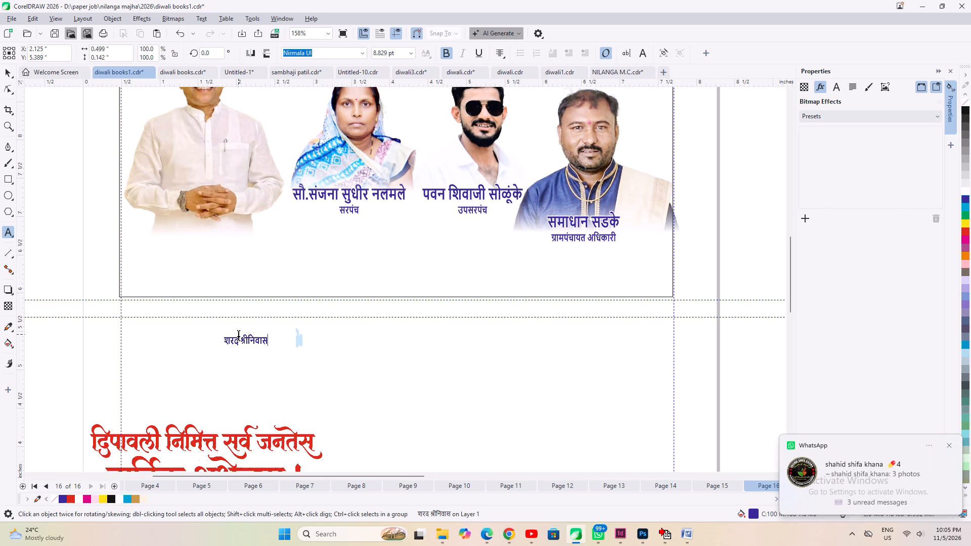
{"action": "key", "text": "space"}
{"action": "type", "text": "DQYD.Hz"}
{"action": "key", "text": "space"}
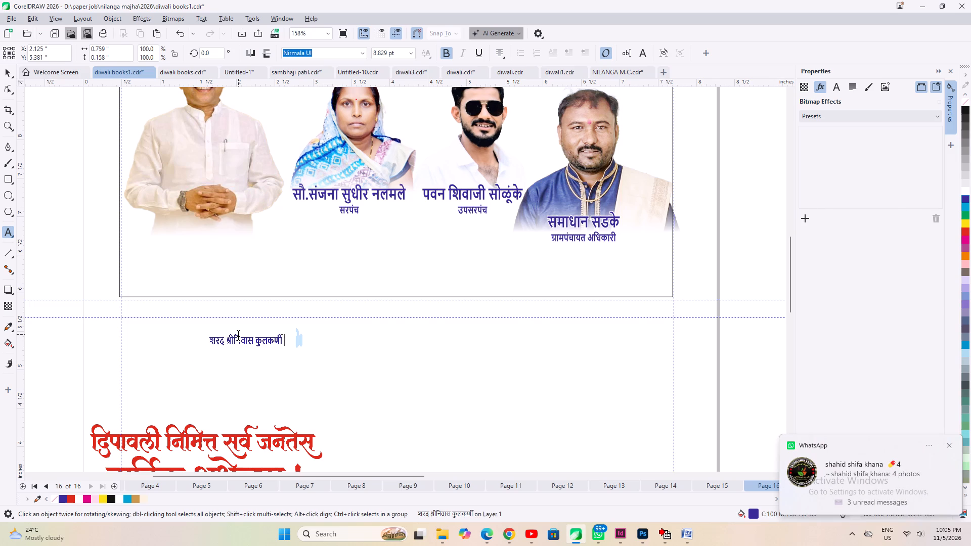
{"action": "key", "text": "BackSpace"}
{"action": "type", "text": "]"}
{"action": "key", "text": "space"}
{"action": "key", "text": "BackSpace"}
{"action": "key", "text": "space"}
Add the second name in Marathi, surname पवार, to the list, followed by a comma.
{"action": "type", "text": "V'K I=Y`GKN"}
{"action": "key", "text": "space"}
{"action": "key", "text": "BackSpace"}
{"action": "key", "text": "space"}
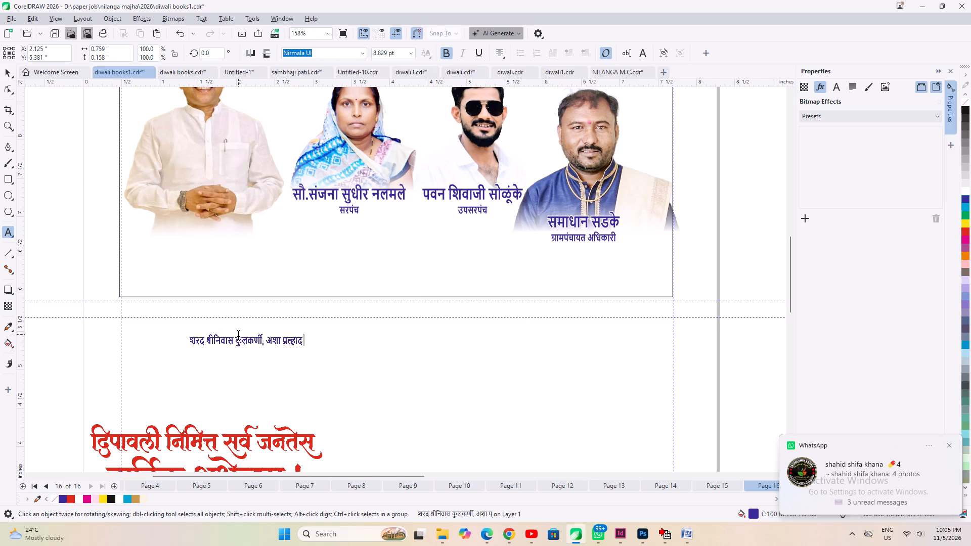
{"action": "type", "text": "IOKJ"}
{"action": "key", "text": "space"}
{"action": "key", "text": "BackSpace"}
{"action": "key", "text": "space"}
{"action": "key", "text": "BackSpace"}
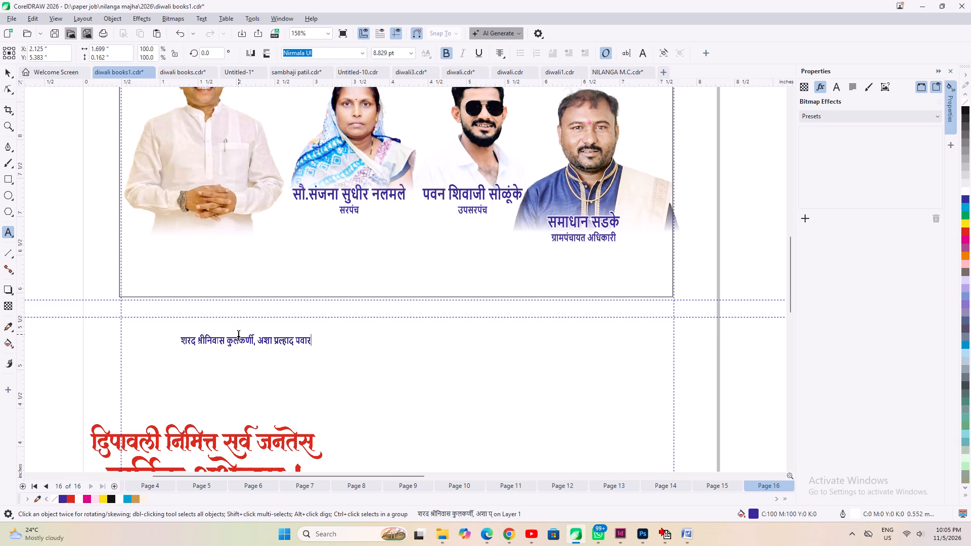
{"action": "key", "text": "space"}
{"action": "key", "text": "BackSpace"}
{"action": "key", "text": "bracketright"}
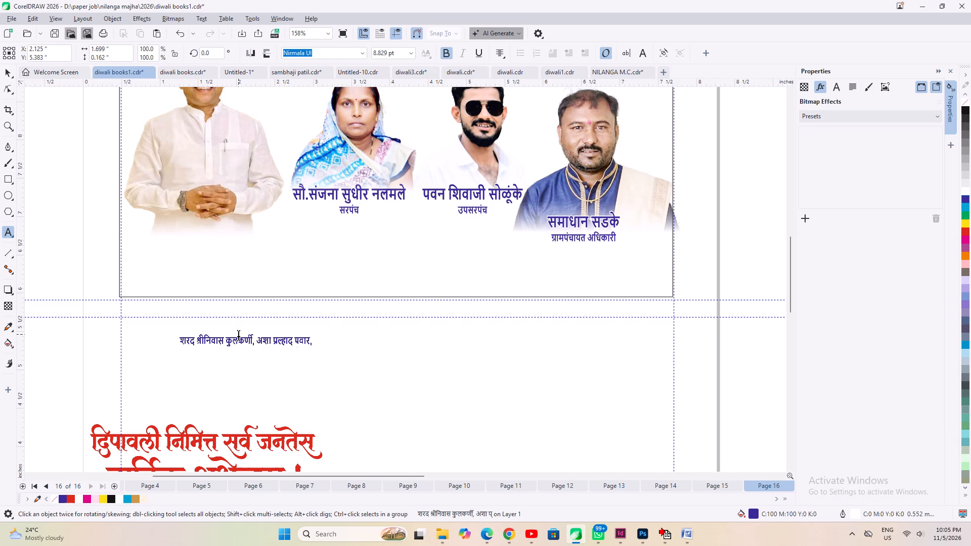
Add the third name in Marathi, surname सोलुंके, to the list.
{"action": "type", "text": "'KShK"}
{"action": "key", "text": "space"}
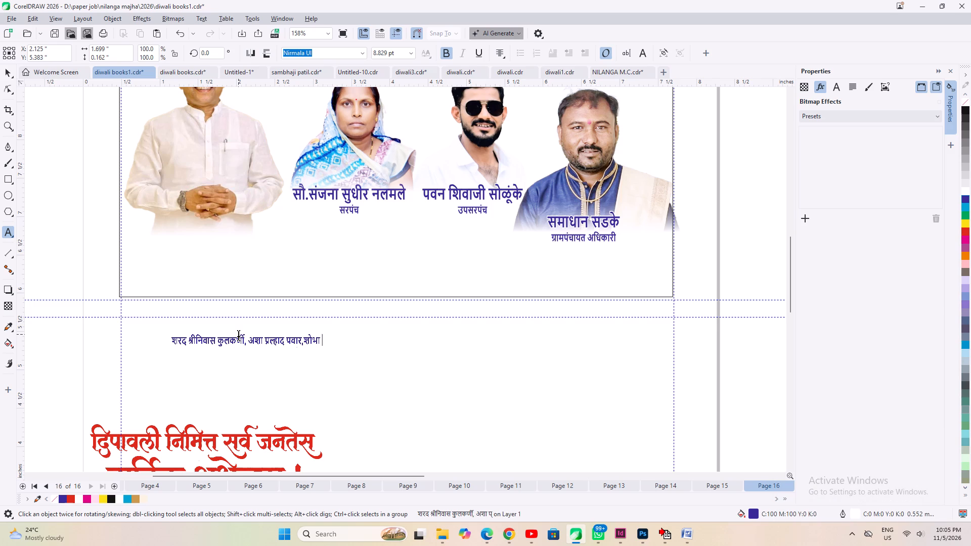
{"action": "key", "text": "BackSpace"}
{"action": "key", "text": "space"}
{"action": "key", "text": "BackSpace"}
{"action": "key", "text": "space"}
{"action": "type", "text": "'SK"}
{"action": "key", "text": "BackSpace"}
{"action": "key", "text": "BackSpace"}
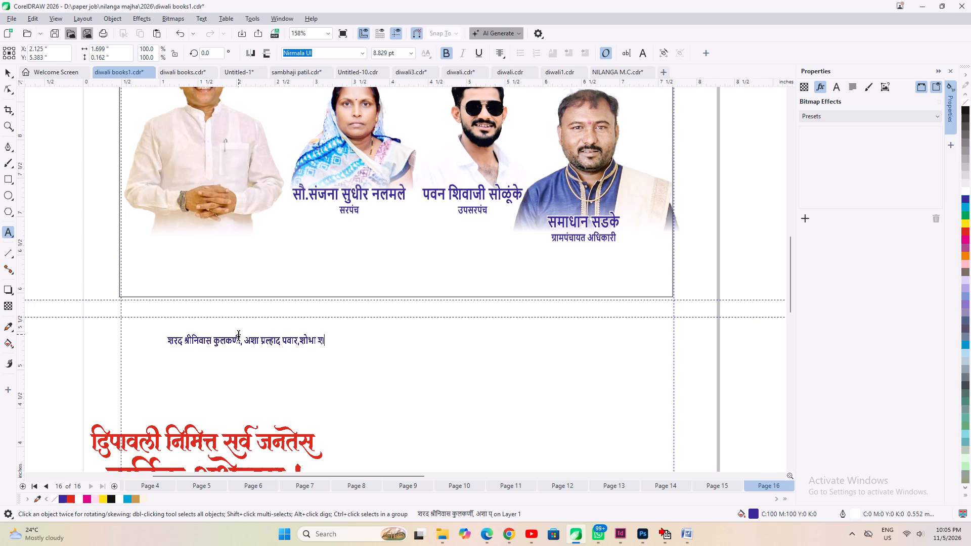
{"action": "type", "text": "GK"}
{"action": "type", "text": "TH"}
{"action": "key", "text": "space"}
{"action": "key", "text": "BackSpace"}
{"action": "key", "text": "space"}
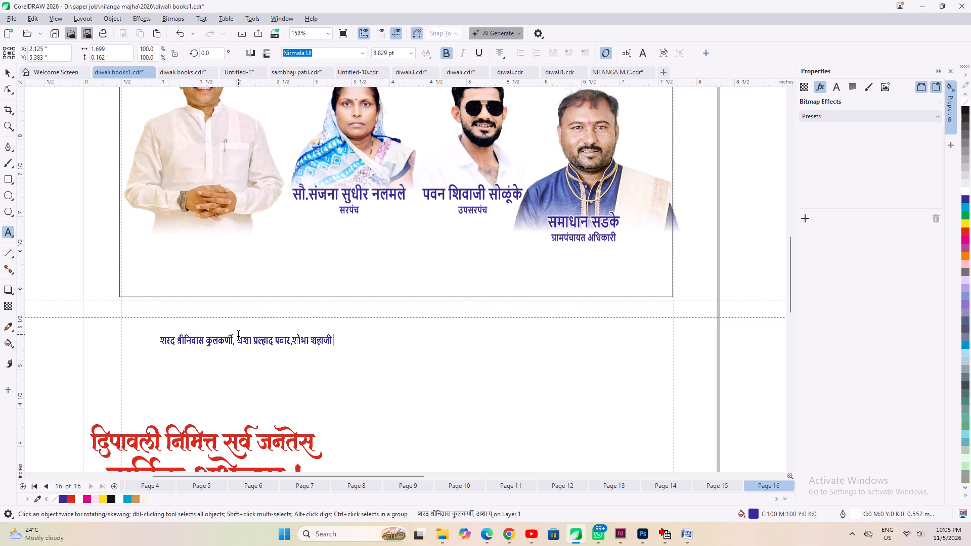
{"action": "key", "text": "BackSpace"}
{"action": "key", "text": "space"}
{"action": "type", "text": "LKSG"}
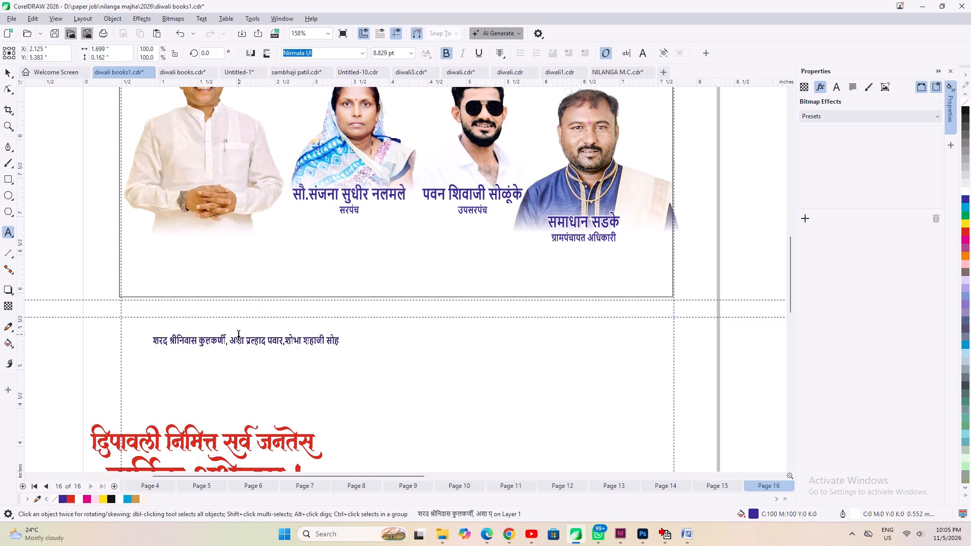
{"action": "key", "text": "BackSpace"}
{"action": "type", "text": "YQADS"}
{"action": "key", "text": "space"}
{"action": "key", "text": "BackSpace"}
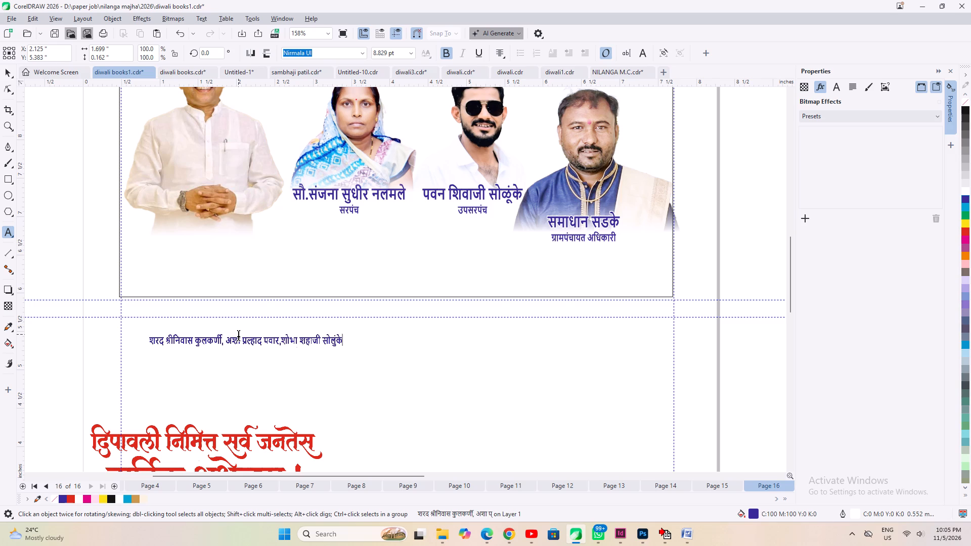
Add a comma and the fourth name in Marathi, also with surname सोलुंके, and start a second line.
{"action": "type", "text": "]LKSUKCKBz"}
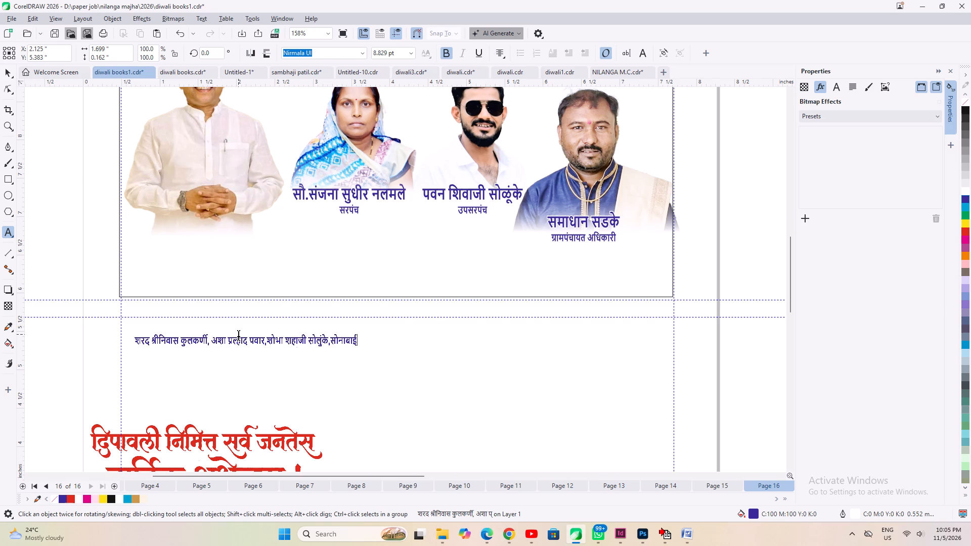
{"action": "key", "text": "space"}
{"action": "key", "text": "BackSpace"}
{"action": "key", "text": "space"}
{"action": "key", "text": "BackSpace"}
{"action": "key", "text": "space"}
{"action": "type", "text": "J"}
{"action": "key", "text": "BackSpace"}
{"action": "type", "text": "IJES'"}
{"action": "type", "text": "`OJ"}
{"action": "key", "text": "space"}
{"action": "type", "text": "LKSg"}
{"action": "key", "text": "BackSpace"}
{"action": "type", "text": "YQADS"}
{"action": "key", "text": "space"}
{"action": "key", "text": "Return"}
Enter the fifth name in Marathi, surname कांबळे, on the second line, followed by a comma.
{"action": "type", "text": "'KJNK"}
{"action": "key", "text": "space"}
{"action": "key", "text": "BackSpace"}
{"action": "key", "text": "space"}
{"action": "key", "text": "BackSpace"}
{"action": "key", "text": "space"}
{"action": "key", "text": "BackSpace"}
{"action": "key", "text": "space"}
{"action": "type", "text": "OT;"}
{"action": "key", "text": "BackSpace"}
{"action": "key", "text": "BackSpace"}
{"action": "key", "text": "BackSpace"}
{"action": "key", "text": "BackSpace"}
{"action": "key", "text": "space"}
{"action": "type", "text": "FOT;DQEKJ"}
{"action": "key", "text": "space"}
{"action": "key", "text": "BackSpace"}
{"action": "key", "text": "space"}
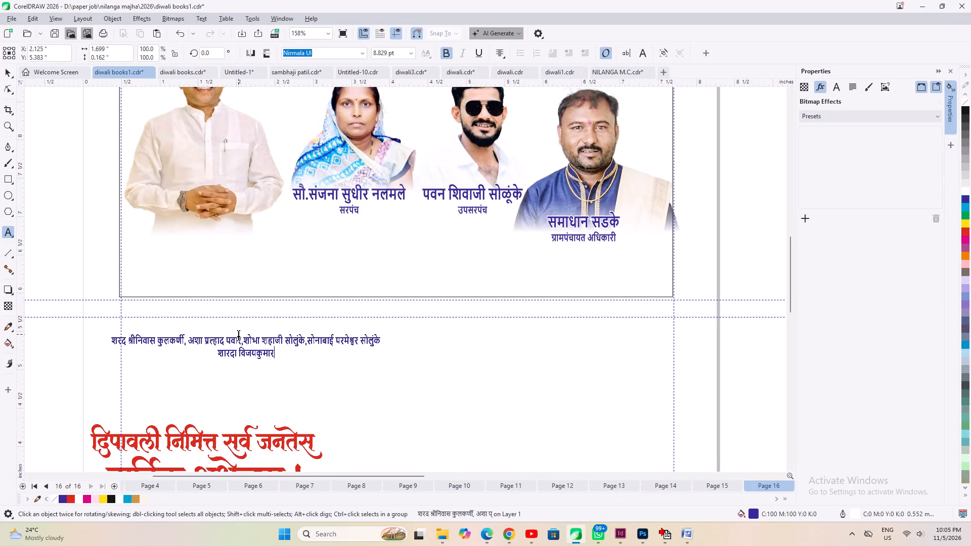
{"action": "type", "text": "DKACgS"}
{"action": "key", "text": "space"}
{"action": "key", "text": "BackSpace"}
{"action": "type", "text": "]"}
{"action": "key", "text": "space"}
Add the sixth name in Marathi, also with surname कांबळे, to the second line of the list.
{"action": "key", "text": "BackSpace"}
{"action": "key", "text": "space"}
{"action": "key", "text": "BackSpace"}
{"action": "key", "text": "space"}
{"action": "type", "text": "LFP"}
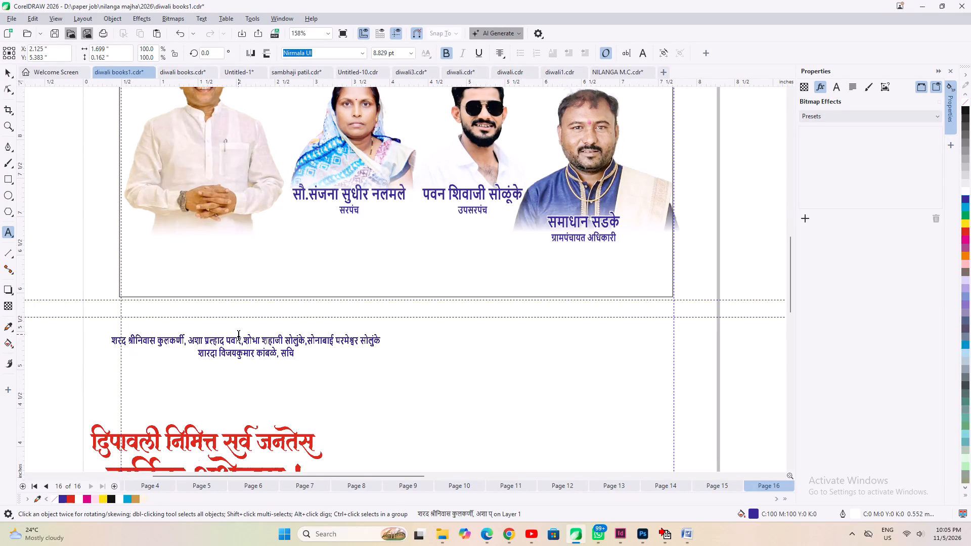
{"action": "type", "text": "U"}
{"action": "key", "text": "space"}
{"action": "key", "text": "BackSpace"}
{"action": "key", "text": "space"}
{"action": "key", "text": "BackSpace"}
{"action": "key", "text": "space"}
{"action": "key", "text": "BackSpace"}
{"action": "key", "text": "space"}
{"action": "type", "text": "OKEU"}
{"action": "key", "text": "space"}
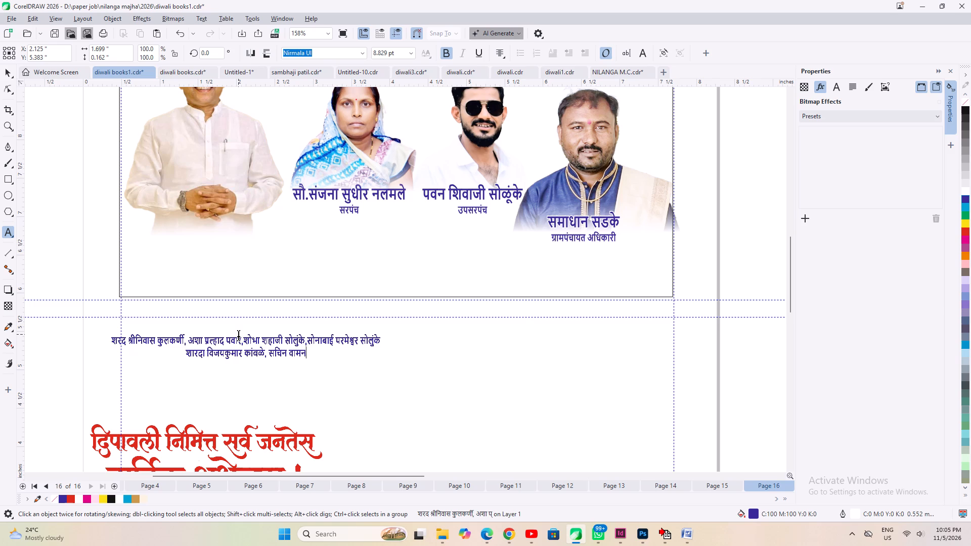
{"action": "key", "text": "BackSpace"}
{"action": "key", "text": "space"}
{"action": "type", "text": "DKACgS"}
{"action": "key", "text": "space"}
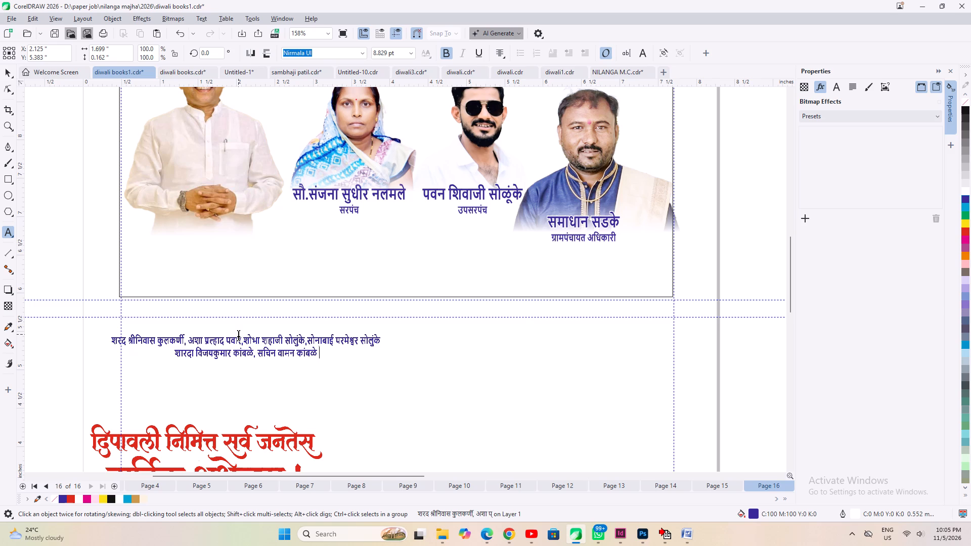
Add a comma and the seventh name in Marathi, surname मोरे, to the second line of the list.
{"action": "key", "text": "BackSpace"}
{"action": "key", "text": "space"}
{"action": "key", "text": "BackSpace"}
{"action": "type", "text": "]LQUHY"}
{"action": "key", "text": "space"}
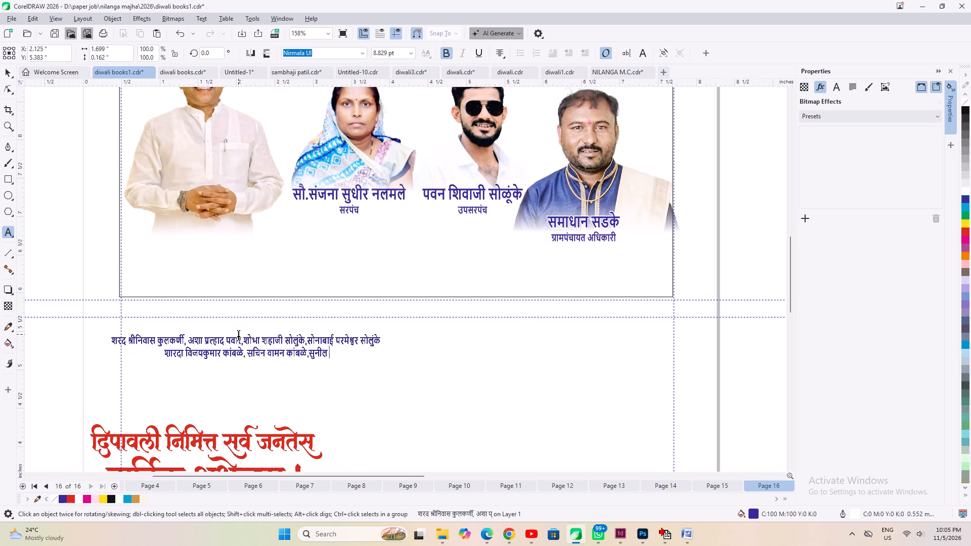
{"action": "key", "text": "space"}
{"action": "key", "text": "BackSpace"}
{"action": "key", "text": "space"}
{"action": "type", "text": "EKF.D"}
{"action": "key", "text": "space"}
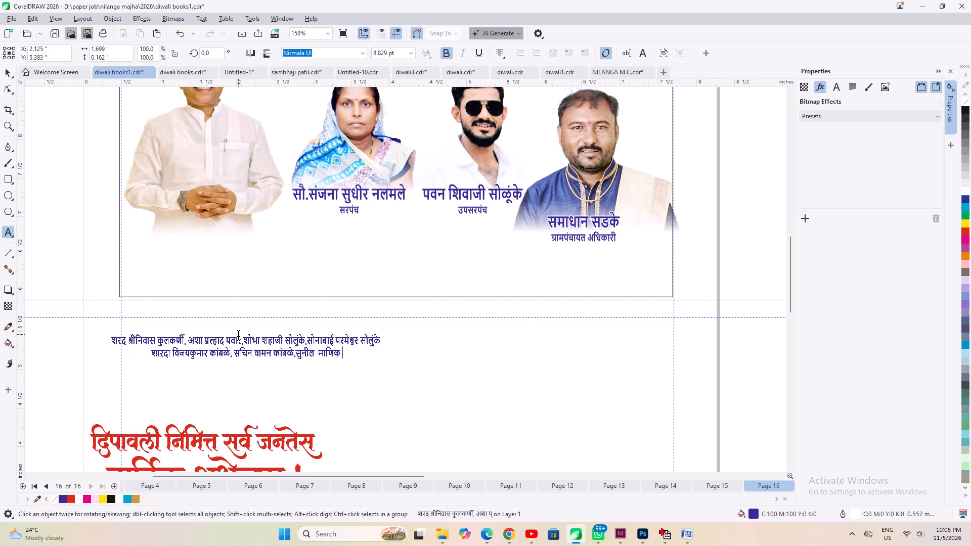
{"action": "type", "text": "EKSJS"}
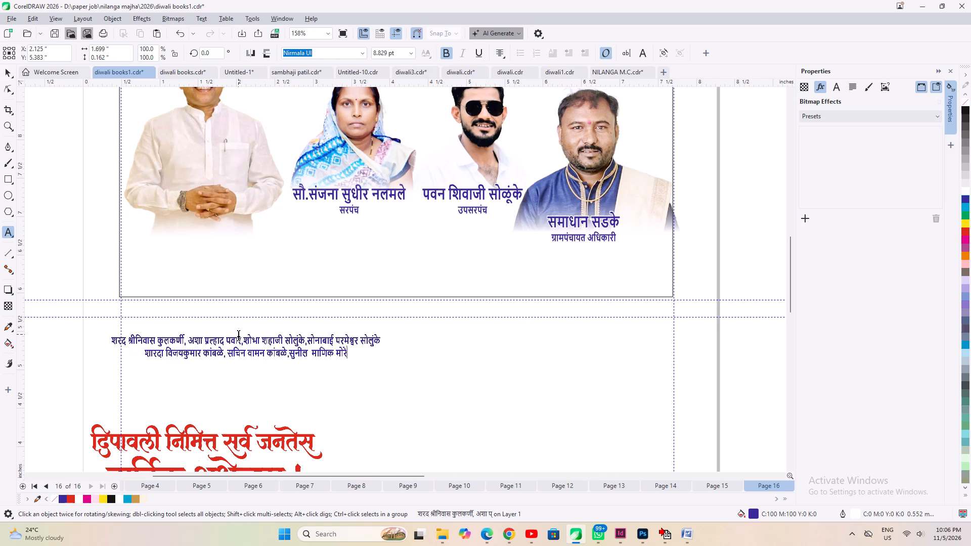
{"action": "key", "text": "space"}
Recolour the whole name list red (C0 M100 Y100 K0).
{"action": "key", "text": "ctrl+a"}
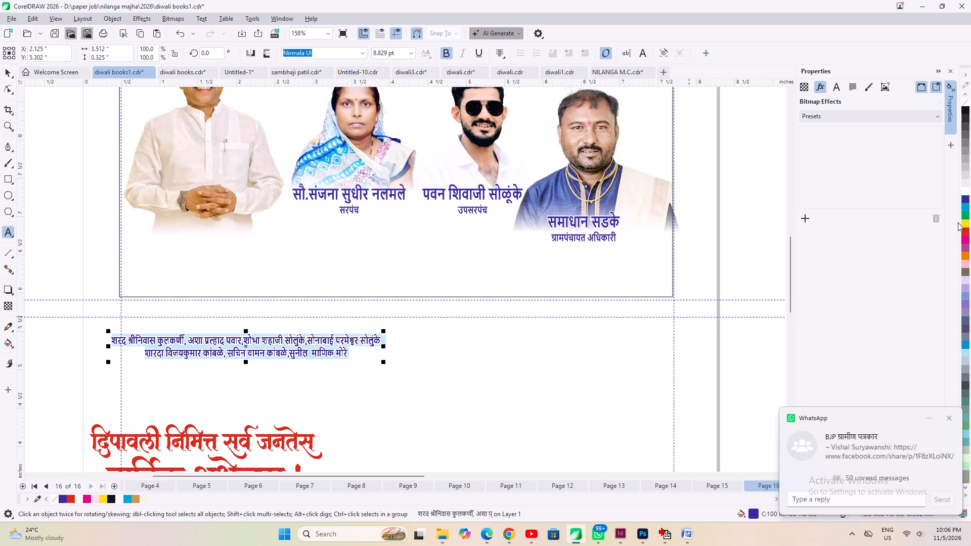
{"action": "left_click", "coordinate": [965, 231]}
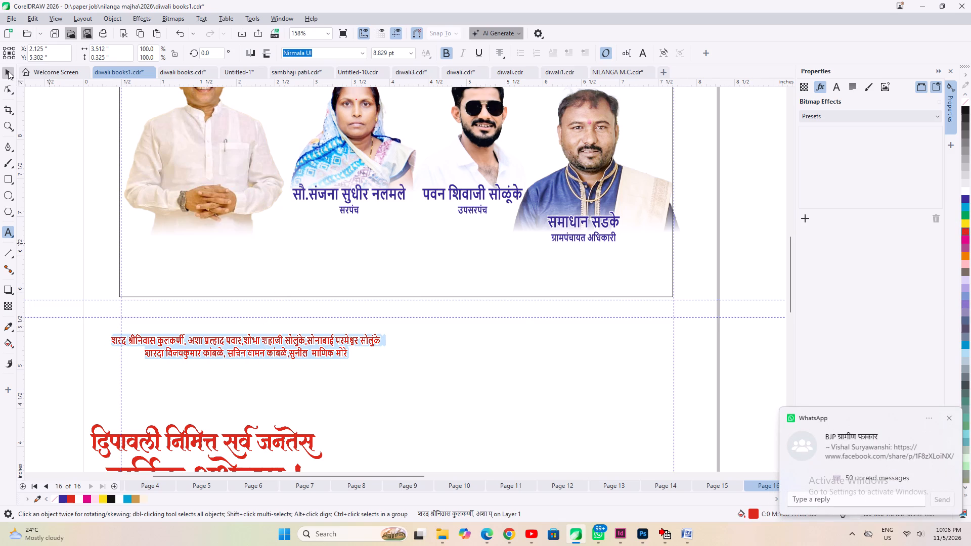
Move the red name list into the advertisement frame, just beneath the सरपंच and उपसरपंच captions.
{"action": "double_click", "coordinate": [8, 71]}
{"action": "left_click", "coordinate": [235, 344]}
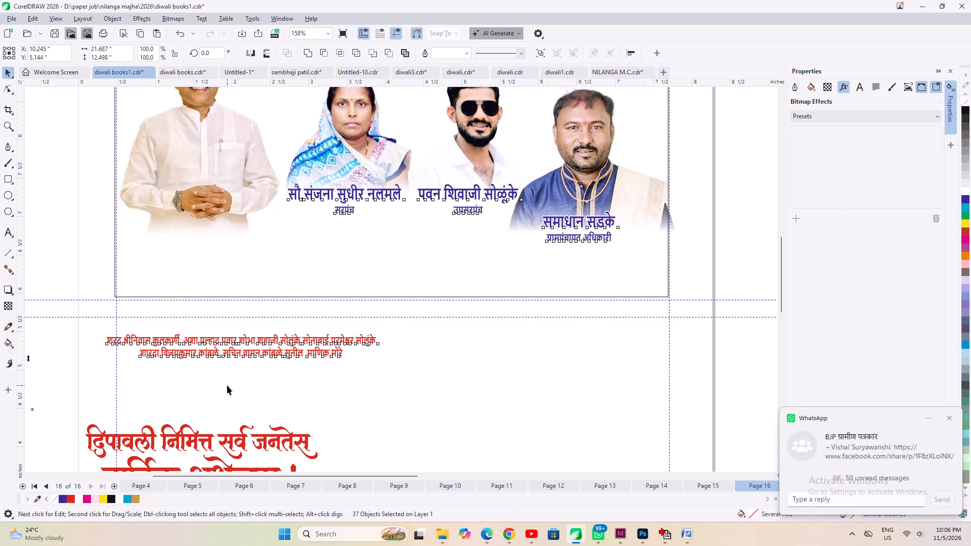
{"action": "left_click", "coordinate": [227, 385]}
{"action": "left_click", "coordinate": [186, 355]}
{"action": "left_click_drag", "start_coordinate": [200, 342], "coordinate": [261, 250]}
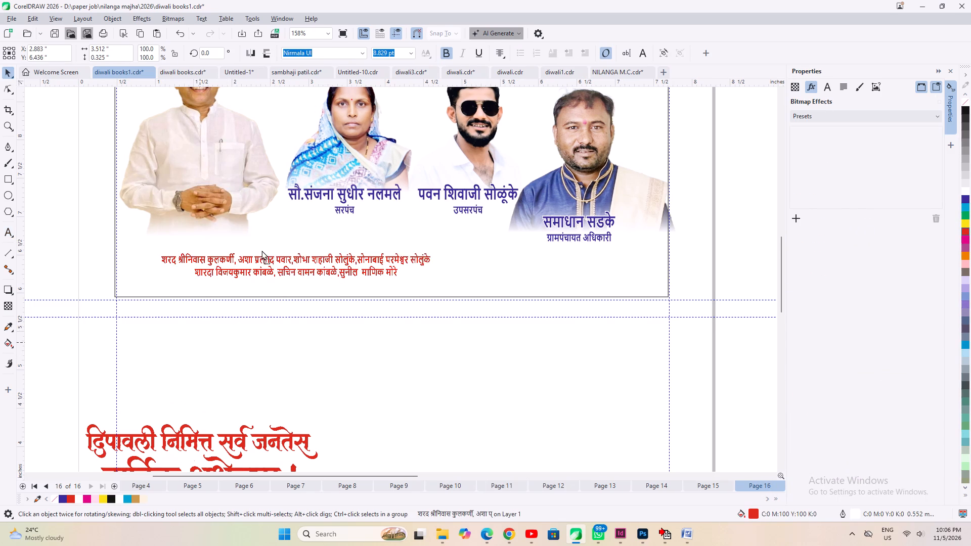
{"action": "left_click_drag", "start_coordinate": [261, 250], "coordinate": [273, 232]}
Widen the name list horizontally to about 4.09 in and shift it slightly upward.
{"action": "scroll", "coordinate": [446, 258], "scroll_direction": "up", "scroll_amount": 2}
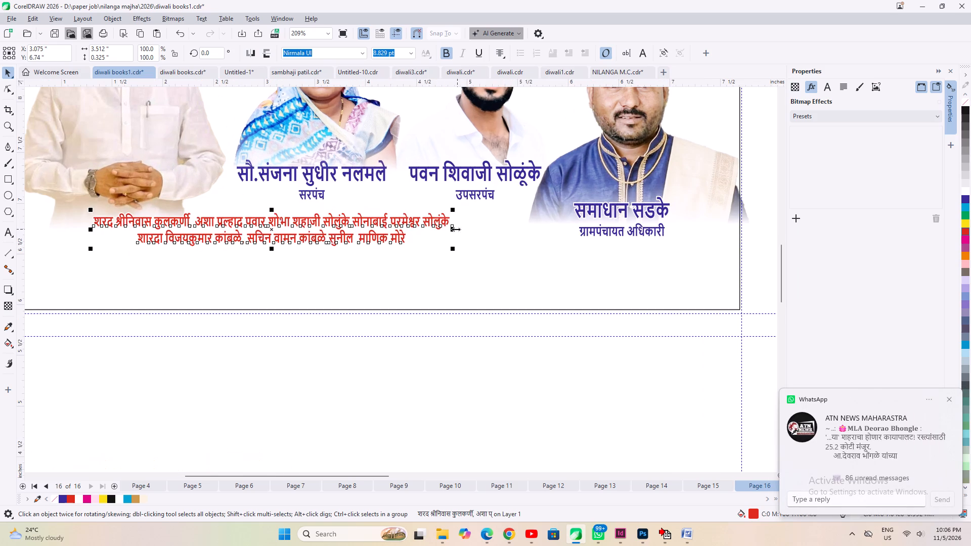
{"action": "left_click_drag", "start_coordinate": [455, 229], "coordinate": [514, 242]}
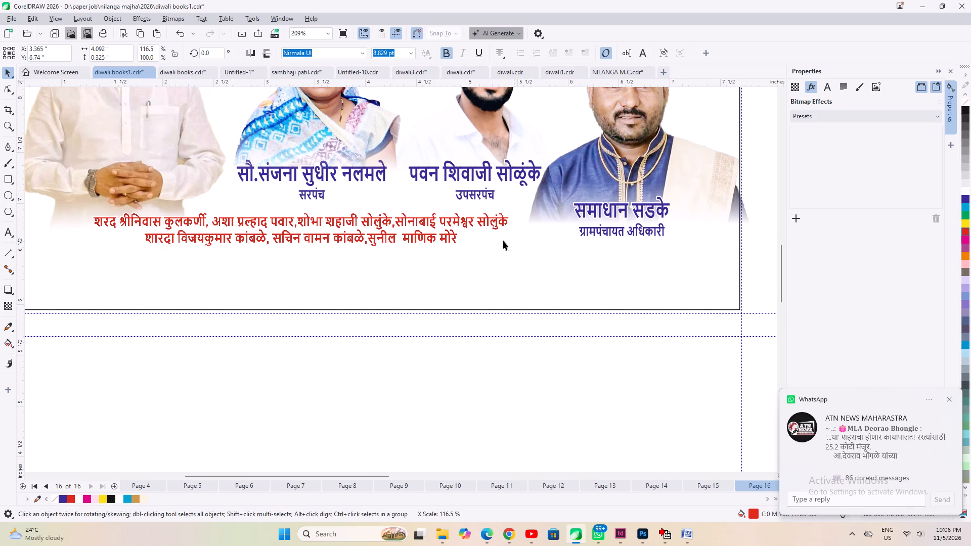
{"action": "left_click", "coordinate": [296, 220]}
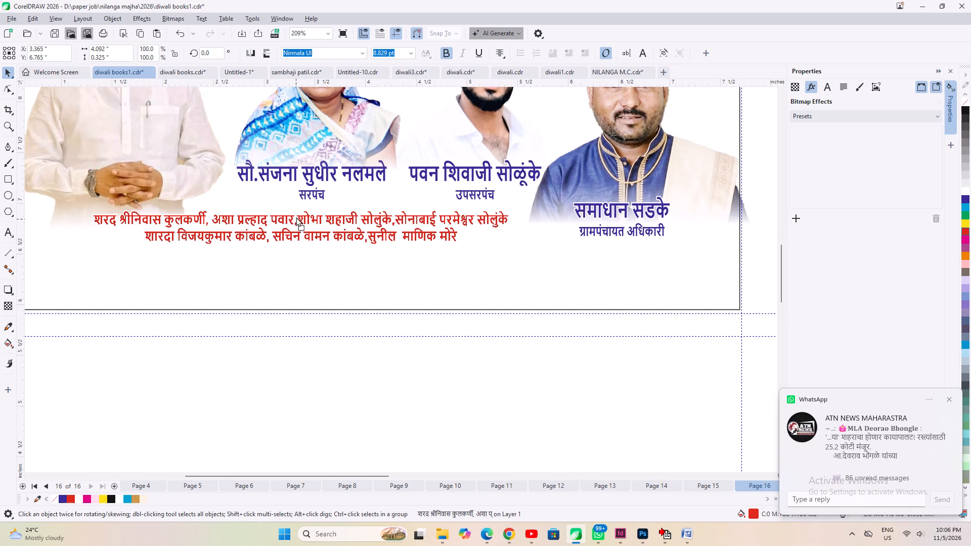
Duplicate the name list below the frame and replace the copy's text with ग्रामपंचायत.
{"action": "scroll", "coordinate": [296, 217], "scroll_direction": "down", "scroll_amount": 2}
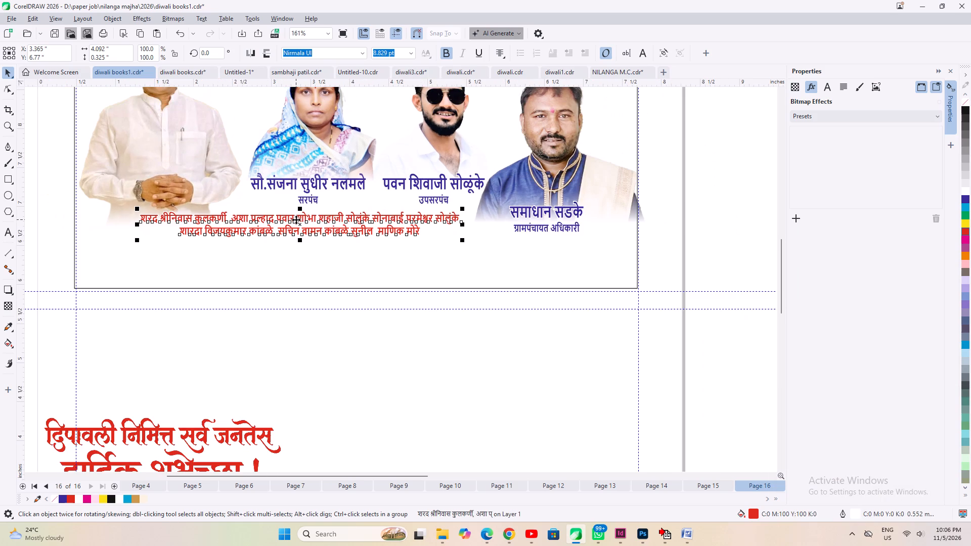
{"action": "scroll", "coordinate": [342, 328], "scroll_direction": "down", "scroll_amount": 3}
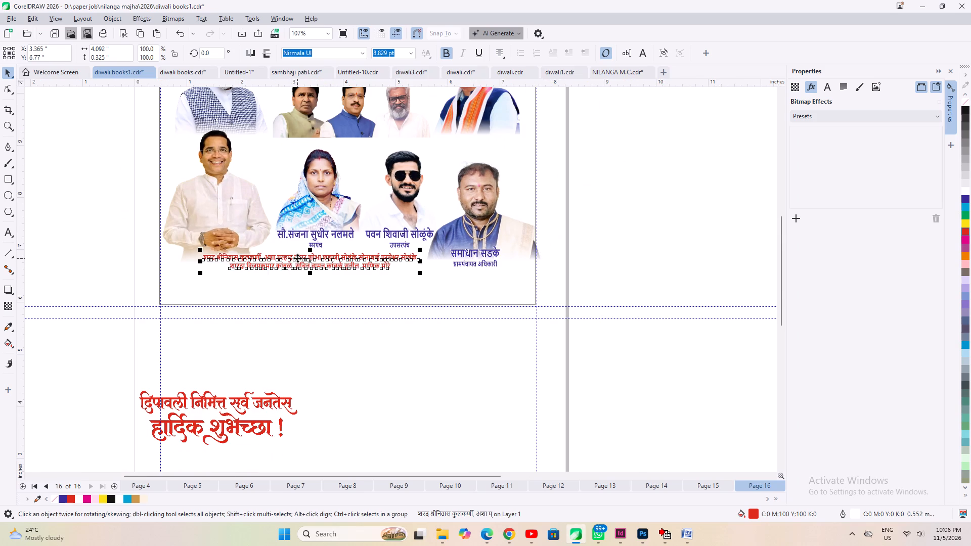
{"action": "left_click_drag", "start_coordinate": [297, 258], "coordinate": [254, 340]}
{"action": "right_click", "coordinate": [254, 340]}
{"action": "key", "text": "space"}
{"action": "left_click", "coordinate": [257, 345]}
{"action": "key", "text": "ctrl+a"}
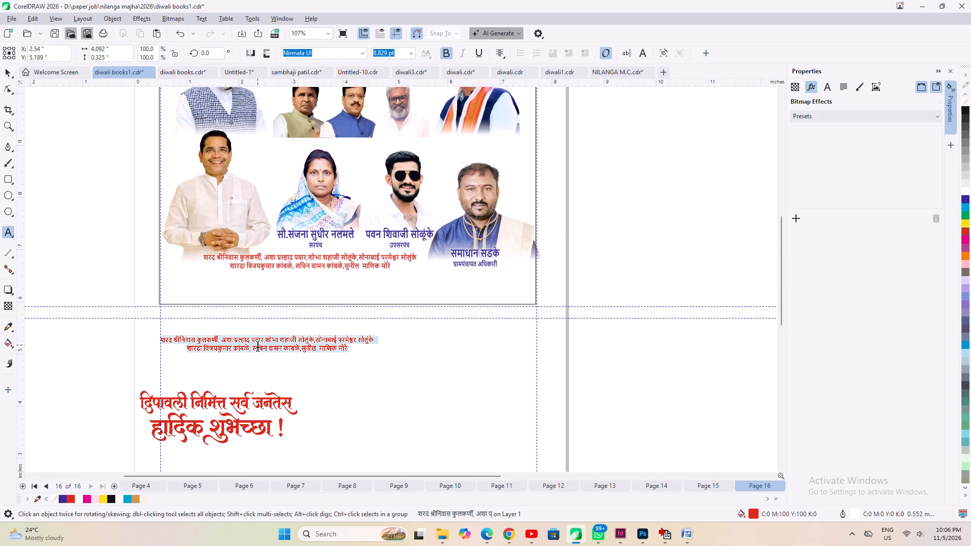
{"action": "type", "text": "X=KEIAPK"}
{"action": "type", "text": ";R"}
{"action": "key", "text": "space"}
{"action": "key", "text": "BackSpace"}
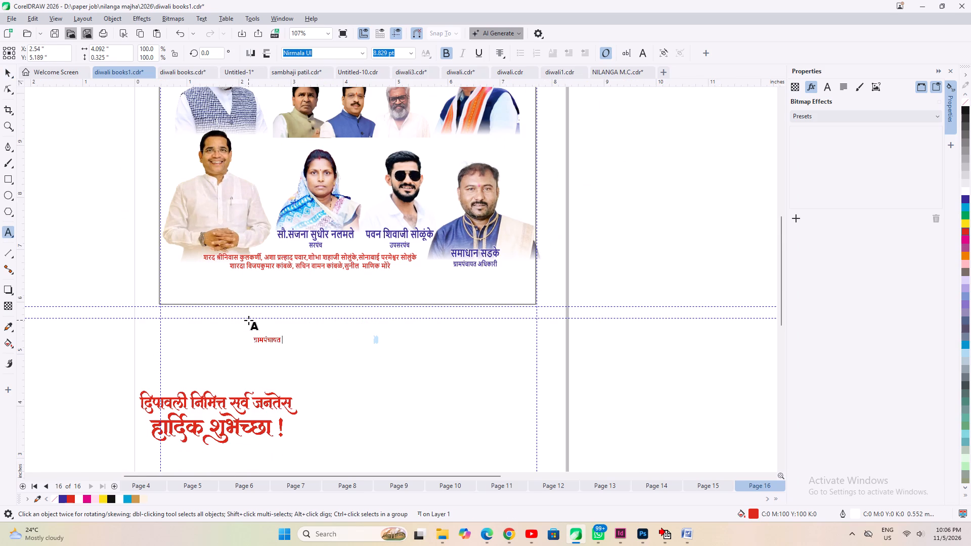
Continue the new line with कार्यालय, a comma and the village name येळणूर.
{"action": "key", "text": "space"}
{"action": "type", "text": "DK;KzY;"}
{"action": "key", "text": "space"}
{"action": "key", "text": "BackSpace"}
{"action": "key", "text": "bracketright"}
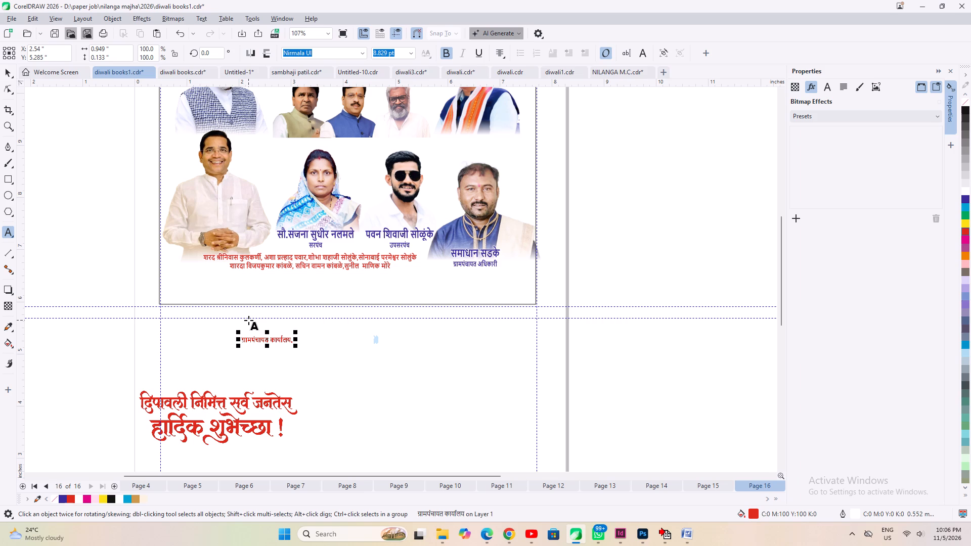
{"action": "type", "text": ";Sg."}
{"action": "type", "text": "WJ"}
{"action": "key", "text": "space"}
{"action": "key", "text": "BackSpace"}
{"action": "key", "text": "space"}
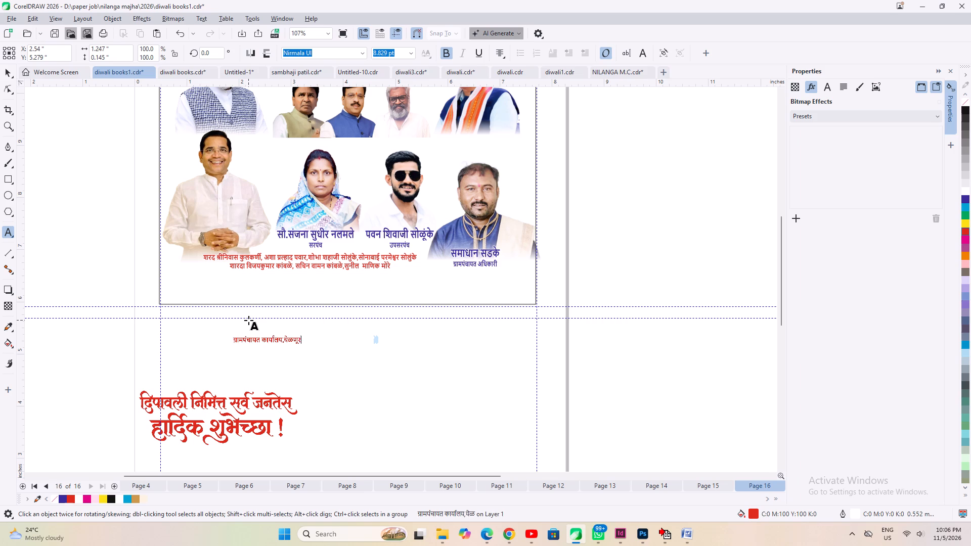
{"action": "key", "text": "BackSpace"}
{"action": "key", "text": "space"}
Complete the office line with ता. निलंगा जि.लातूर, with a space before जि.
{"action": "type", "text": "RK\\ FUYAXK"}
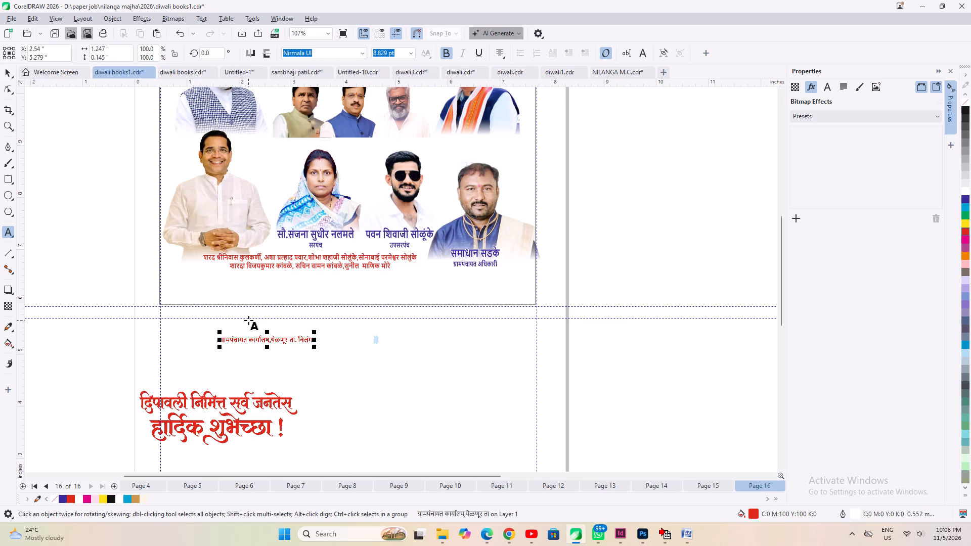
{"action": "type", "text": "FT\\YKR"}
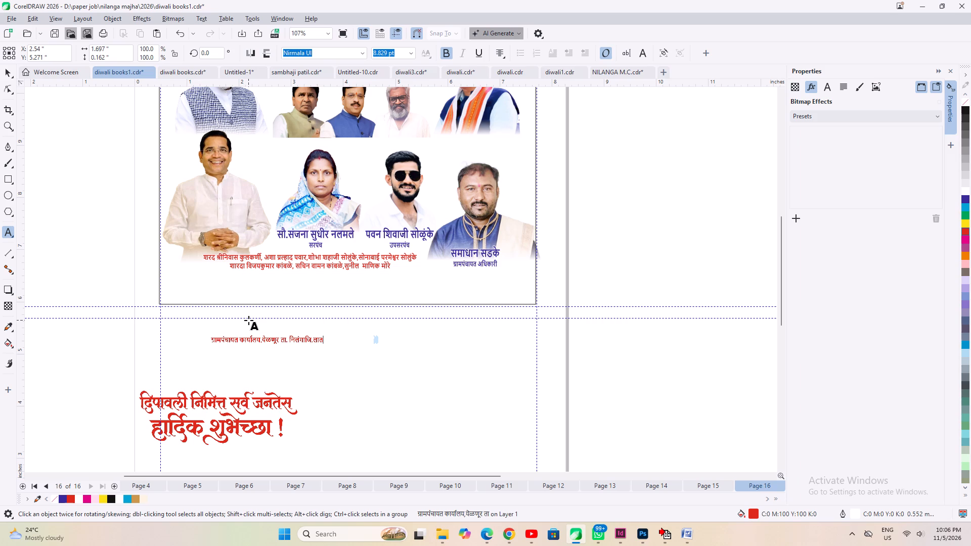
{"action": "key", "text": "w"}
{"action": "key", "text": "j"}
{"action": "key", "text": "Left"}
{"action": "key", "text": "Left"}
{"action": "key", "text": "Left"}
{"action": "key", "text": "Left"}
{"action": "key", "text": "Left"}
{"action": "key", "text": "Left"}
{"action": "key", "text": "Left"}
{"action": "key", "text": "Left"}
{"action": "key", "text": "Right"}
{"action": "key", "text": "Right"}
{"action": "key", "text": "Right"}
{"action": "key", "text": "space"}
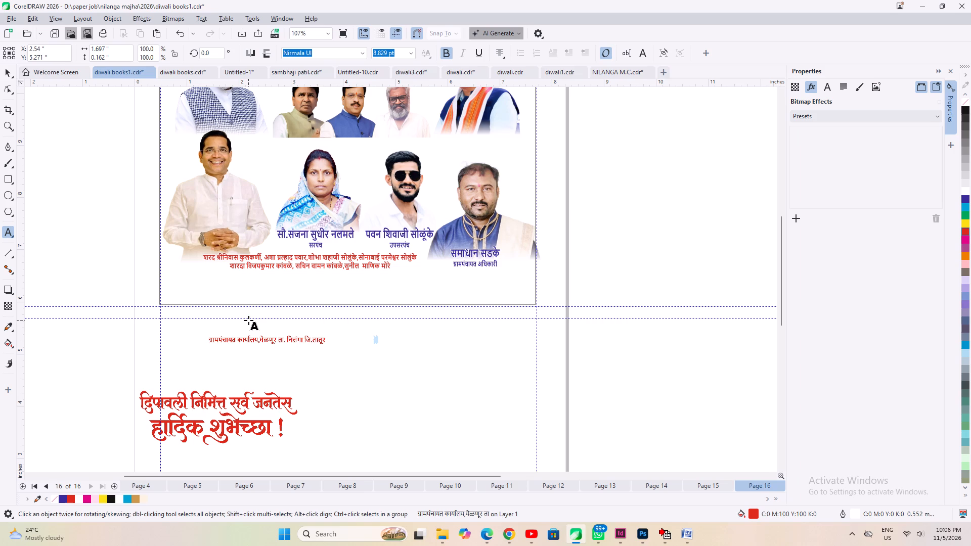
Set the office line's font to Khand and make it bold.
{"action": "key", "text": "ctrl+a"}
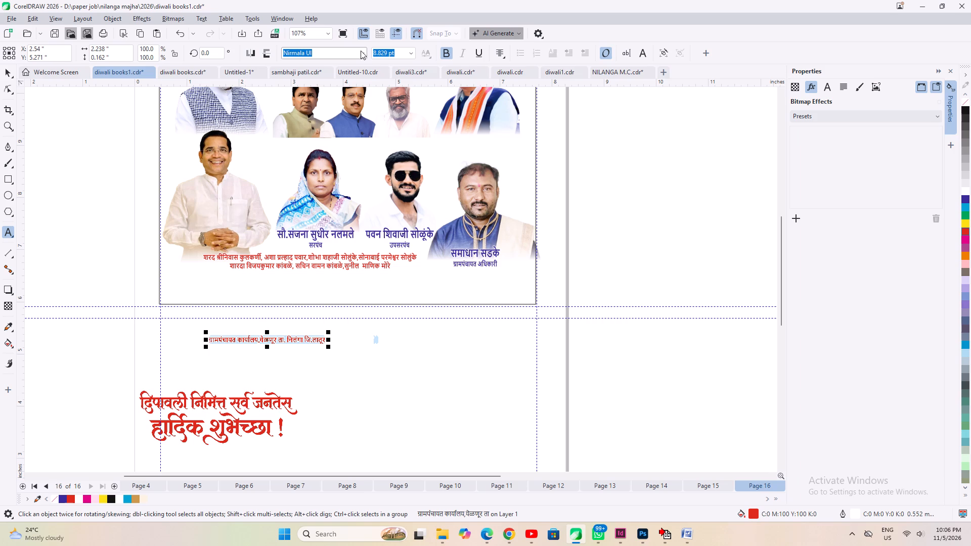
{"action": "left_click", "coordinate": [366, 51]}
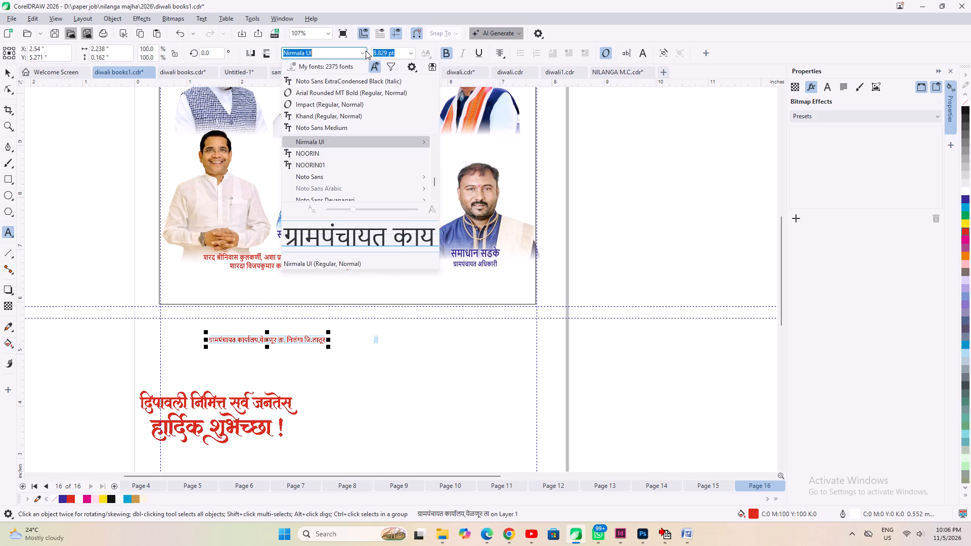
{"action": "left_click", "coordinate": [363, 116]}
{"action": "left_click", "coordinate": [8, 68]}
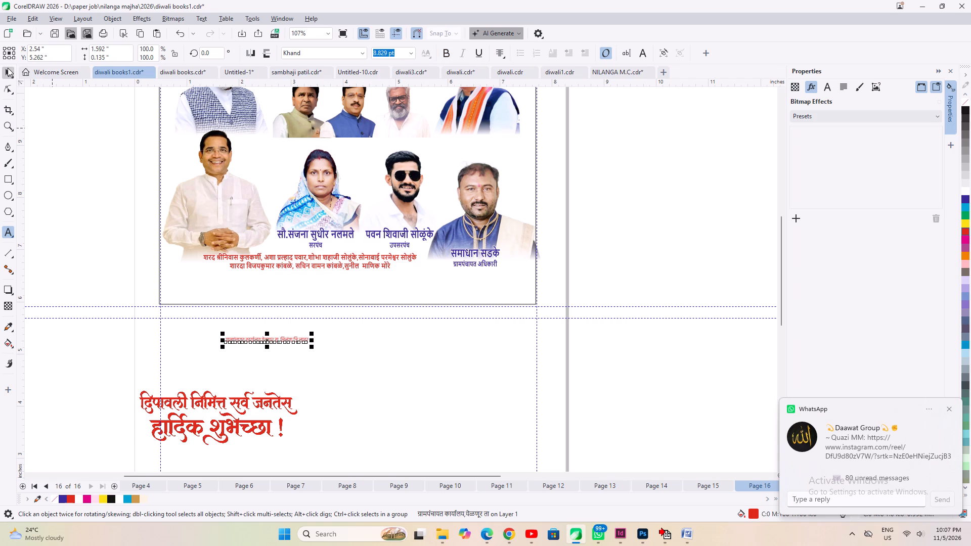
{"action": "left_click", "coordinate": [444, 54]}
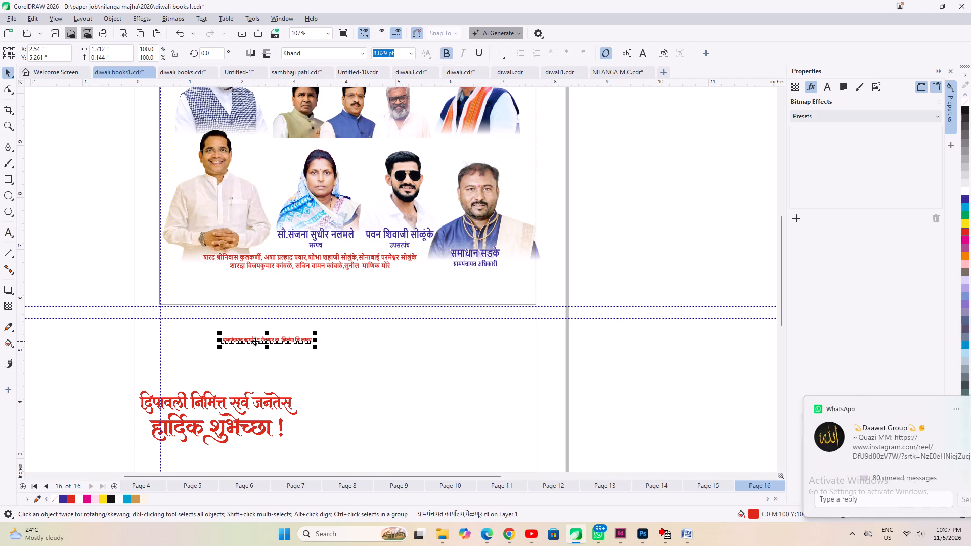
Place the office line along the bottom of the frame and resize it to about 6.8 in wide and 0.48 in high.
{"action": "left_click_drag", "start_coordinate": [255, 341], "coordinate": [200, 280]}
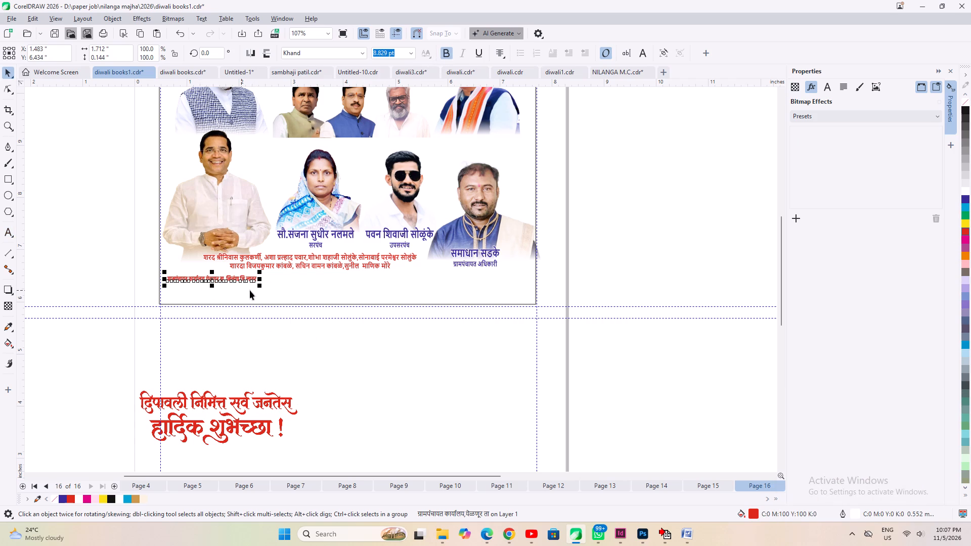
{"action": "left_click_drag", "start_coordinate": [258, 287], "coordinate": [528, 343]}
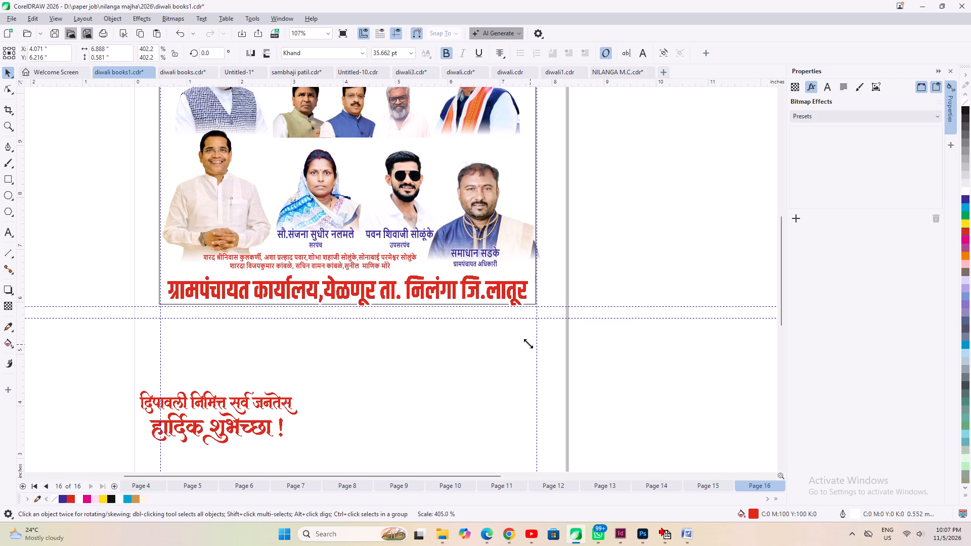
{"action": "left_click_drag", "start_coordinate": [528, 343], "coordinate": [524, 343]}
{"action": "scroll", "coordinate": [331, 305], "scroll_direction": "up", "scroll_amount": 3}
{"action": "left_click_drag", "start_coordinate": [352, 309], "coordinate": [351, 306]}
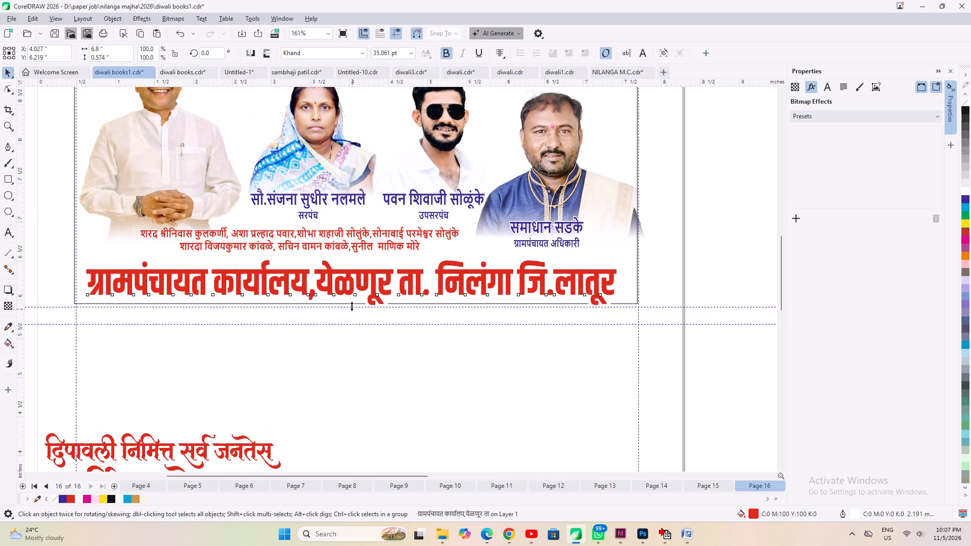
{"action": "left_click_drag", "start_coordinate": [351, 306], "coordinate": [351, 302]}
Apply a vertical linear fountain fill to the office line with dark purple C89 M100 Y5 K25 at the top.
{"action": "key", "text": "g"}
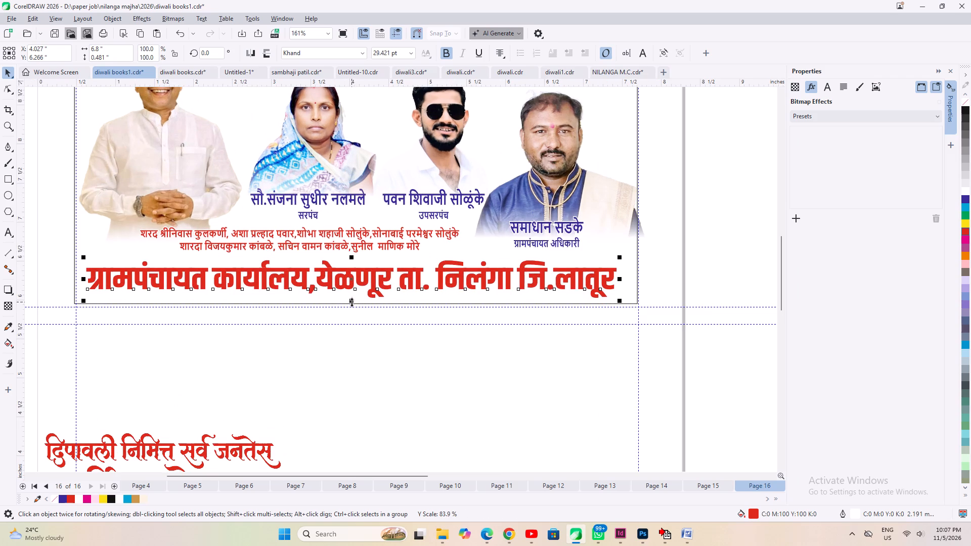
{"action": "scroll", "coordinate": [323, 310], "scroll_direction": "up", "scroll_amount": 2}
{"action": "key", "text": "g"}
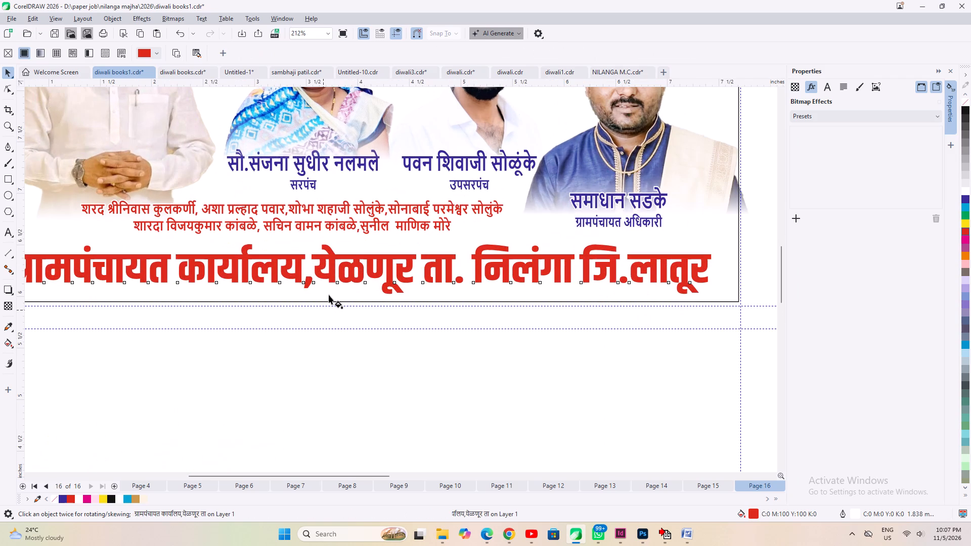
{"action": "left_click_drag", "start_coordinate": [330, 288], "coordinate": [330, 245]}
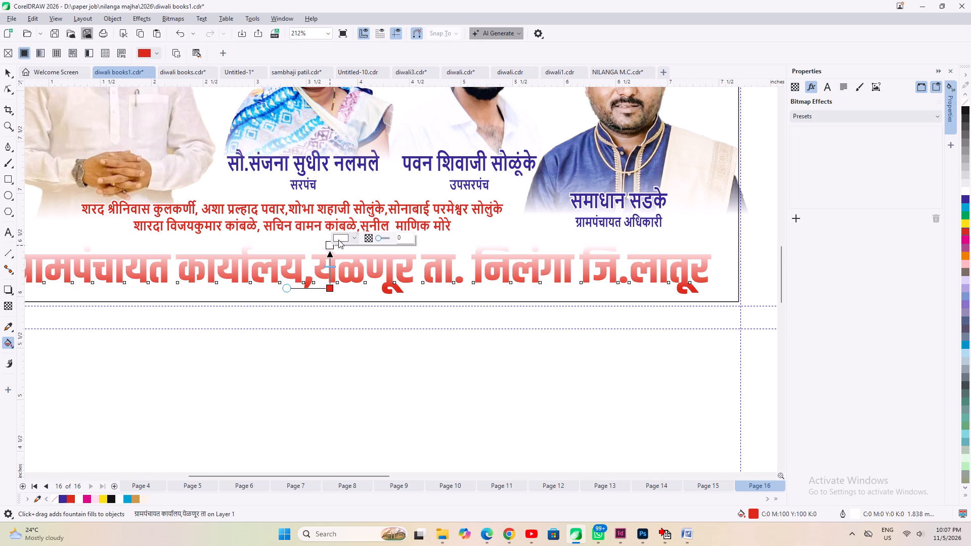
{"action": "left_click", "coordinate": [341, 238]}
{"action": "left_click", "coordinate": [389, 364]}
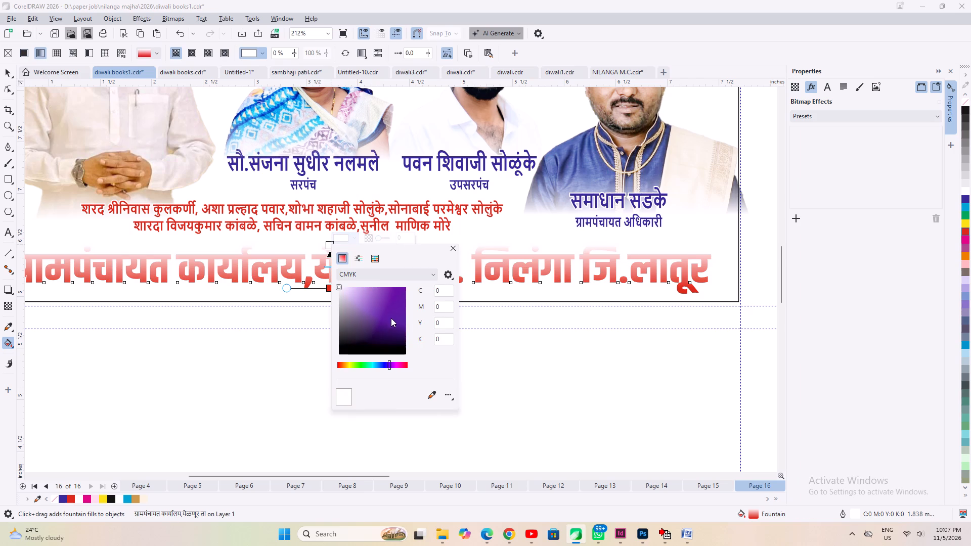
{"action": "left_click", "coordinate": [391, 314]}
{"action": "left_click_drag", "start_coordinate": [391, 314], "coordinate": [392, 328]}
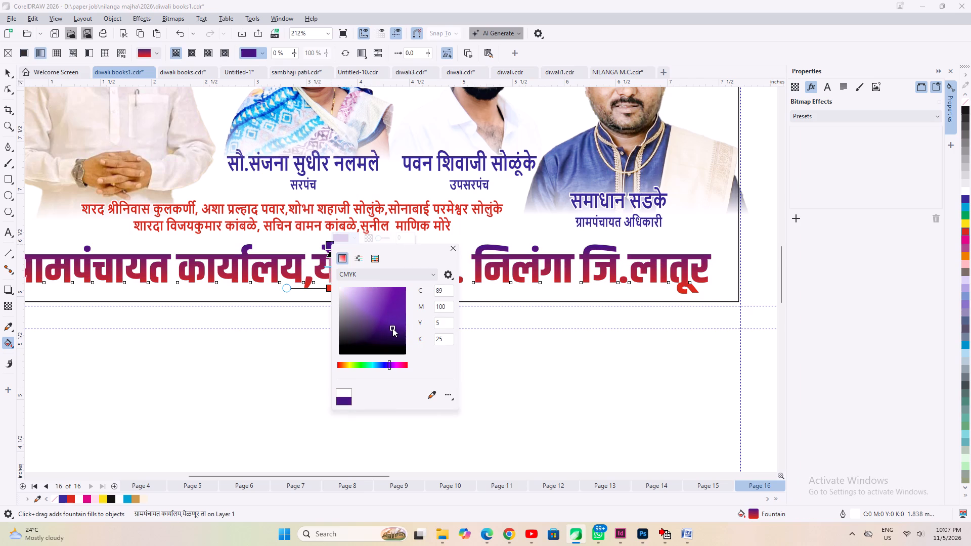
{"action": "left_click", "coordinate": [281, 287]}
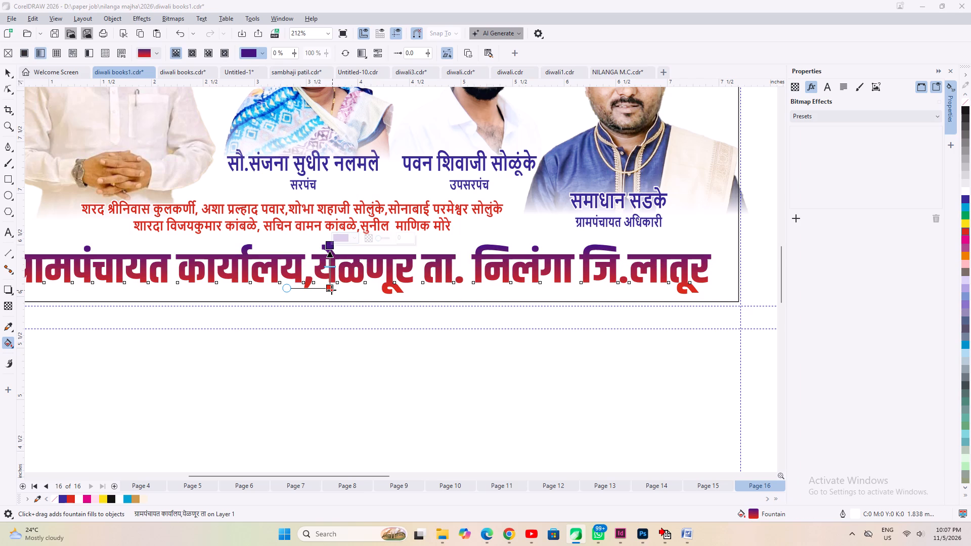
Set the bottom colour of the office line's fountain fill to cyan from the CMYK palette.
{"action": "left_click", "coordinate": [330, 290]}
{"action": "left_click", "coordinate": [342, 285]}
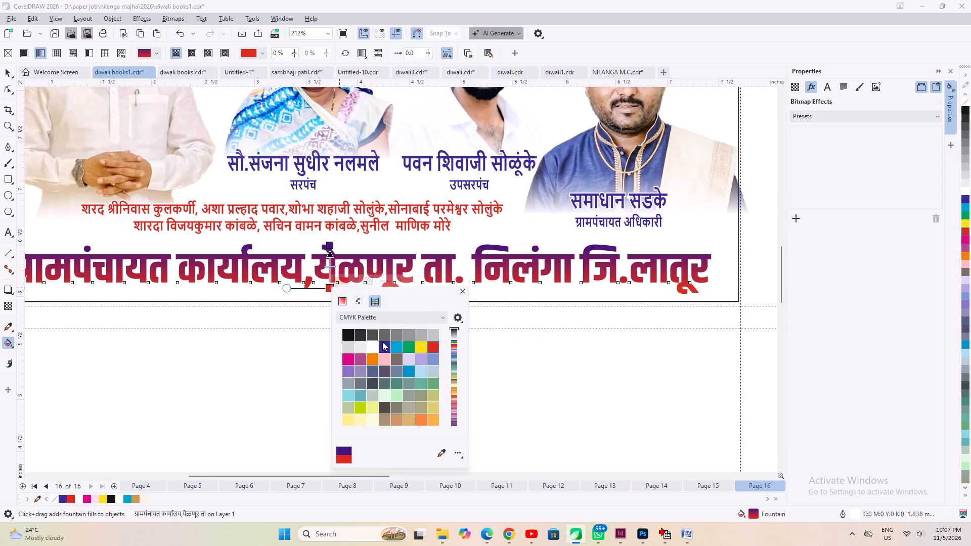
{"action": "left_click", "coordinate": [382, 343]}
{"action": "left_click", "coordinate": [395, 346]}
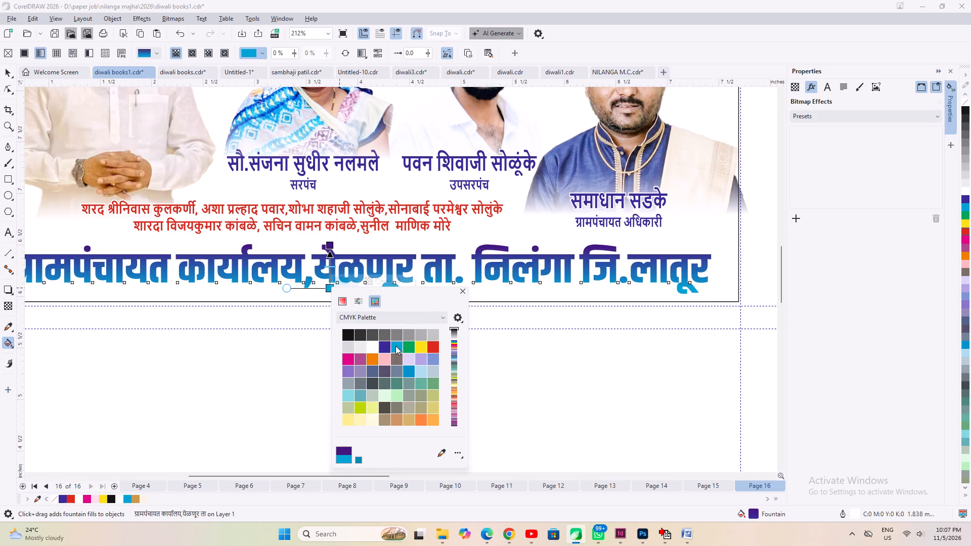
Replace the office line's fountain fill with a uniform orange from the colour palette.
{"action": "left_click", "coordinate": [10, 74]}
{"action": "left_click", "coordinate": [281, 392]}
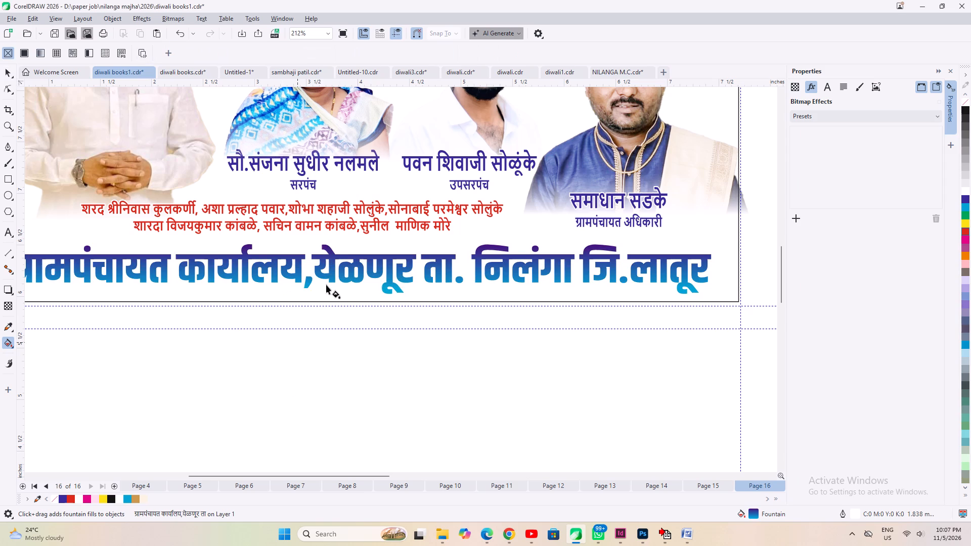
{"action": "left_click", "coordinate": [326, 284]}
{"action": "scroll", "coordinate": [494, 320], "scroll_direction": "down", "scroll_amount": 2}
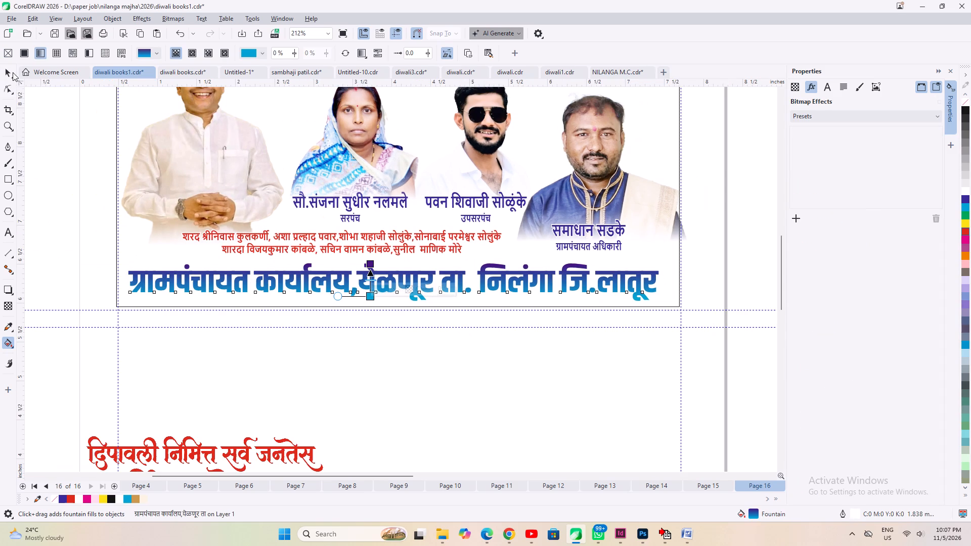
{"action": "left_click", "coordinate": [13, 72]}
{"action": "scroll", "coordinate": [277, 349], "scroll_direction": "down", "scroll_amount": 2}
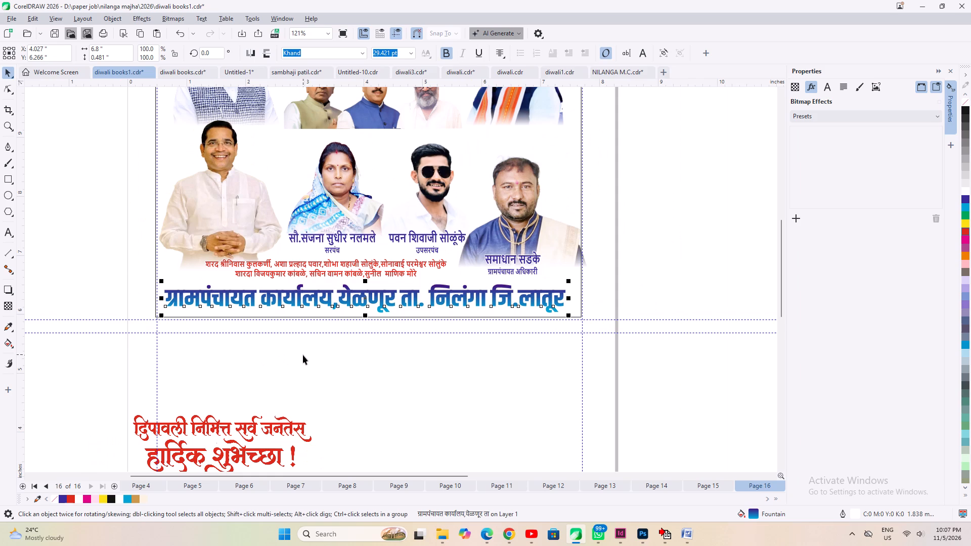
{"action": "left_click", "coordinate": [961, 256]}
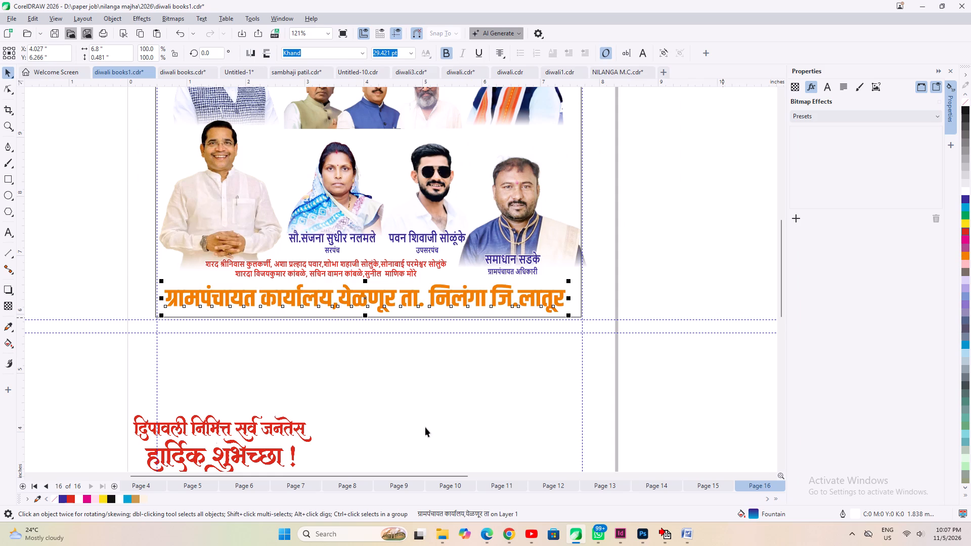
{"action": "left_click", "coordinate": [423, 427]}
Move the red Diwali greeting lettering to the blank area just below the advertisement frame, centred near X 3.15 in, Y 4.56 in.
{"action": "scroll", "coordinate": [375, 358], "scroll_direction": "down", "scroll_amount": 3}
{"action": "left_click_drag", "start_coordinate": [169, 380], "coordinate": [451, 461]}
{"action": "left_click_drag", "start_coordinate": [249, 420], "coordinate": [277, 398]}
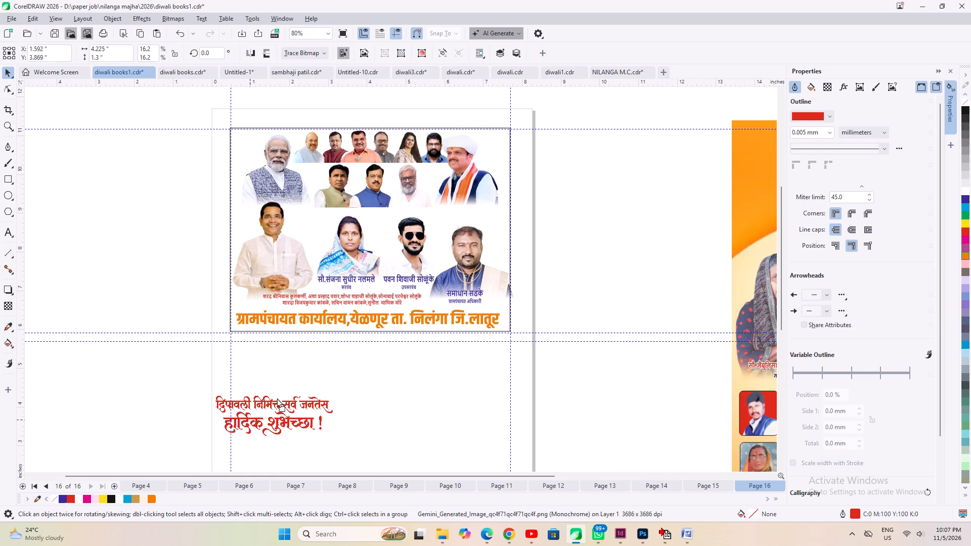
{"action": "left_click_drag", "start_coordinate": [277, 398], "coordinate": [339, 369]}
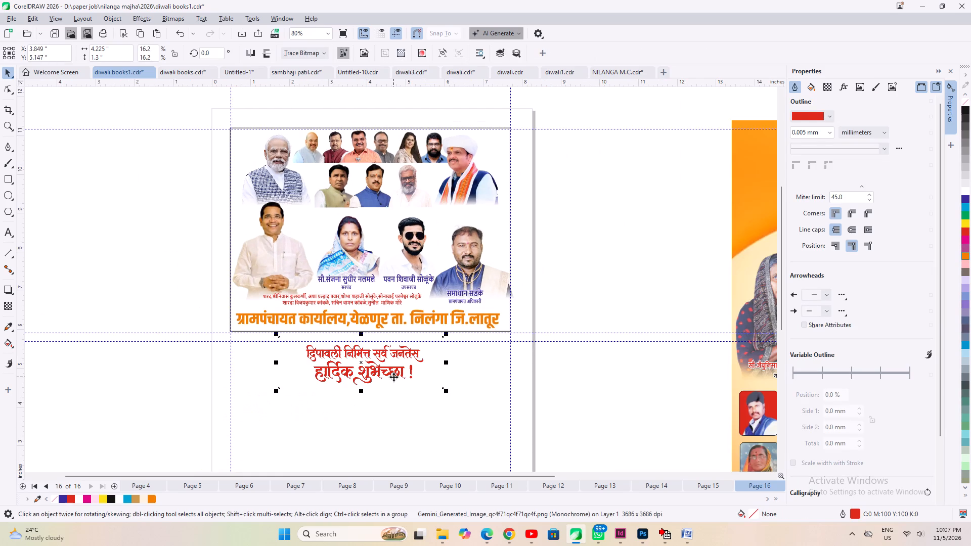
{"action": "left_click_drag", "start_coordinate": [375, 374], "coordinate": [347, 396]}
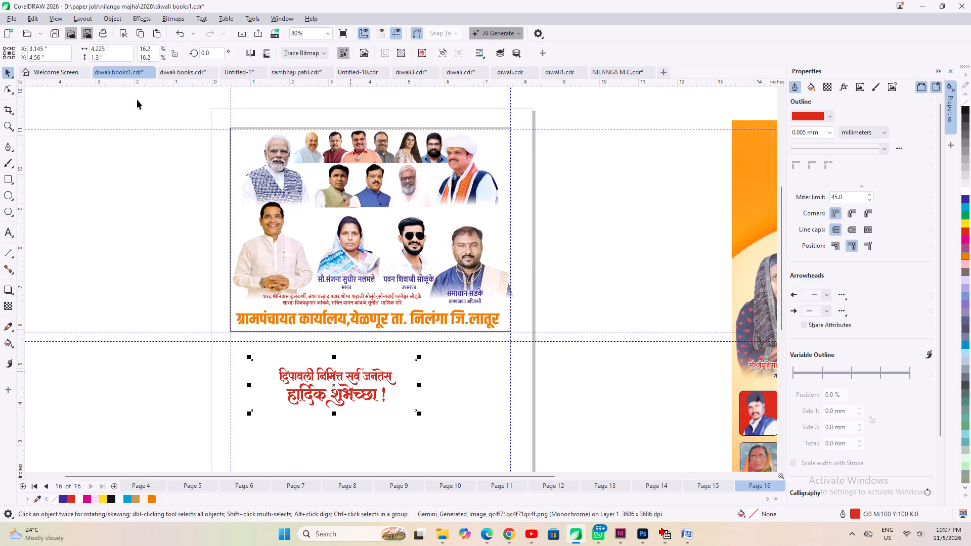
Move the white-bearded leader's portrait in the checked vest into the frame's upper-left corner, just inside its edge.
{"action": "left_click", "coordinate": [271, 169]}
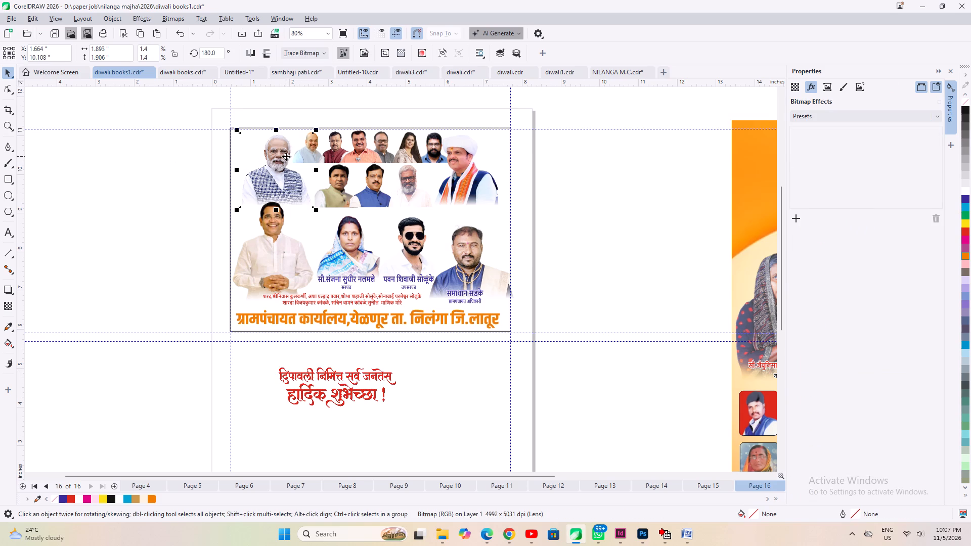
{"action": "left_click_drag", "start_coordinate": [285, 156], "coordinate": [264, 150]}
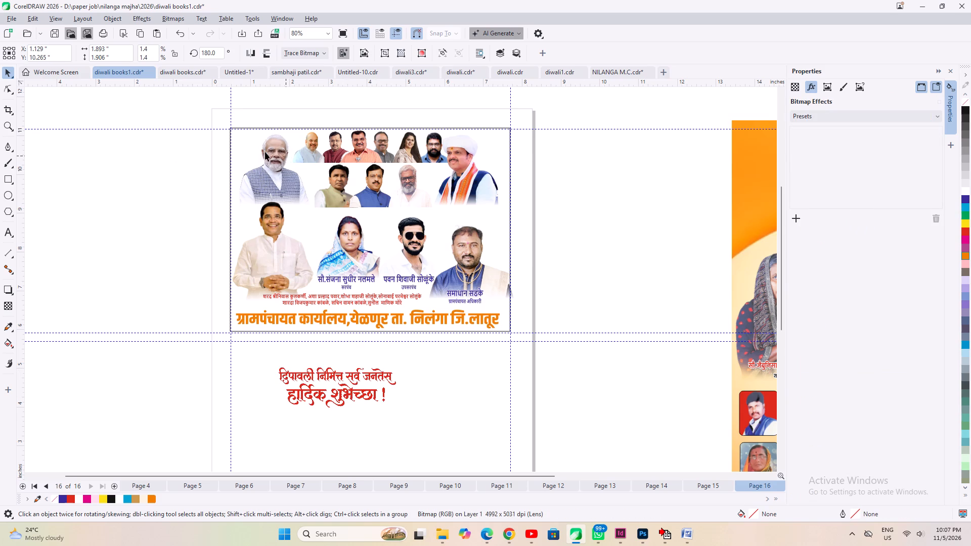
{"action": "scroll", "coordinate": [255, 153], "scroll_direction": "up", "scroll_amount": 2}
{"action": "left_click_drag", "start_coordinate": [260, 147], "coordinate": [269, 147]}
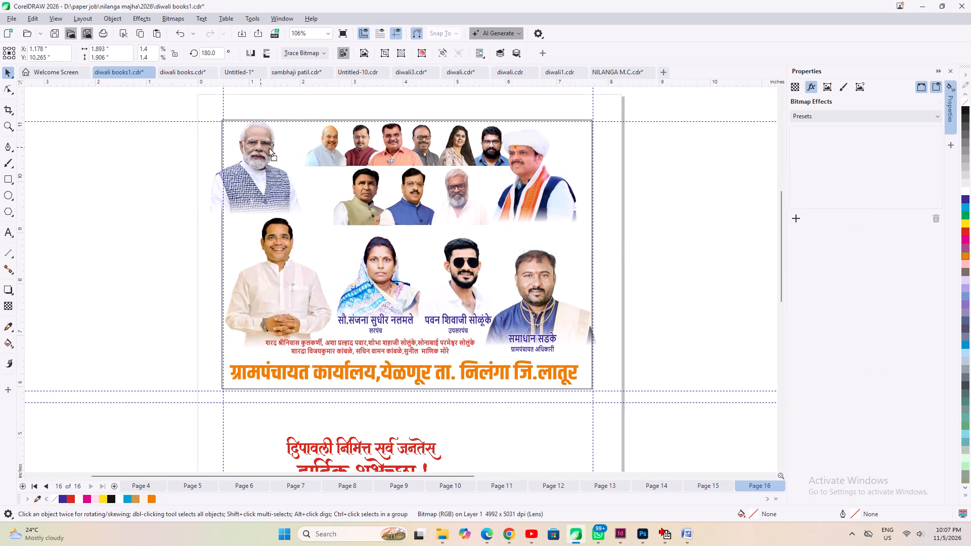
{"action": "left_click_drag", "start_coordinate": [269, 147], "coordinate": [272, 147]}
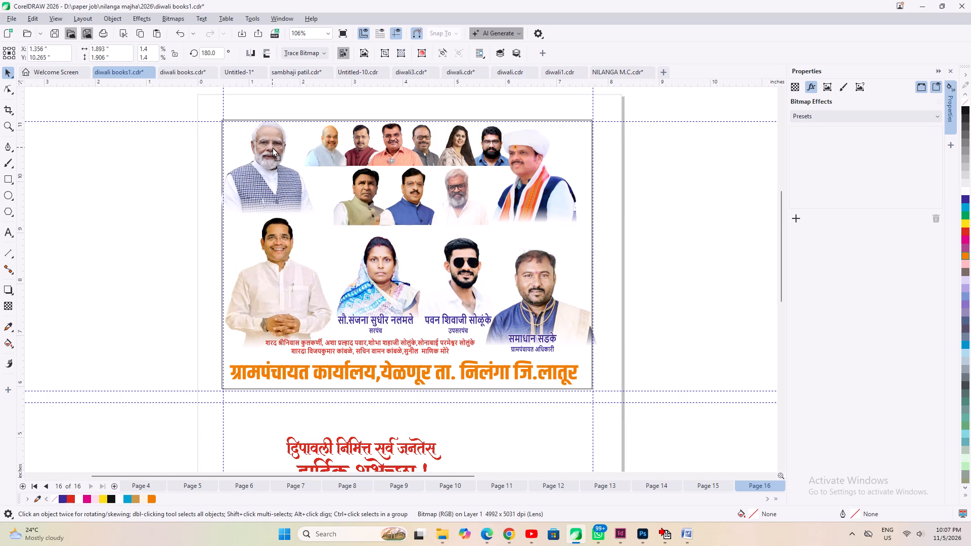
{"action": "left_click_drag", "start_coordinate": [272, 147], "coordinate": [274, 147]}
Move the turbaned leader's portrait up and outward to the frame's upper-right corner, centred near X 6.97 in, Y 10.21 in.
{"action": "left_click", "coordinate": [542, 189]}
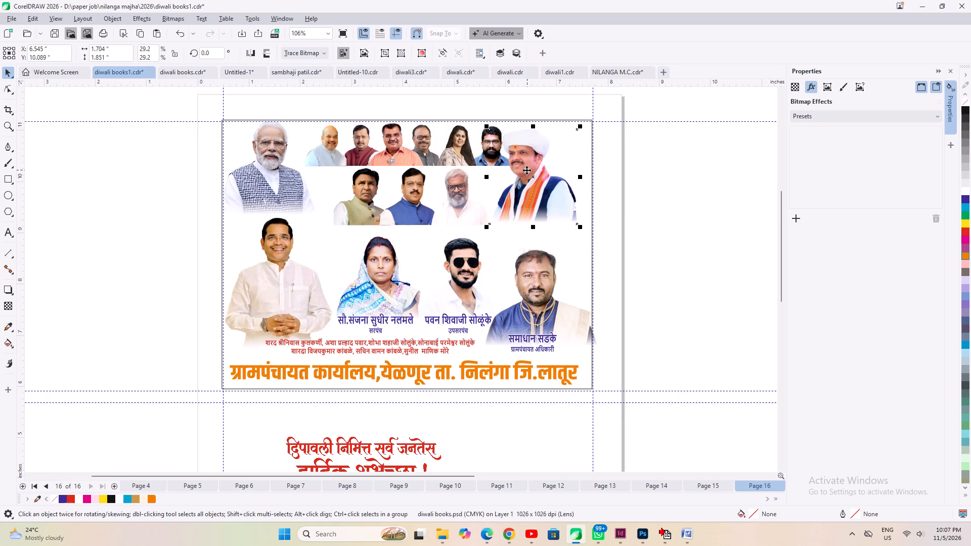
{"action": "left_click_drag", "start_coordinate": [526, 170], "coordinate": [548, 164]}
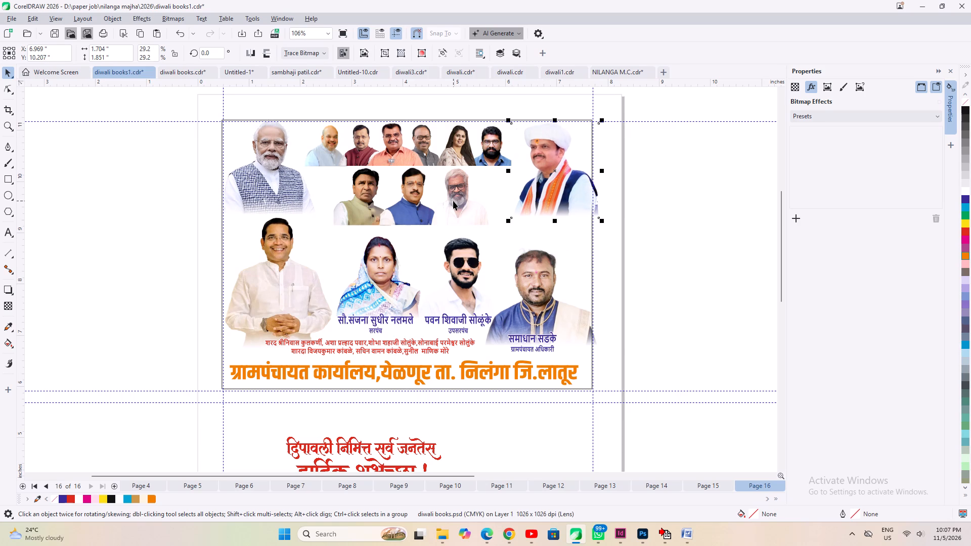
Scale the nine small leader portraits together to about 3.53 by 1.88 in and raise them to the top of the frame.
{"action": "left_click", "coordinate": [288, 88]}
{"action": "left_click_drag", "start_coordinate": [245, 97], "coordinate": [573, 236]}
{"action": "left_click_drag", "start_coordinate": [515, 229], "coordinate": [503, 221], "text": "shift"}
{"action": "scroll", "coordinate": [413, 204], "scroll_direction": "up", "scroll_amount": 2}
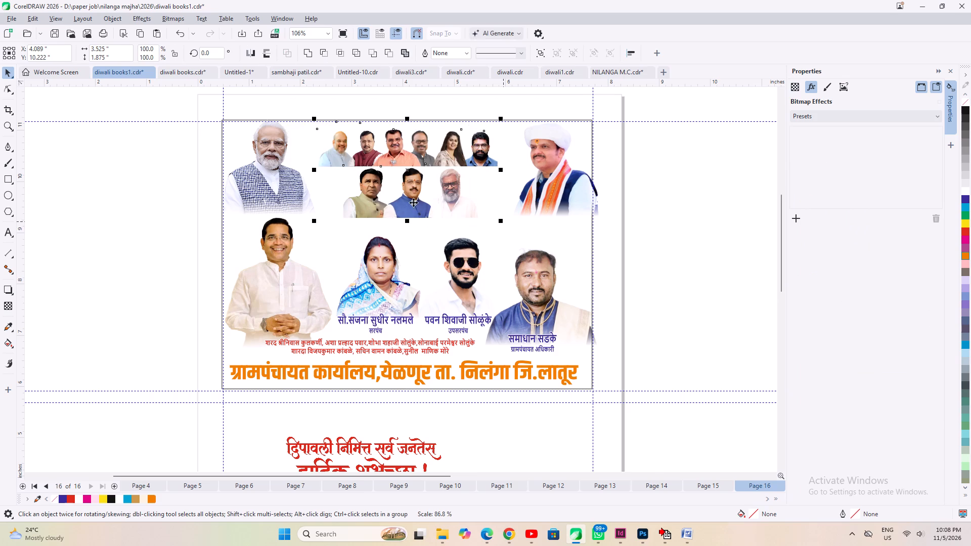
{"action": "left_click", "coordinate": [407, 137]}
{"action": "left_click_drag", "start_coordinate": [407, 137], "coordinate": [408, 132]}
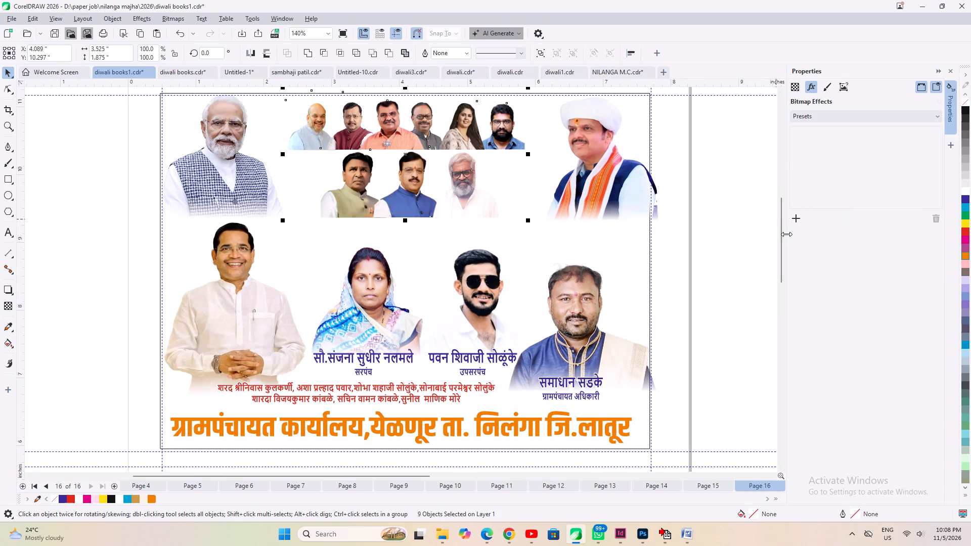
Shrink the three second-row leader portraits to about 1.07 by 0.42 in and place them at the right end of the top row.
{"action": "left_click", "coordinate": [762, 247]}
{"action": "left_click_drag", "start_coordinate": [736, 159], "coordinate": [320, 245]}
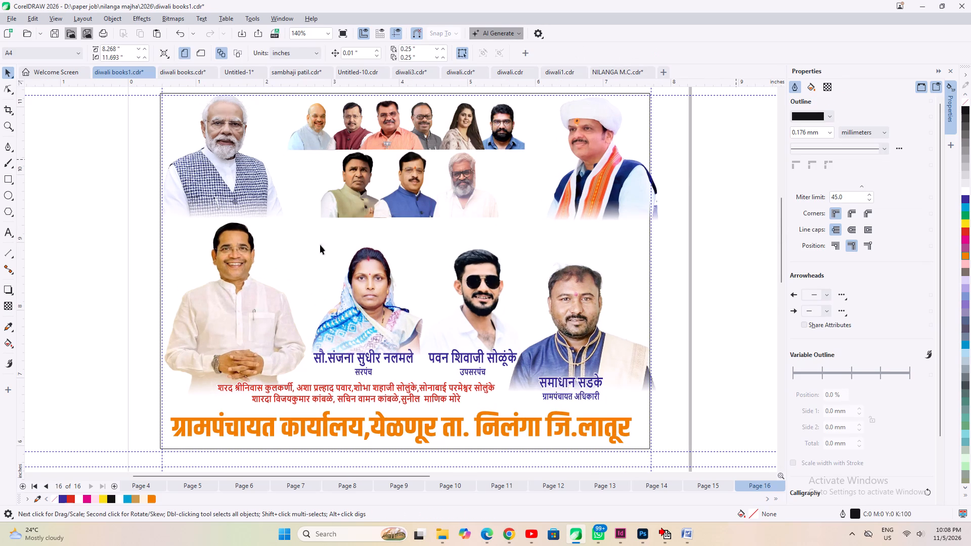
{"action": "left_click_drag", "start_coordinate": [320, 245], "coordinate": [286, 249]}
{"action": "left_click", "coordinate": [69, 138]}
{"action": "left_click_drag", "start_coordinate": [64, 136], "coordinate": [487, 229]}
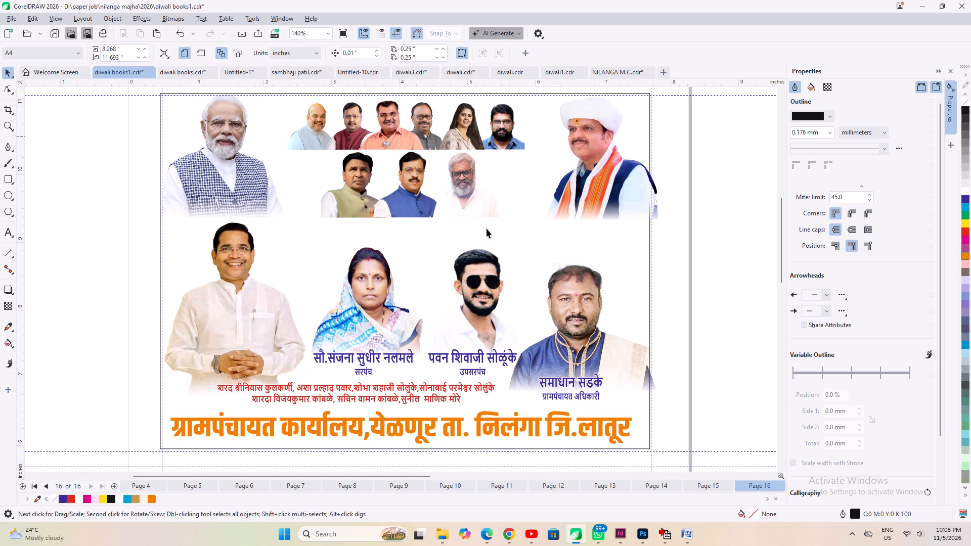
{"action": "left_click_drag", "start_coordinate": [487, 229], "coordinate": [518, 225]}
{"action": "left_click_drag", "start_coordinate": [507, 222], "coordinate": [481, 229], "text": "shift"}
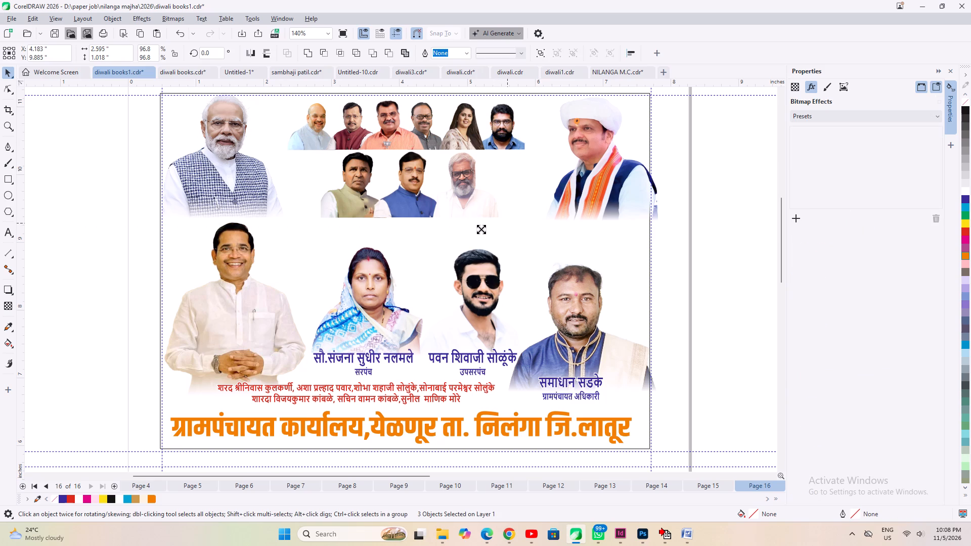
{"action": "left_click_drag", "start_coordinate": [481, 229], "coordinate": [453, 230], "text": "shift"}
{"action": "left_click_drag", "start_coordinate": [413, 188], "coordinate": [566, 125]}
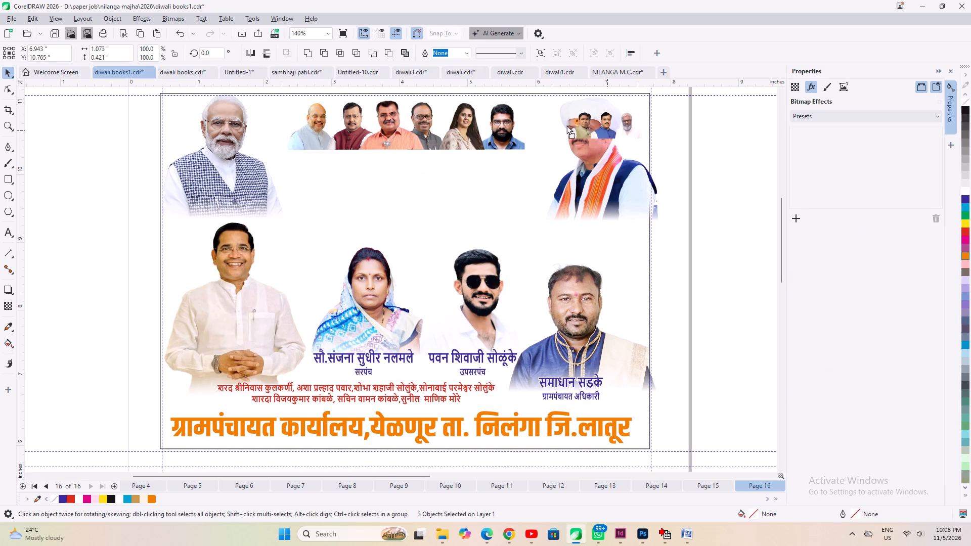
{"action": "left_click_drag", "start_coordinate": [566, 125], "coordinate": [558, 124]}
Enlarge the three relocated portraits to about 1.92 by 0.75 in to match the other small portraits in the row.
{"action": "scroll", "coordinate": [572, 117], "scroll_direction": "up", "scroll_amount": 2}
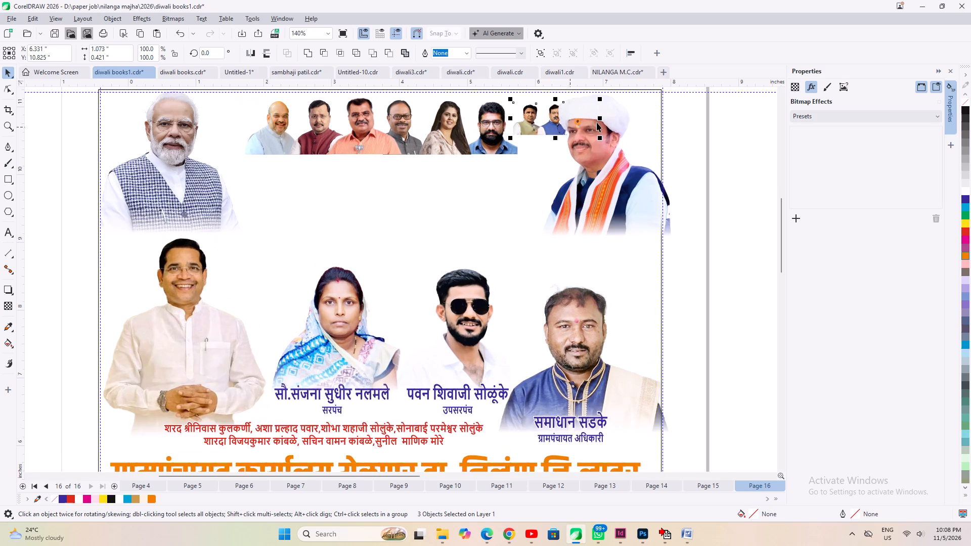
{"action": "left_click_drag", "start_coordinate": [603, 142], "coordinate": [676, 189]}
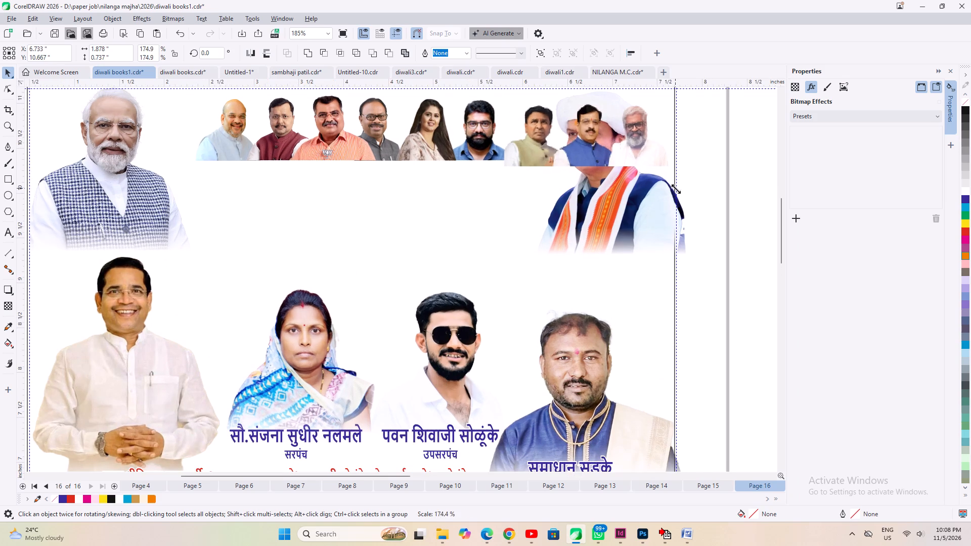
{"action": "left_click_drag", "start_coordinate": [676, 189], "coordinate": [676, 189]}
{"action": "left_click_drag", "start_coordinate": [677, 95], "coordinate": [701, 110]}
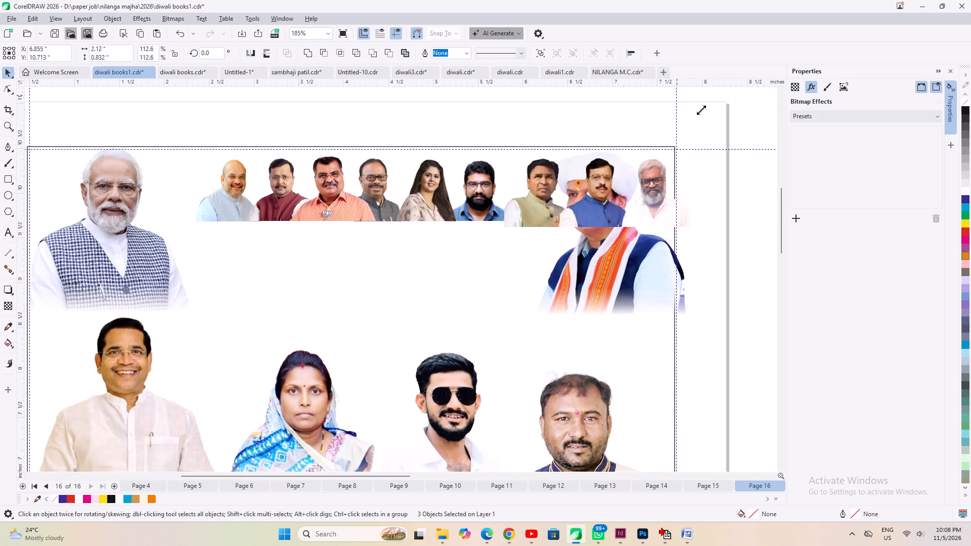
{"action": "left_click_drag", "start_coordinate": [701, 110], "coordinate": [701, 110]}
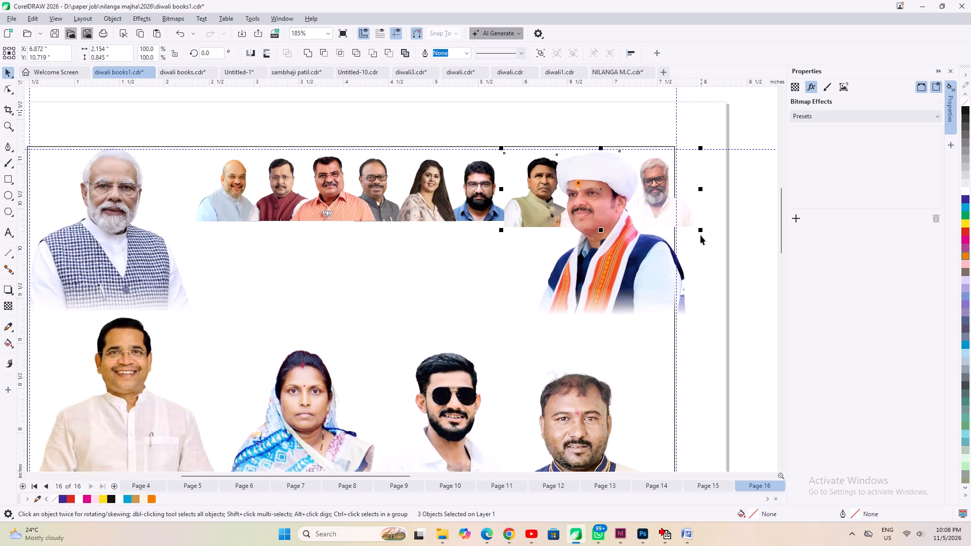
{"action": "left_click_drag", "start_coordinate": [701, 231], "coordinate": [694, 236]}
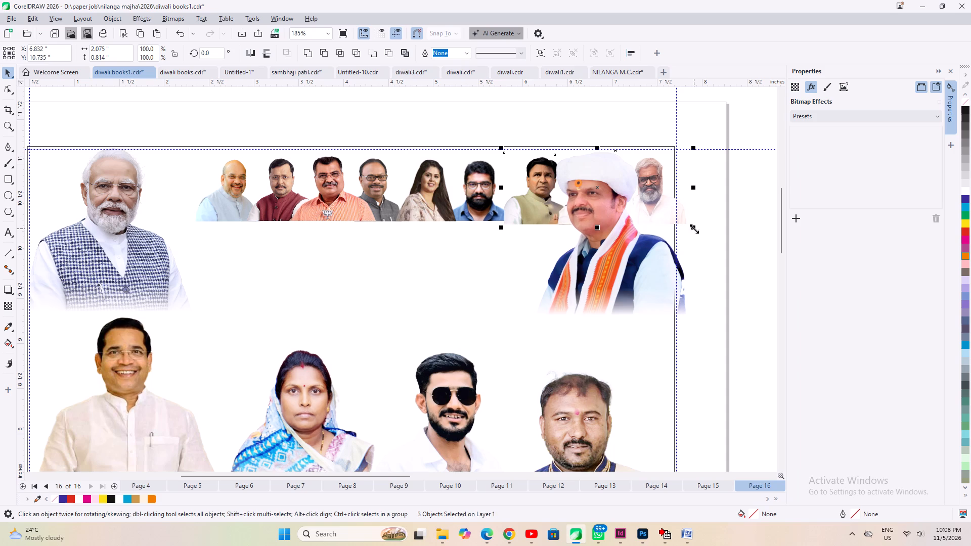
{"action": "left_click_drag", "start_coordinate": [694, 229], "coordinate": [680, 239]}
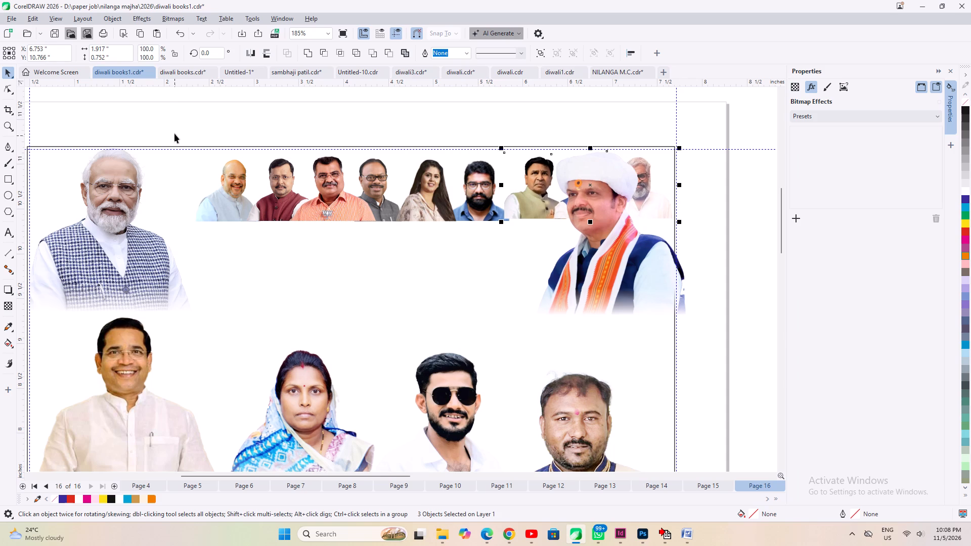
Fit the row of nine small portraits between the two large leader portraits, scaled to about 4.56 by 0.74 in.
{"action": "left_click", "coordinate": [165, 101]}
{"action": "left_click_drag", "start_coordinate": [145, 104], "coordinate": [738, 247]}
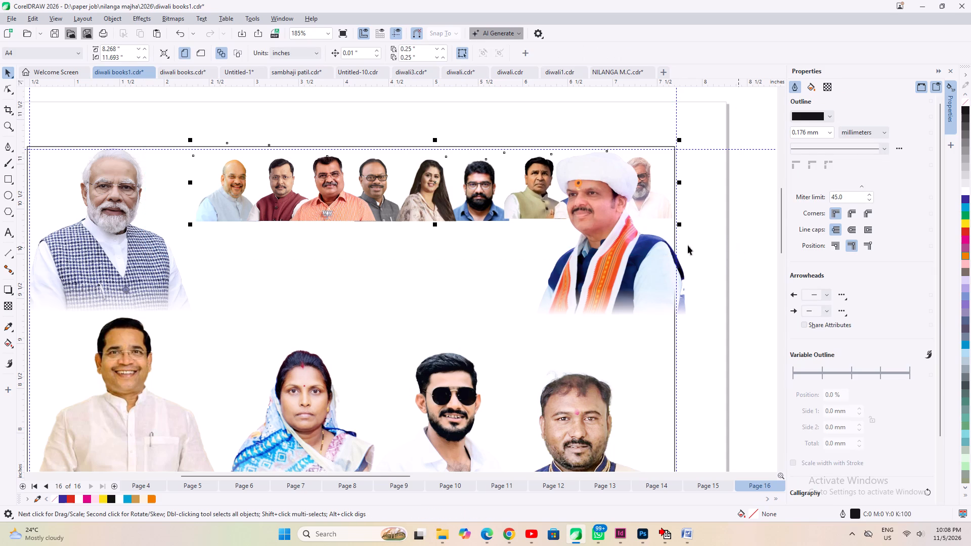
{"action": "left_click_drag", "start_coordinate": [463, 185], "coordinate": [396, 188]}
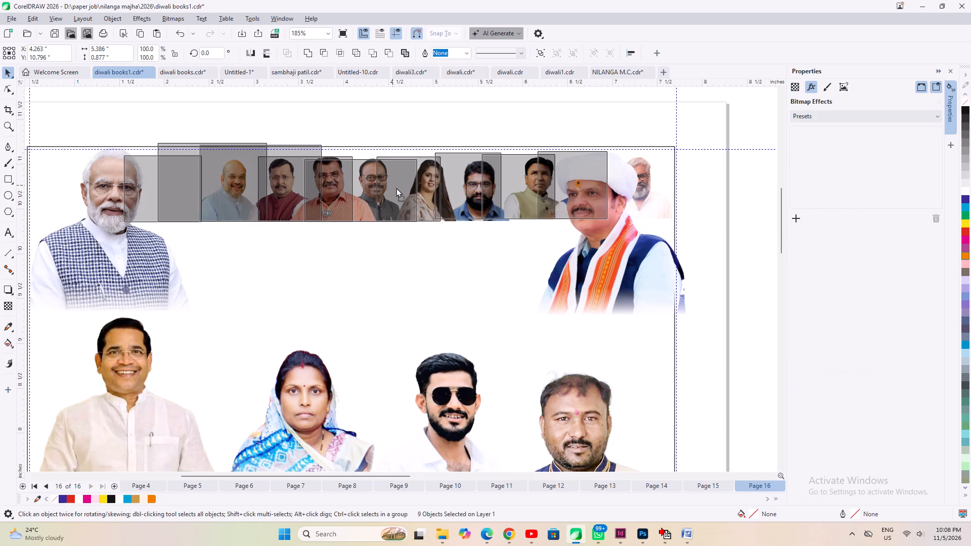
{"action": "left_click_drag", "start_coordinate": [396, 188], "coordinate": [402, 189]}
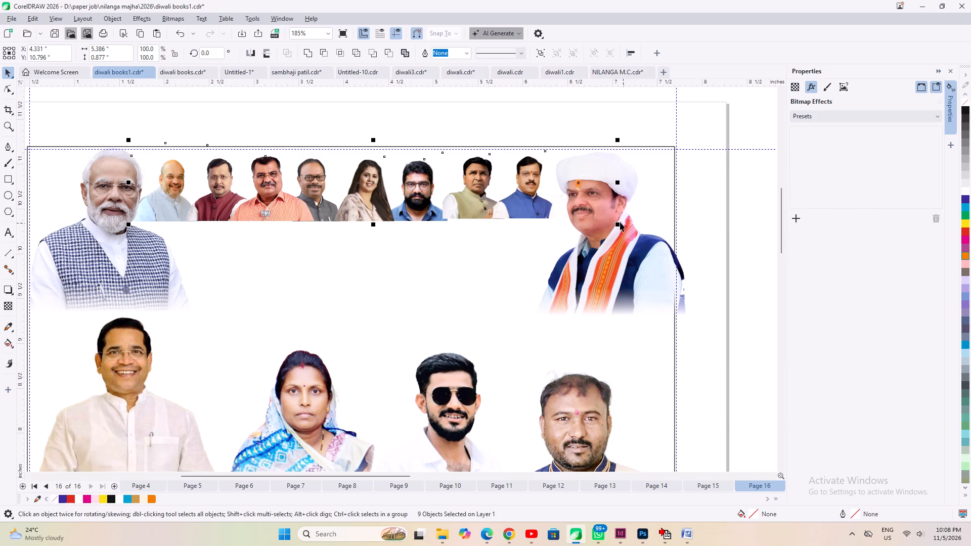
{"action": "left_click_drag", "start_coordinate": [618, 225], "coordinate": [596, 229], "text": "shift"}
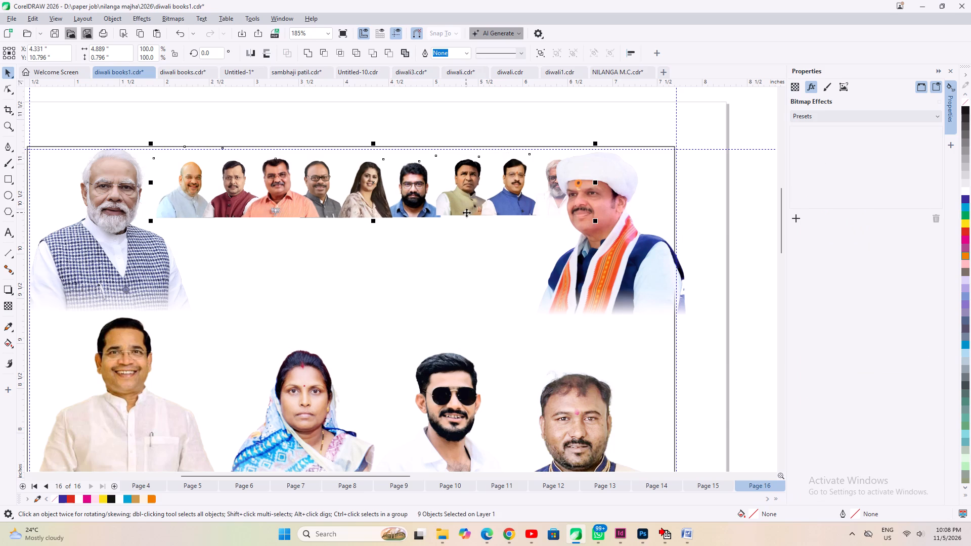
{"action": "left_click", "coordinate": [778, 206]}
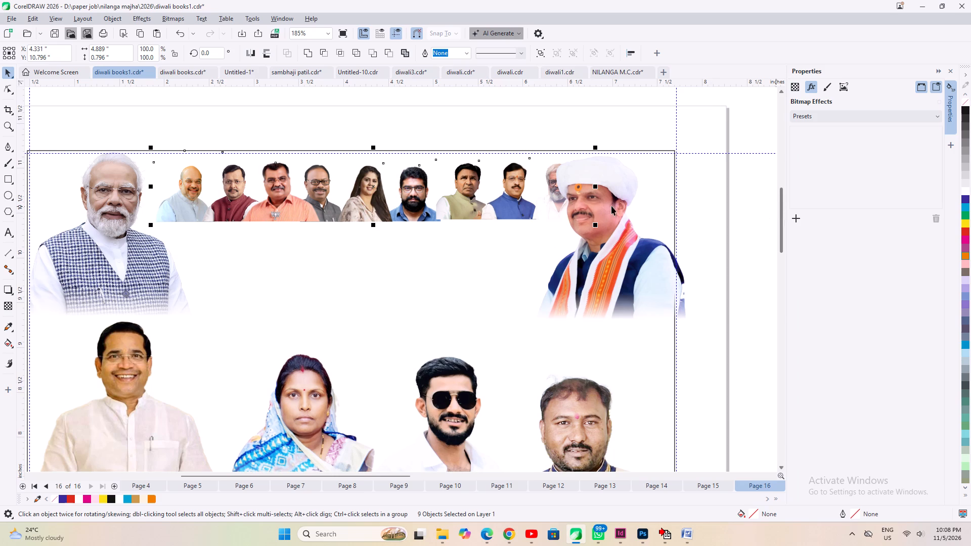
{"action": "left_click_drag", "start_coordinate": [594, 225], "coordinate": [558, 227]}
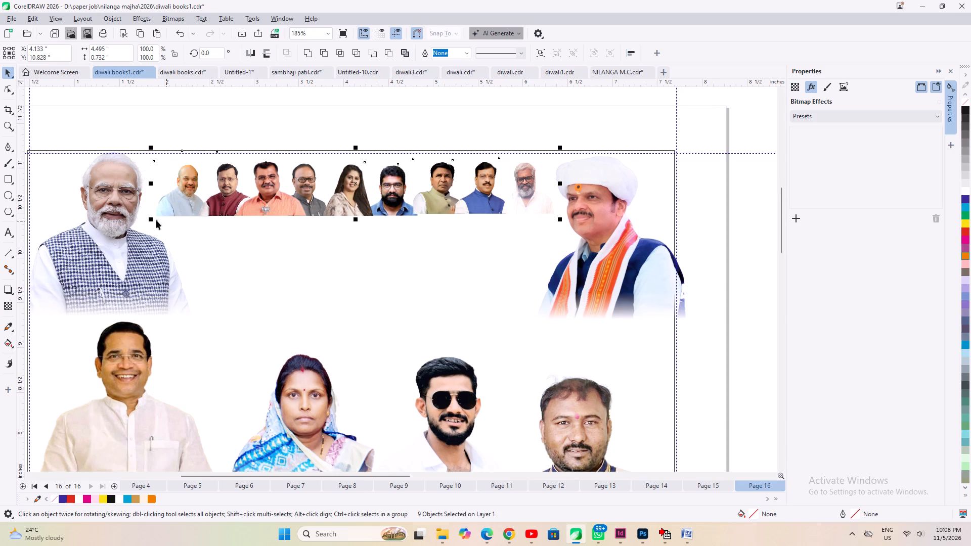
{"action": "left_click_drag", "start_coordinate": [150, 220], "coordinate": [145, 221]}
Shift the turbaned leader's portrait slightly left to about X 6.85 in, aligning it with the frame's right edge.
{"action": "scroll", "coordinate": [261, 227], "scroll_direction": "down", "scroll_amount": 1}
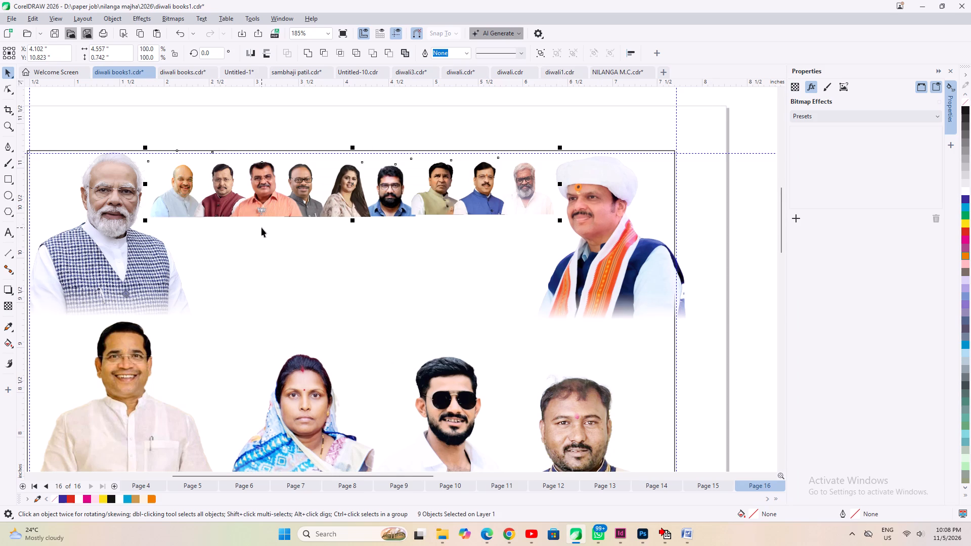
{"action": "scroll", "coordinate": [261, 227], "scroll_direction": "down", "scroll_amount": 1}
{"action": "double_click", "coordinate": [570, 290]}
{"action": "scroll", "coordinate": [532, 289], "scroll_direction": "up", "scroll_amount": 1}
{"action": "left_click", "coordinate": [527, 274]}
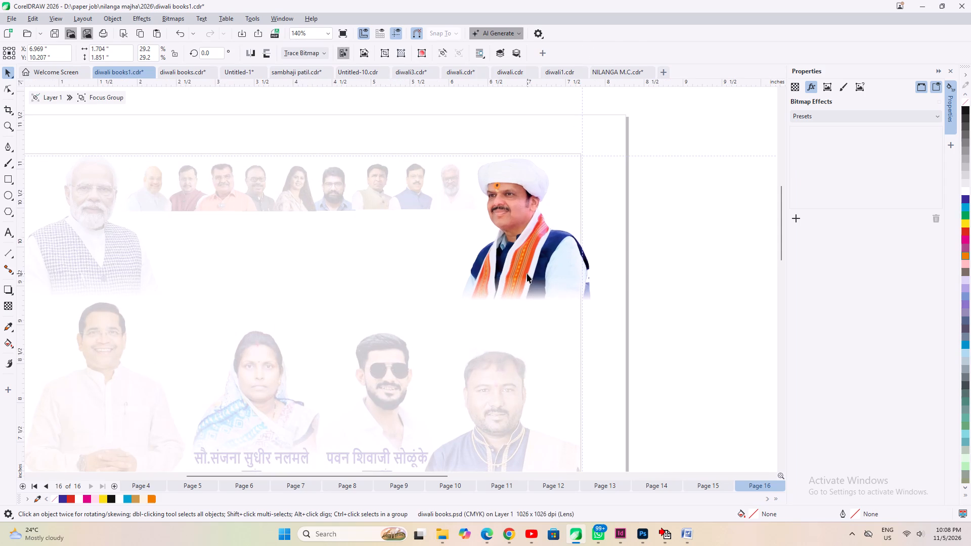
{"action": "left_click", "coordinate": [623, 318], "text": "ctrl"}
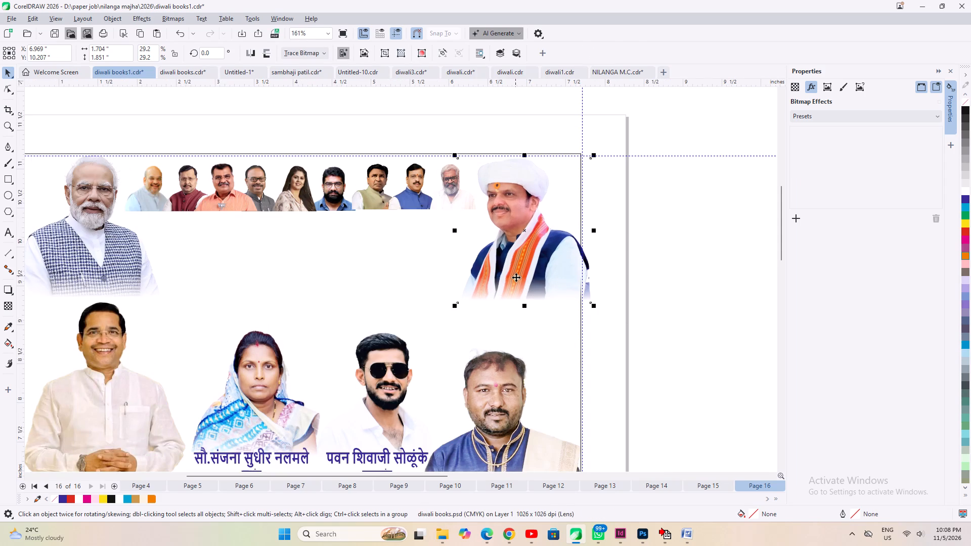
{"action": "left_click_drag", "start_coordinate": [516, 277], "coordinate": [506, 277]}
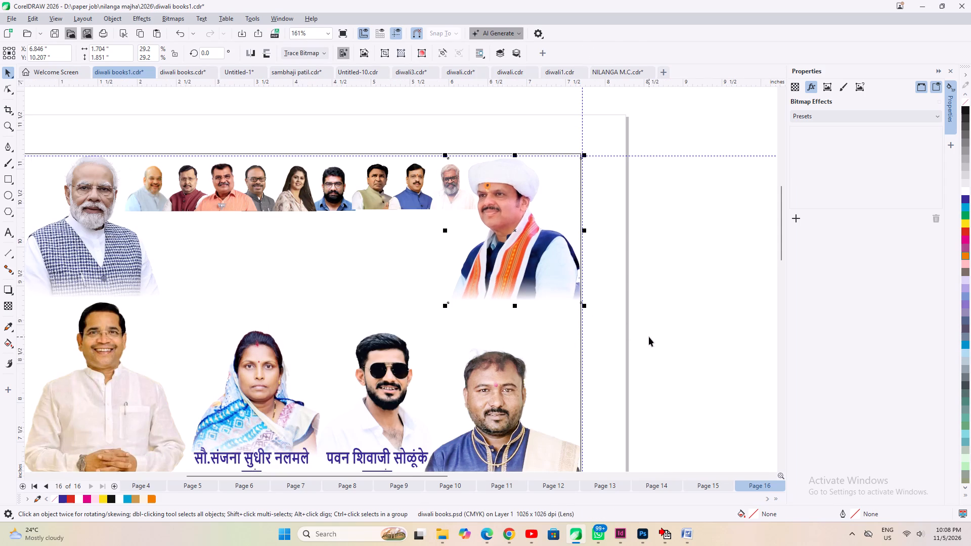
Move the red greeting lettering from below the advertisement into the space between the two large leader portraits, at about X 3.83, Y 9.81 in.
{"action": "left_click", "coordinate": [649, 337]}
{"action": "scroll", "coordinate": [355, 276], "scroll_direction": "down", "scroll_amount": 8}
{"action": "scroll", "coordinate": [418, 339], "scroll_direction": "down", "scroll_amount": 3}
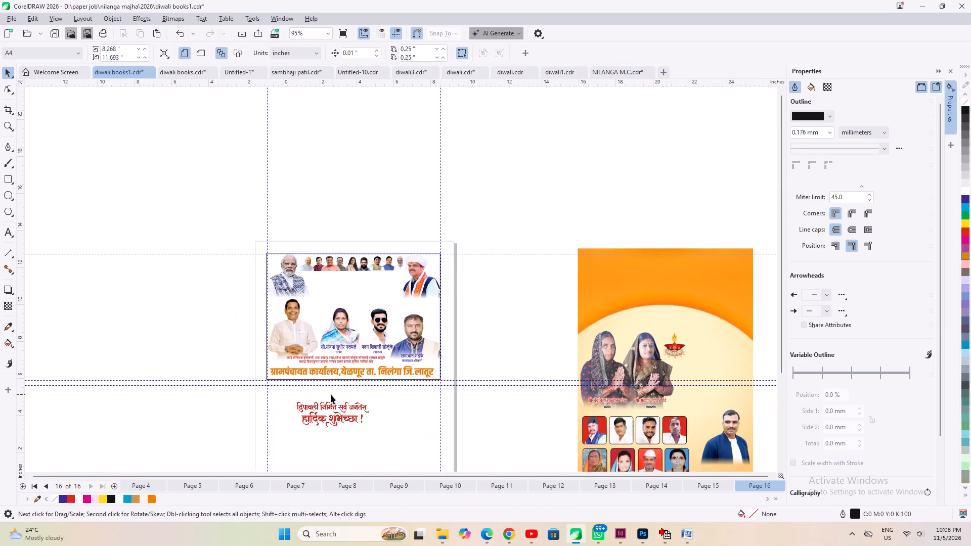
{"action": "left_click_drag", "start_coordinate": [245, 385], "coordinate": [409, 426]}
{"action": "left_click_drag", "start_coordinate": [342, 402], "coordinate": [355, 310]}
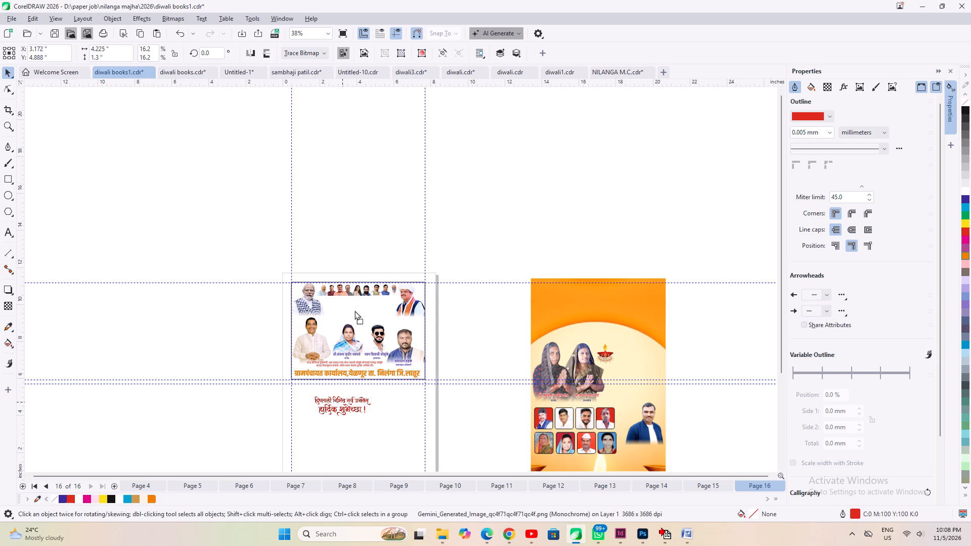
{"action": "left_click_drag", "start_coordinate": [355, 310], "coordinate": [355, 305]}
Enlarge the greeting lettering proportionally to about 4.79 by 1.48 in, extending it toward the lower right.
{"action": "scroll", "coordinate": [356, 305], "scroll_direction": "up", "scroll_amount": 6}
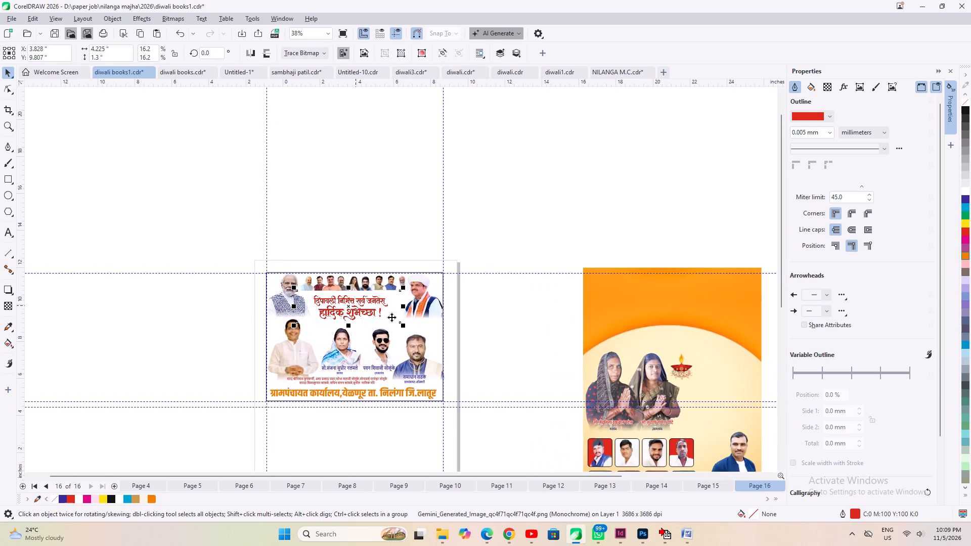
{"action": "scroll", "coordinate": [391, 317], "scroll_direction": "up", "scroll_amount": 3}
{"action": "left_click_drag", "start_coordinate": [419, 333], "coordinate": [462, 360]}
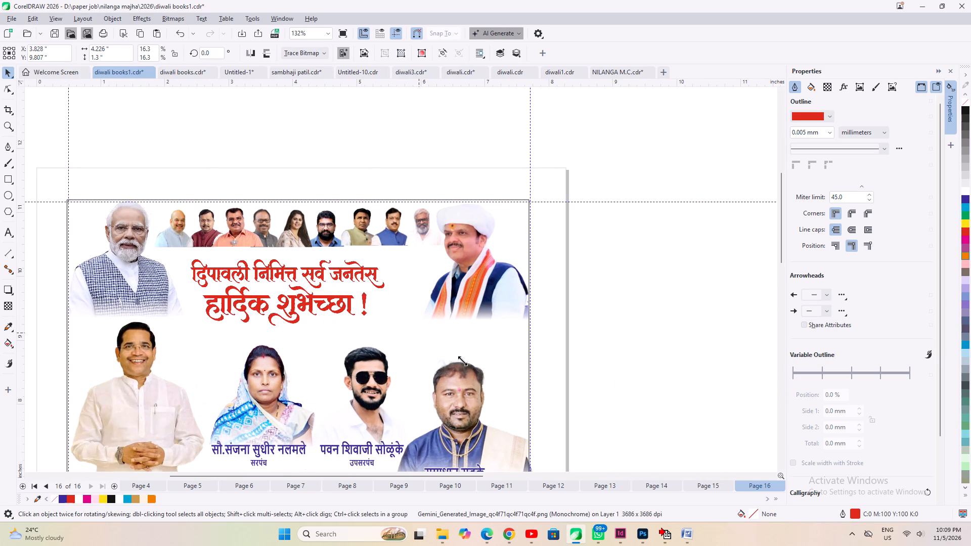
{"action": "left_click_drag", "start_coordinate": [462, 360], "coordinate": [455, 359]}
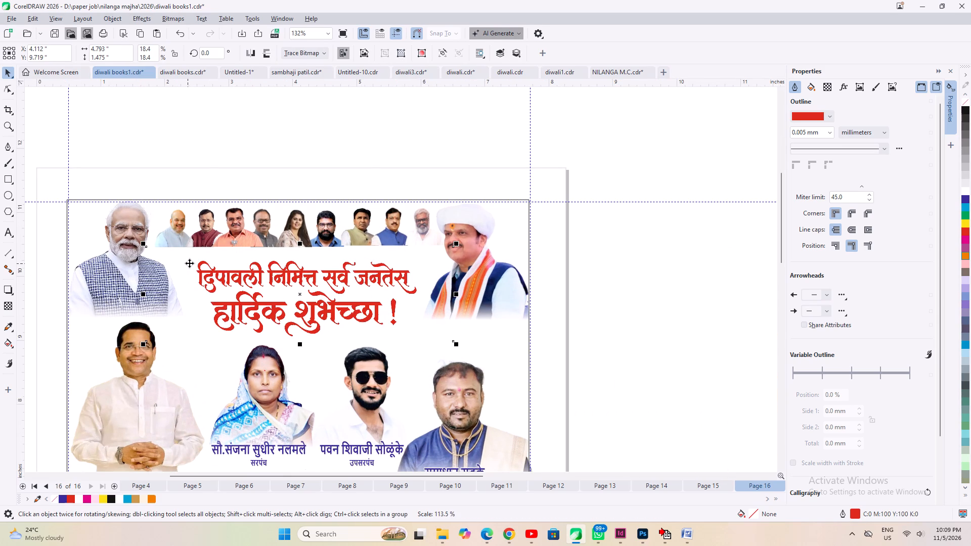
{"action": "scroll", "coordinate": [326, 308], "scroll_direction": "down", "scroll_amount": 3}
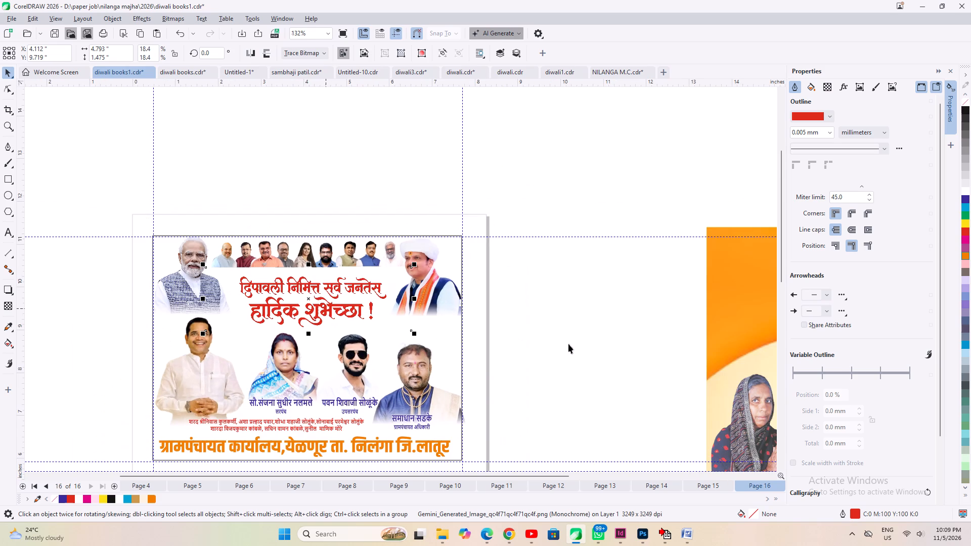
{"action": "double_click", "coordinate": [584, 350]}
Nudge the row of nine small portraits slightly left and down to about X 4.06, Y 10.78 in.
{"action": "left_click_drag", "start_coordinate": [427, 171], "coordinate": [145, 277]}
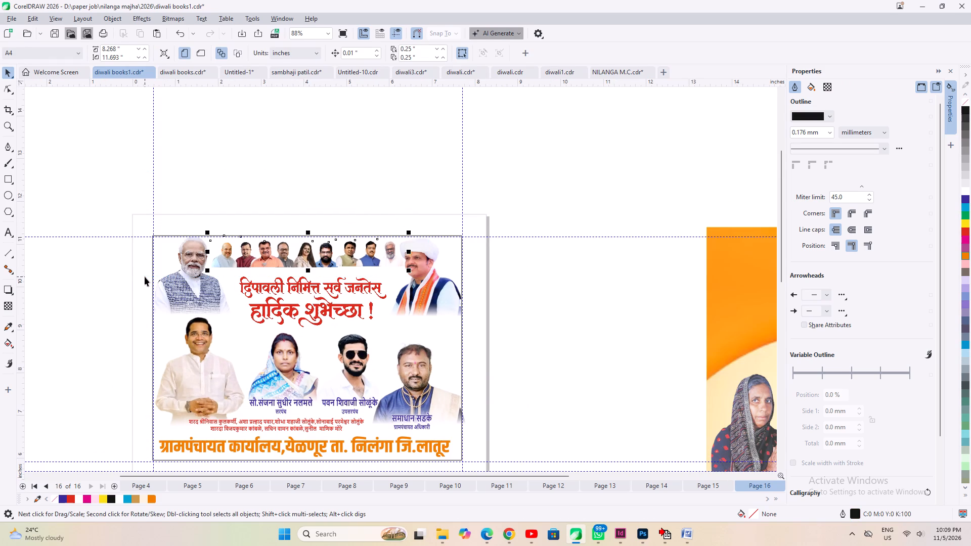
{"action": "key", "text": "shift+Left"}
{"action": "key", "text": "shift+Left"}
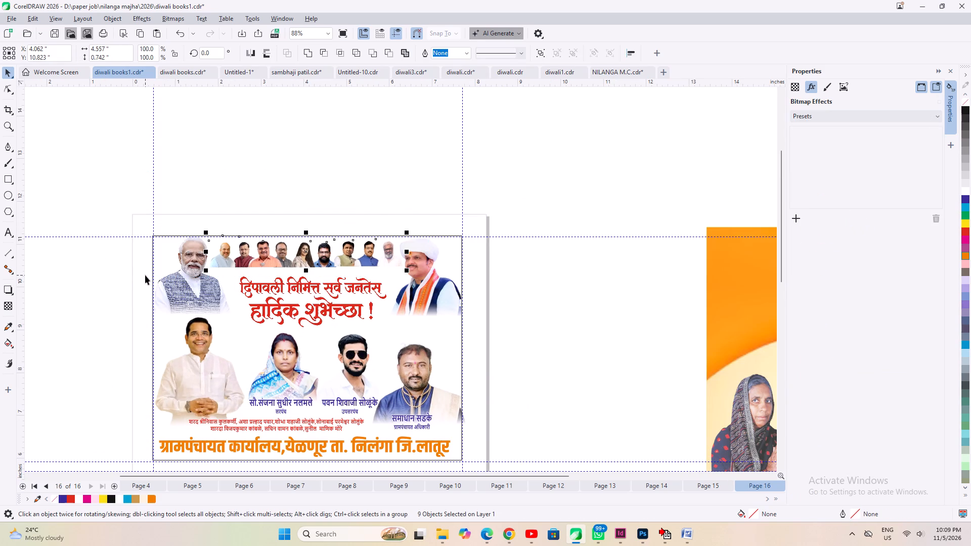
{"action": "key", "text": "shift+Down"}
{"action": "key", "text": "shift+Down"}
{"action": "key", "text": "shift+Left"}
{"action": "key", "text": "shift+Down"}
{"action": "key", "text": "shift+Right"}
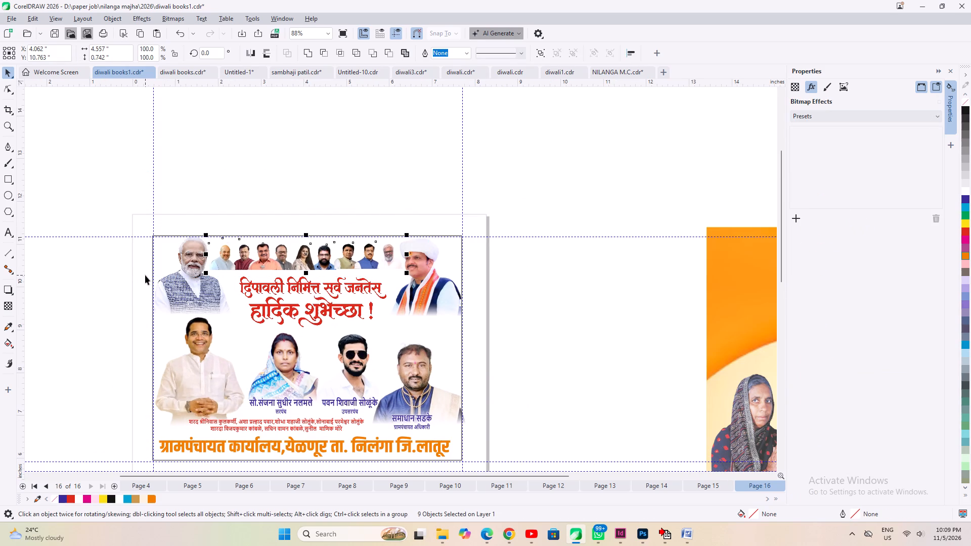
{"action": "key", "text": "shift+Up"}
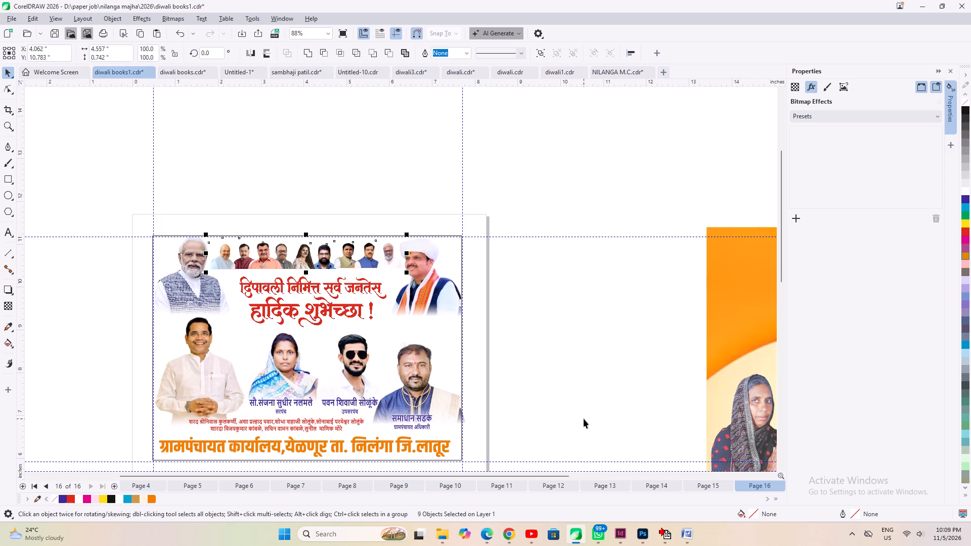
{"action": "left_click", "coordinate": [584, 419]}
{"action": "left_click", "coordinate": [548, 423]}
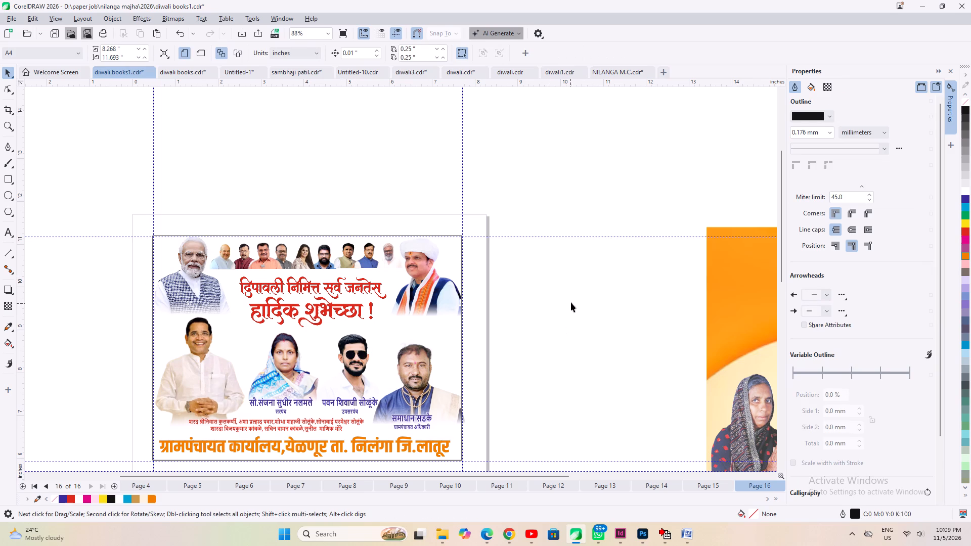
Move the two middle portraits together with their name captions slightly right and down to about X 4.16, Y 8.18 in.
{"action": "left_click", "coordinate": [284, 403]}
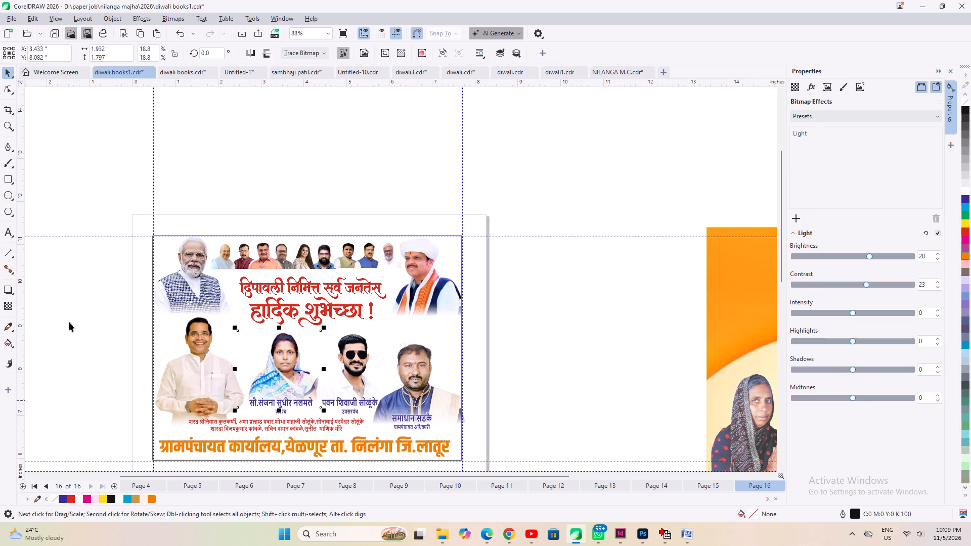
{"action": "left_click", "coordinate": [74, 312]}
{"action": "left_click_drag", "start_coordinate": [70, 310], "coordinate": [404, 423]}
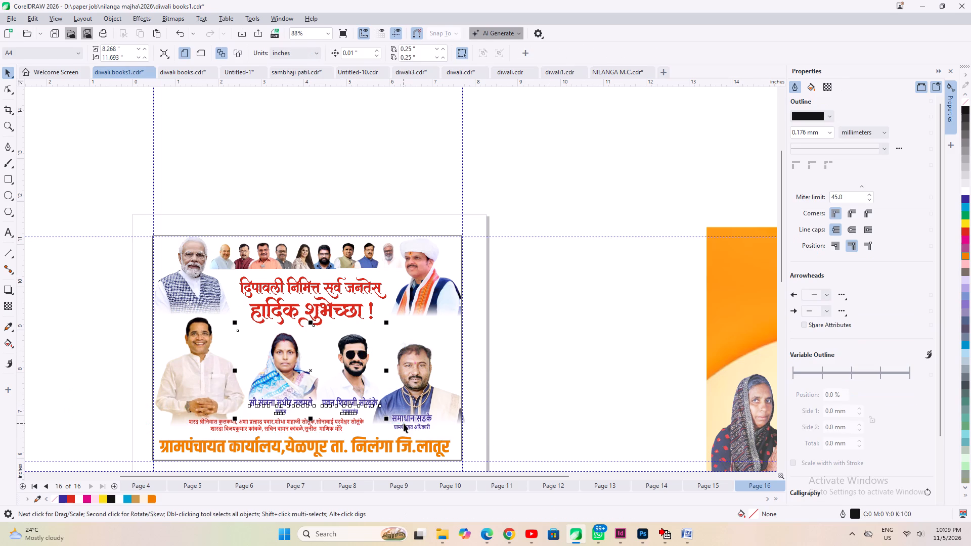
{"action": "scroll", "coordinate": [349, 376], "scroll_direction": "up", "scroll_amount": 2}
{"action": "left_click_drag", "start_coordinate": [287, 385], "coordinate": [282, 376]}
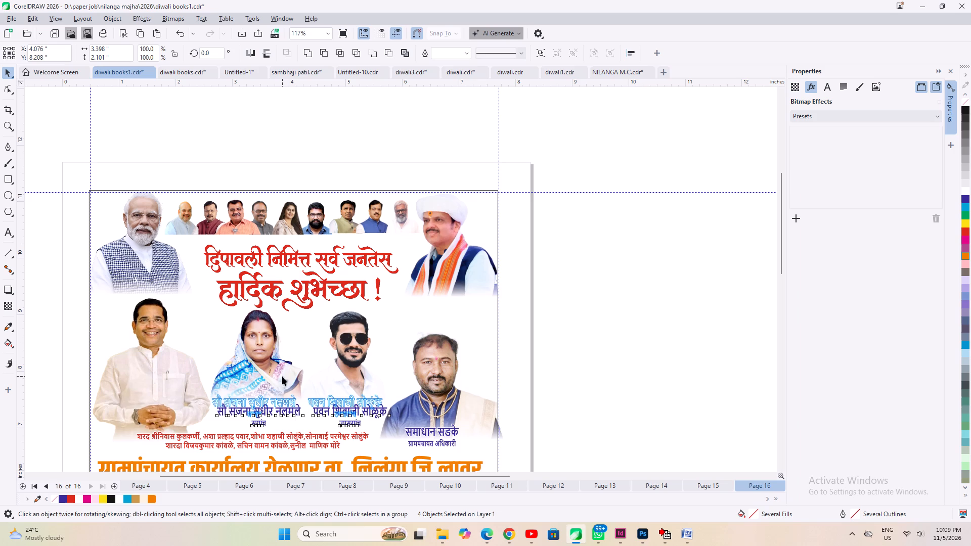
{"action": "left_click_drag", "start_coordinate": [284, 377], "coordinate": [288, 379]}
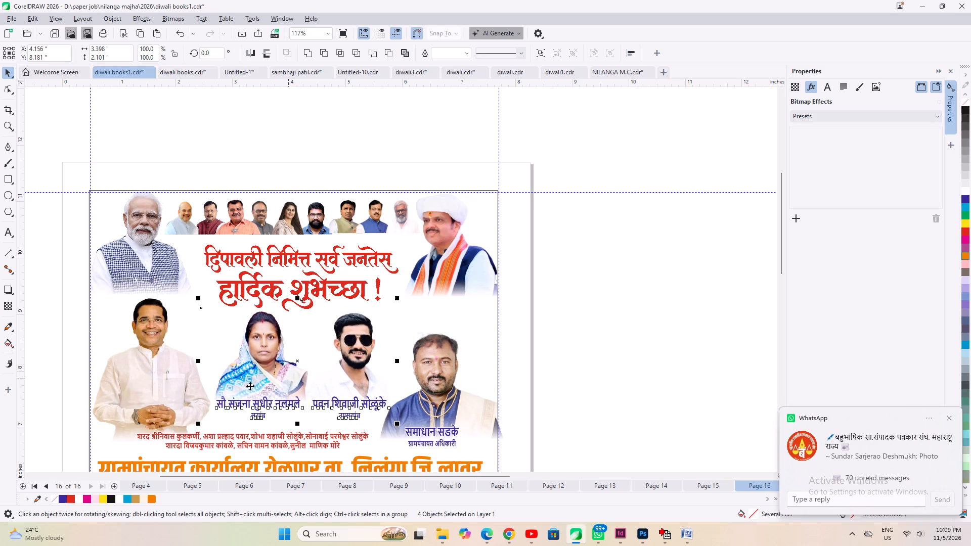
{"action": "left_click", "coordinate": [564, 374]}
Crop the right side of the gram panchayat officer's portrait with the Shape tool so it ends at the frame's right edge.
{"action": "left_click", "coordinate": [484, 419]}
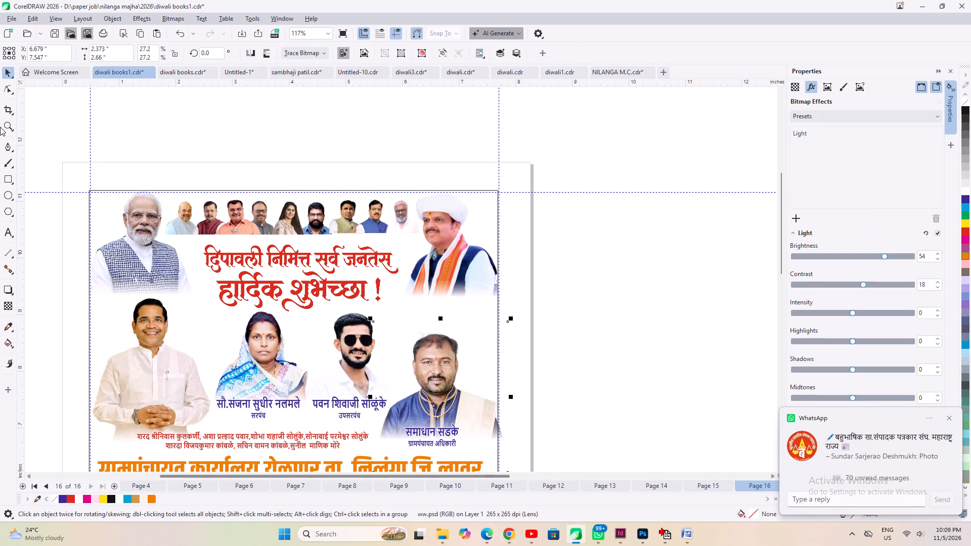
{"action": "left_click", "coordinate": [7, 89]}
{"action": "scroll", "coordinate": [527, 395], "scroll_direction": "down", "scroll_amount": 1}
{"action": "left_click_drag", "start_coordinate": [552, 304], "coordinate": [499, 471]}
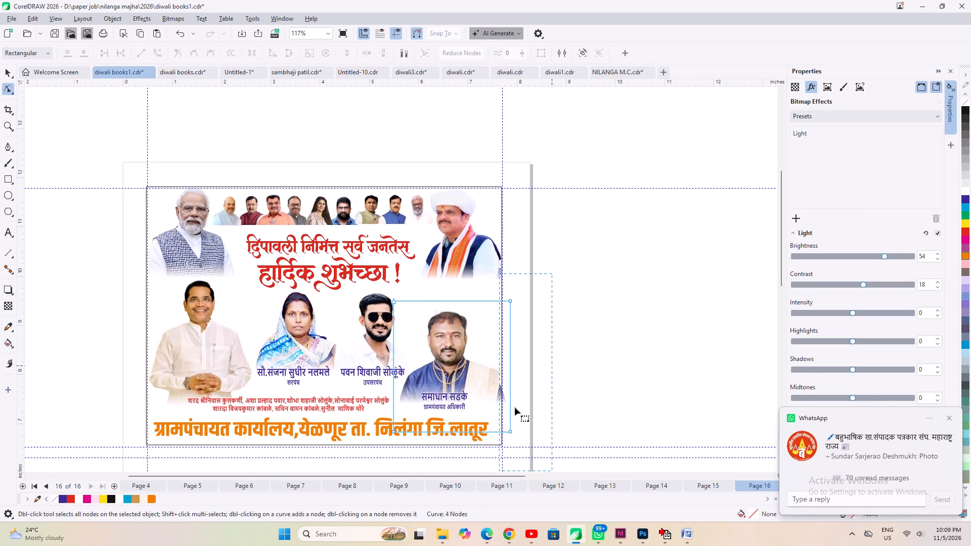
{"action": "scroll", "coordinate": [523, 385], "scroll_direction": "up", "scroll_amount": 6}
{"action": "left_click_drag", "start_coordinate": [494, 392], "coordinate": [492, 392], "text": "shift"}
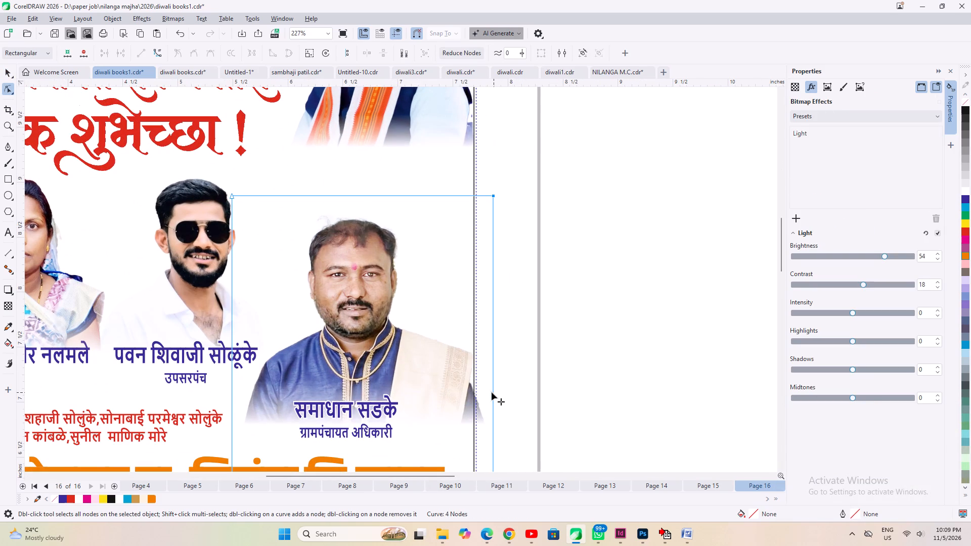
{"action": "left_click_drag", "start_coordinate": [492, 392], "coordinate": [472, 392], "text": "shift"}
{"action": "left_click", "coordinate": [531, 395]}
{"action": "scroll", "coordinate": [348, 354], "scroll_direction": "down", "scroll_amount": 3}
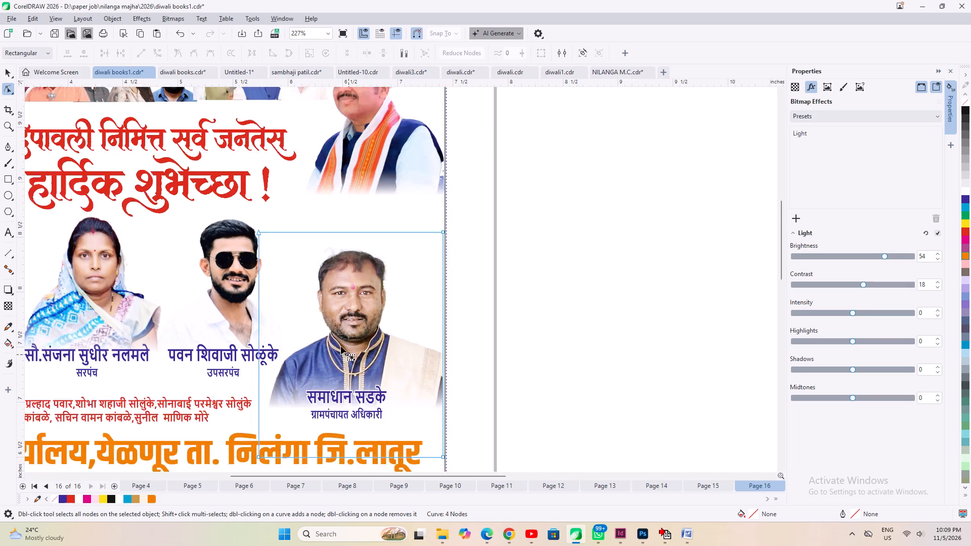
{"action": "scroll", "coordinate": [341, 346], "scroll_direction": "down", "scroll_amount": 7}
{"action": "left_click", "coordinate": [332, 431]}
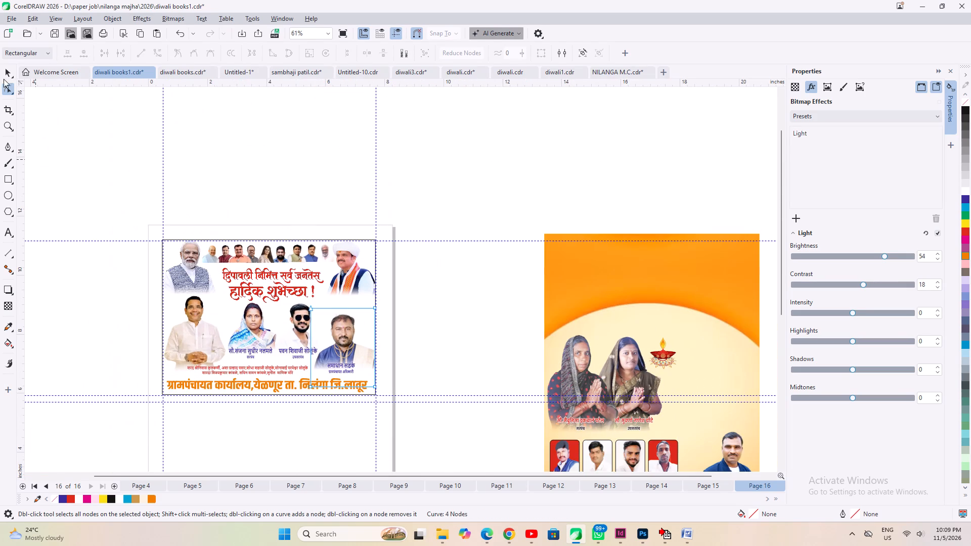
{"action": "left_click", "coordinate": [6, 75]}
{"action": "left_click", "coordinate": [701, 221]}
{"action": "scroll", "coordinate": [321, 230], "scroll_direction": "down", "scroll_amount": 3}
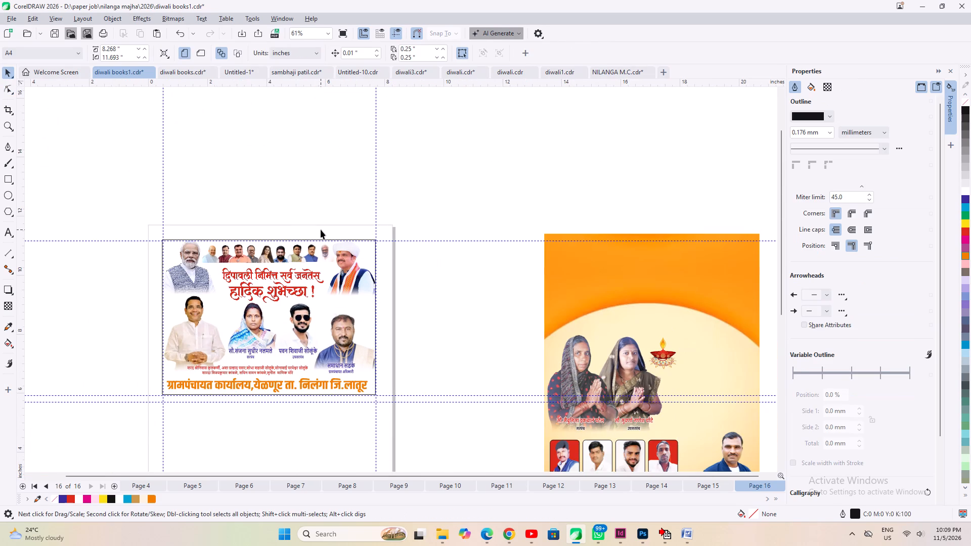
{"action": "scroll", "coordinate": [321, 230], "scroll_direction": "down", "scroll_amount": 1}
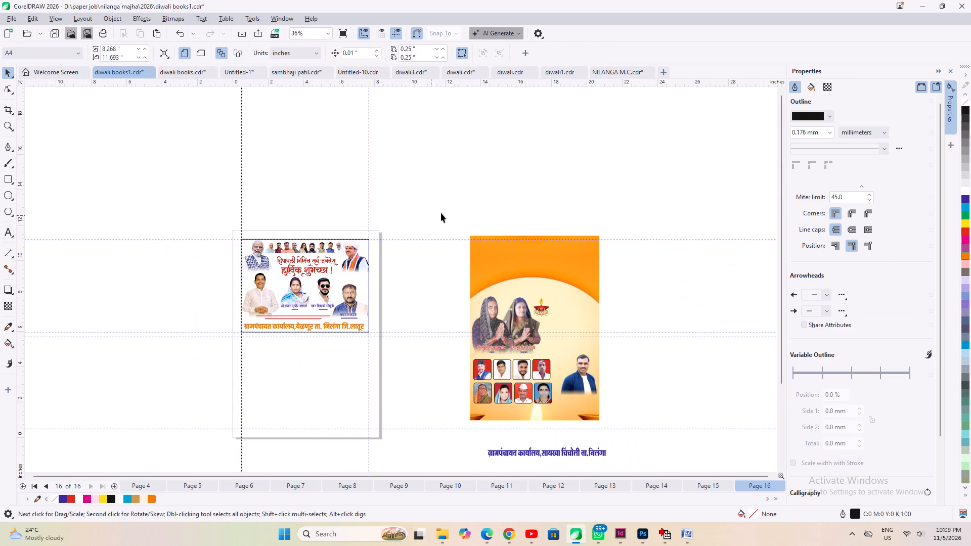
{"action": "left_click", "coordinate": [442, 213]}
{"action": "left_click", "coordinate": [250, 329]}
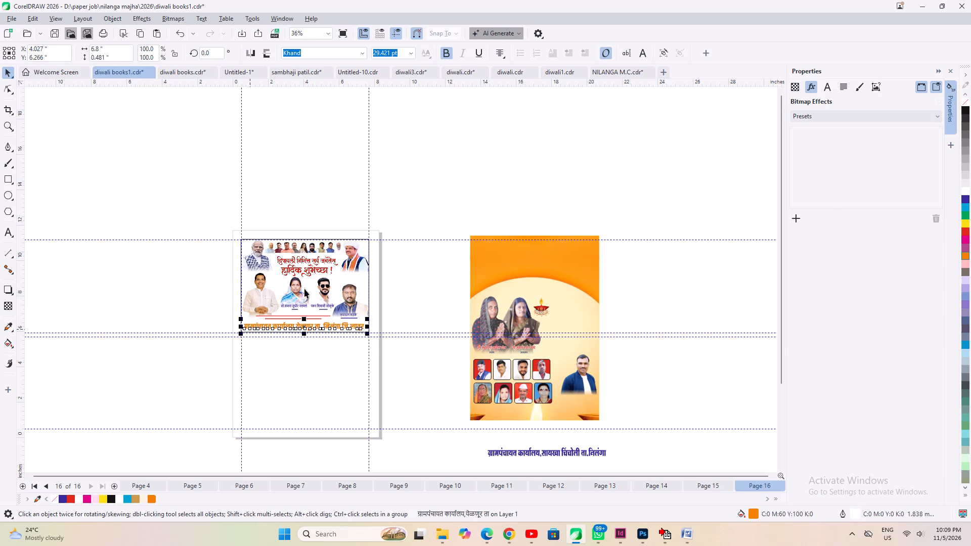
{"action": "left_click", "coordinate": [514, 535]}
{"action": "left_click", "coordinate": [513, 487]}
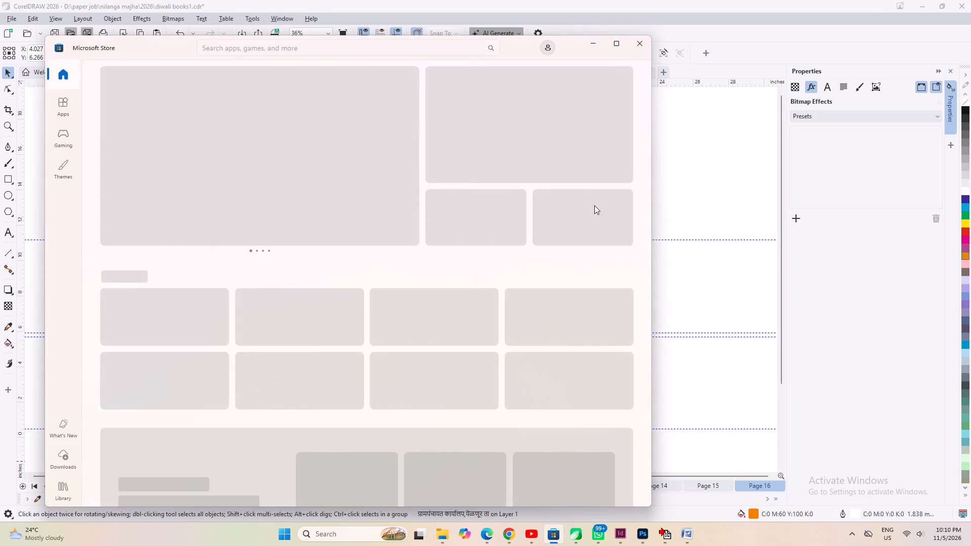
{"action": "left_click", "coordinate": [626, 162]}
{"action": "right_click", "coordinate": [502, 124]}
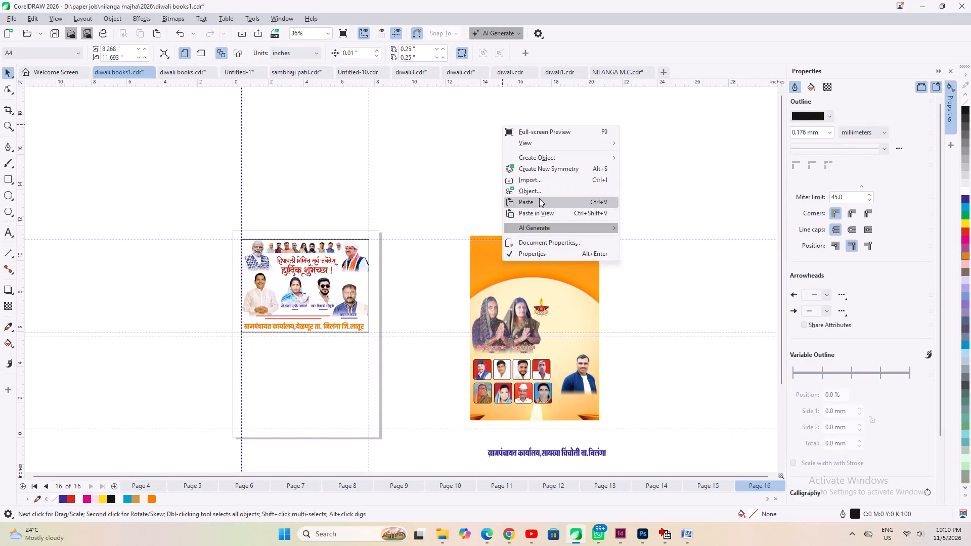
{"action": "left_click", "coordinate": [539, 198]}
{"action": "left_click_drag", "start_coordinate": [300, 347], "coordinate": [256, 425]}
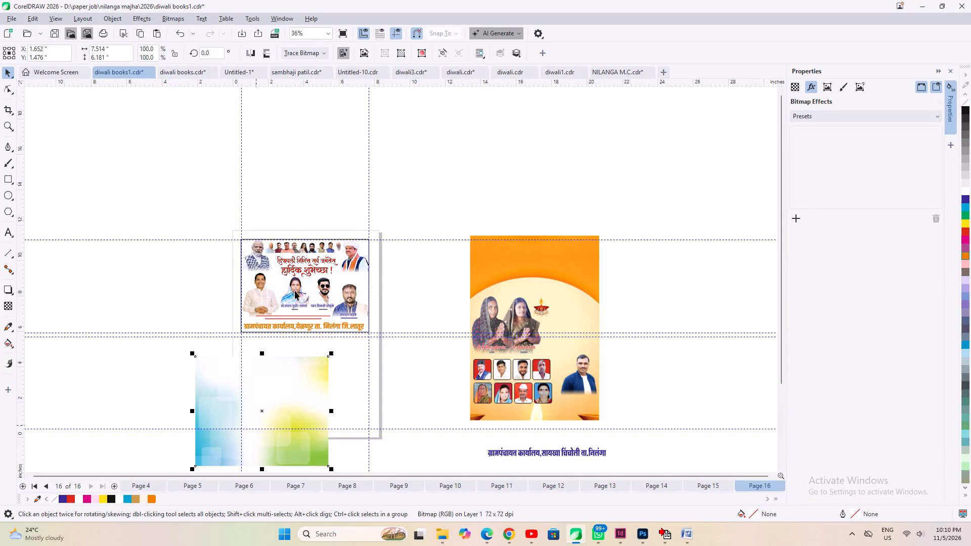
PowerClip the pasted background image inside the rectangular frame of page 16's half-page advertisement.
{"action": "left_click", "coordinate": [109, 17]}
{"action": "left_click", "coordinate": [132, 69]}
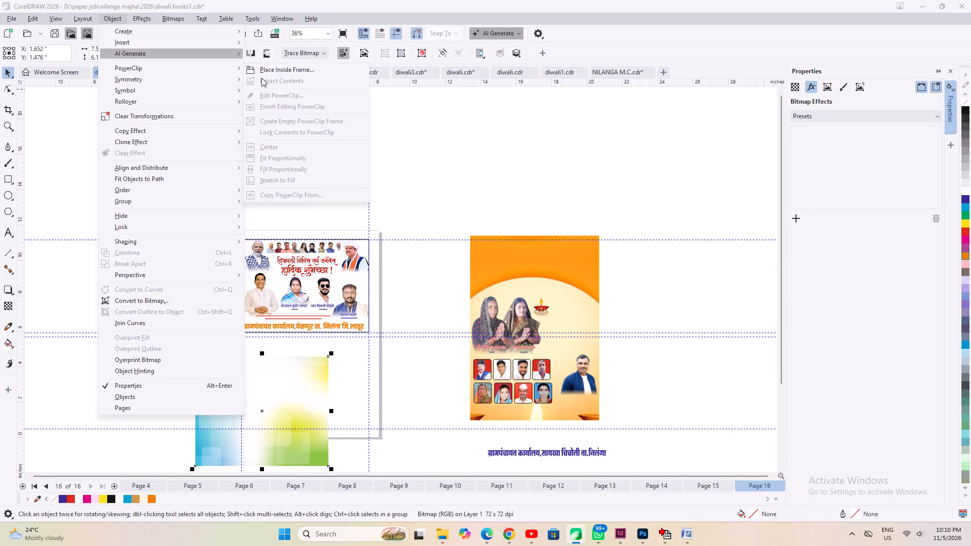
{"action": "left_click", "coordinate": [268, 73]}
{"action": "left_click", "coordinate": [341, 282]}
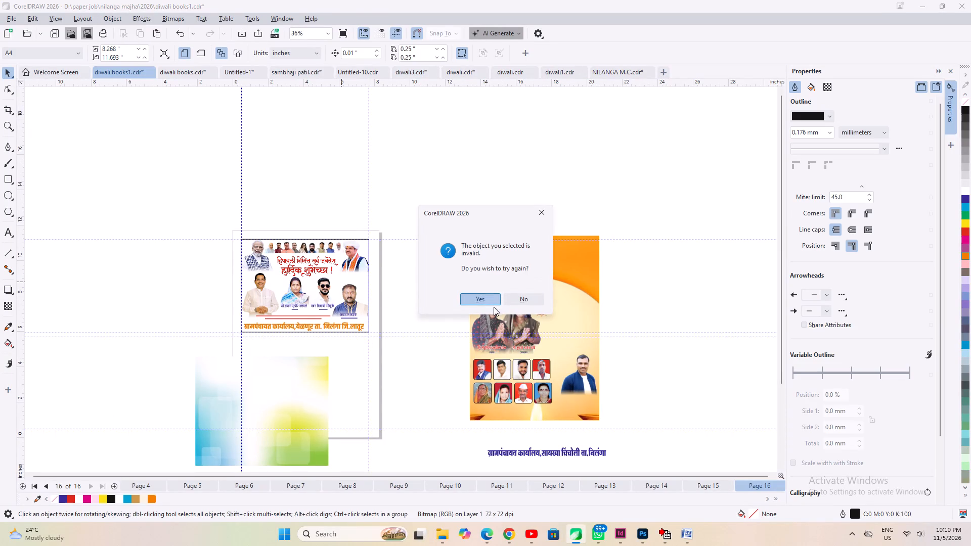
{"action": "left_click", "coordinate": [478, 302]}
{"action": "left_click", "coordinate": [280, 278]}
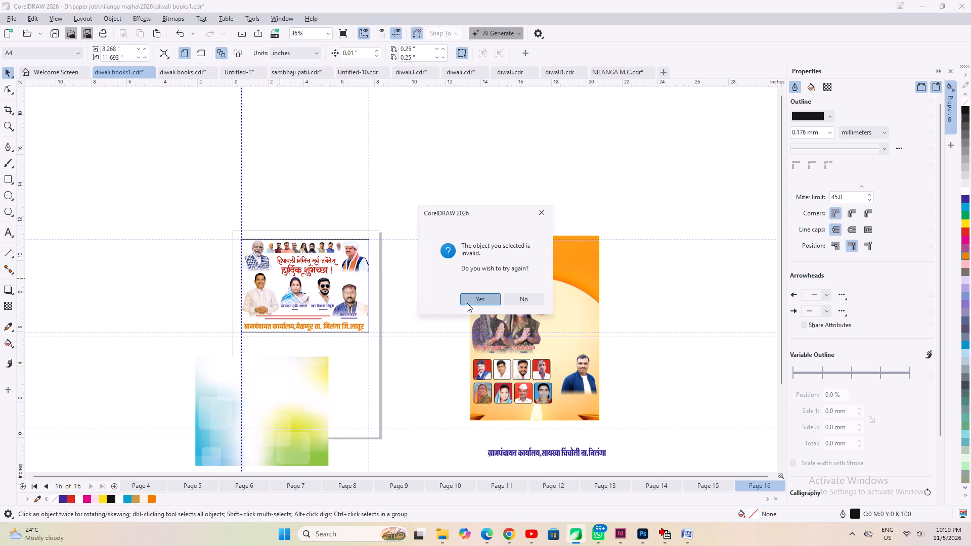
{"action": "left_click", "coordinate": [467, 299]}
{"action": "left_click", "coordinate": [259, 332]}
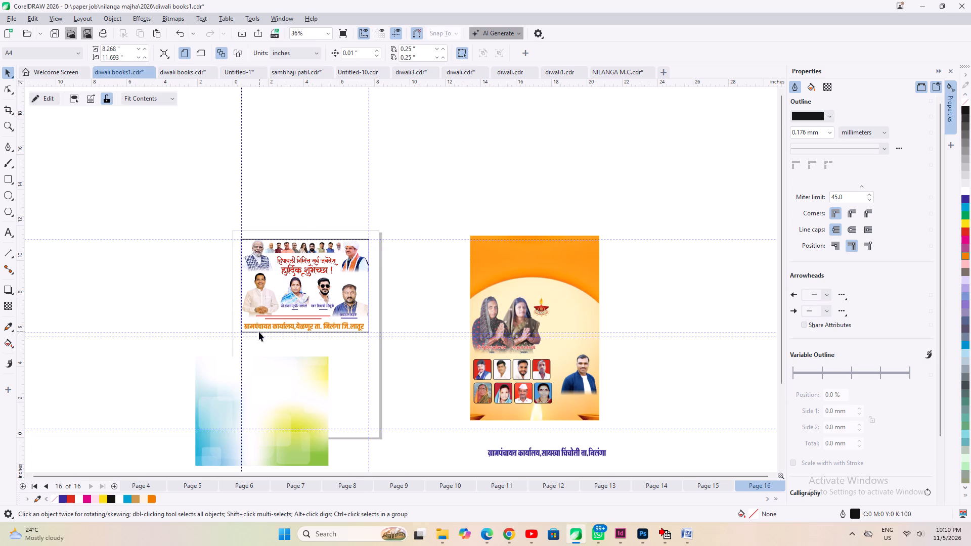
{"action": "left_click", "coordinate": [386, 385]}
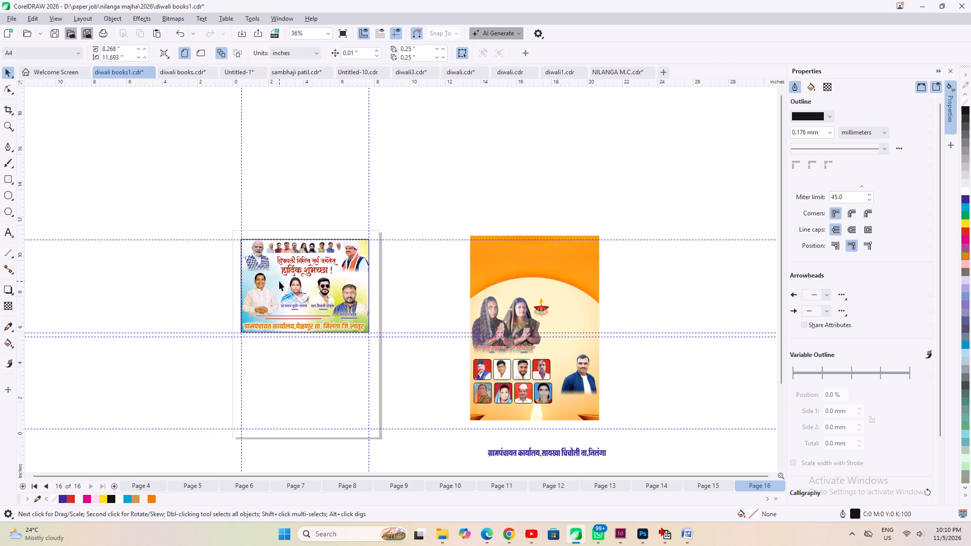
Select all the objects of the half-page advertisement on page 16 together.
{"action": "left_click_drag", "start_coordinate": [405, 227], "coordinate": [135, 367]}
{"action": "left_click", "coordinate": [224, 387]}
{"action": "left_click_drag", "start_coordinate": [413, 179], "coordinate": [147, 405]}
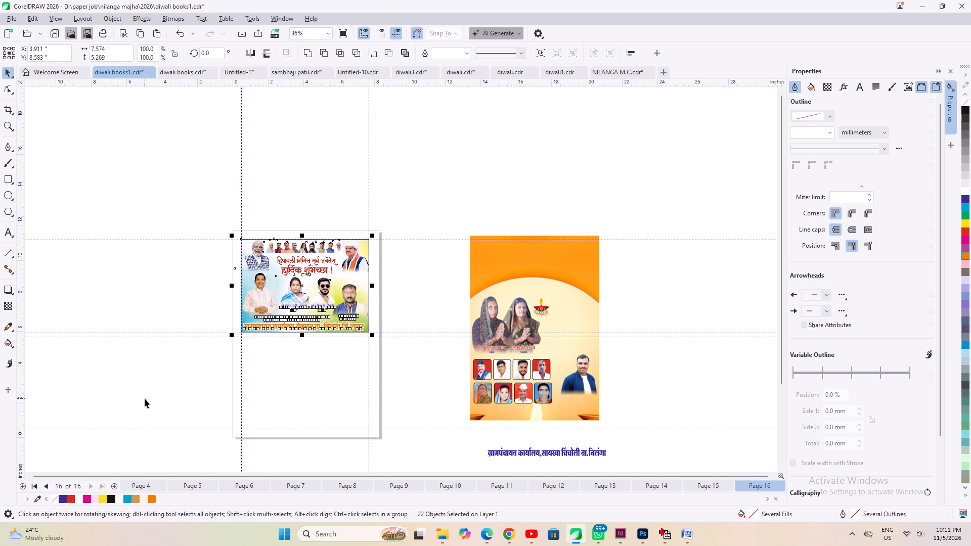
Switch to the diwali1.cdr document and examine its greeting advertisements page by page from page 14 back to page 1.
{"action": "left_click", "coordinate": [568, 68]}
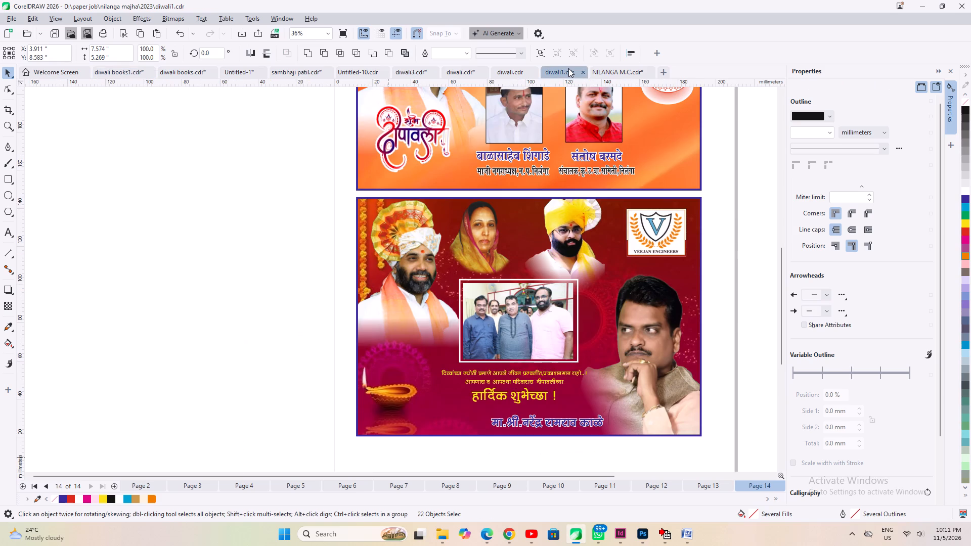
{"action": "scroll", "coordinate": [96, 320], "scroll_direction": "down", "scroll_amount": 1}
{"action": "scroll", "coordinate": [105, 361], "scroll_direction": "down", "scroll_amount": 1}
{"action": "scroll", "coordinate": [217, 382], "scroll_direction": "down", "scroll_amount": 2}
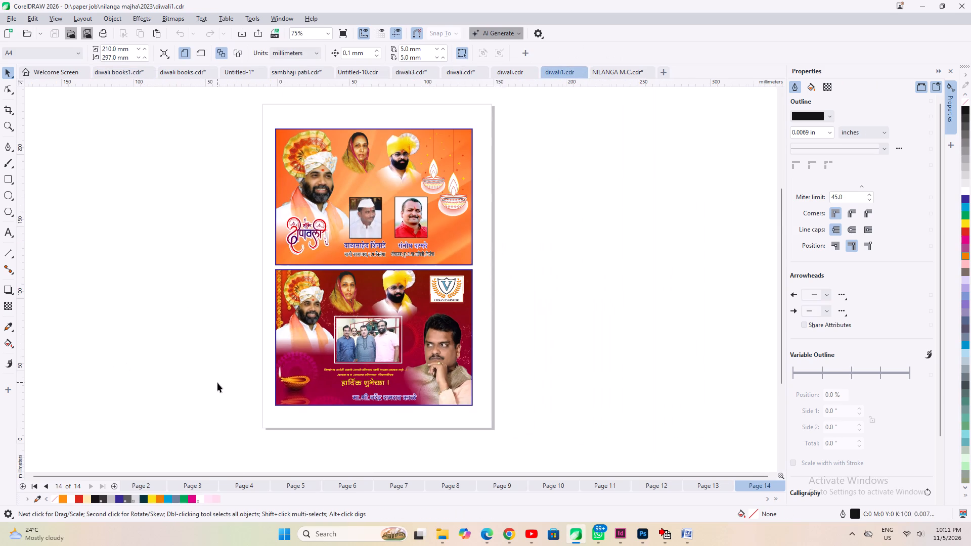
{"action": "key", "text": "Page_Up"}
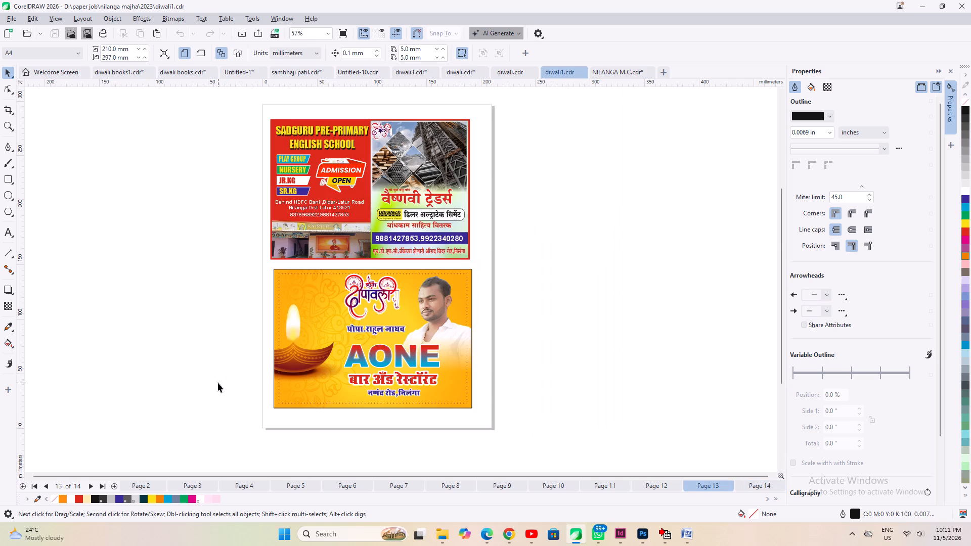
{"action": "key", "text": "Page_Up"}
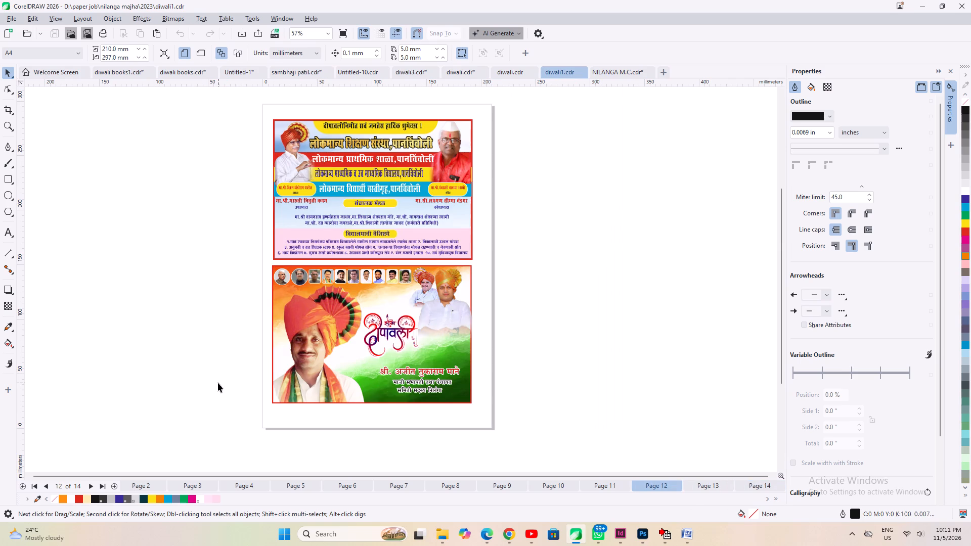
{"action": "key", "text": "Page_Up"}
{"action": "key", "text": "Page_Up"}
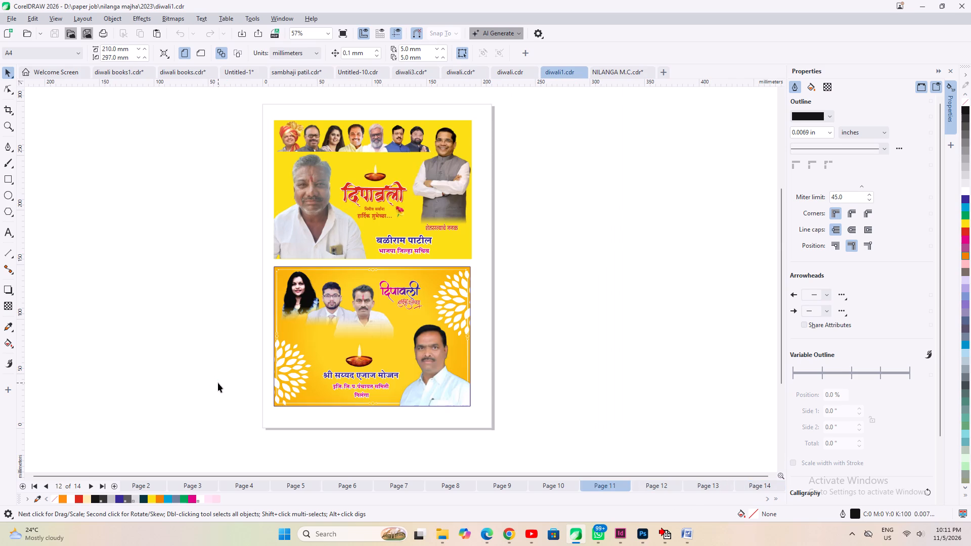
{"action": "key", "text": "Page_Up"}
{"action": "key", "text": "Page_Up"}
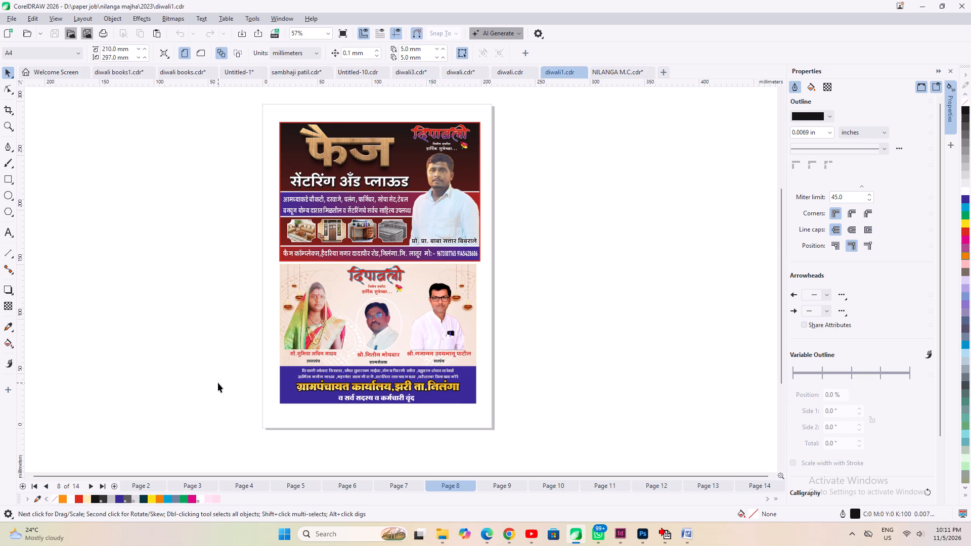
{"action": "key", "text": "Page_Up"}
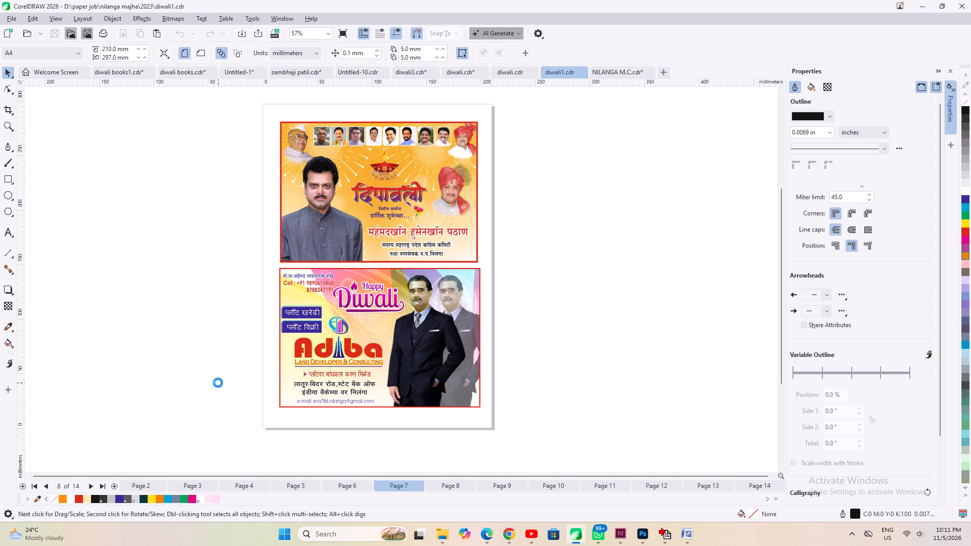
{"action": "key", "text": "Page_Up"}
{"action": "key", "text": "Page_Up"}
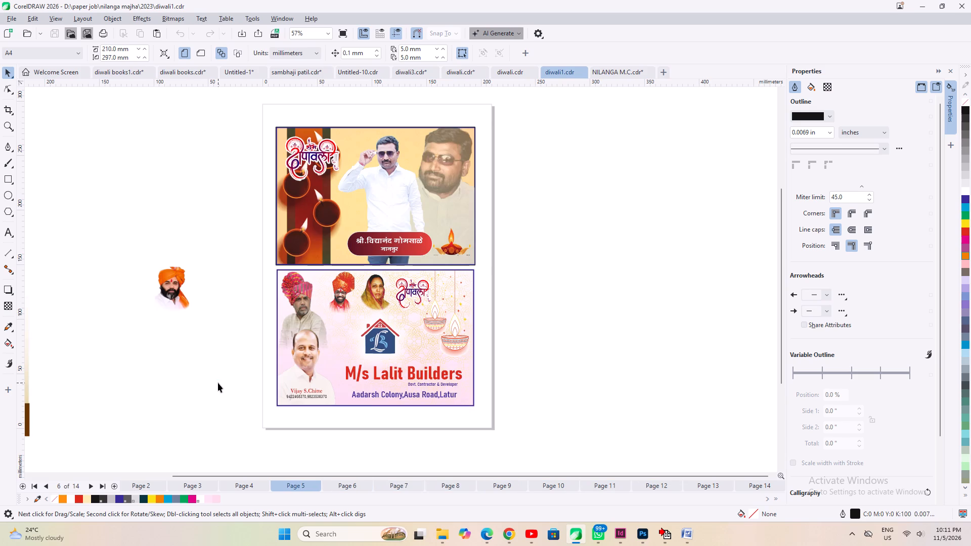
{"action": "key", "text": "Page_Up"}
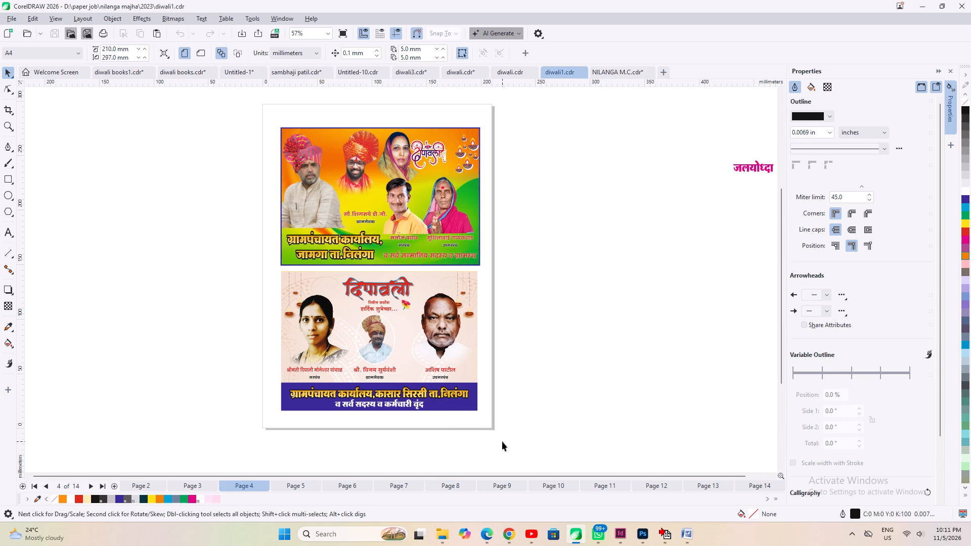
{"action": "key", "text": "Page_Up"}
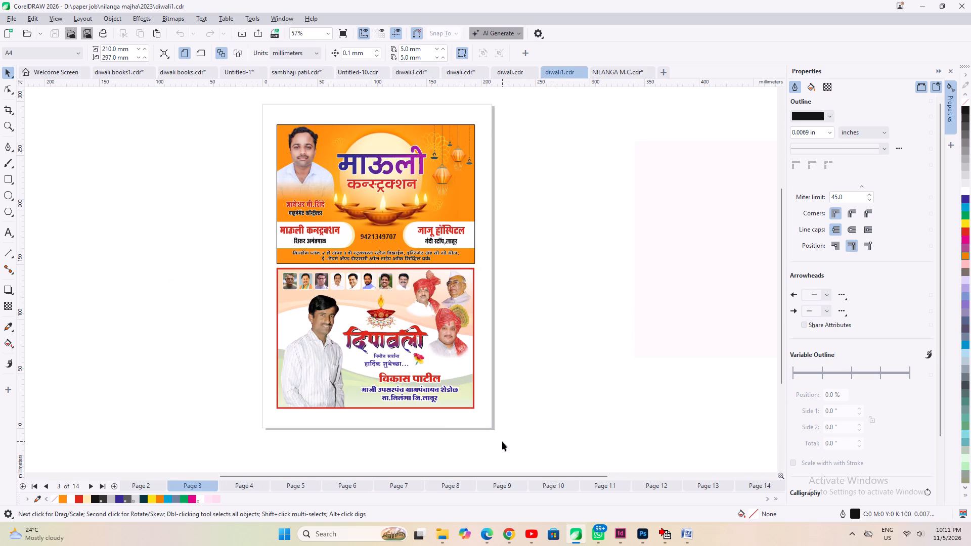
{"action": "key", "text": "Page_Up"}
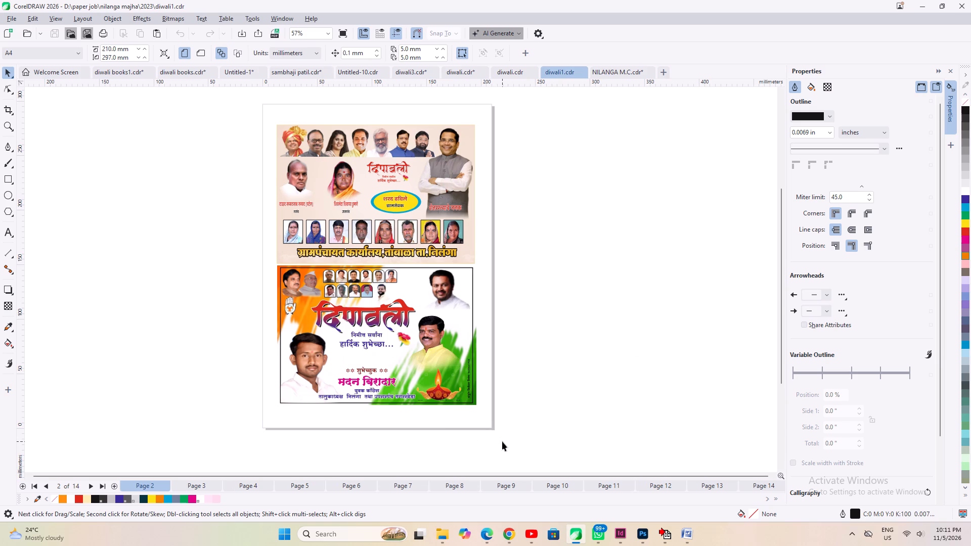
{"action": "key", "text": "Page_Up"}
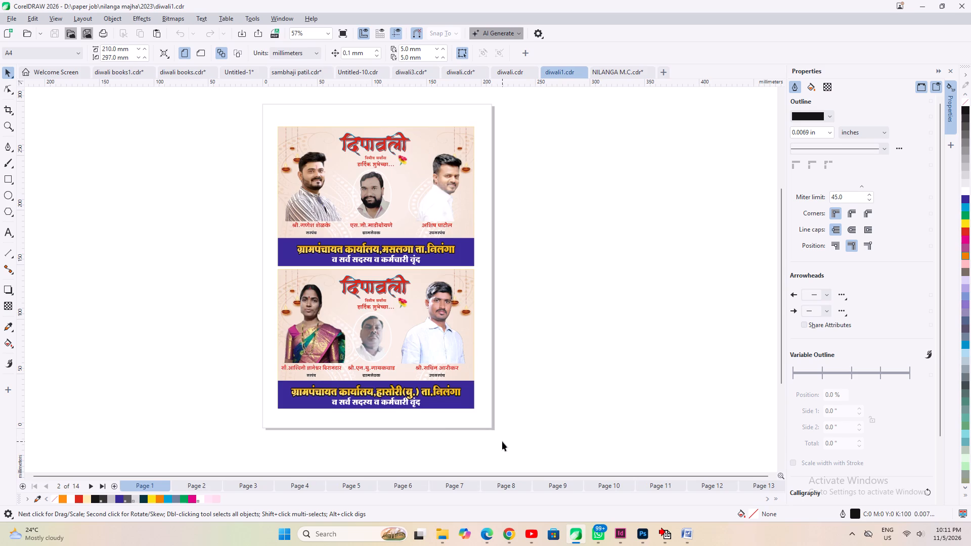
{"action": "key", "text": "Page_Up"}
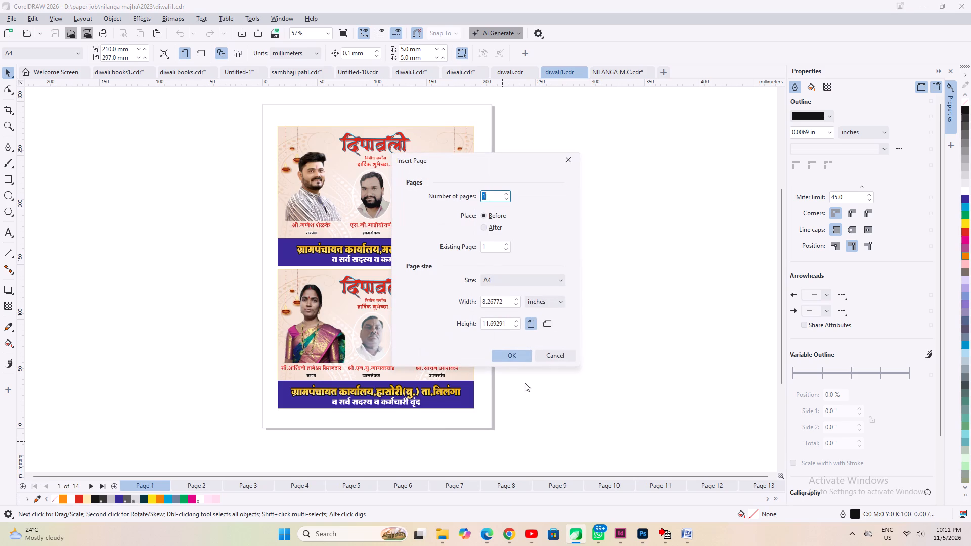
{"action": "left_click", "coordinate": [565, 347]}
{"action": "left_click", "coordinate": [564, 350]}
Examine the greeting advertisements in diwali1.cdr again, page by page from page 1 forward to page 14.
{"action": "key", "text": "Page_Down"}
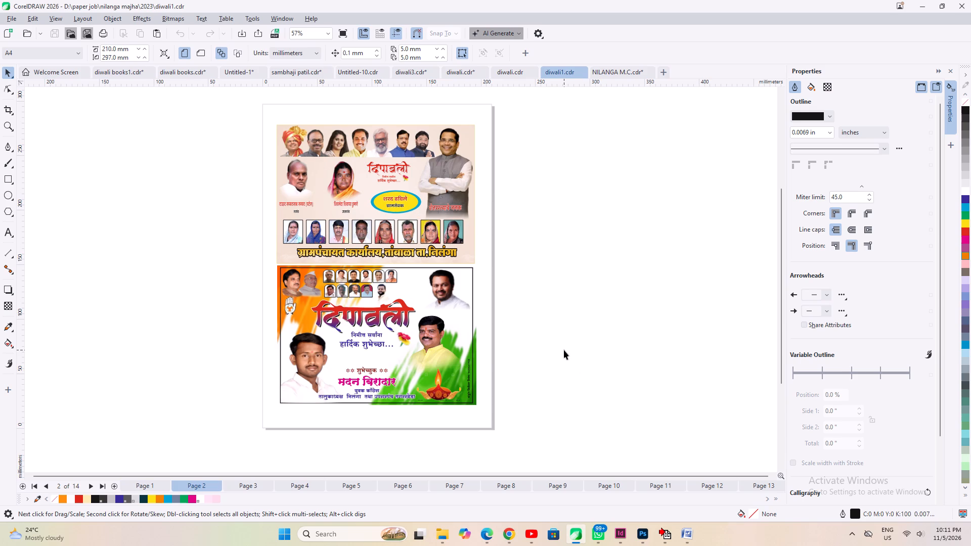
{"action": "key", "text": "Page_Down"}
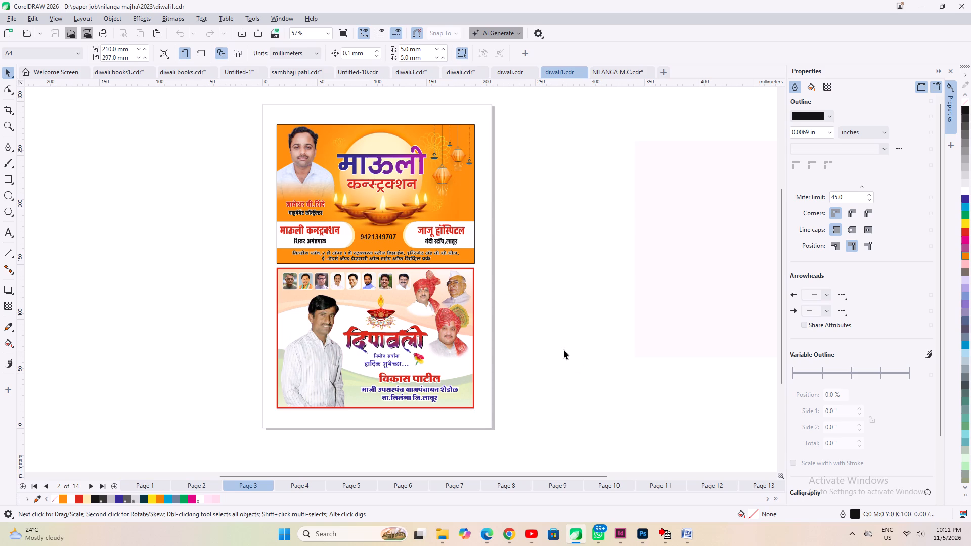
{"action": "key", "text": "Page_Down"}
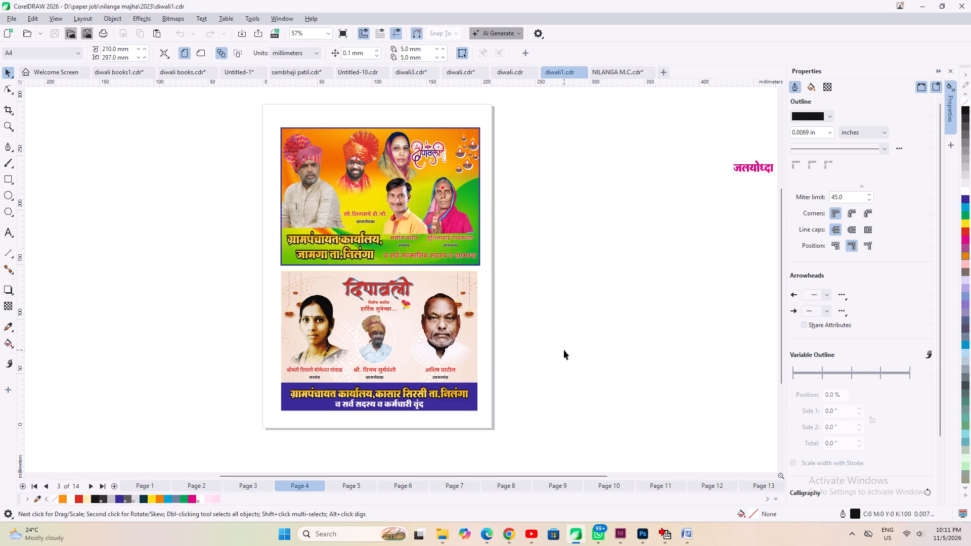
{"action": "key", "text": "Page_Down"}
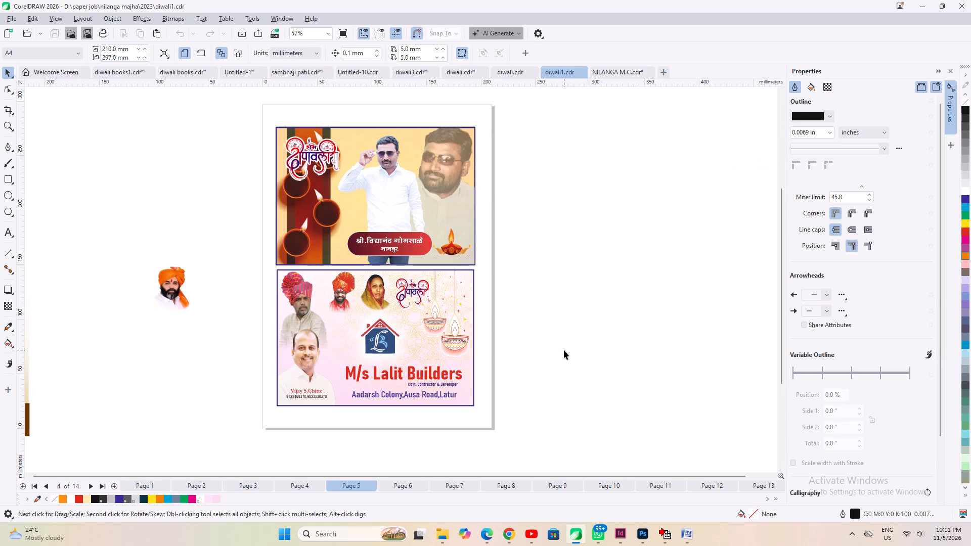
{"action": "key", "text": "Page_Up"}
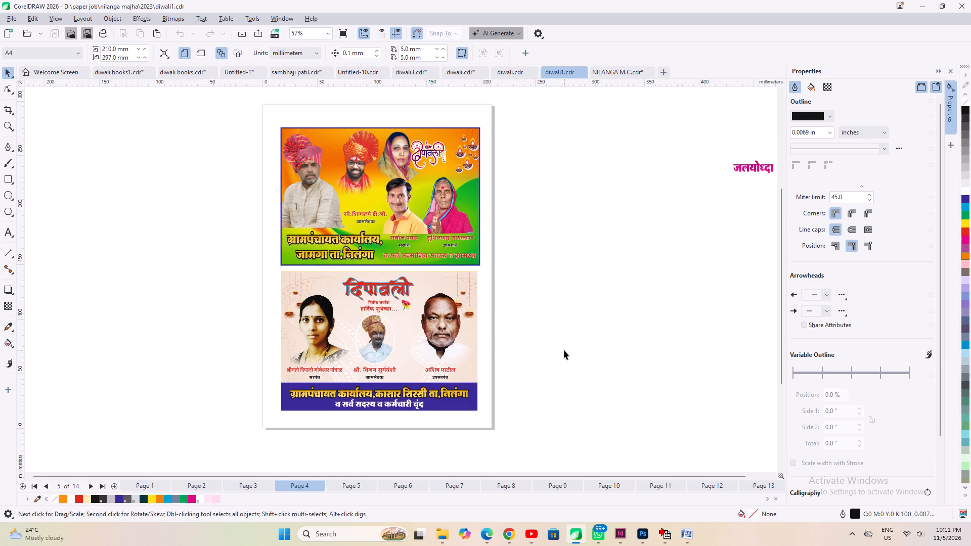
{"action": "key", "text": "Page_Down"}
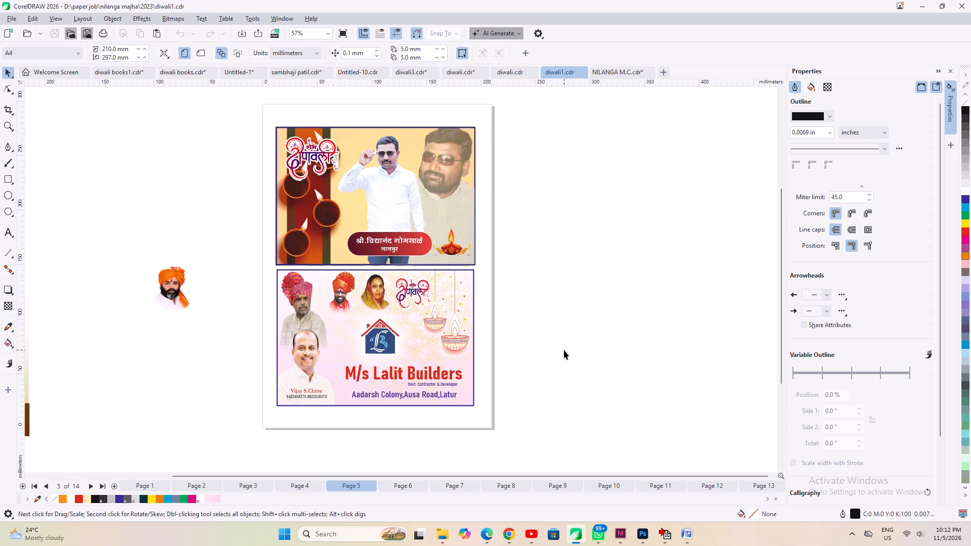
{"action": "key", "text": "Page_Down"}
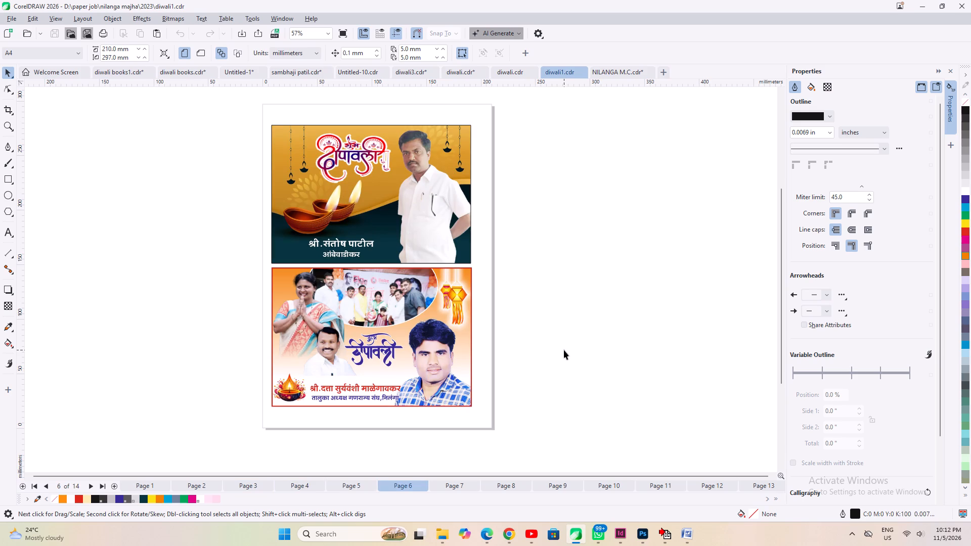
{"action": "key", "text": "Page_Down"}
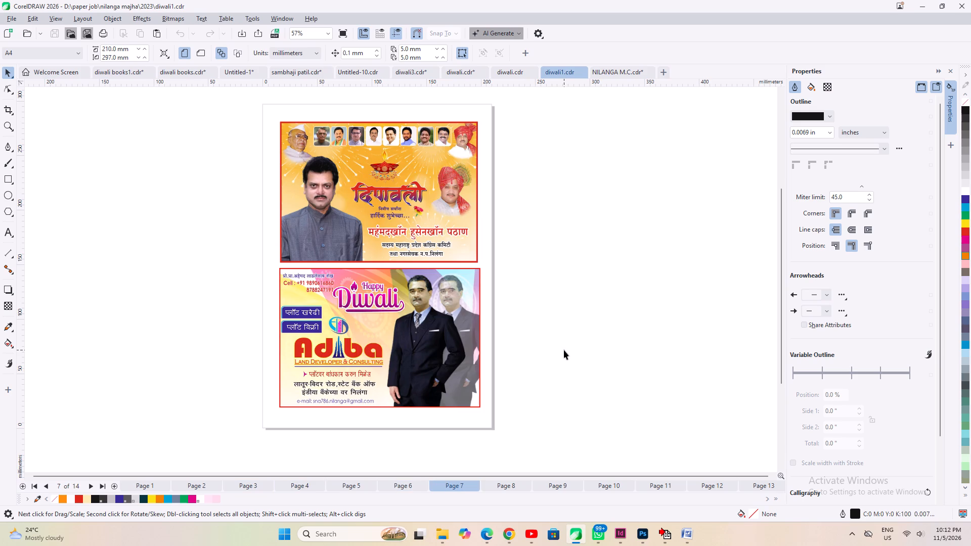
{"action": "key", "text": "Page_Down"}
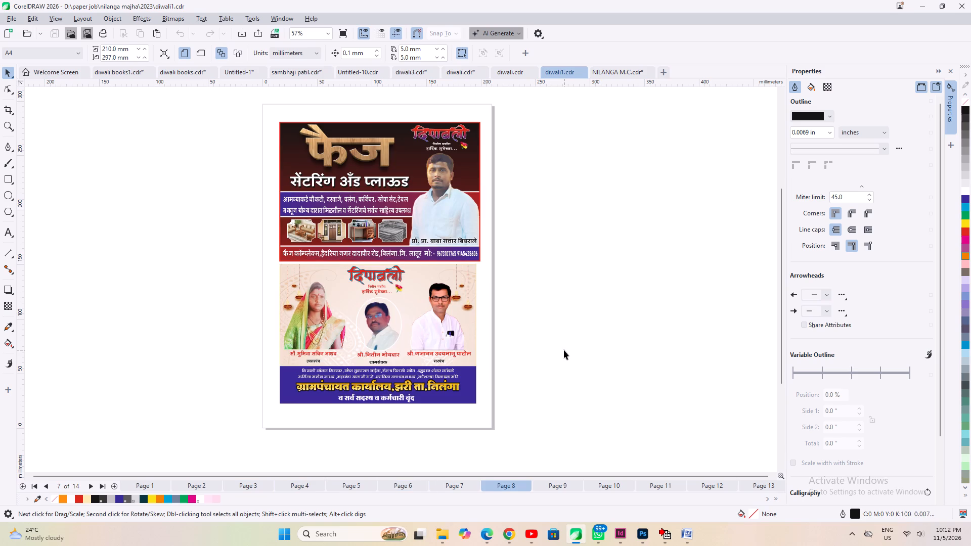
{"action": "key", "text": "Page_Down"}
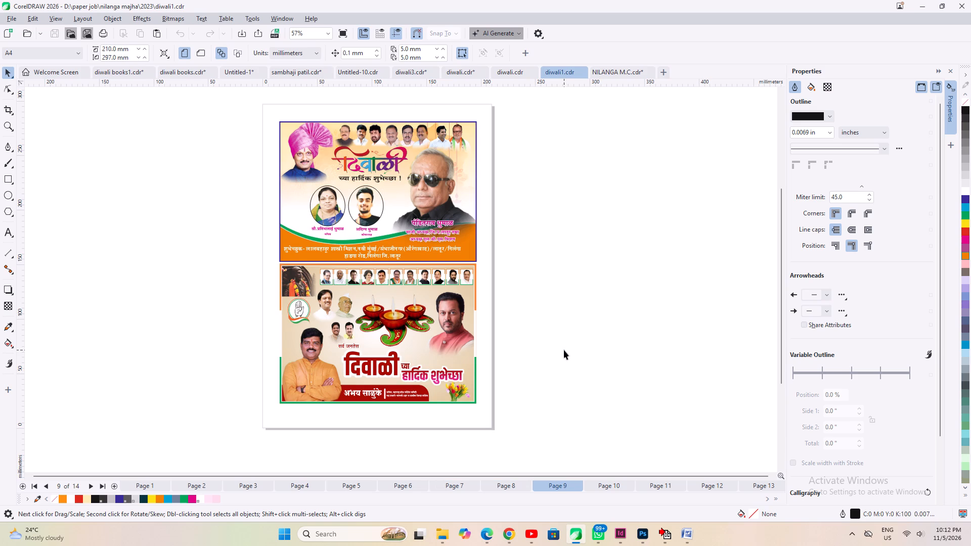
{"action": "key", "text": "Page_Down"}
{"action": "key", "text": "Page_Down"}
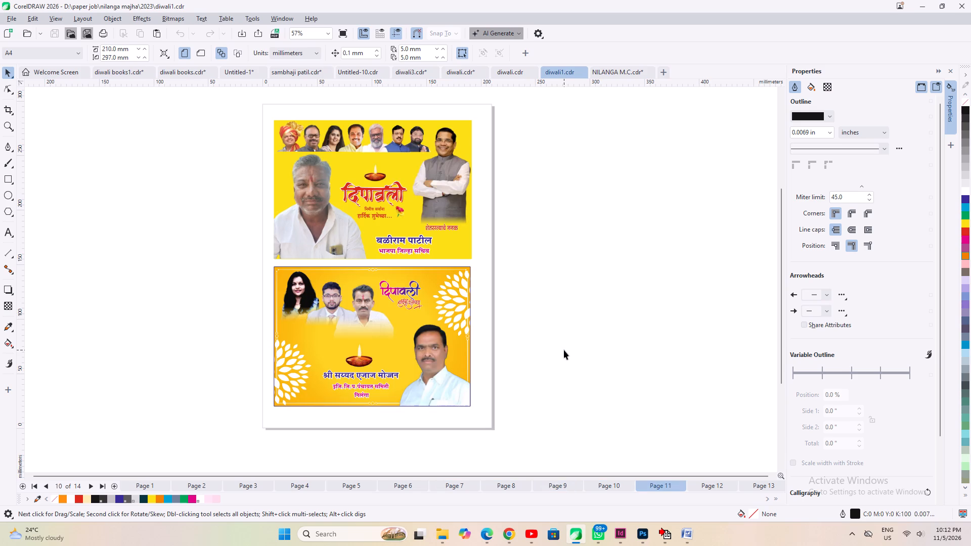
{"action": "key", "text": "Page_Down"}
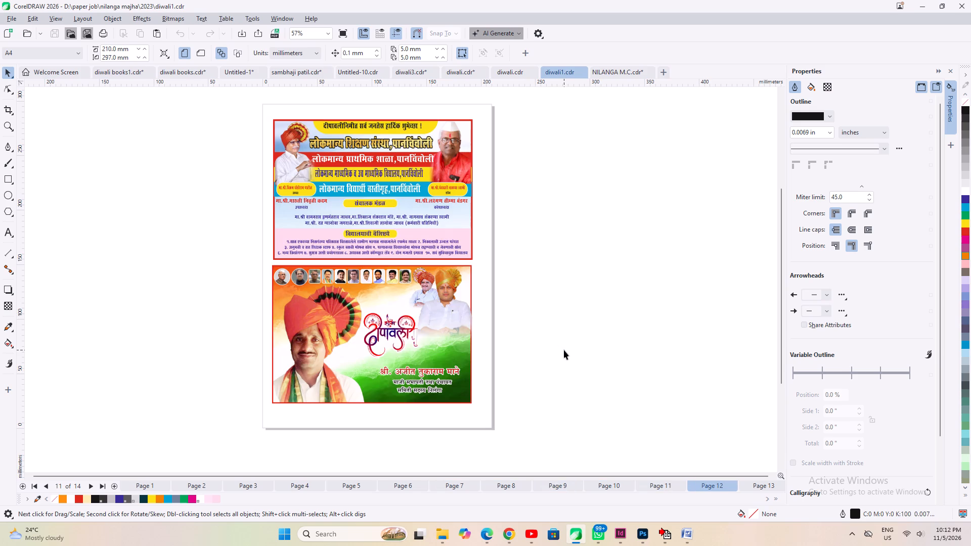
{"action": "key", "text": "Page_Down"}
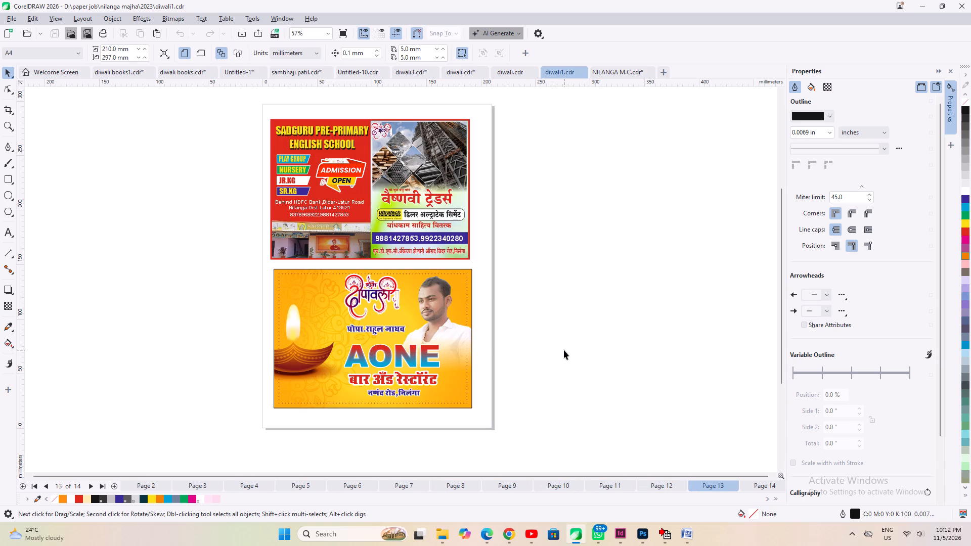
{"action": "key", "text": "Page_Down"}
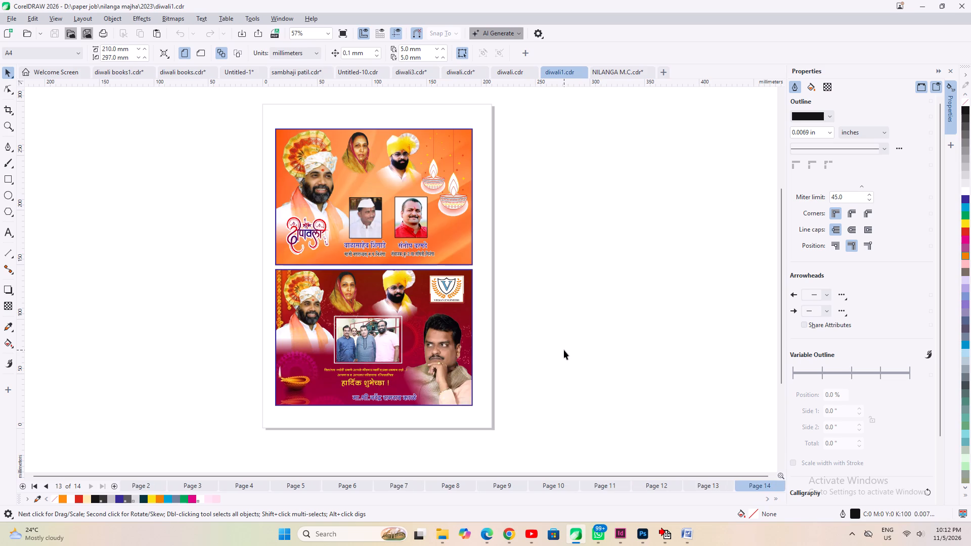
{"action": "key", "text": "Page_Down"}
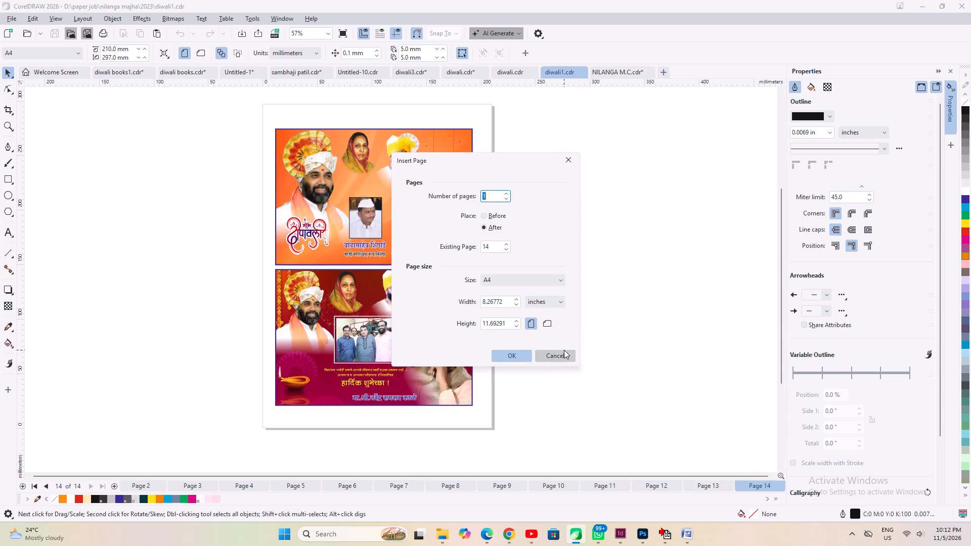
{"action": "key", "text": "Escape"}
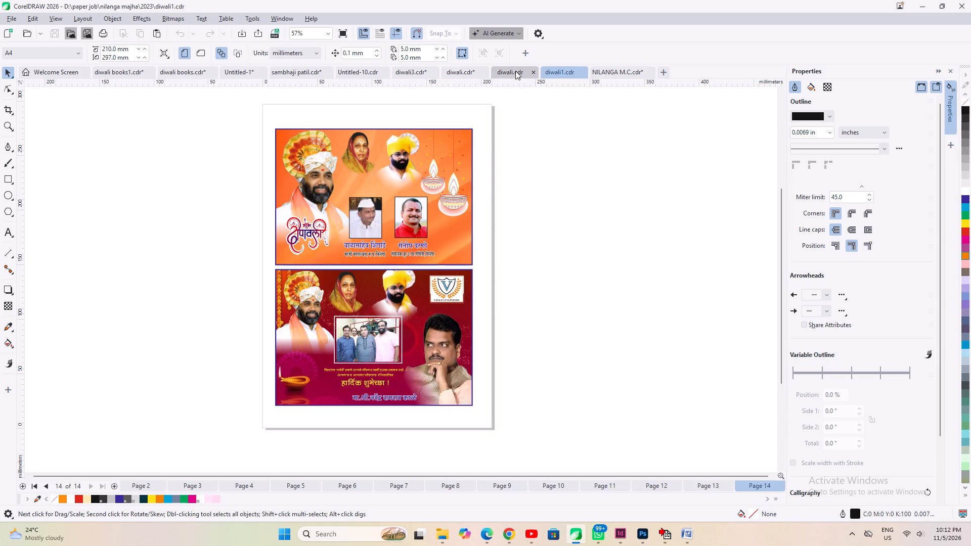
Switch to the 2024 diwali.cdr document and examine its greeting advertisements from page 1 through page 12.
{"action": "left_click", "coordinate": [515, 69]}
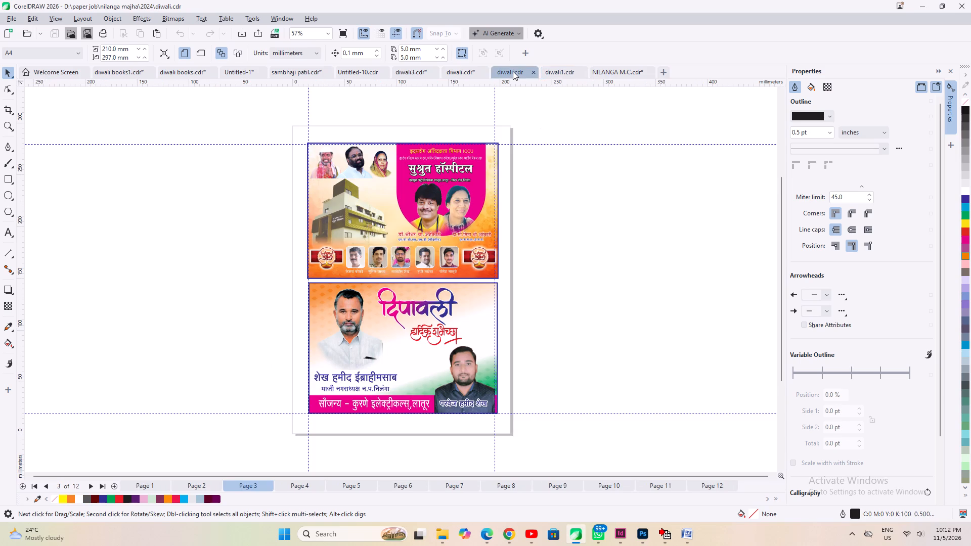
{"action": "key", "text": "Page_Up"}
{"action": "key", "text": "Page_Up"}
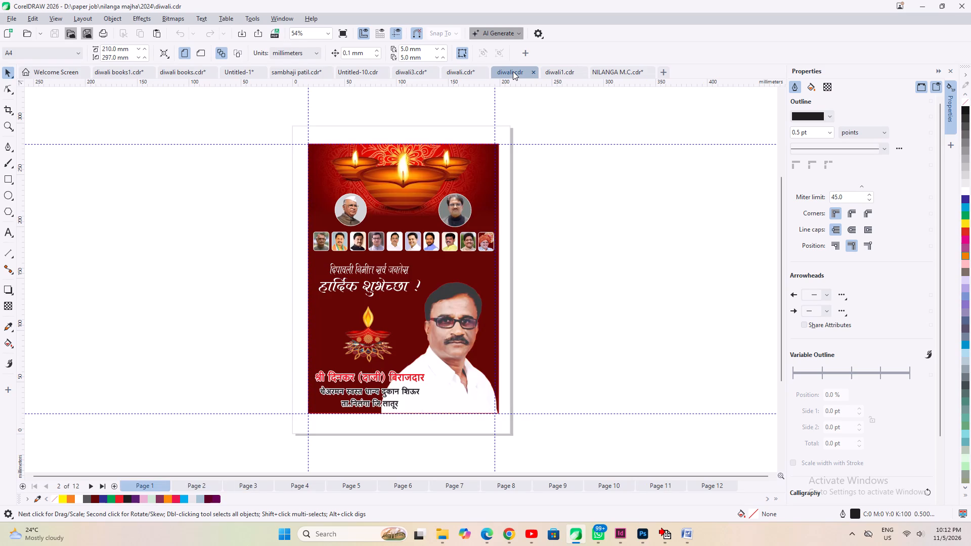
{"action": "key", "text": "Page_Up"}
{"action": "key", "text": "Escape"}
{"action": "key", "text": "Page_Down"}
{"action": "key", "text": "Page_Down"}
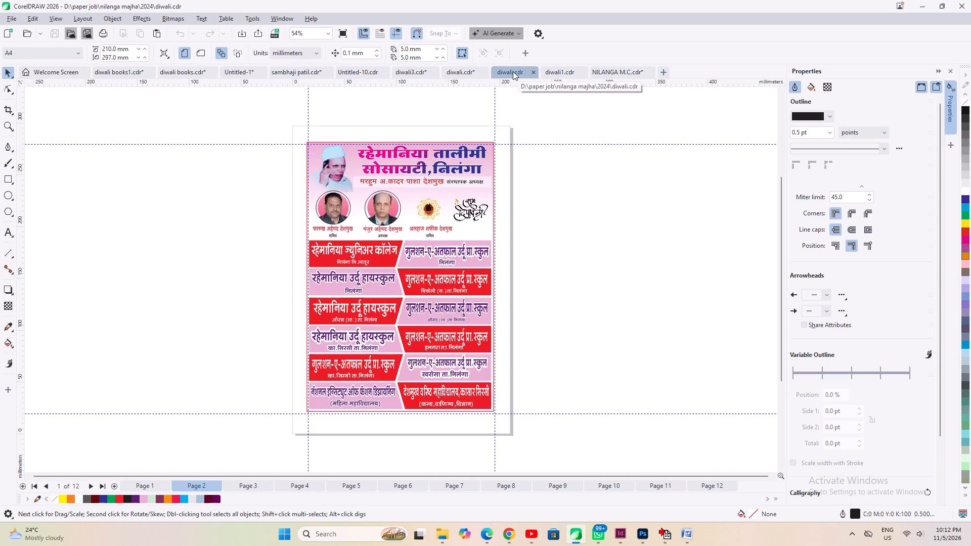
{"action": "key", "text": "Page_Down"}
{"action": "key", "text": "Page_Down"}
{"action": "key", "text": "Page_Down"}
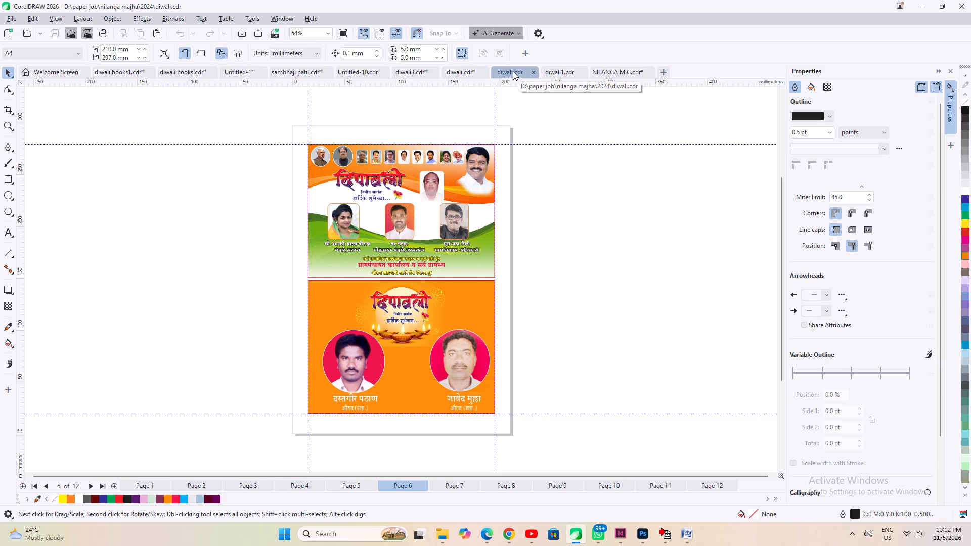
{"action": "key", "text": "Page_Down"}
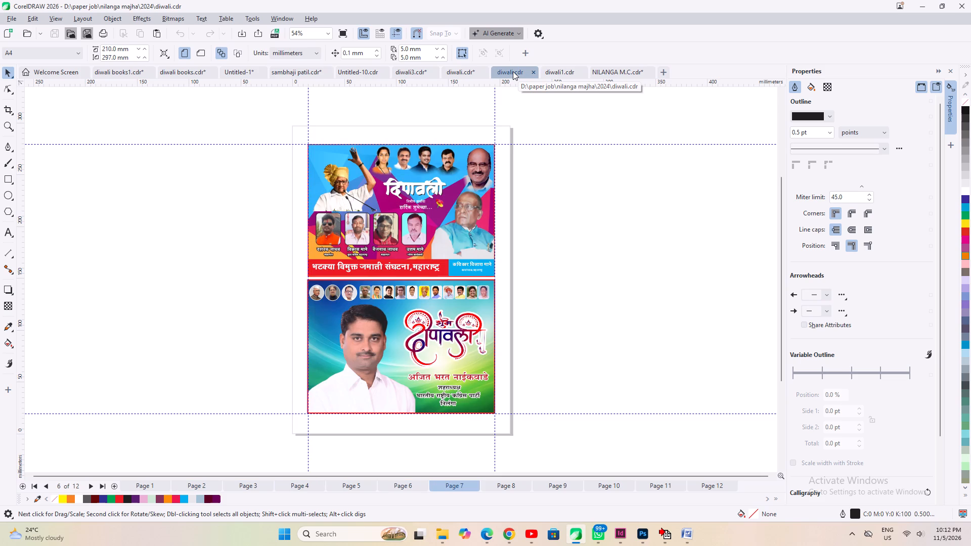
{"action": "key", "text": "Page_Down"}
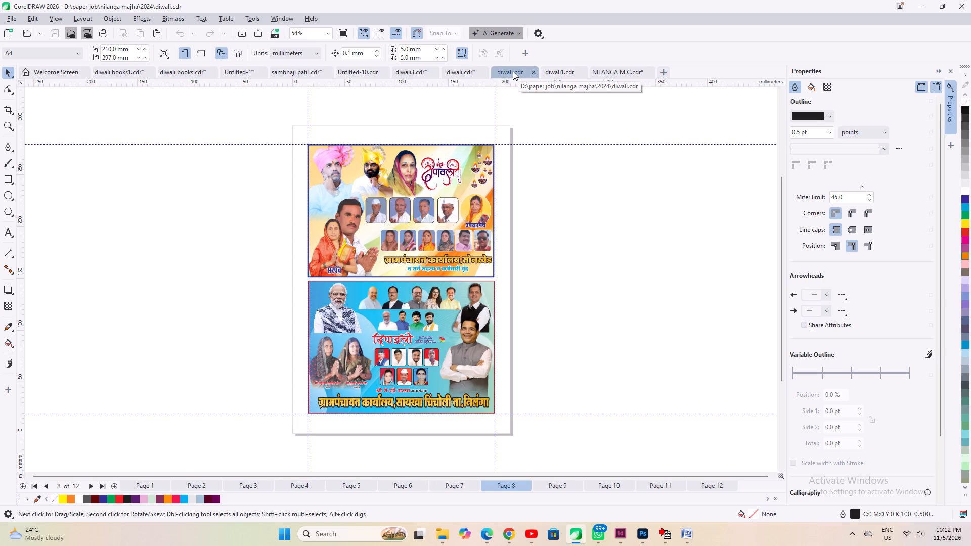
{"action": "key", "text": "Page_Down"}
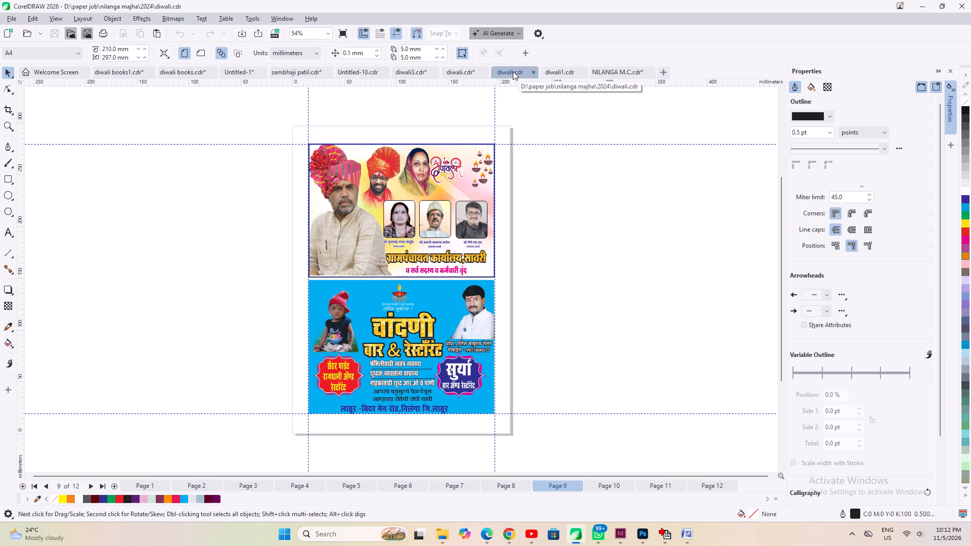
{"action": "key", "text": "Page_Down"}
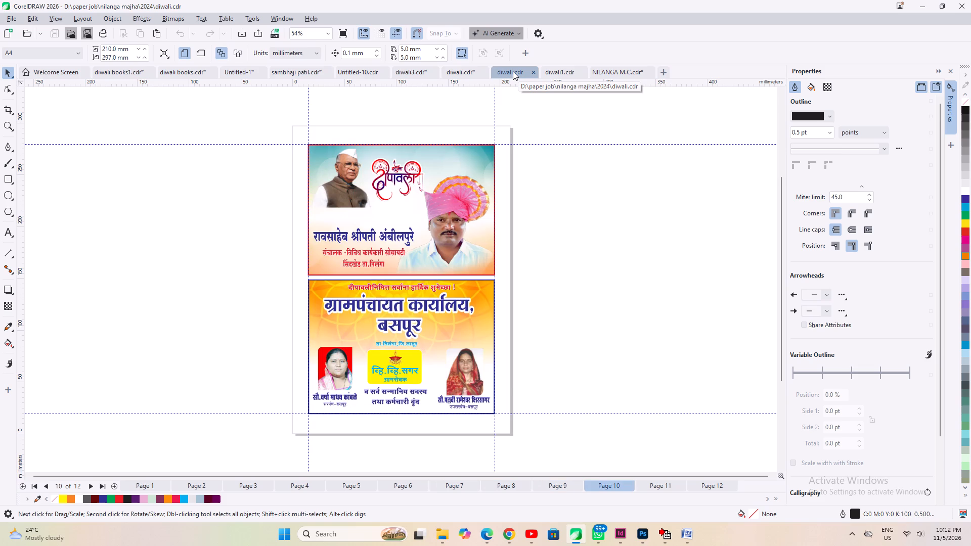
{"action": "key", "text": "Page_Down"}
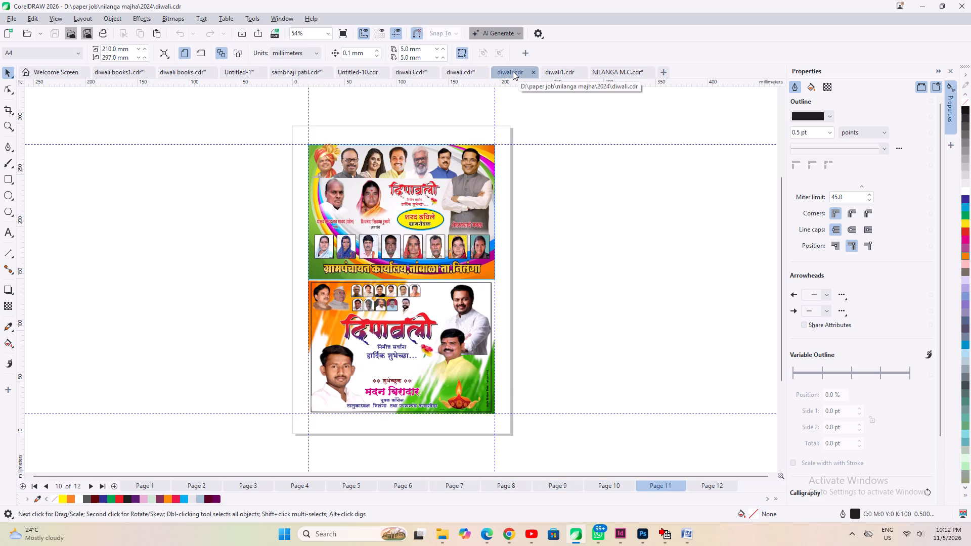
{"action": "key", "text": "Page_Down"}
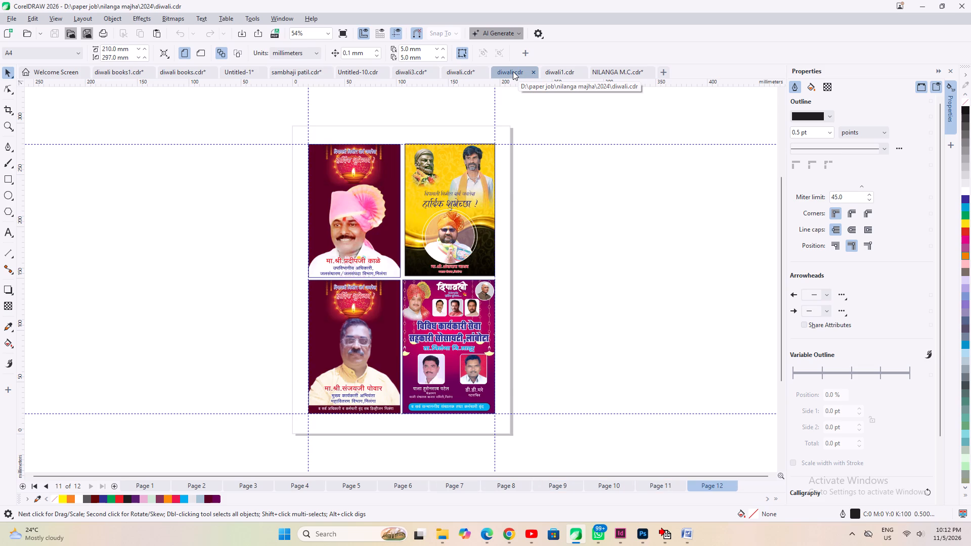
{"action": "key", "text": "Page_Down"}
{"action": "key", "text": "Escape"}
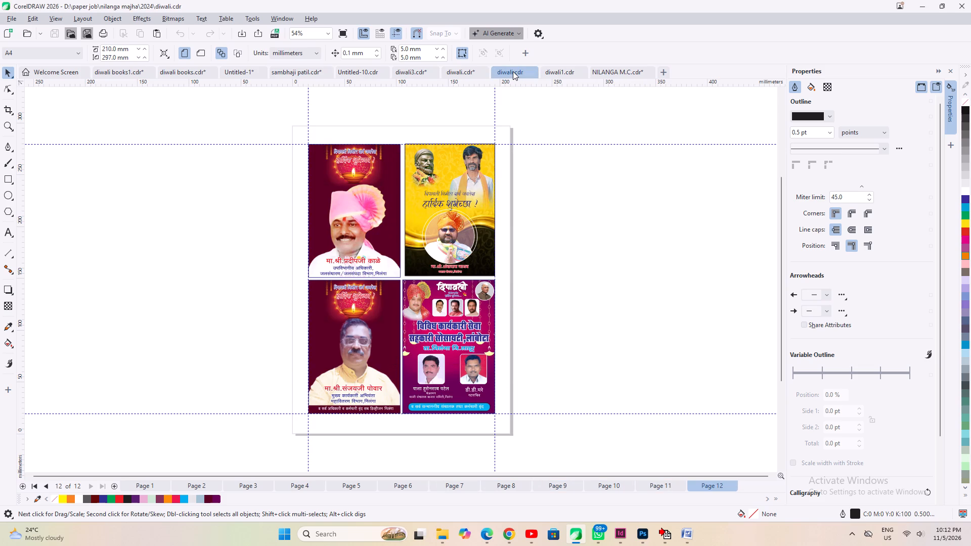
Switch to the 2023 diwali.cdr document and examine its advertisements page by page from page 1 through page 25.
{"action": "left_click", "coordinate": [462, 75]}
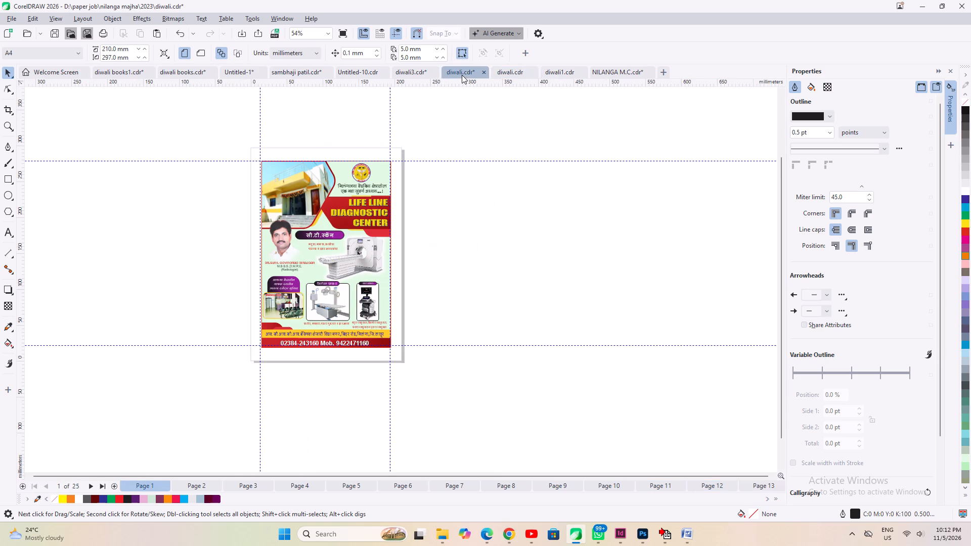
{"action": "key", "text": "Page_Down"}
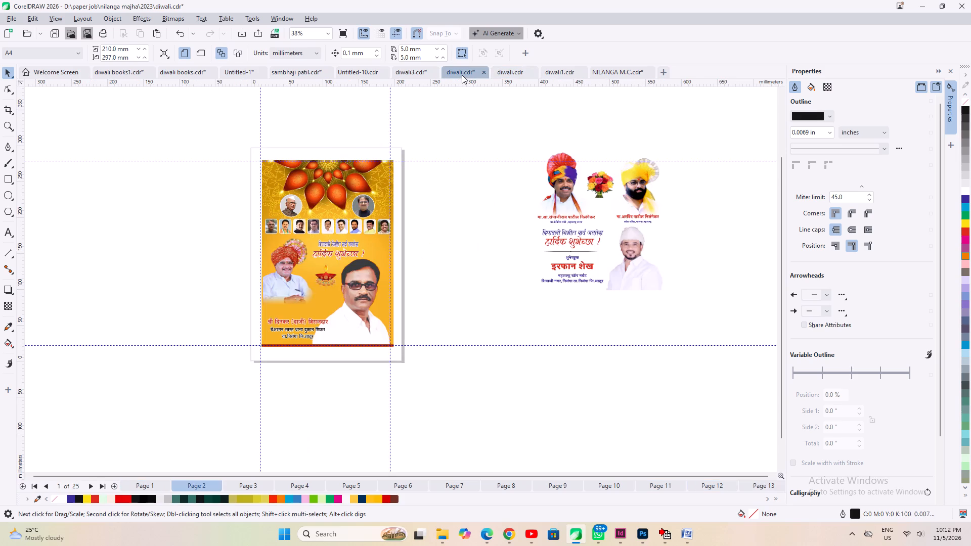
{"action": "key", "text": "Page_Down"}
{"action": "key", "text": "Page_Down"}
{"action": "key", "text": "Page_Down"}
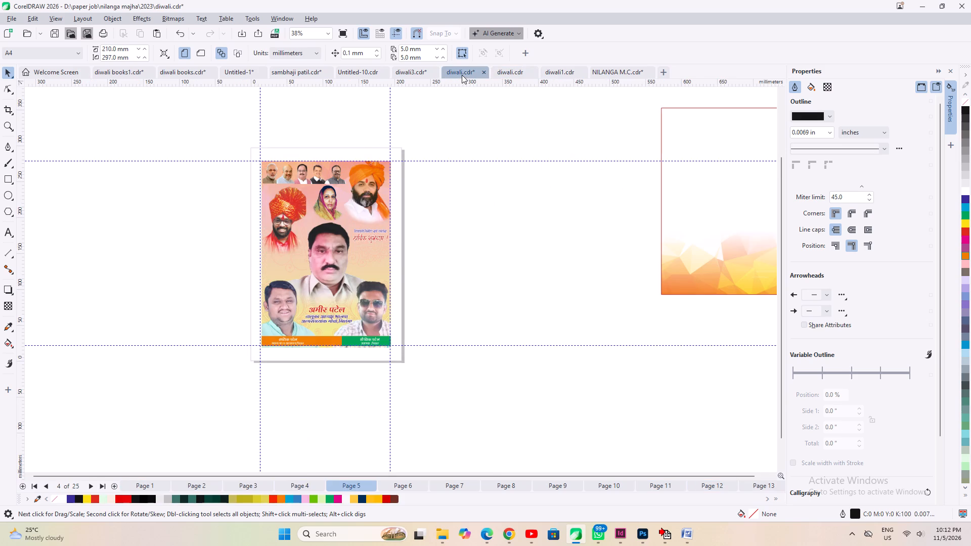
{"action": "key", "text": "Page_Down"}
{"action": "key", "text": "Page_Down"}
{"action": "key", "text": "Page_Down"}
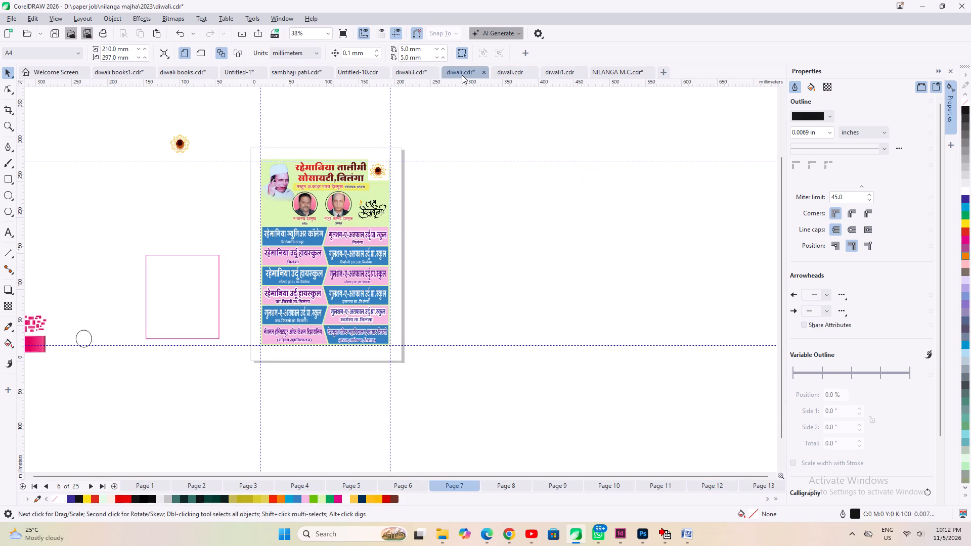
{"action": "key", "text": "Page_Down"}
{"action": "key", "text": "Page_Down"}
{"action": "key", "text": "Page_Down"}
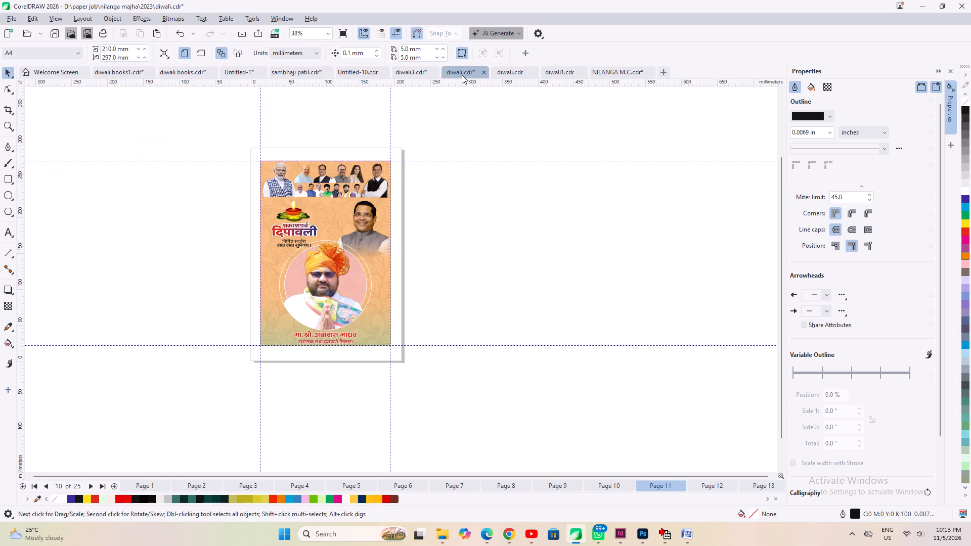
{"action": "key", "text": "Page_Down"}
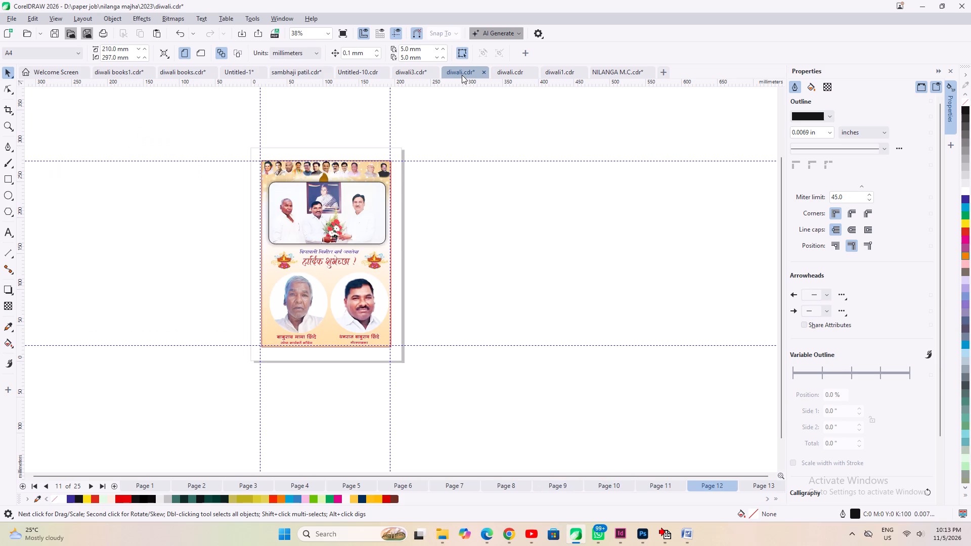
{"action": "key", "text": "Page_Down"}
{"action": "key", "text": "Page_Down"}
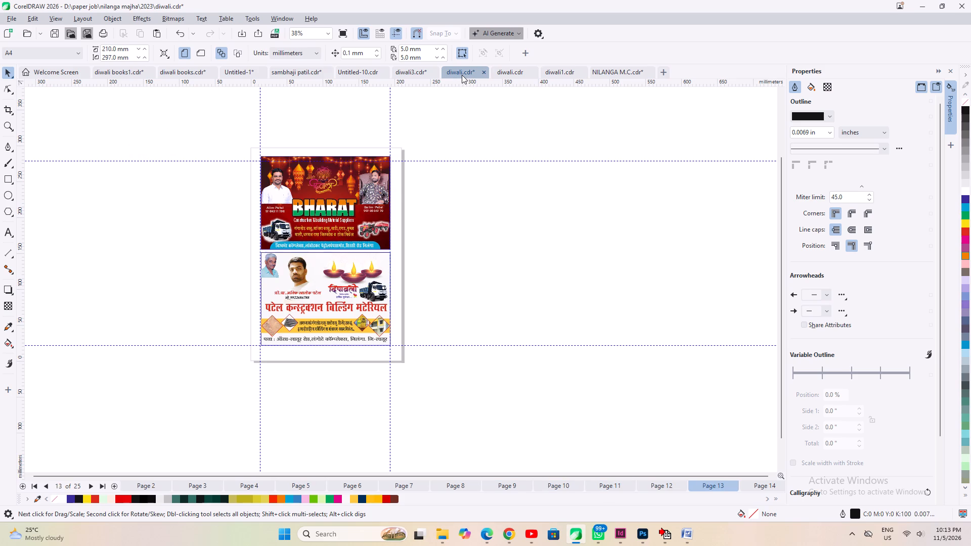
{"action": "key", "text": "Page_Down"}
{"action": "key", "text": "Page_Down"}
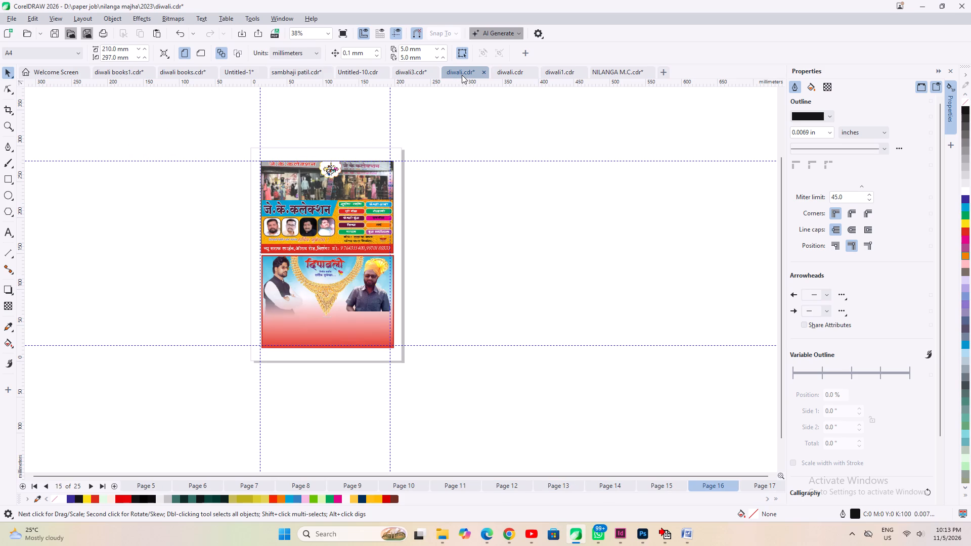
{"action": "key", "text": "Page_Down"}
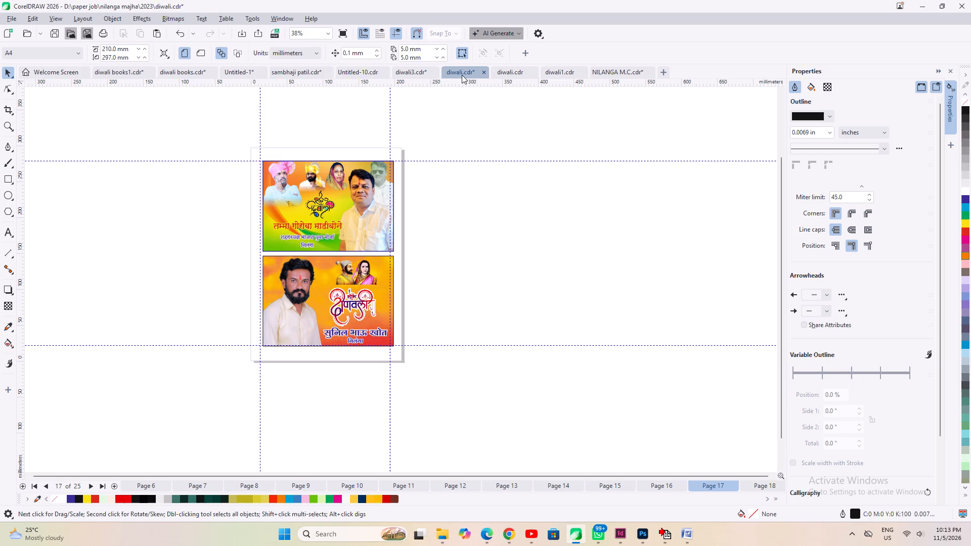
{"action": "key", "text": "Page_Down"}
{"action": "key", "text": "Page_Down"}
{"action": "key", "text": "Page_Down"}
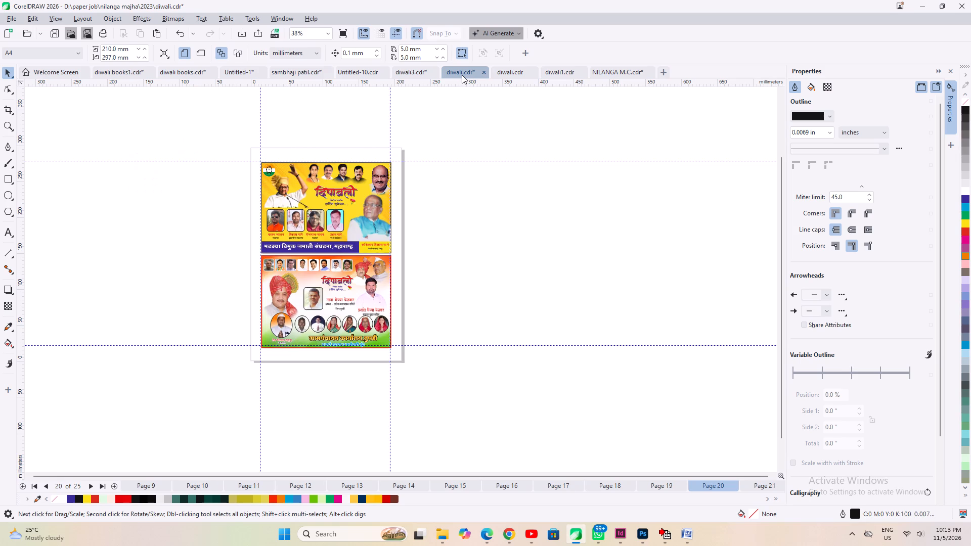
{"action": "key", "text": "Page_Down"}
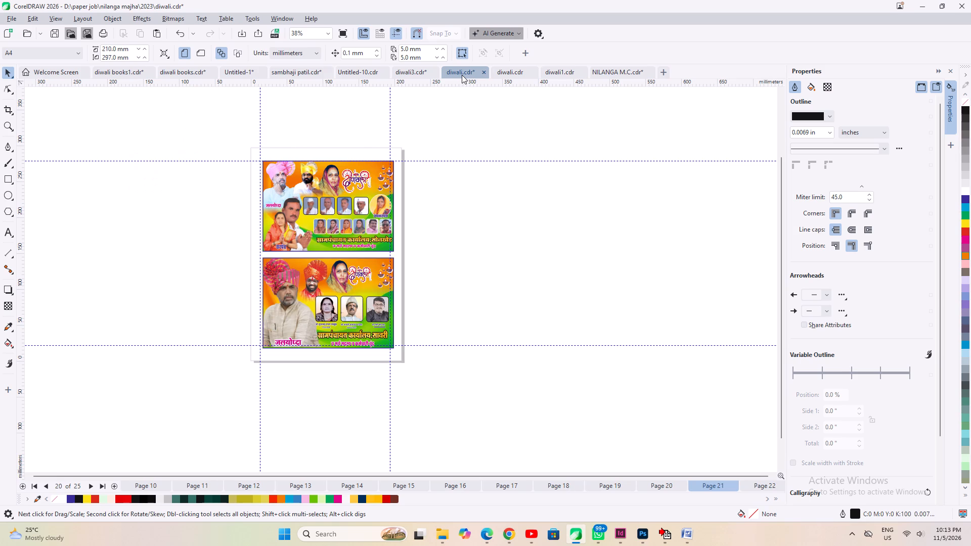
{"action": "key", "text": "Page_Down"}
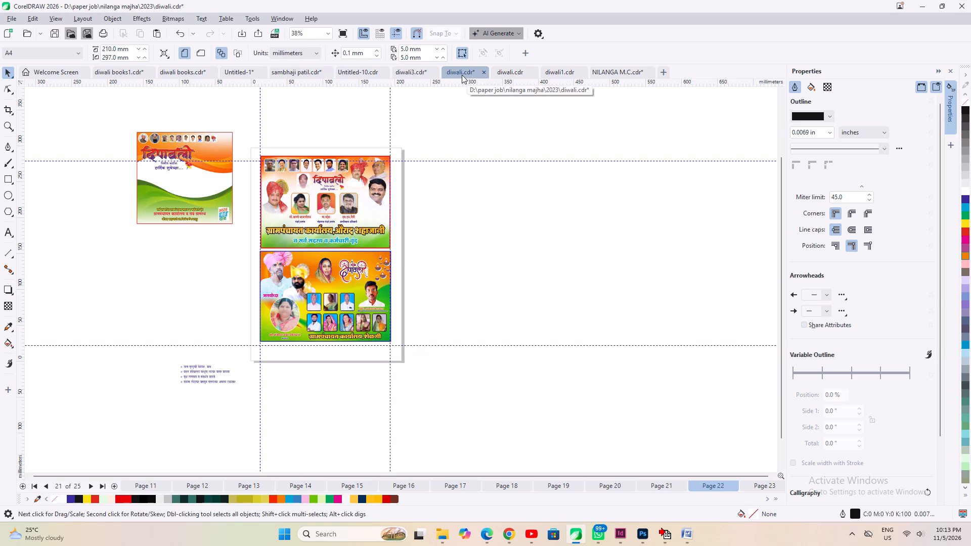
{"action": "key", "text": "Page_Down"}
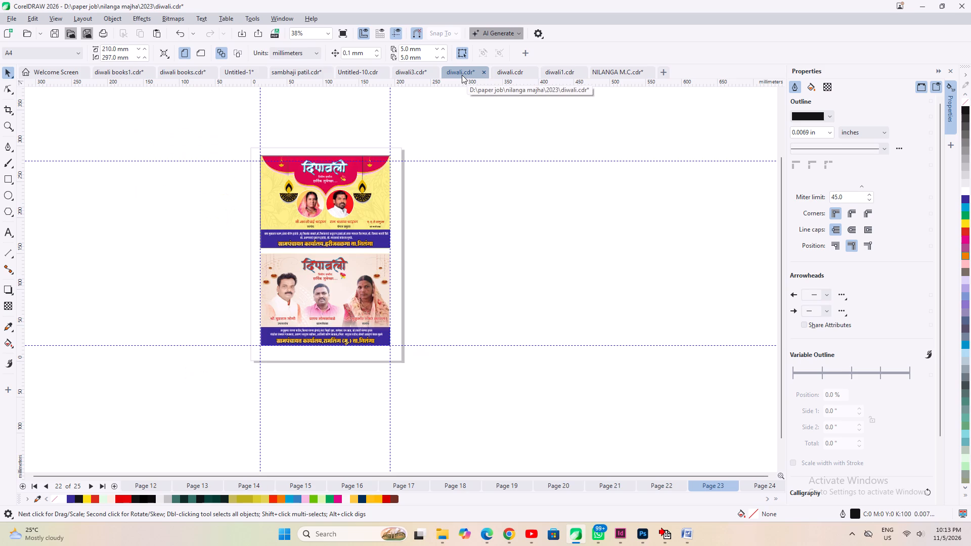
{"action": "key", "text": "Page_Down"}
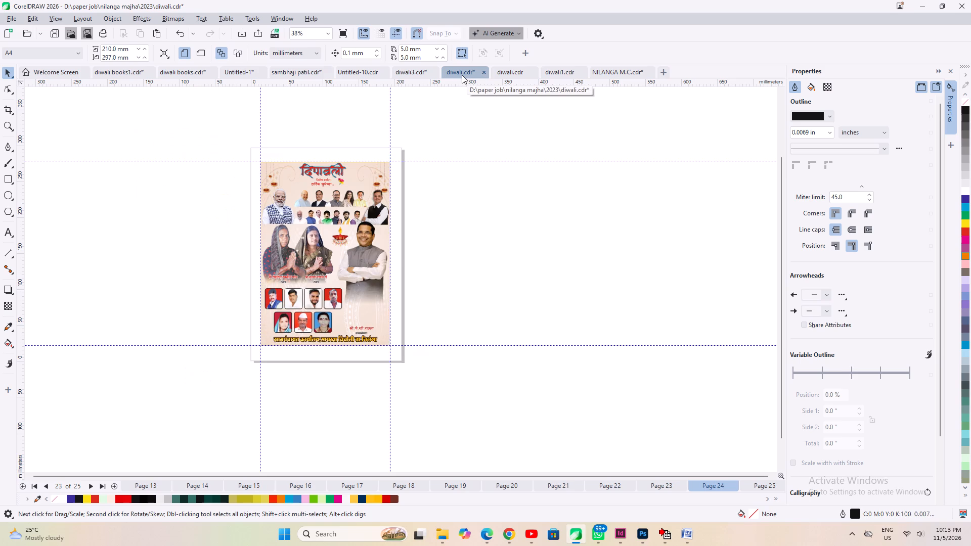
{"action": "key", "text": "Page_Down"}
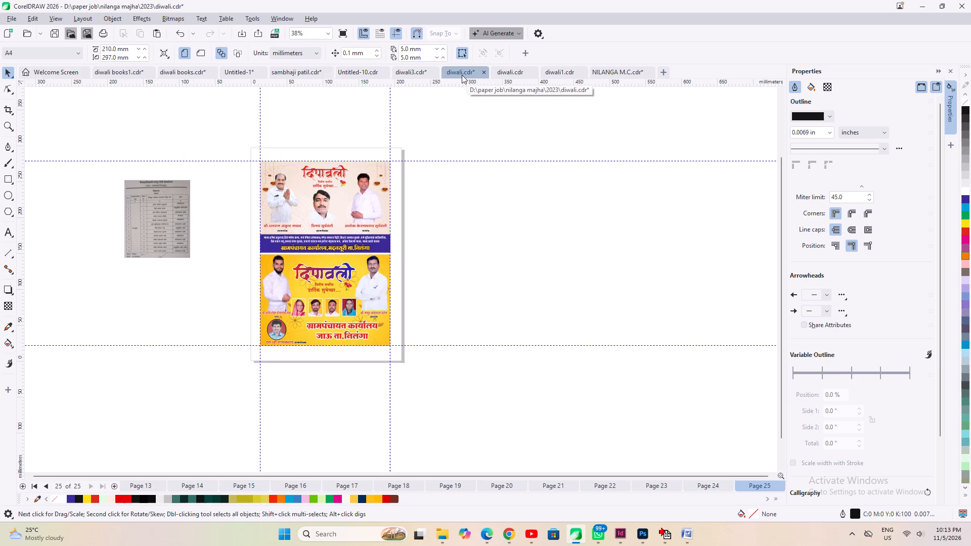
{"action": "key", "text": "Page_Down"}
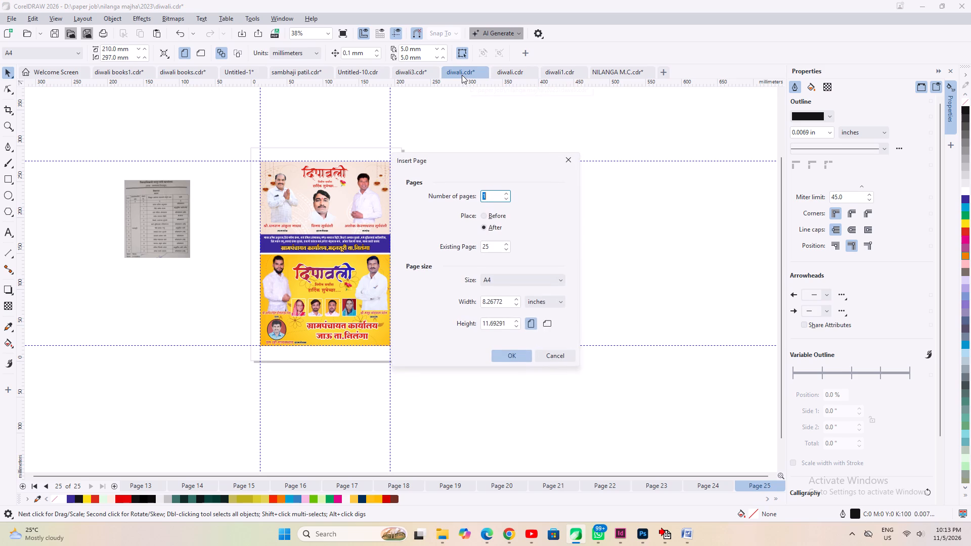
{"action": "key", "text": "Escape"}
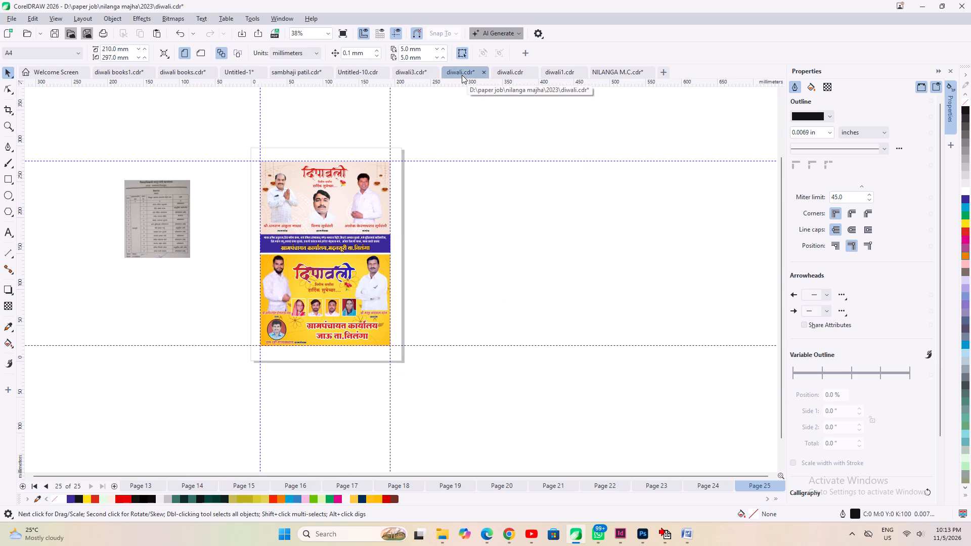
Switch to the diwali3.cdr document and examine its advertisements page by page from page 15 back to page 1.
{"action": "left_click", "coordinate": [409, 75]}
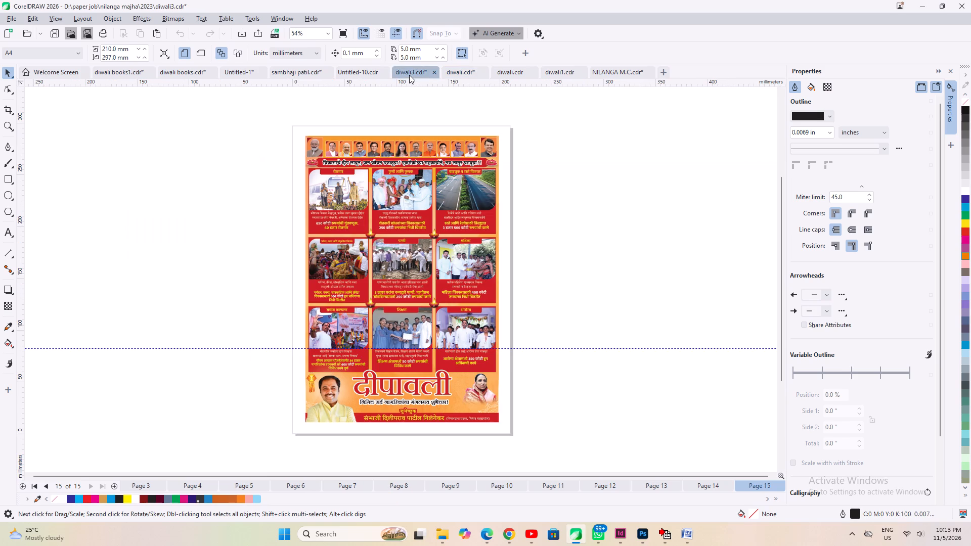
{"action": "key", "text": "Page_Up"}
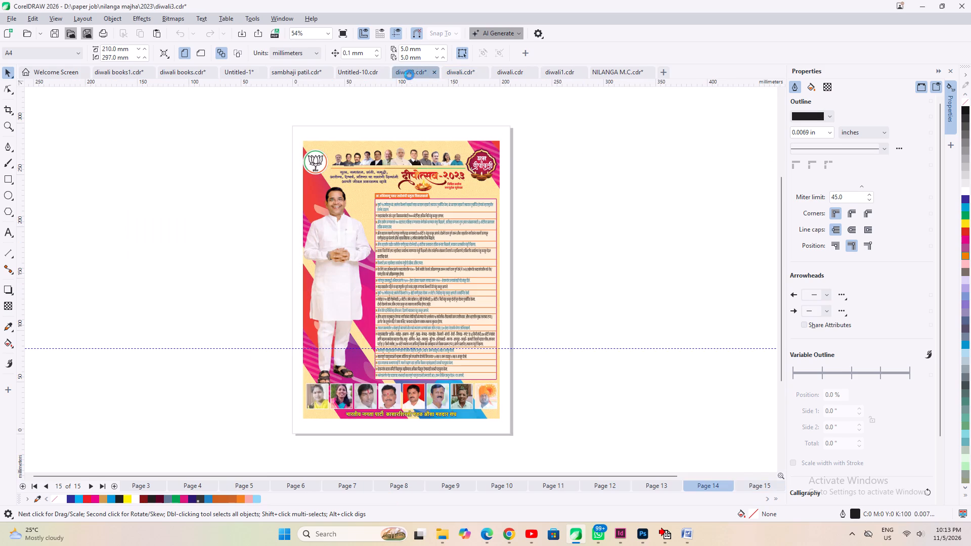
{"action": "key", "text": "Page_Up"}
{"action": "key", "text": "Page_Up"}
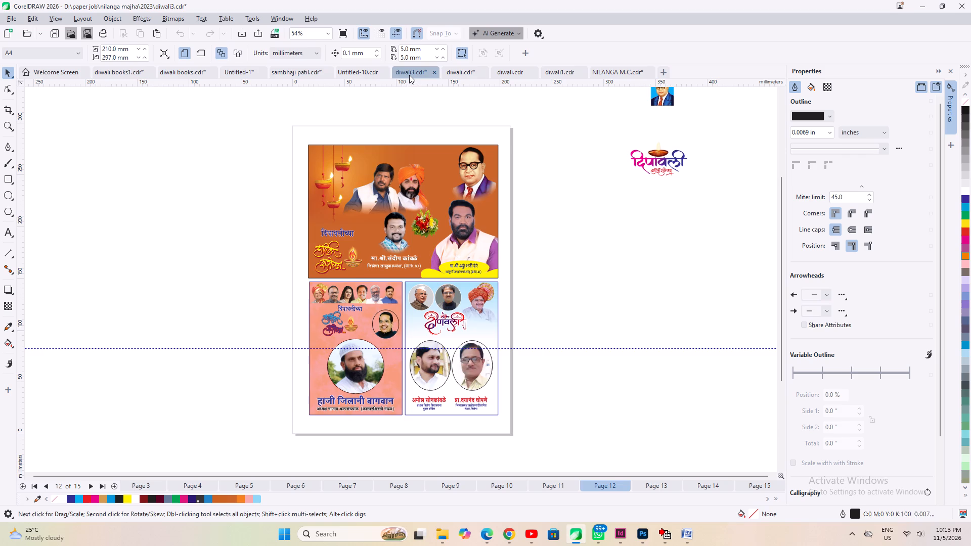
{"action": "key", "text": "Page_Up"}
{"action": "key", "text": "Page_Up"}
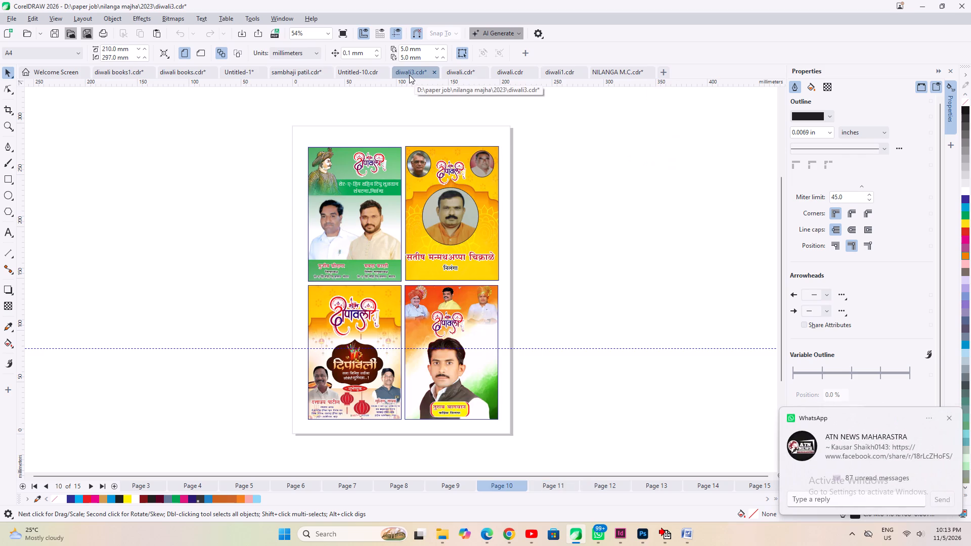
{"action": "key", "text": "Page_Up"}
{"action": "key", "text": "Page_Up"}
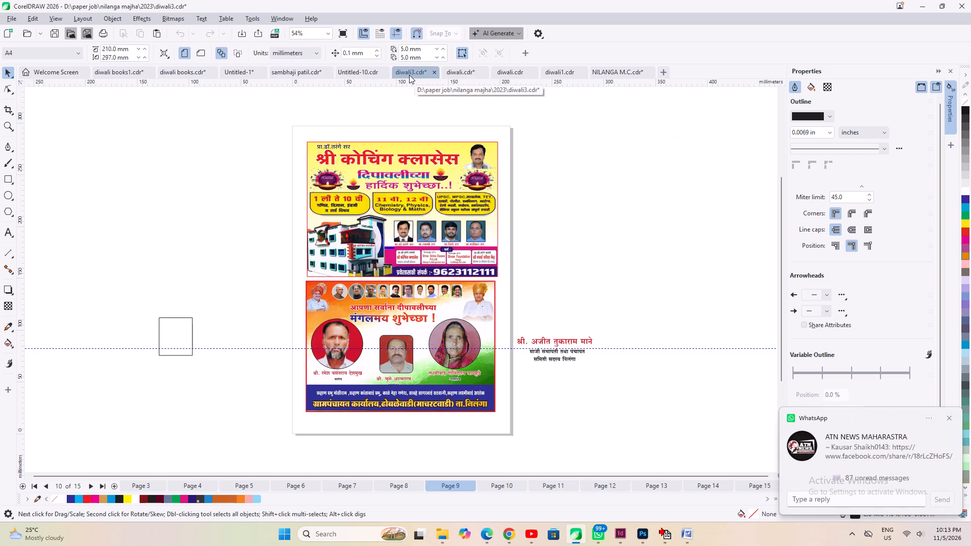
{"action": "key", "text": "Page_Up"}
{"action": "key", "text": "Page_Up"}
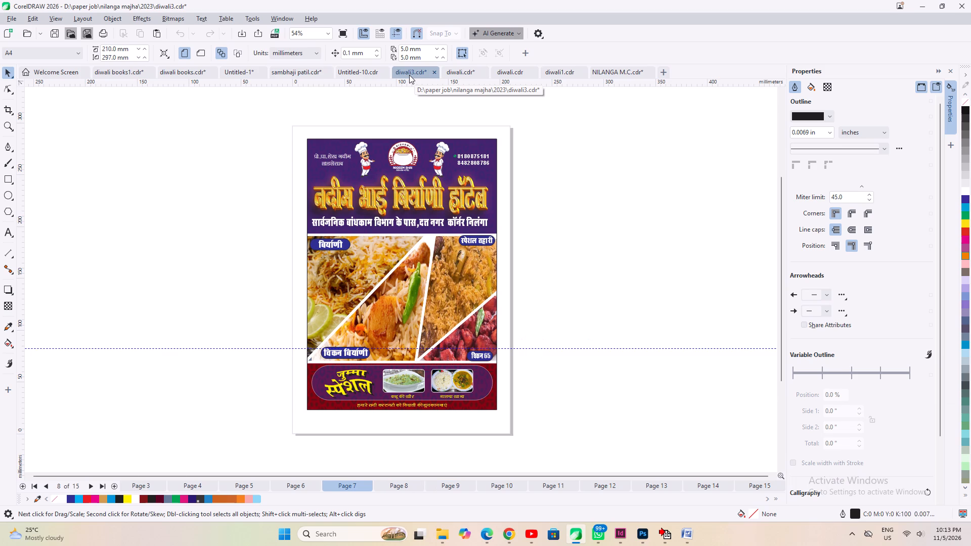
{"action": "key", "text": "Page_Up"}
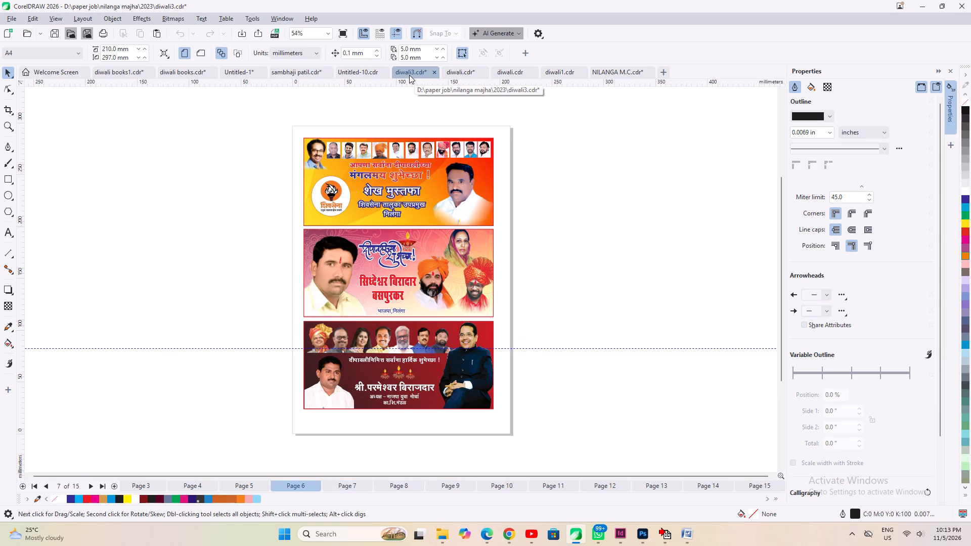
{"action": "key", "text": "Page_Up"}
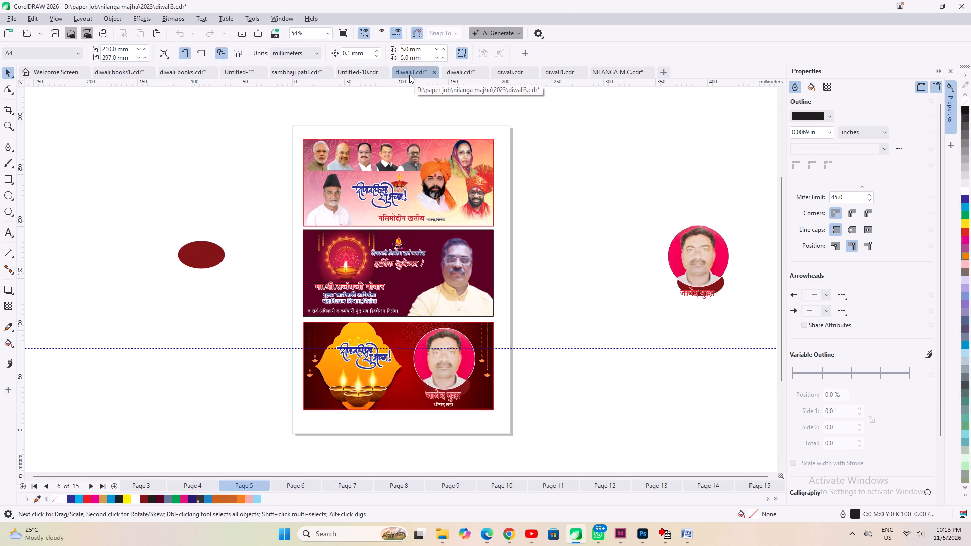
{"action": "key", "text": "Page_Up"}
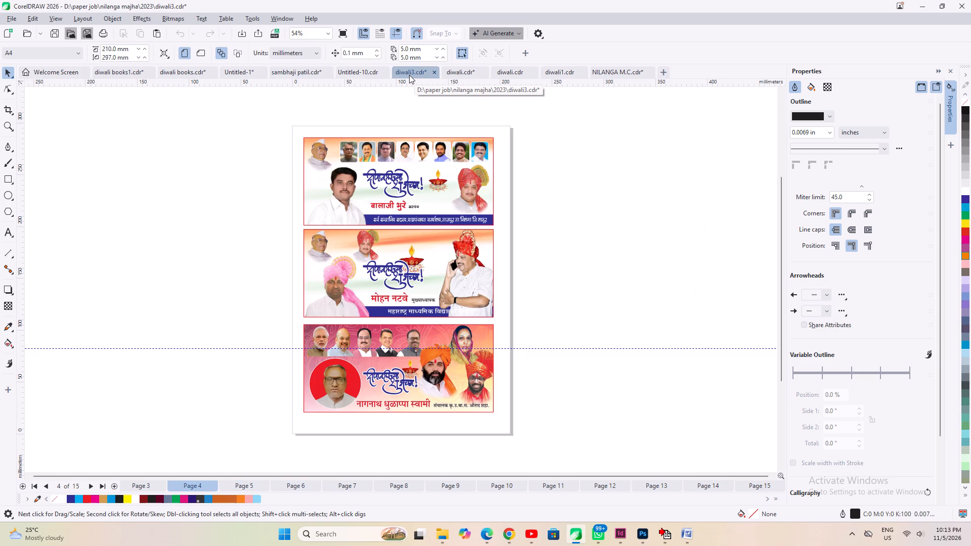
{"action": "key", "text": "Page_Up"}
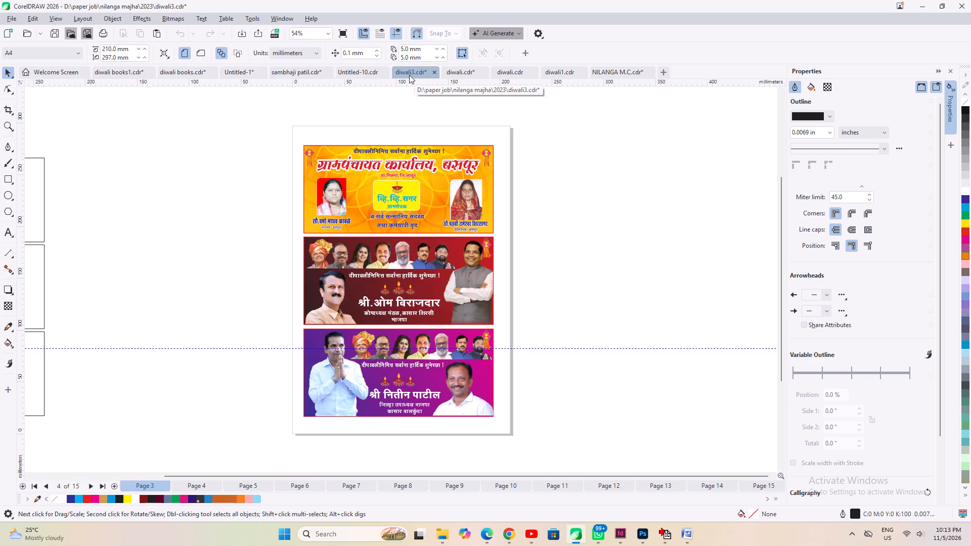
{"action": "key", "text": "Page_Up"}
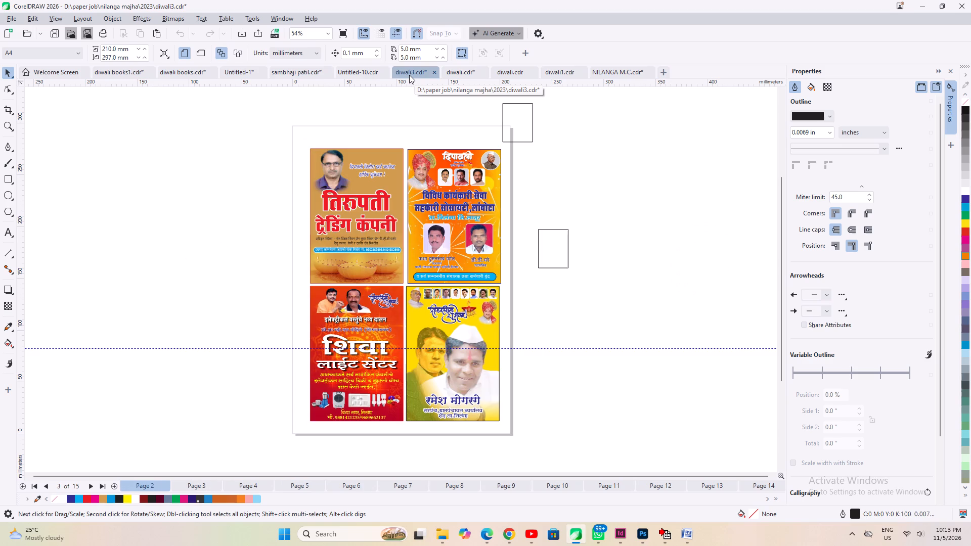
{"action": "key", "text": "Page_Up"}
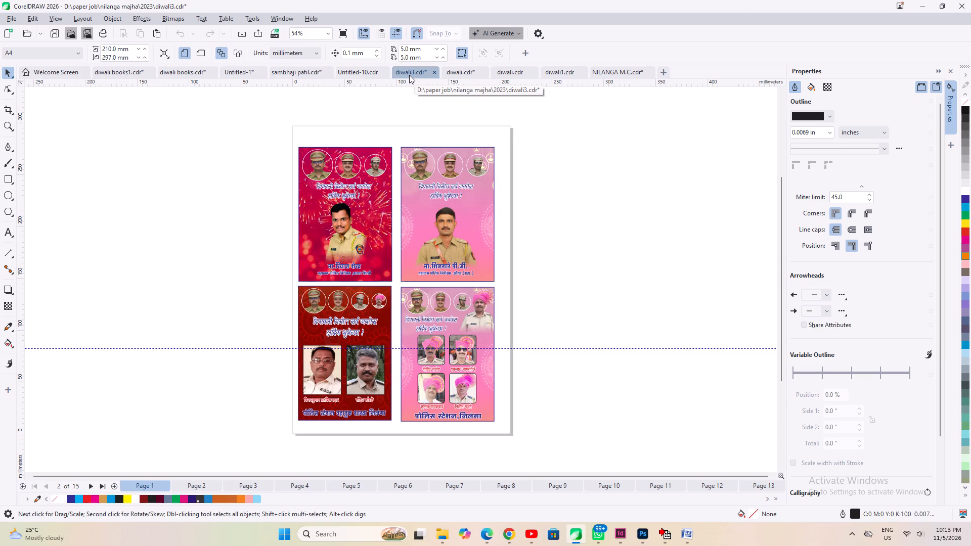
{"action": "key", "text": "Page_Up"}
{"action": "key", "text": "Escape"}
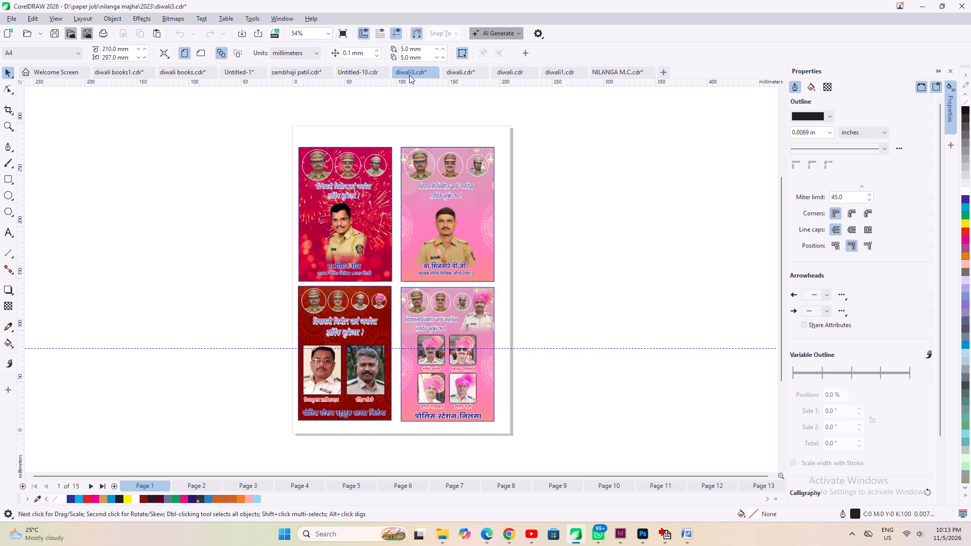
{"action": "left_click", "coordinate": [349, 73]}
{"action": "left_click", "coordinate": [293, 75]}
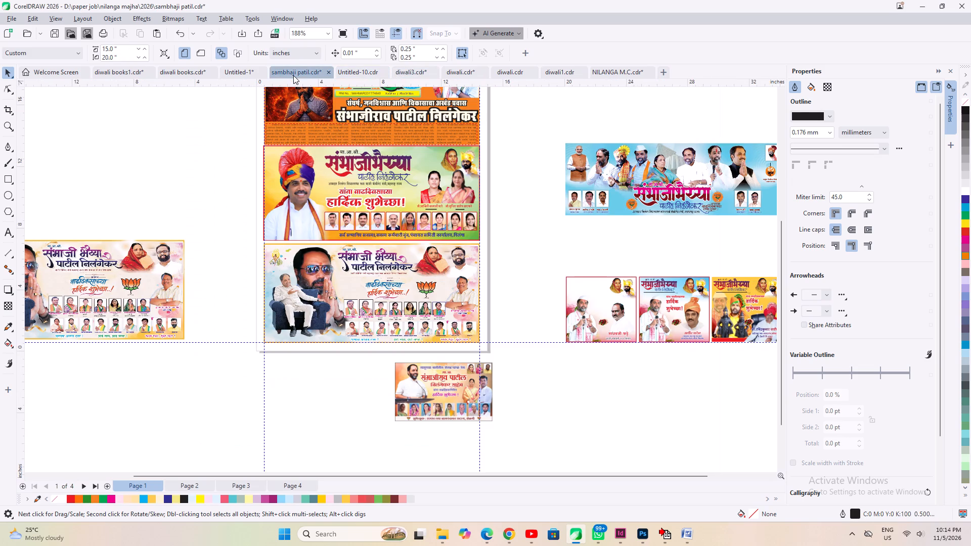
{"action": "key", "text": "Page_Down"}
{"action": "key", "text": "Page_Down"}
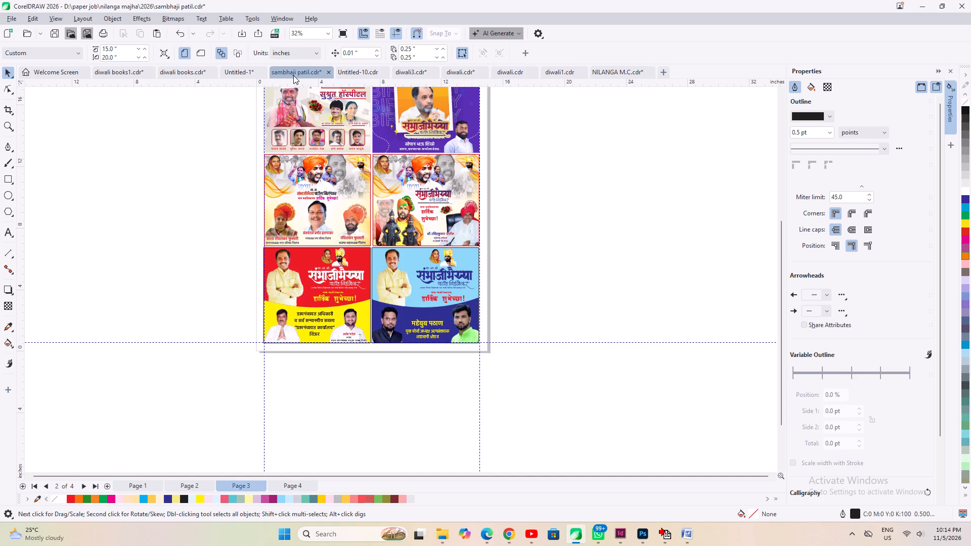
{"action": "key", "text": "Page_Down"}
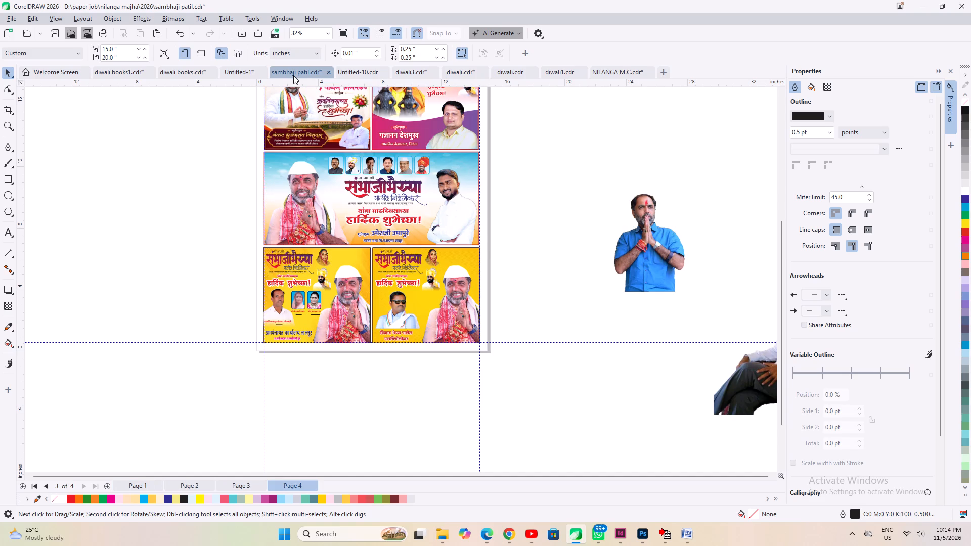
{"action": "key", "text": "Escape"}
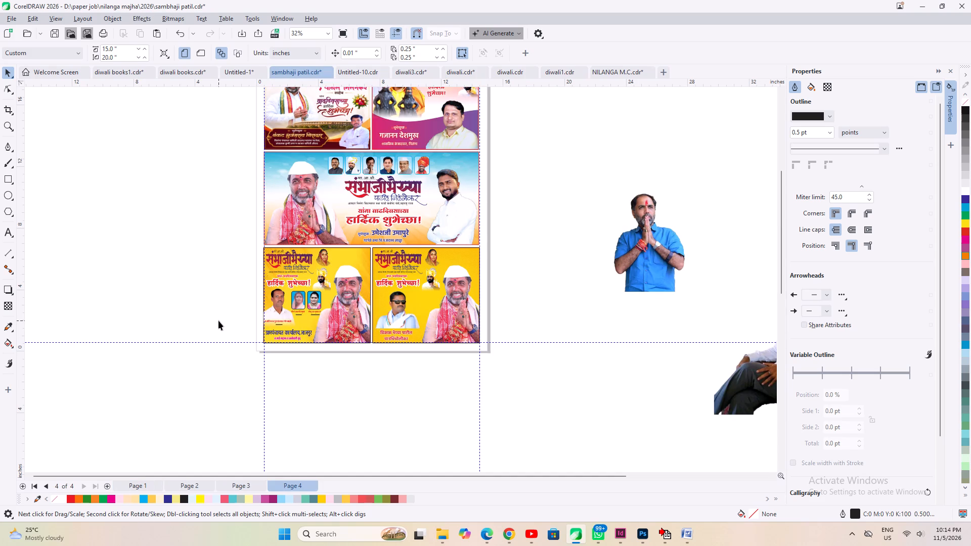
{"action": "scroll", "coordinate": [290, 362], "scroll_direction": "up", "scroll_amount": 6}
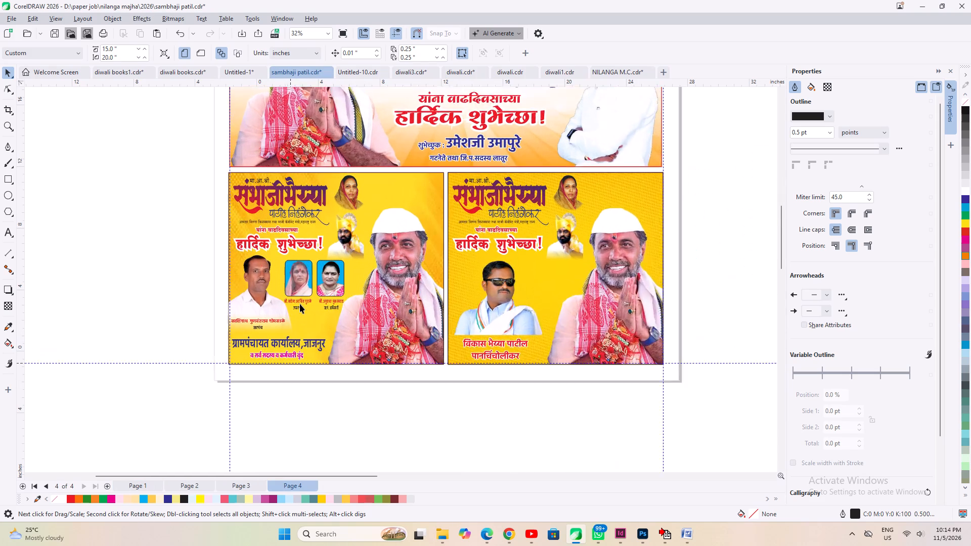
{"action": "scroll", "coordinate": [284, 399], "scroll_direction": "down", "scroll_amount": 4}
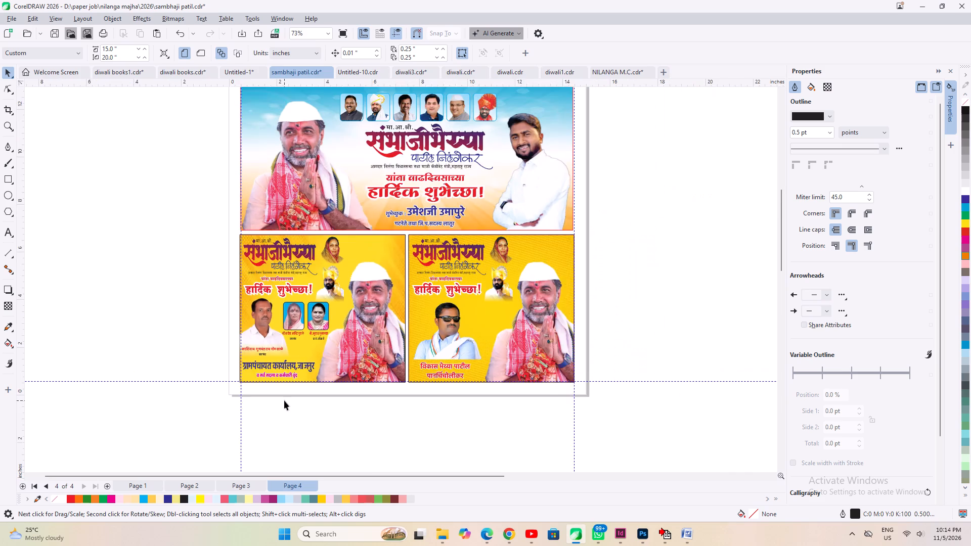
{"action": "scroll", "coordinate": [284, 400], "scroll_direction": "down", "scroll_amount": 4}
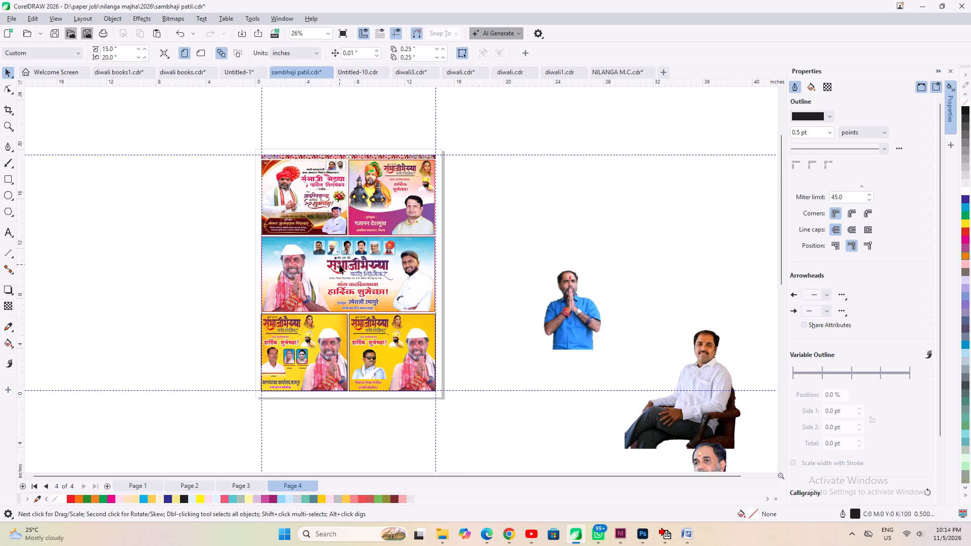
{"action": "key", "text": "Page_Up"}
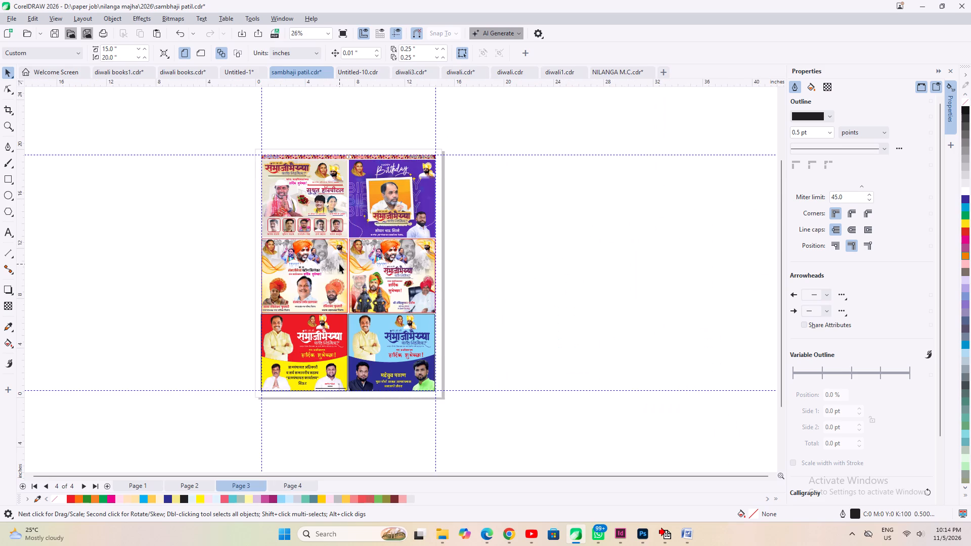
{"action": "key", "text": "Page_Up"}
{"action": "key", "text": "Escape"}
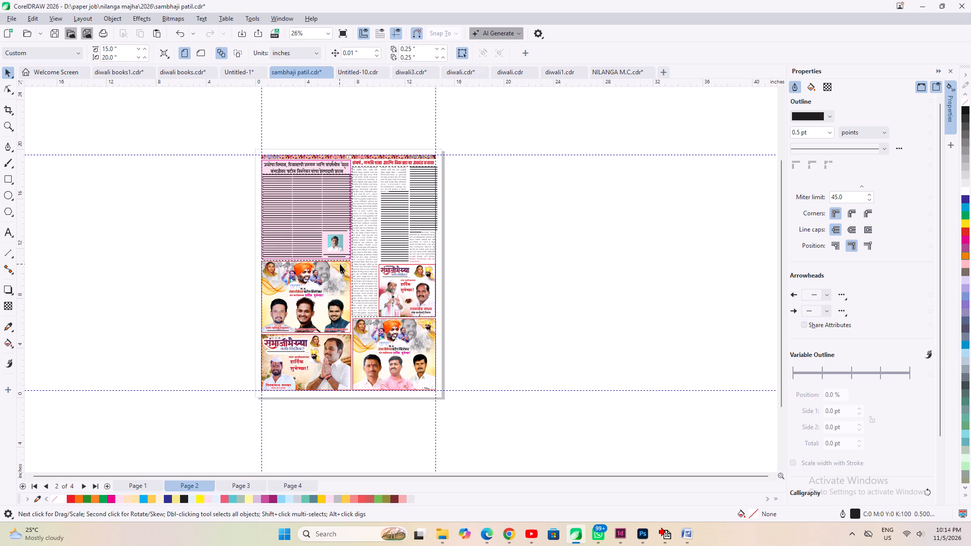
{"action": "left_click", "coordinate": [558, 240]}
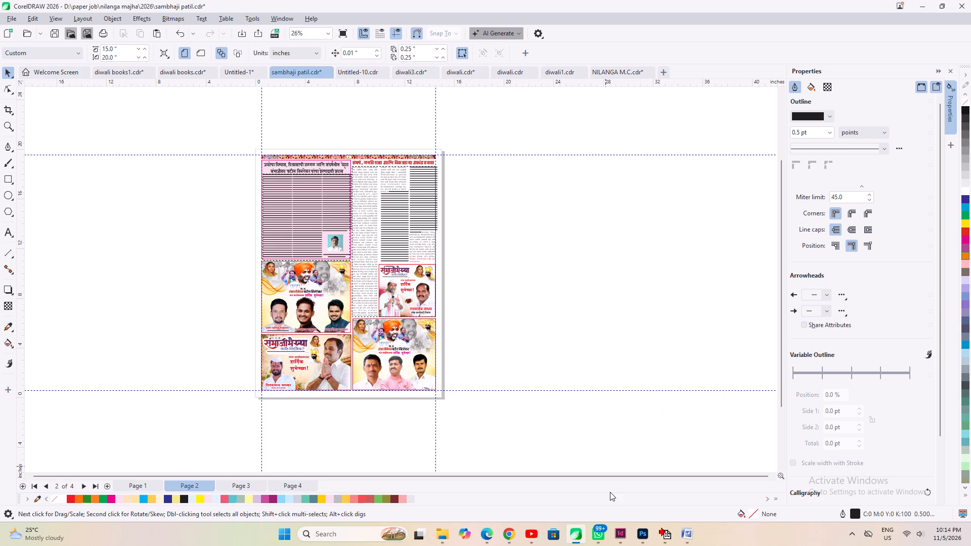
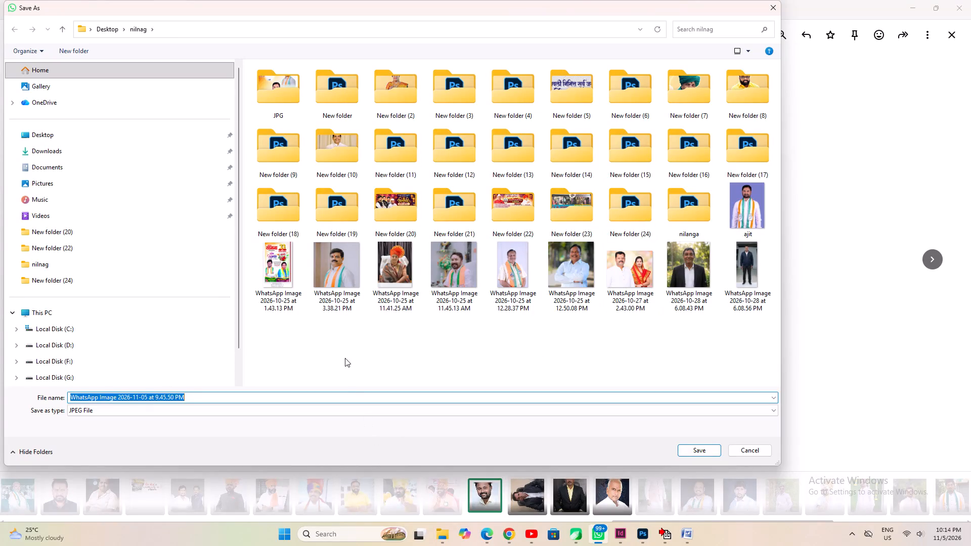
Create a new folder inside the nilnag folder and open it as the save location for the WhatsApp portrait image.
{"action": "right_click", "coordinate": [343, 339]}
{"action": "left_click", "coordinate": [375, 441]}
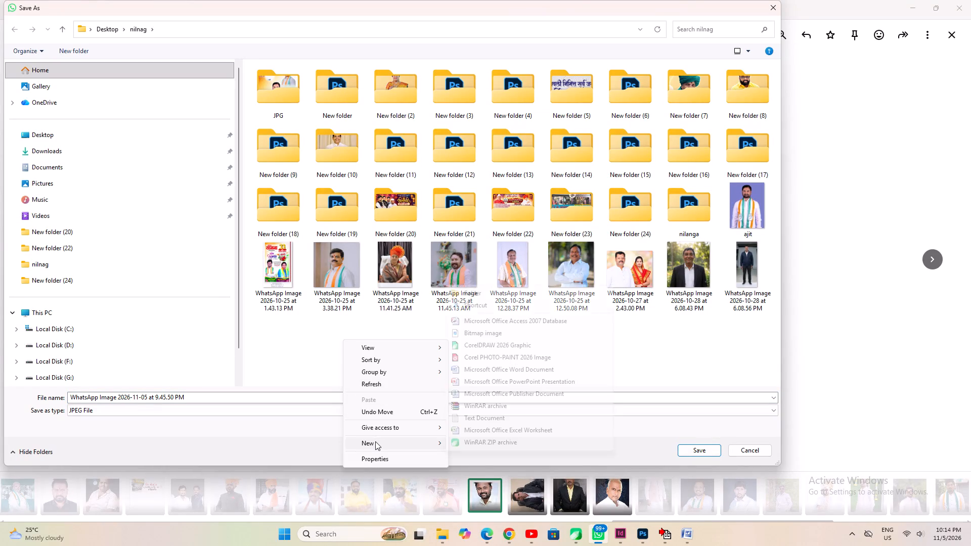
{"action": "left_click", "coordinate": [480, 296]}
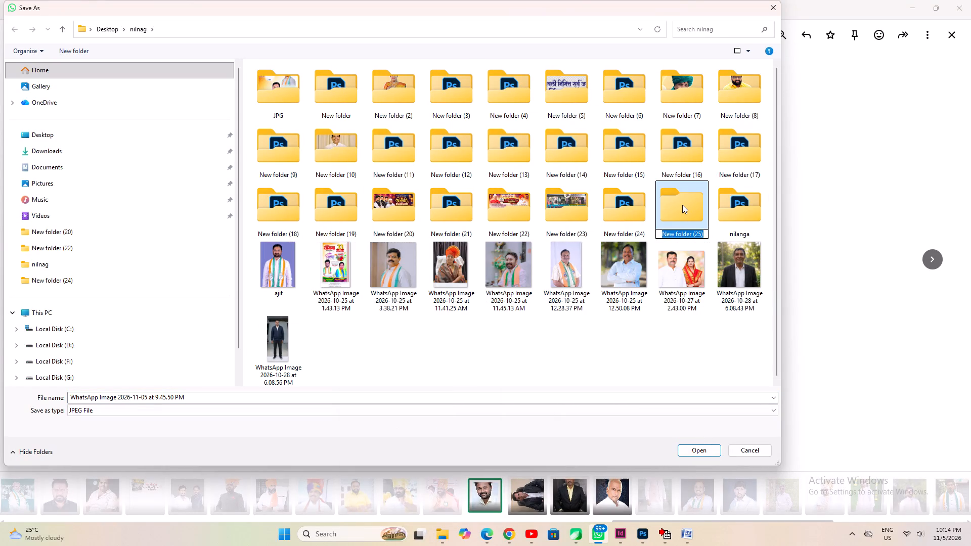
{"action": "double_click", "coordinate": [682, 205]}
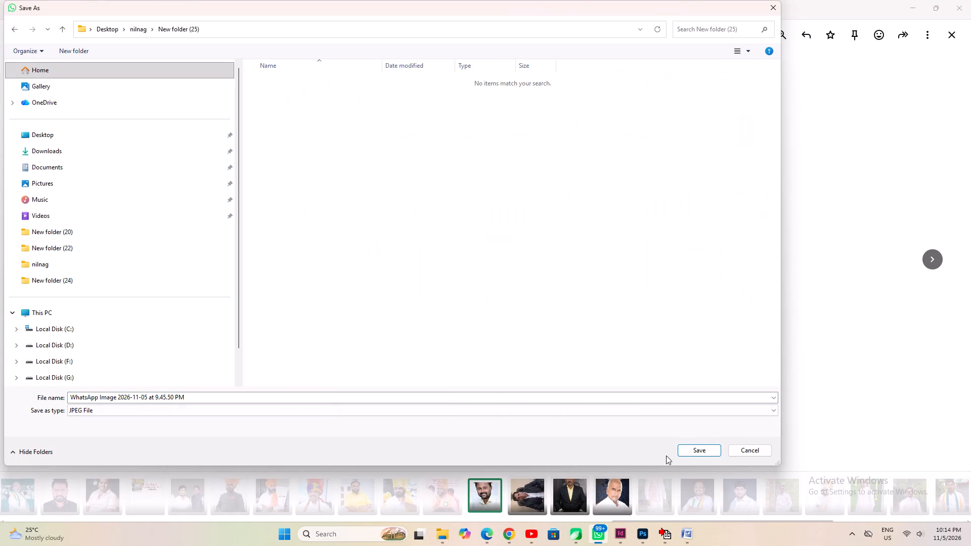
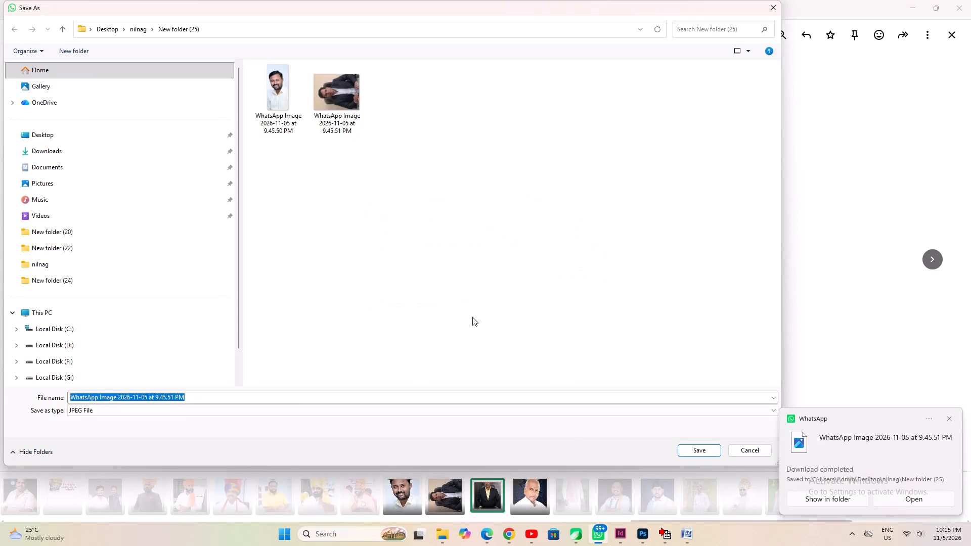
Name the black-suited man's WhatsApp portrait fdg for saving in New folder (25).
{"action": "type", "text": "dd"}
{"action": "left_click", "coordinate": [196, 398]}
{"action": "left_click_drag", "start_coordinate": [196, 398], "coordinate": [0, 400]}
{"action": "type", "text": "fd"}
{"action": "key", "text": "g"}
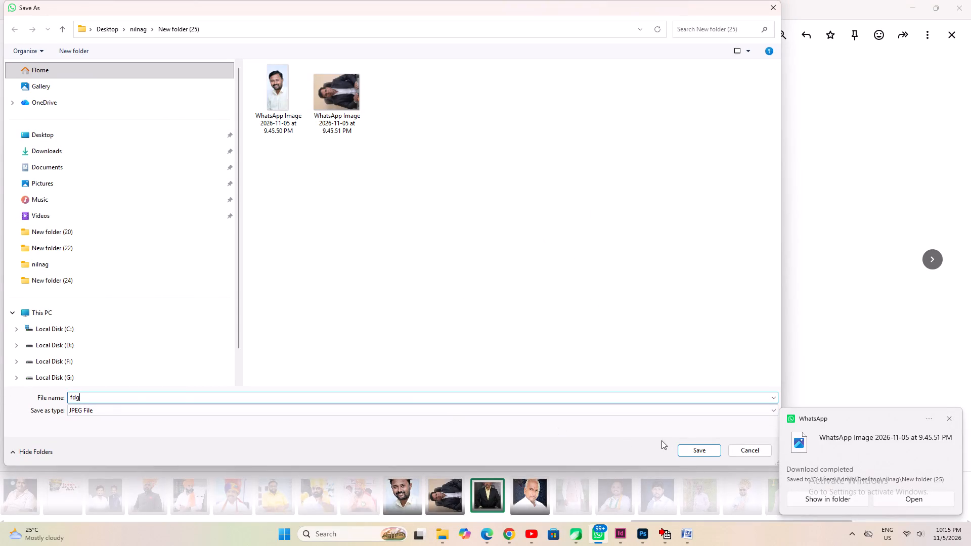
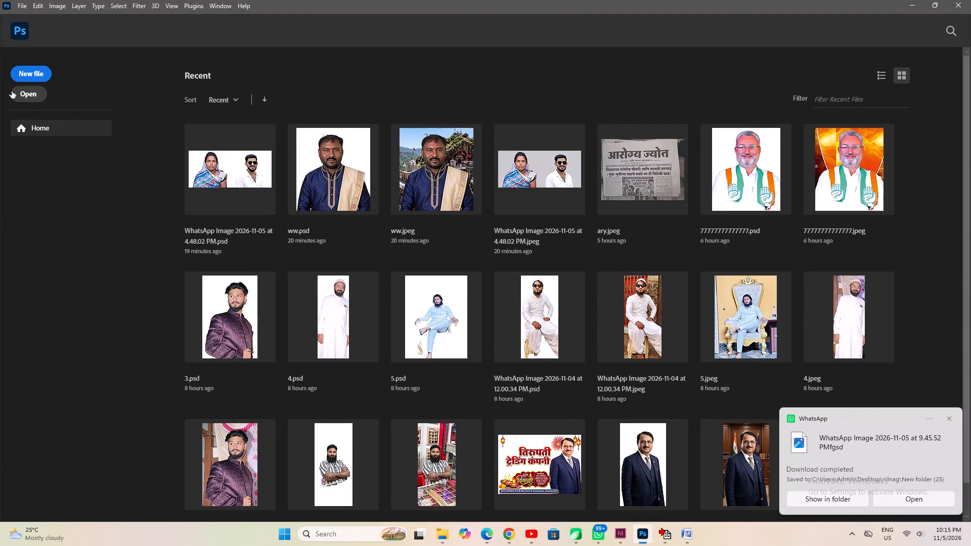
Open all four portrait images from New folder (25) inside the nilnag folder on the Desktop.
{"action": "left_click", "coordinate": [12, 91]}
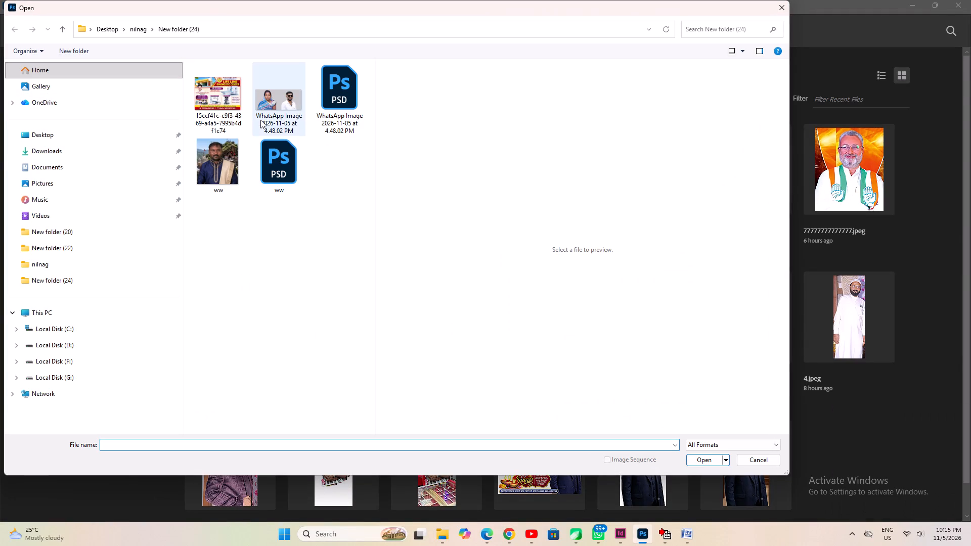
{"action": "left_click", "coordinate": [294, 102]}
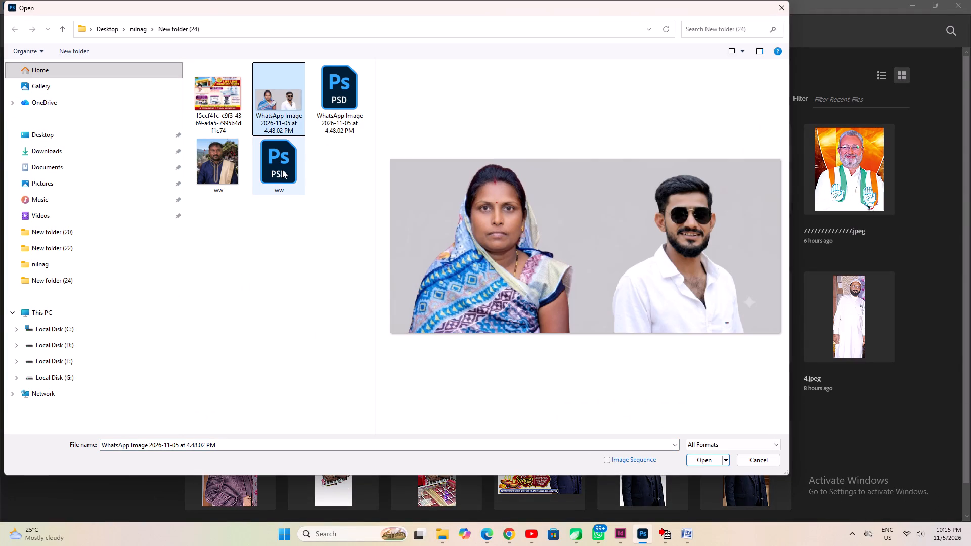
{"action": "left_click", "coordinate": [278, 177]}
{"action": "left_click", "coordinate": [142, 32]}
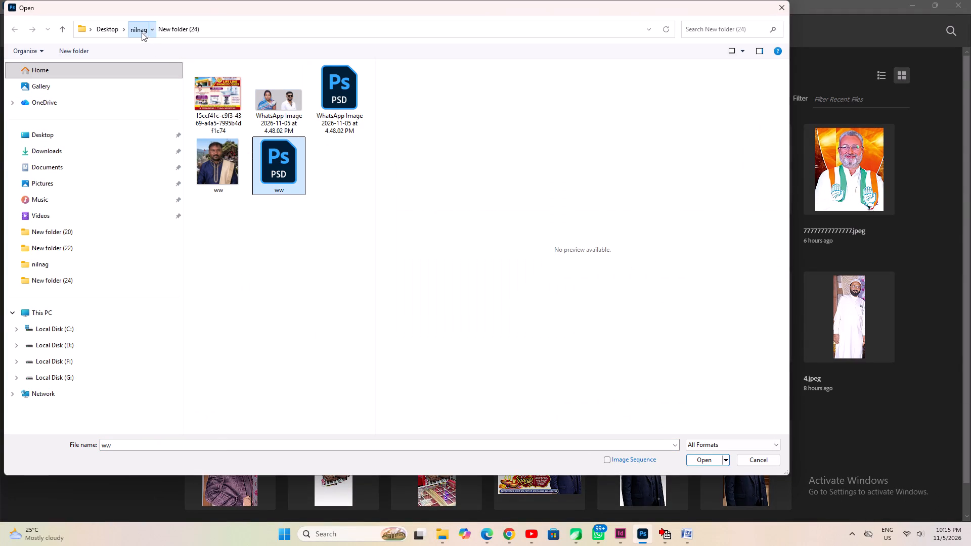
{"action": "double_click", "coordinate": [276, 415]}
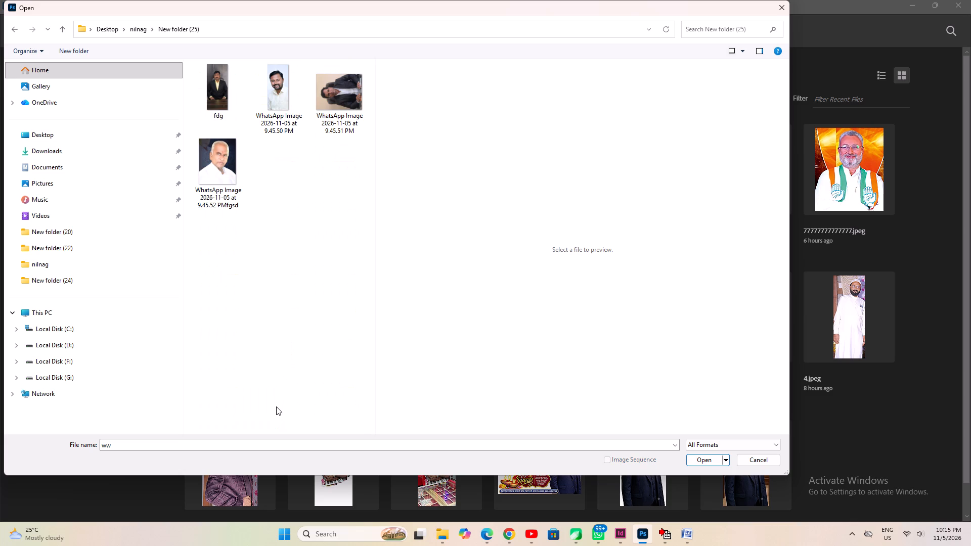
{"action": "key", "text": "ctrl+a"}
{"action": "left_click", "coordinate": [701, 457]}
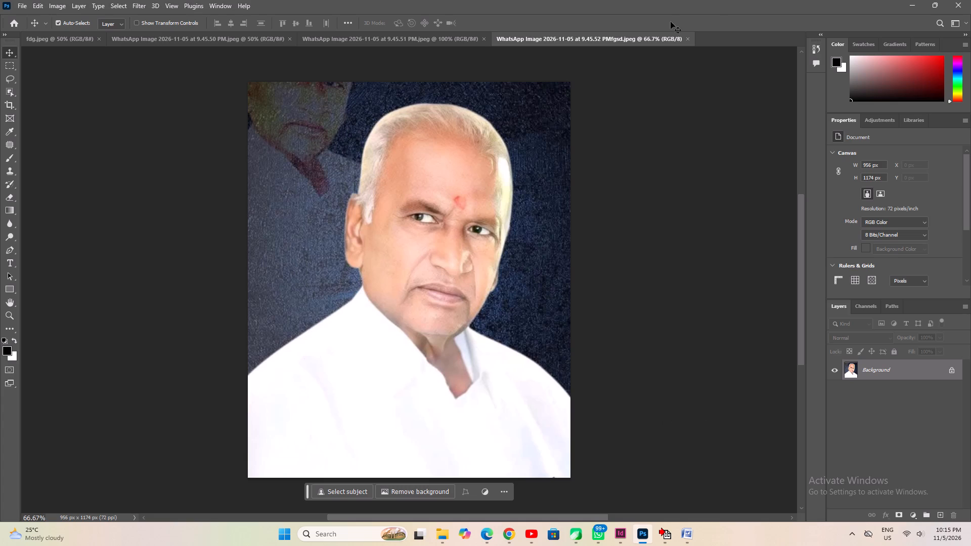
Look at the four open portraits one after another, closing each, from the WhatsApp 9.45.52 PM image back to fdg.jpeg.
{"action": "left_click", "coordinate": [686, 39]}
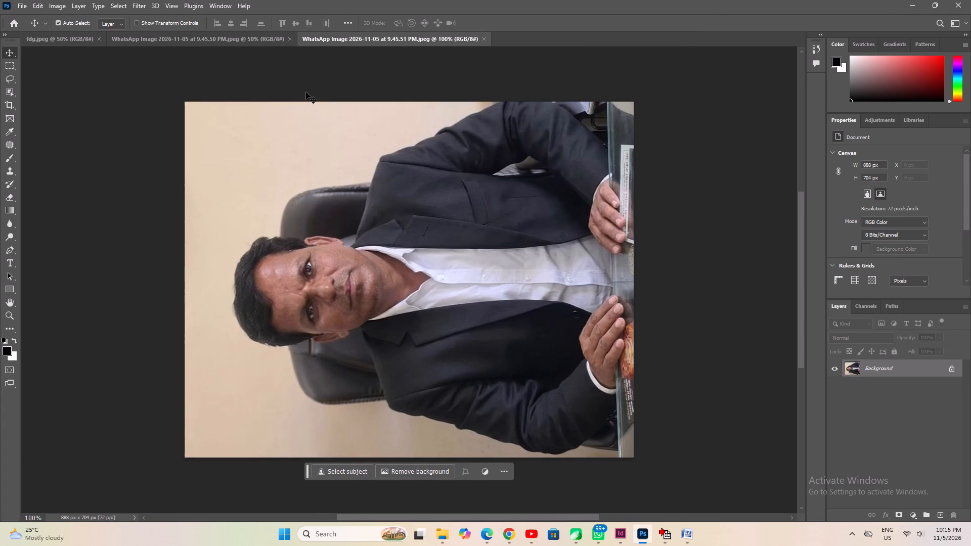
{"action": "left_click", "coordinate": [482, 39]}
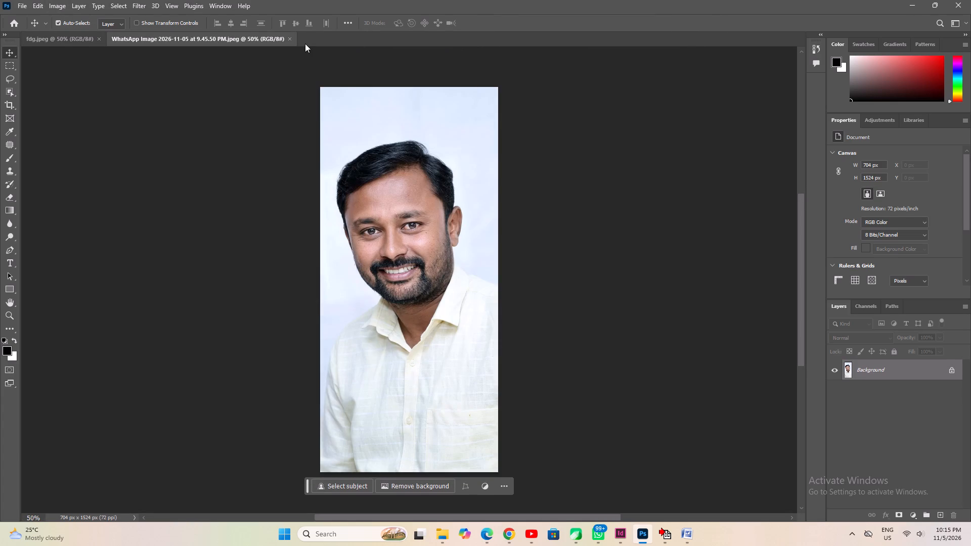
{"action": "left_click", "coordinate": [293, 43]}
{"action": "left_click", "coordinate": [288, 40]}
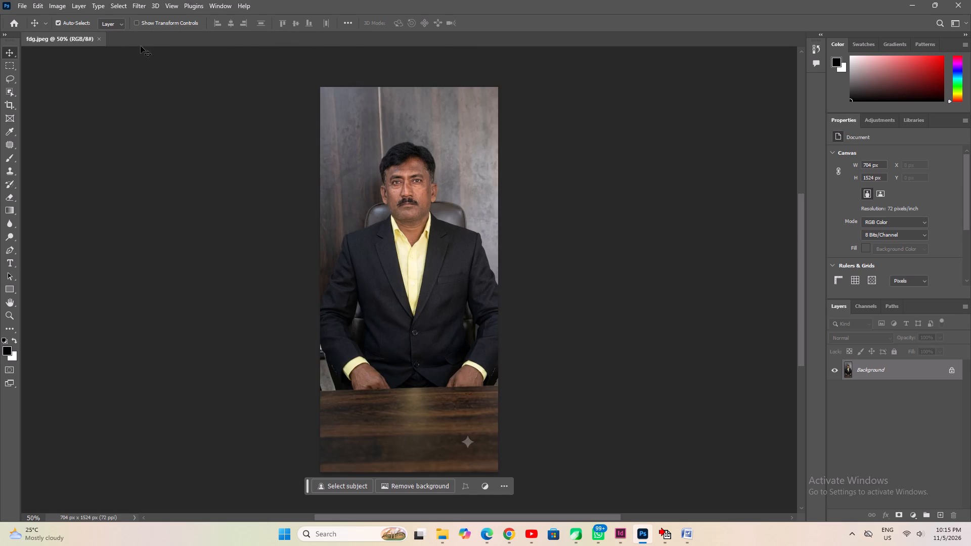
{"action": "left_click", "coordinate": [97, 39]}
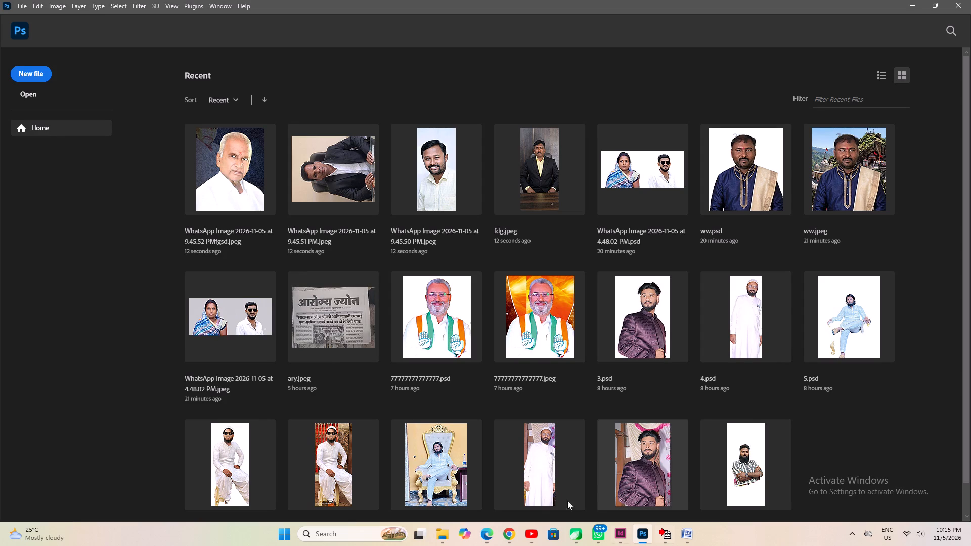
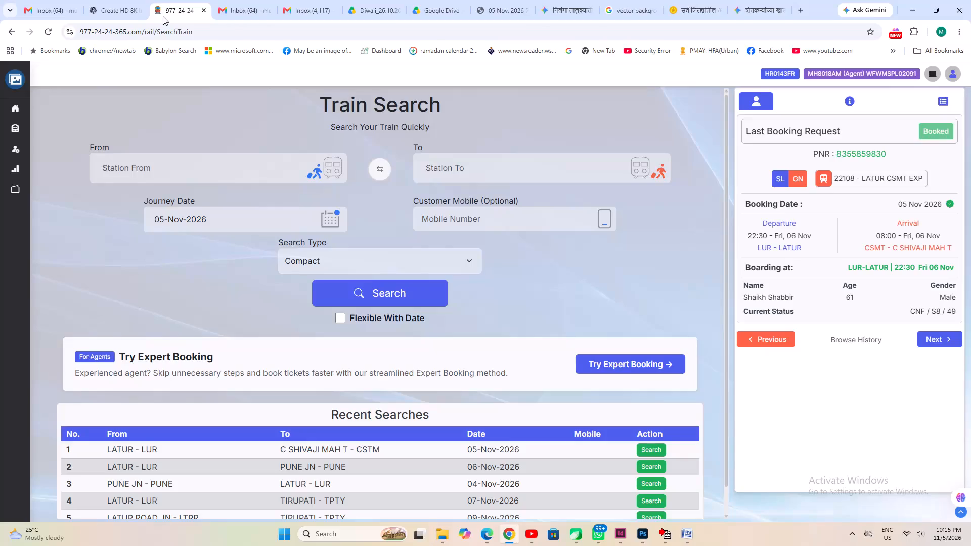
{"action": "left_click", "coordinate": [619, 8]}
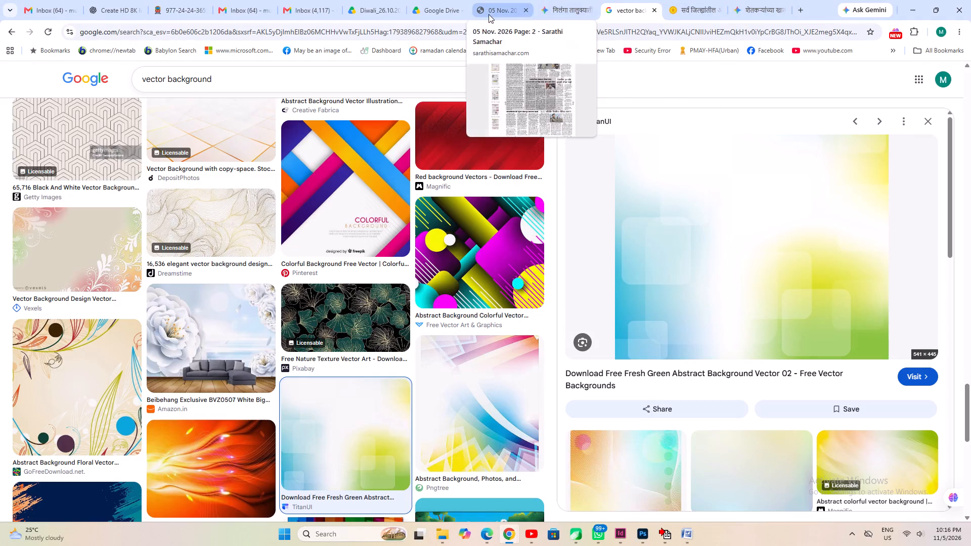
{"action": "left_click", "coordinate": [101, 8]}
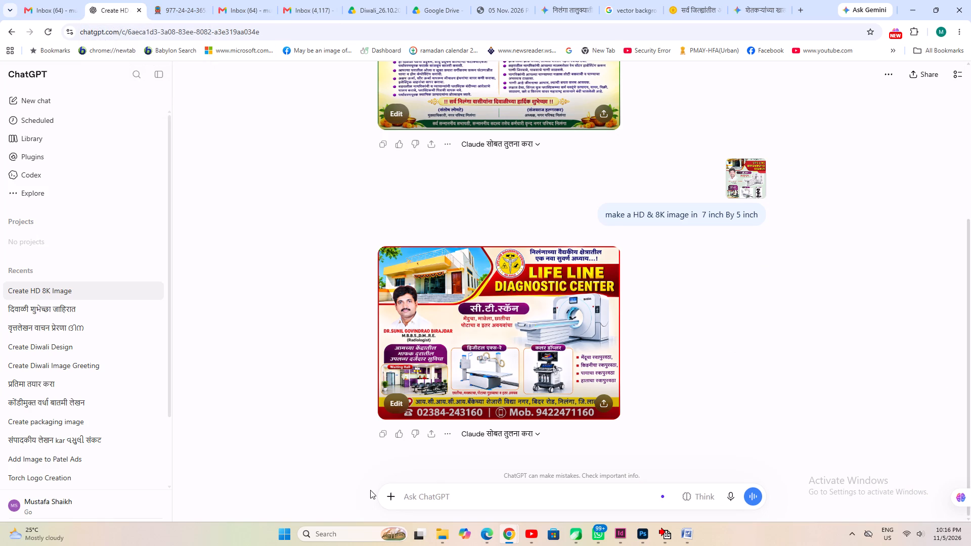
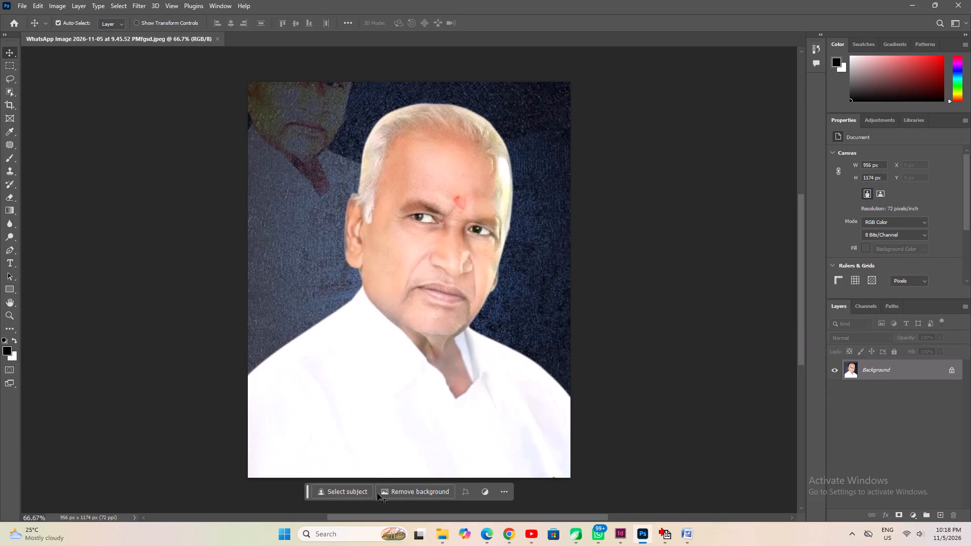
Remove the background from the white-haired man's portrait, save it as a Photoshop PSD with the same file name, and close it.
{"action": "left_click", "coordinate": [382, 485]}
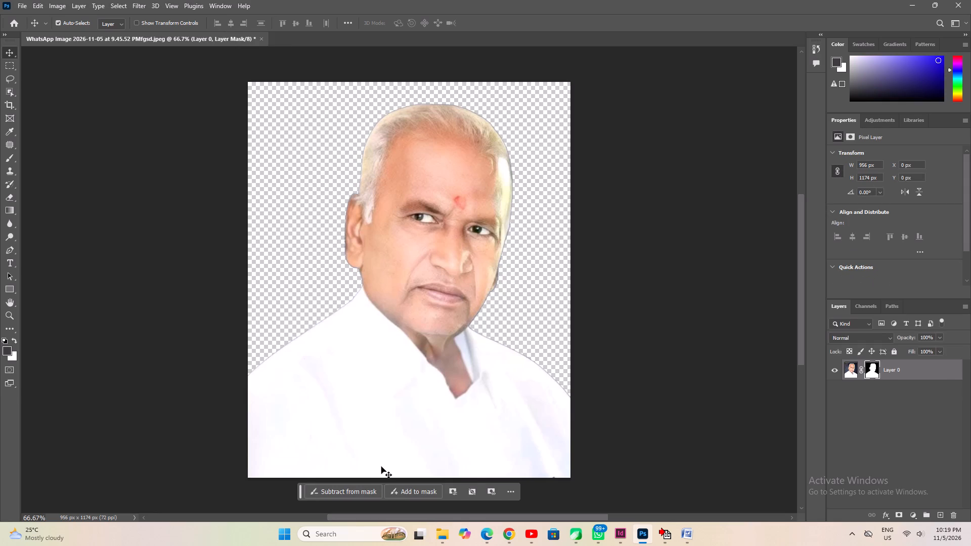
{"action": "key", "text": "ctrl+s"}
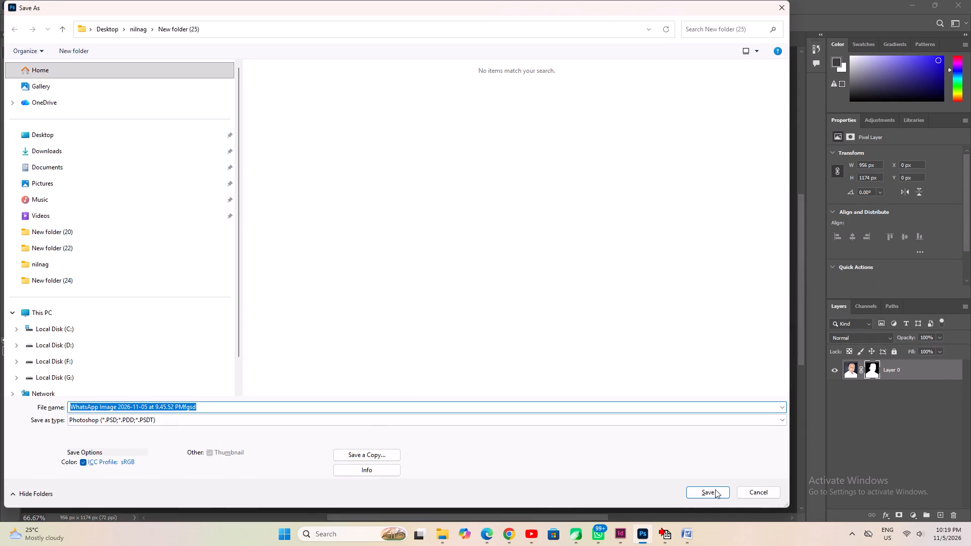
{"action": "left_click", "coordinate": [715, 489]}
{"action": "left_click", "coordinate": [599, 156]}
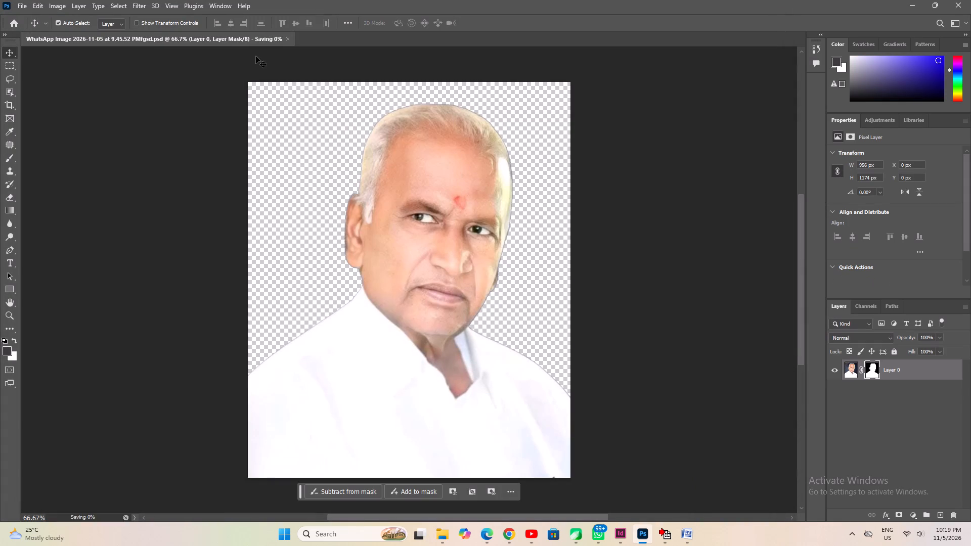
{"action": "left_click", "coordinate": [253, 39]}
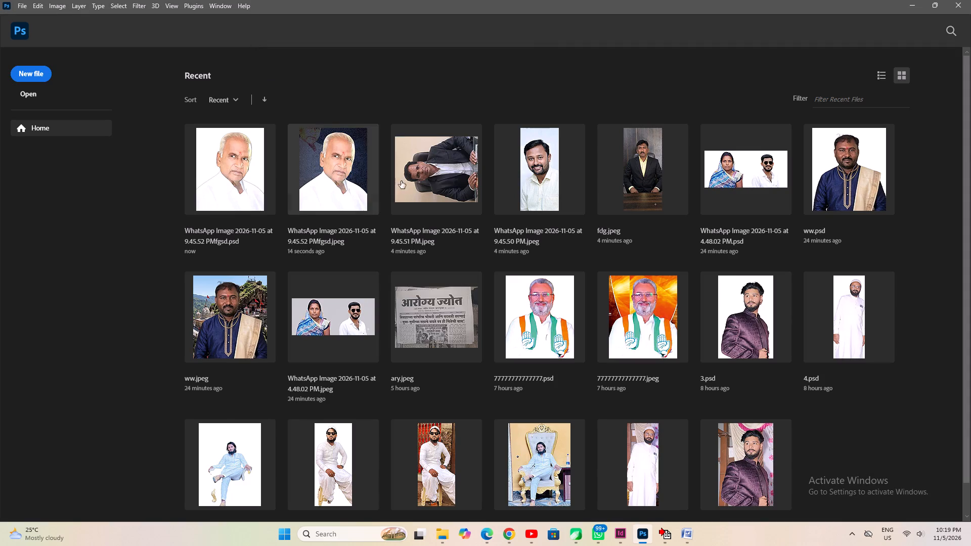
Open the recent file WhatsApp Image 2026-11-05 at 9.45.51 PM.jpeg and rotate the sideways portrait 90° clockwise.
{"action": "left_click", "coordinate": [424, 185]}
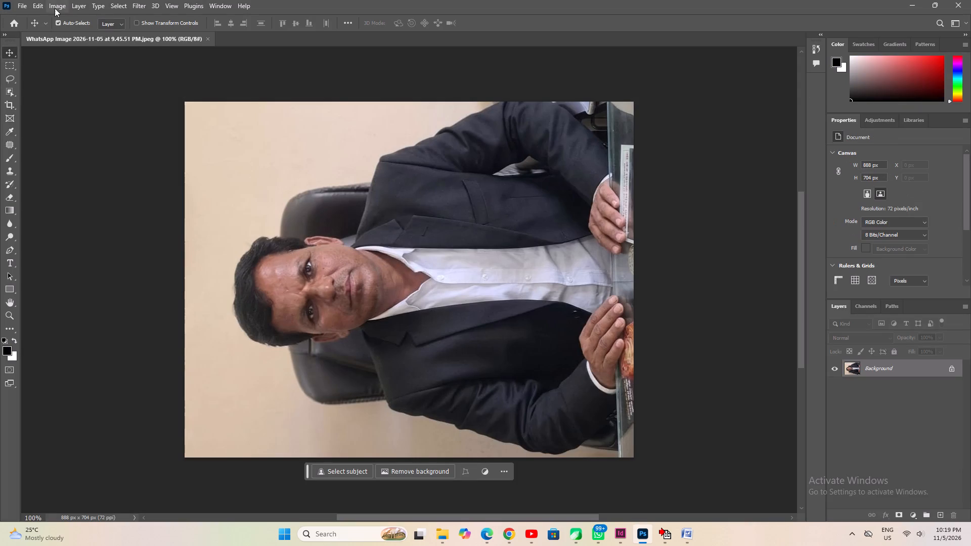
{"action": "left_click", "coordinate": [55, 5]}
{"action": "left_click", "coordinate": [93, 102]}
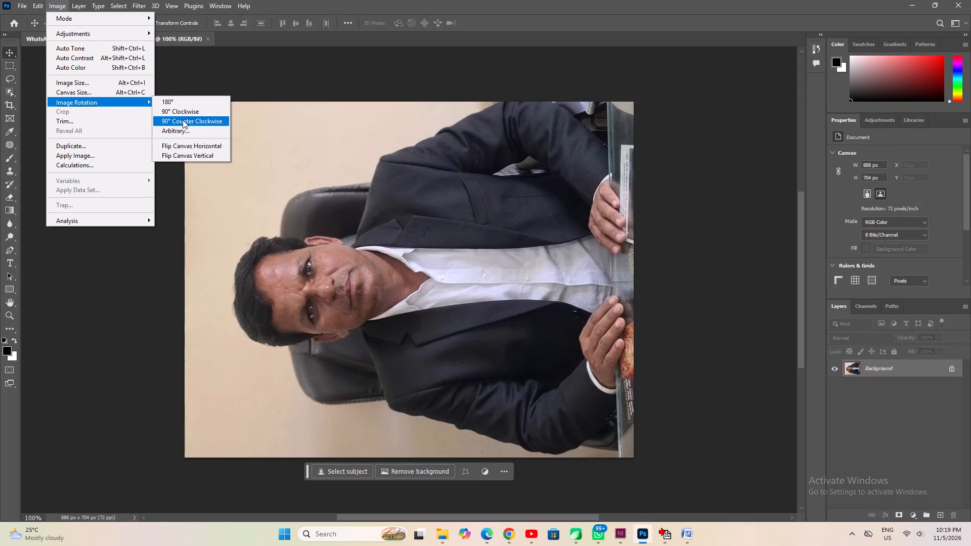
{"action": "left_click", "coordinate": [186, 111]}
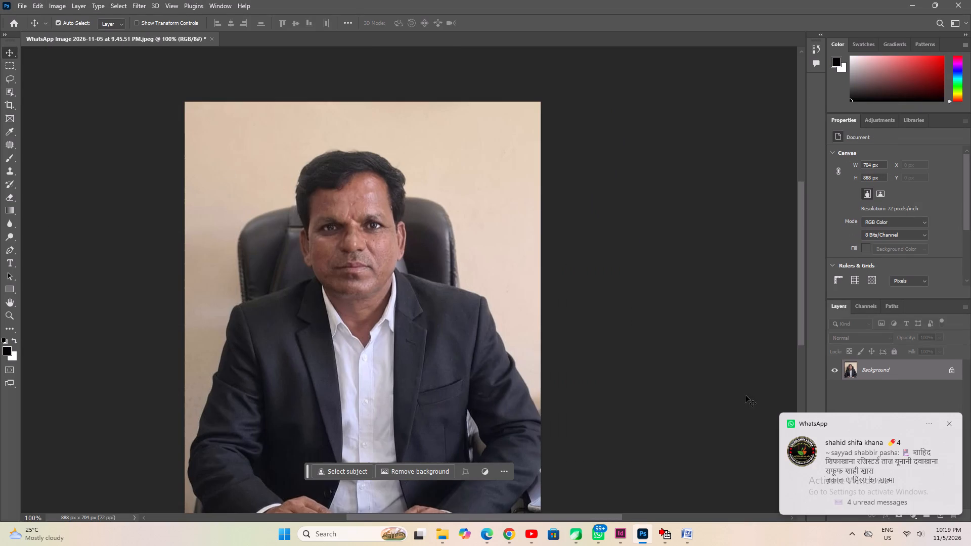
Remove the background behind the man in the dark suit, save the cutout as a PSD with maximized compatibility, and close it.
{"action": "left_click", "coordinate": [423, 473]}
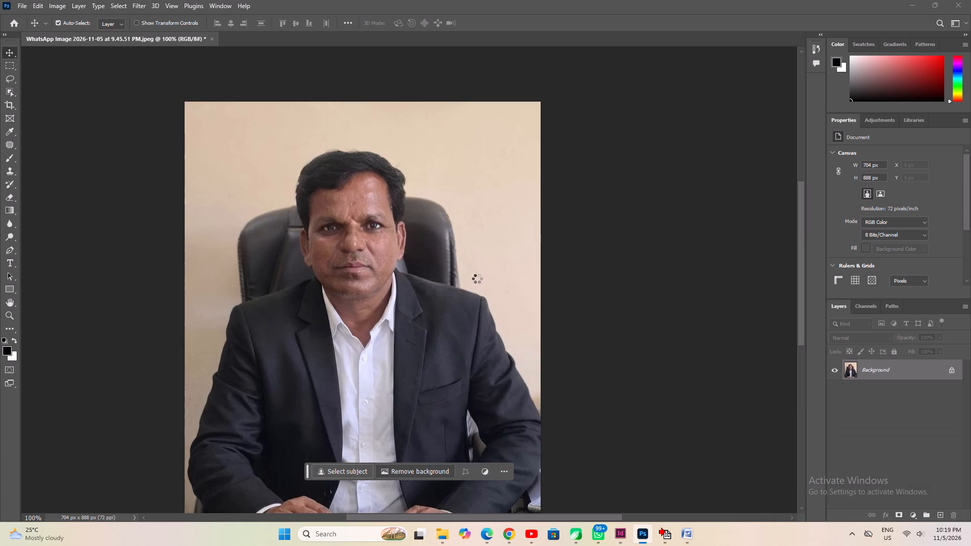
{"action": "key", "text": "ctrl+s"}
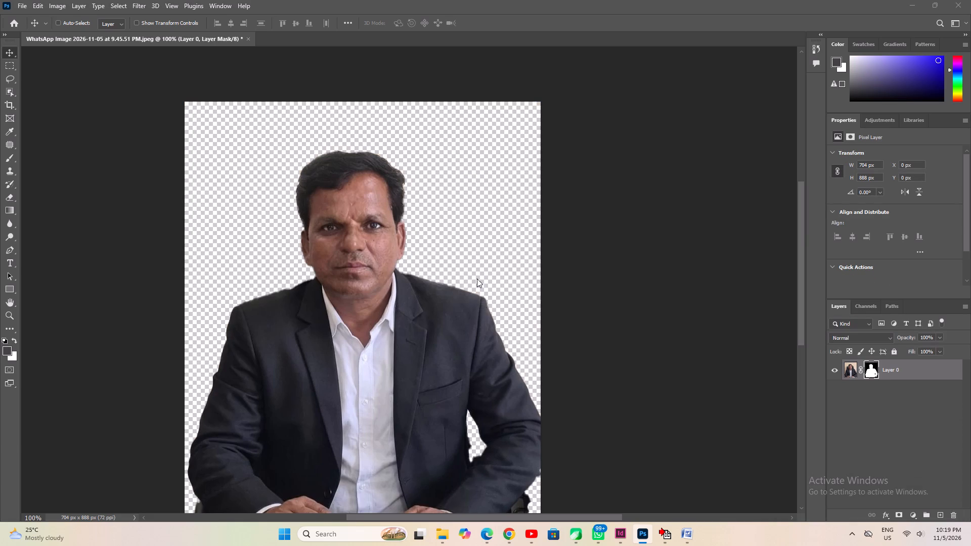
{"action": "left_click", "coordinate": [708, 492]}
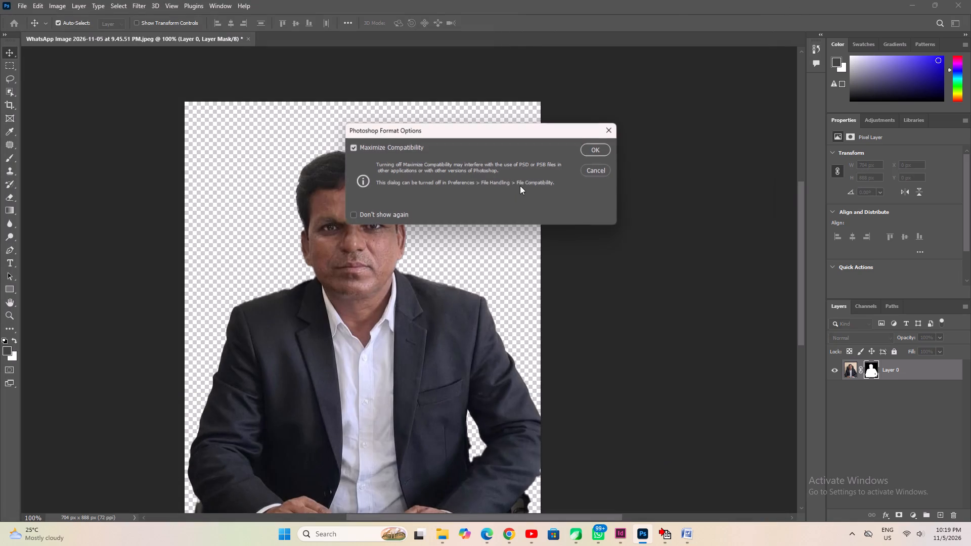
{"action": "left_click", "coordinate": [593, 152]}
{"action": "left_click", "coordinate": [239, 40]}
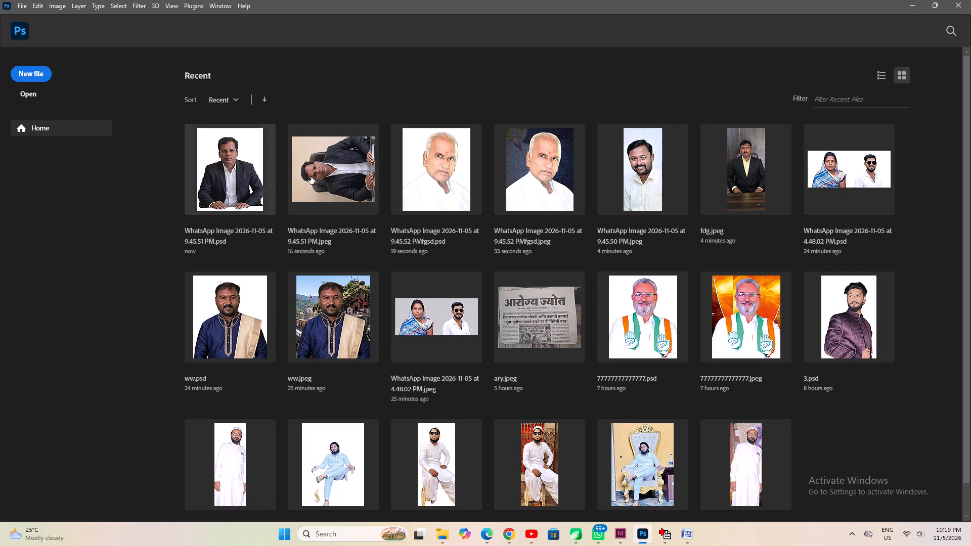
Open the recent file WhatsApp Image 2026-11-05 at 9.45.50 PM.jpeg and remove the background from the portrait.
{"action": "left_click", "coordinate": [634, 161]}
{"action": "left_click", "coordinate": [427, 483]}
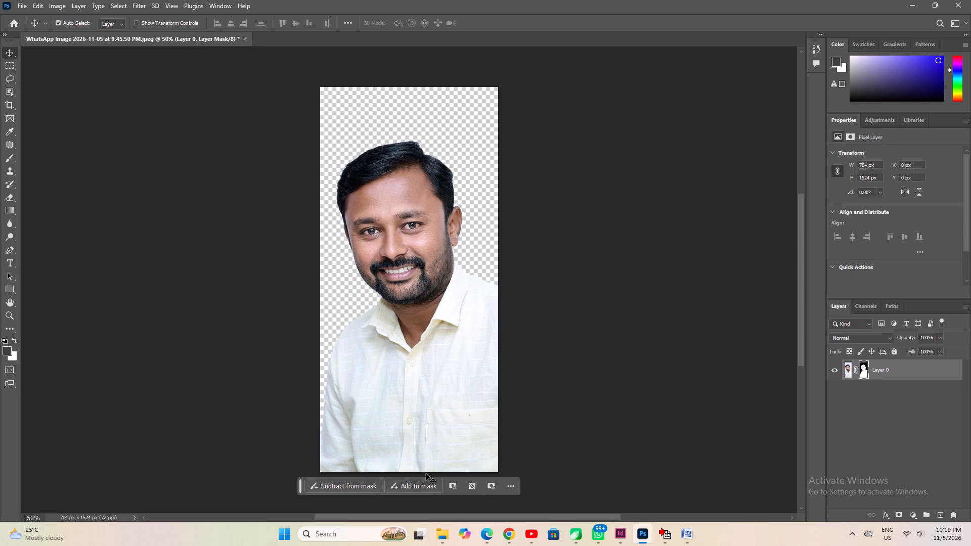
In Photoshop, save the white-shirt portrait cut-out as a PSD in New folder (25) with maximized compatibility, and close it.
{"action": "key", "text": "ctrl+s"}
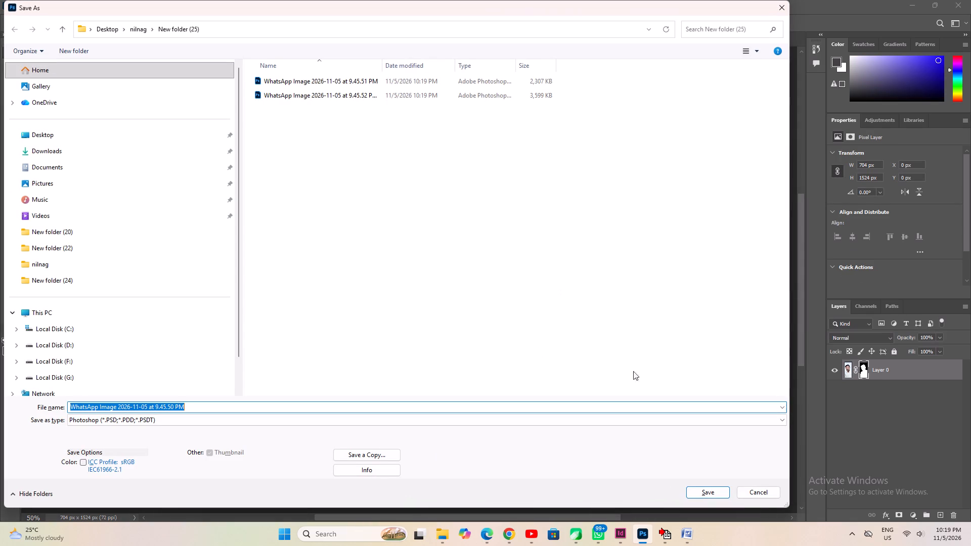
{"action": "left_click", "coordinate": [693, 490]}
{"action": "left_click", "coordinate": [599, 153]}
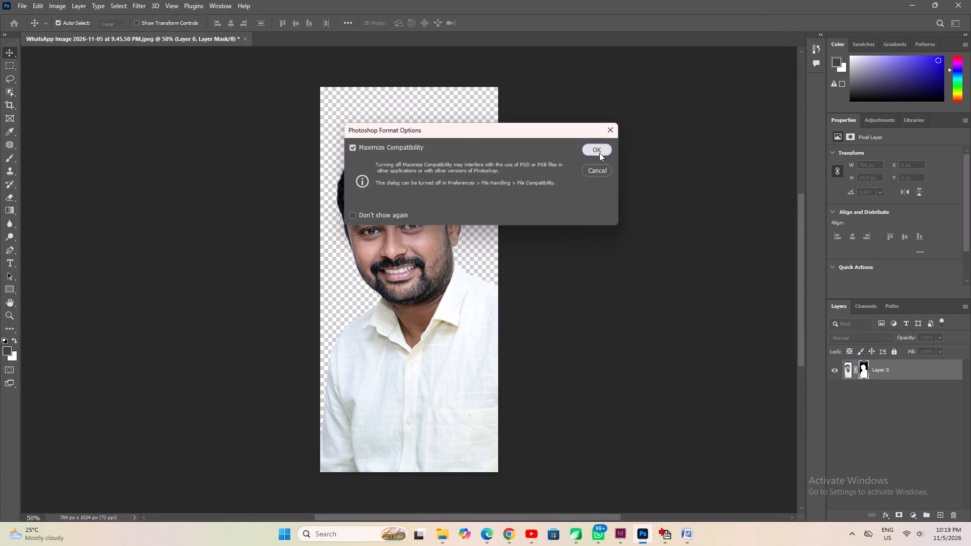
{"action": "left_click", "coordinate": [240, 38]}
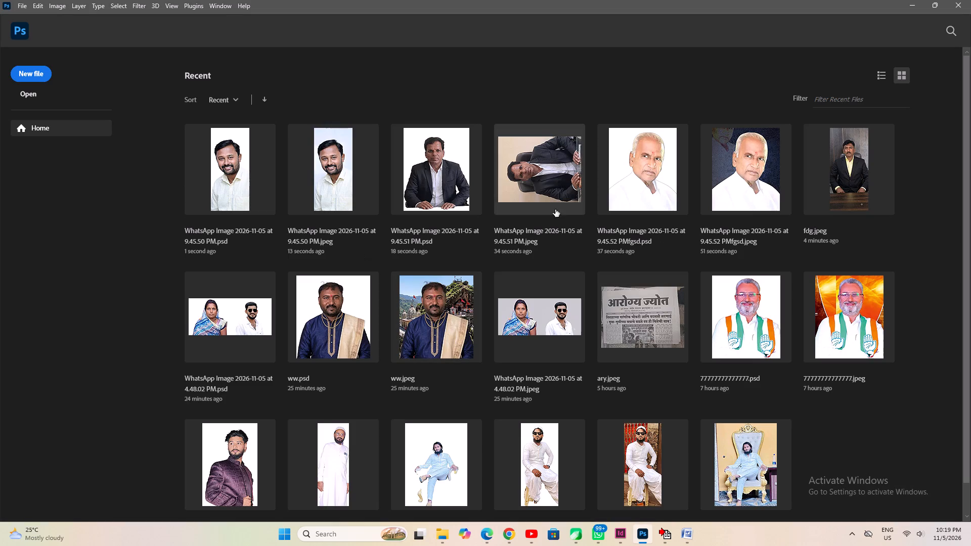
Open the recent file fdg.jpeg and remove the background behind the man in the black suit.
{"action": "left_click", "coordinate": [836, 157]}
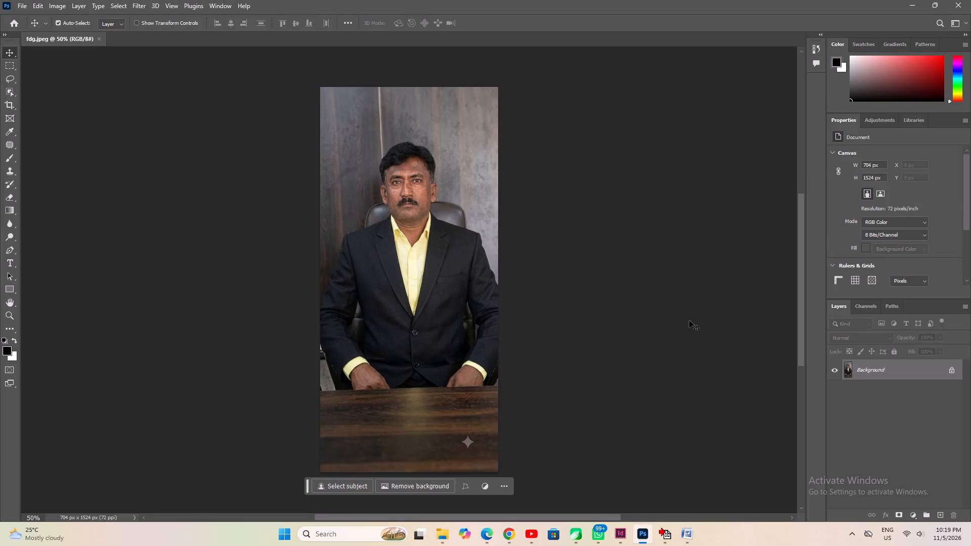
{"action": "left_click", "coordinate": [415, 492]}
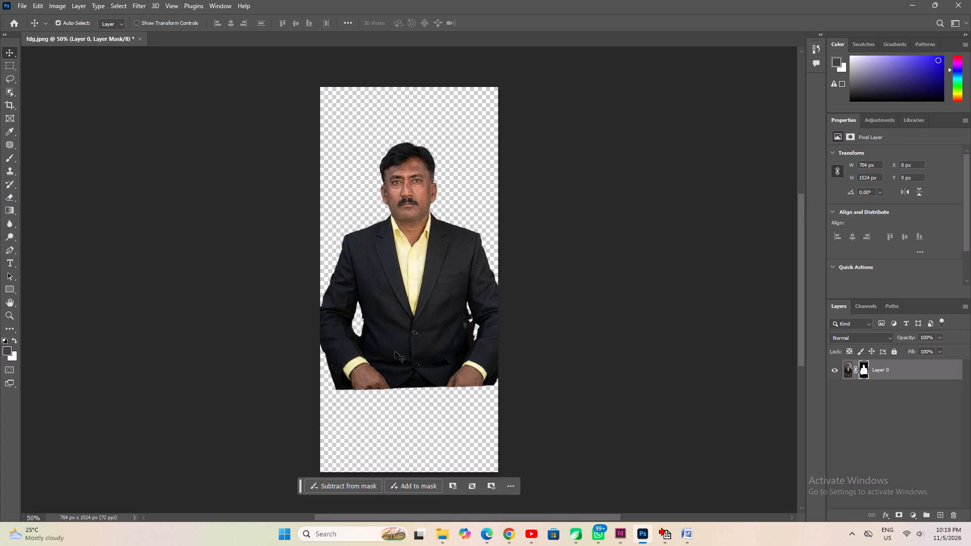
Save the black-suit cut-out as fdg in PSD format in New folder (25) with maximized compatibility, and close it.
{"action": "key", "text": "ctrl+s"}
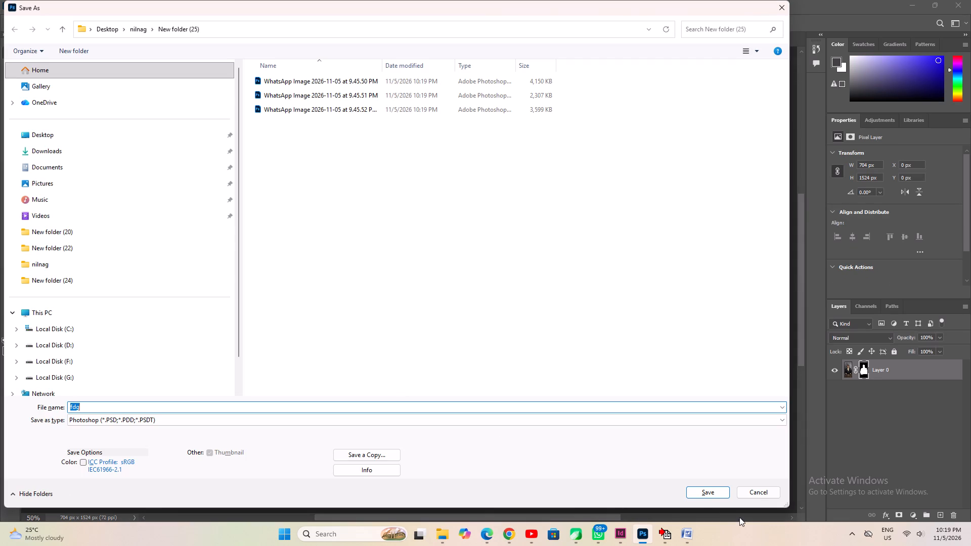
{"action": "left_click", "coordinate": [705, 488]}
{"action": "left_click", "coordinate": [594, 155]}
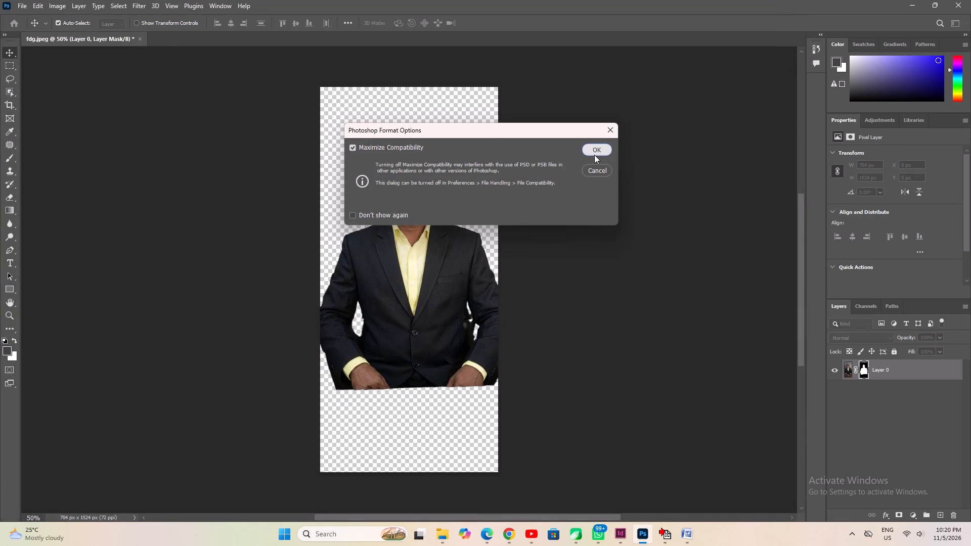
{"action": "left_click", "coordinate": [131, 39]}
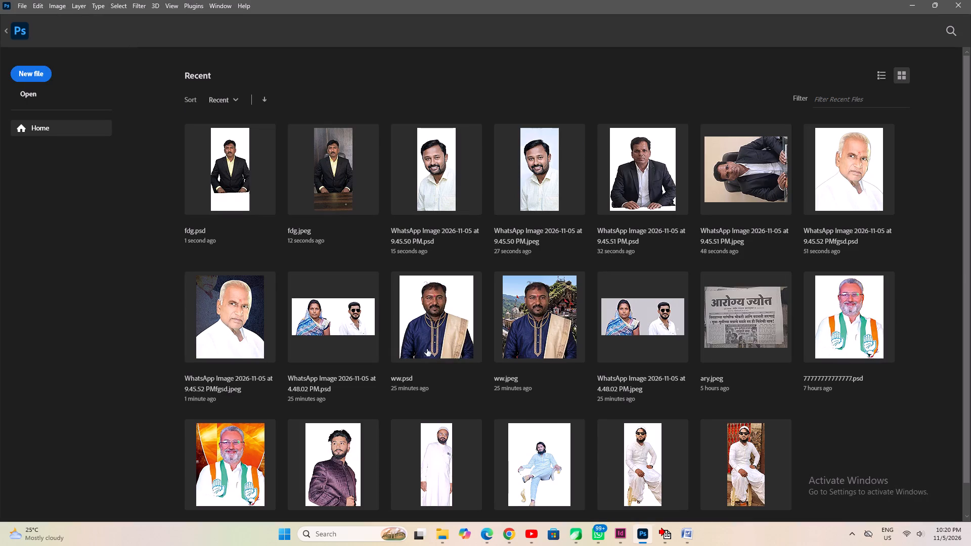
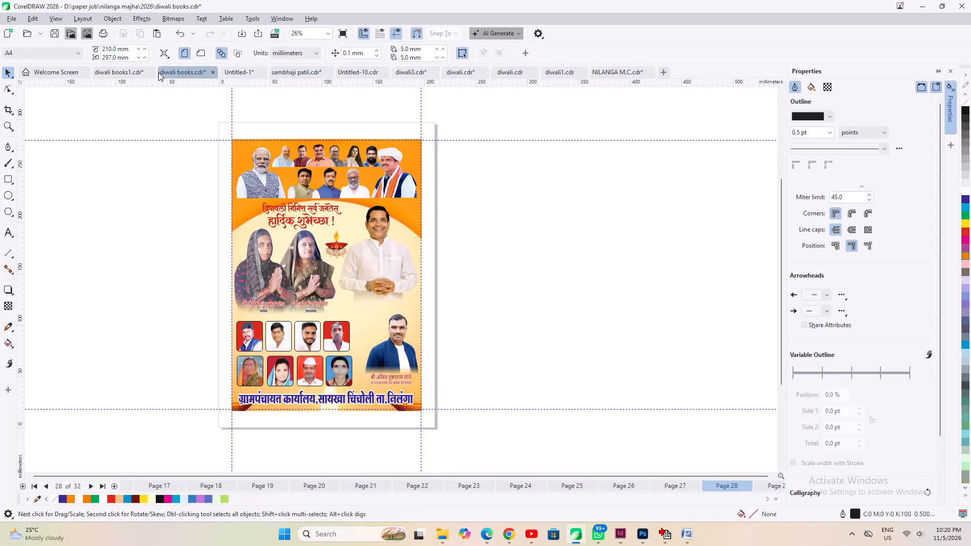
Import the Festive Diwali Diyas and Lanterns image onto page 16 of diwali books1.cdr, below the existing greeting advertisement.
{"action": "left_click", "coordinate": [128, 72]}
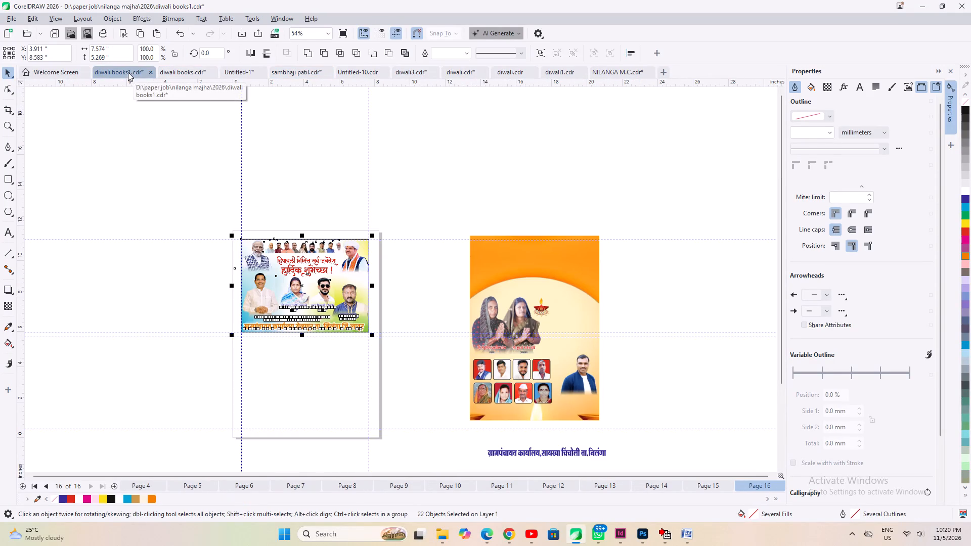
{"action": "left_click", "coordinate": [190, 259]}
{"action": "right_click", "coordinate": [195, 172]}
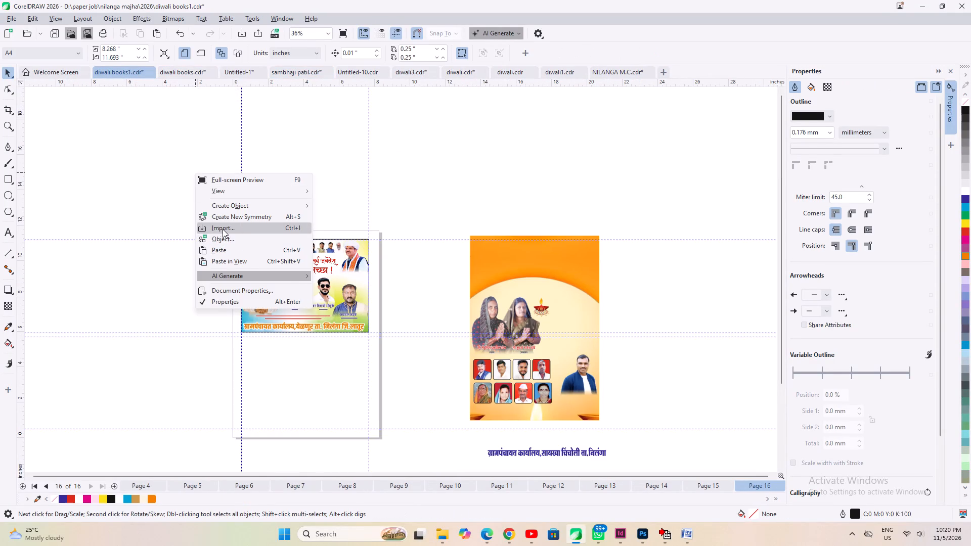
{"action": "left_click", "coordinate": [223, 229]}
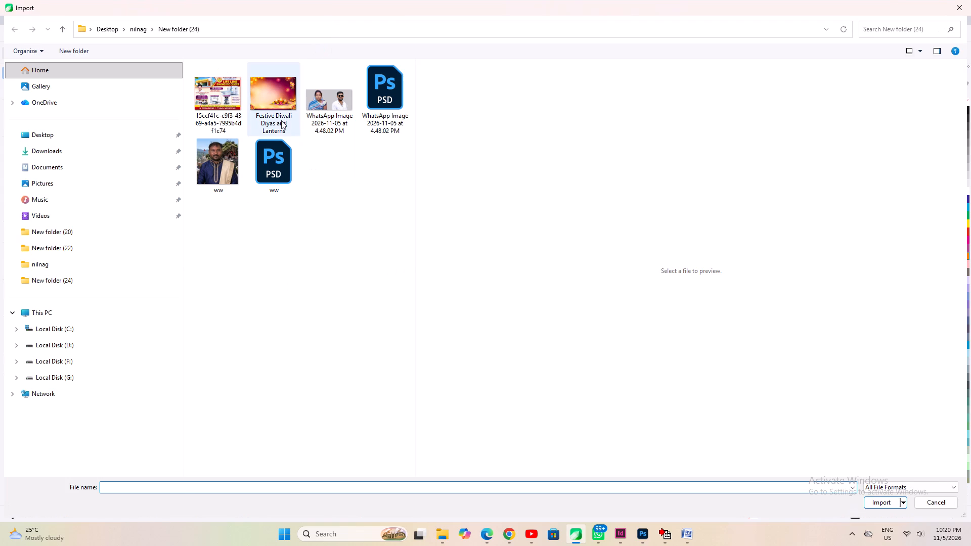
{"action": "left_click", "coordinate": [282, 96]}
{"action": "left_click", "coordinate": [871, 503]}
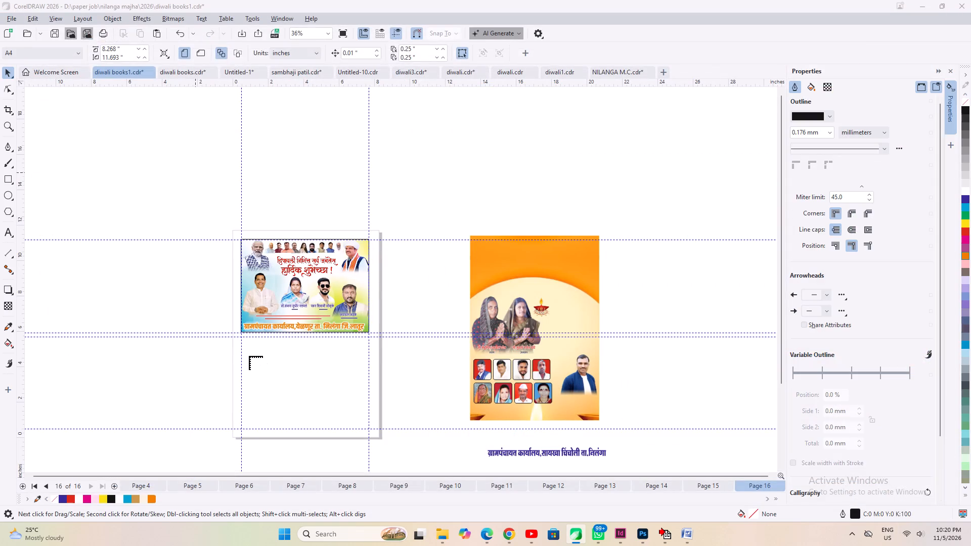
{"action": "left_click", "coordinate": [248, 356]}
Align the imported Diwali background with the left guide and scale it to fit the lower guide frame beneath the existing advertisement.
{"action": "scroll", "coordinate": [284, 342], "scroll_direction": "down", "scroll_amount": 4}
{"action": "scroll", "coordinate": [305, 426], "scroll_direction": "up", "scroll_amount": 2}
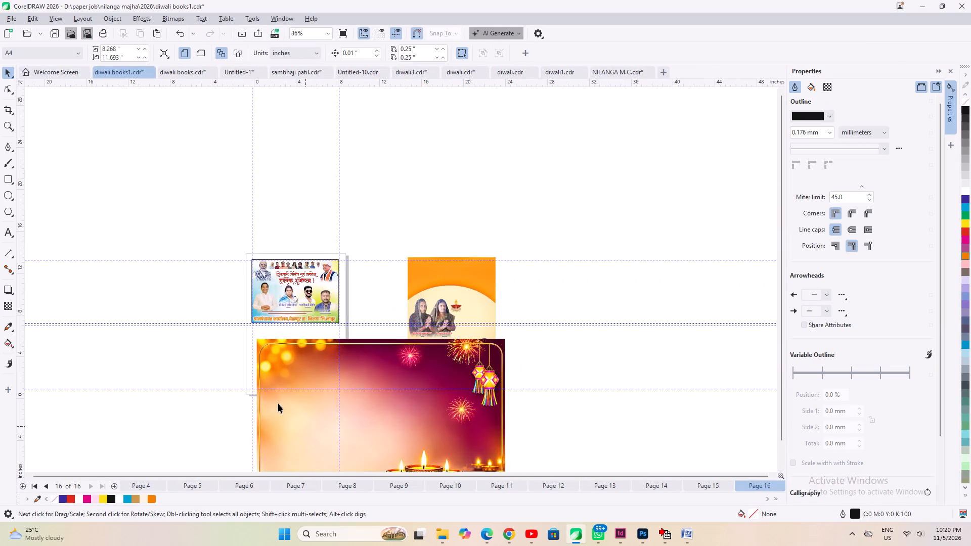
{"action": "scroll", "coordinate": [279, 379], "scroll_direction": "up", "scroll_amount": 3}
{"action": "left_click", "coordinate": [266, 330]}
{"action": "left_click_drag", "start_coordinate": [278, 366], "coordinate": [270, 345]}
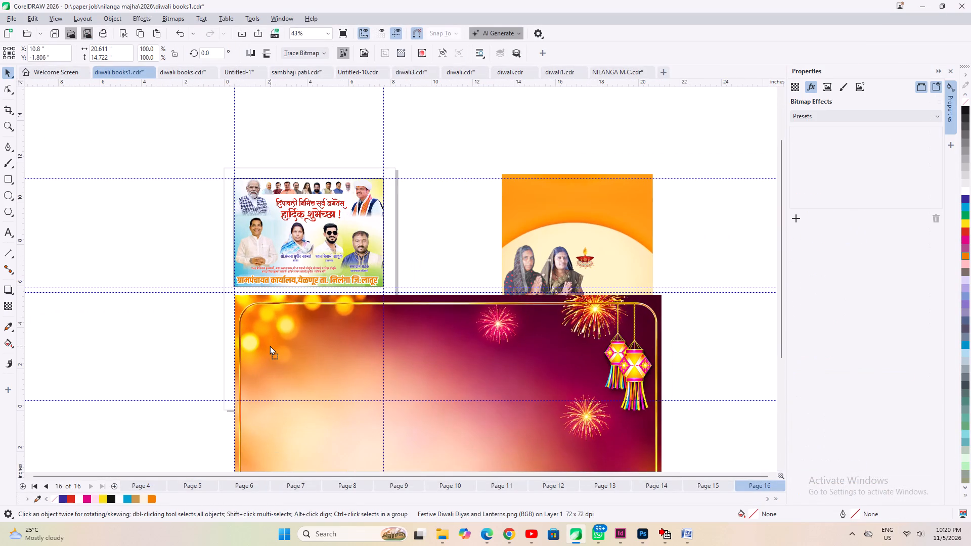
{"action": "left_click_drag", "start_coordinate": [270, 345], "coordinate": [270, 343]}
{"action": "scroll", "coordinate": [307, 313], "scroll_direction": "down", "scroll_amount": 5}
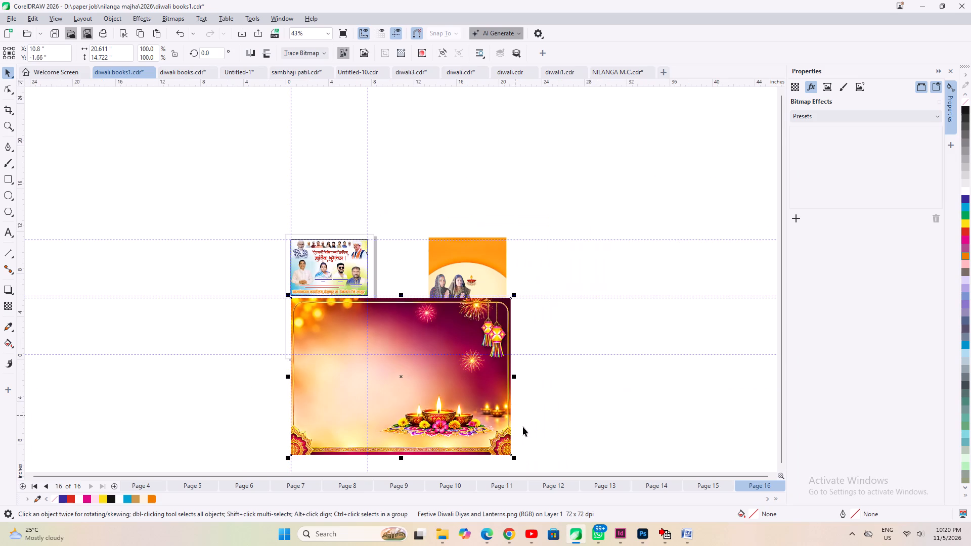
{"action": "left_click_drag", "start_coordinate": [512, 458], "coordinate": [367, 411]}
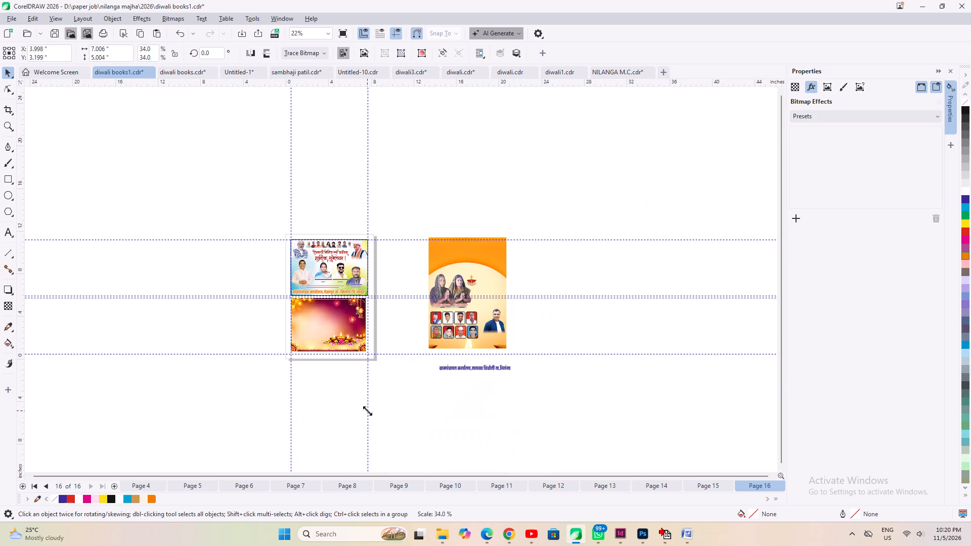
Stretch the Diwali background to about 7.21 by 5.24 inches so it fills the lower guide frame.
{"action": "left_click_drag", "start_coordinate": [367, 411], "coordinate": [369, 413]}
{"action": "scroll", "coordinate": [370, 337], "scroll_direction": "up", "scroll_amount": 8}
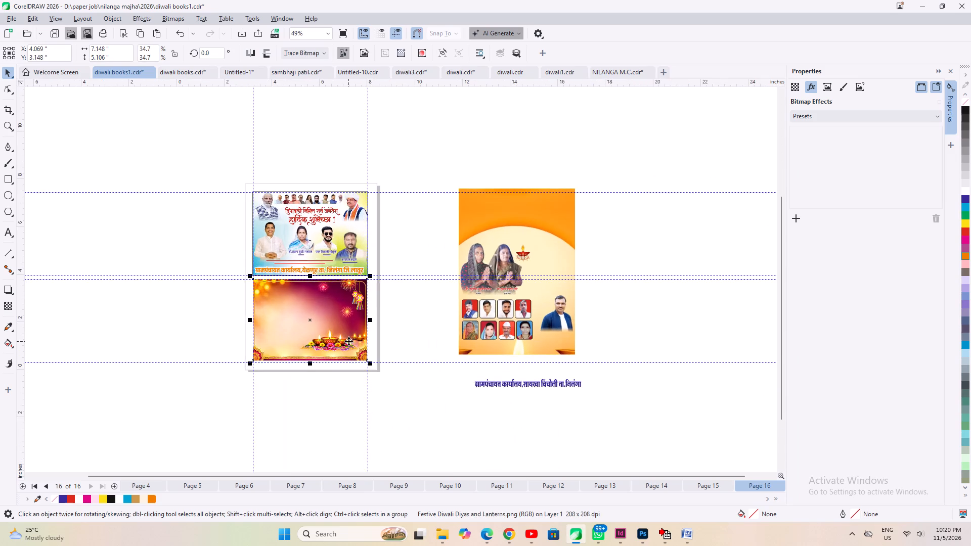
{"action": "scroll", "coordinate": [348, 341], "scroll_direction": "up", "scroll_amount": 8}
{"action": "left_click_drag", "start_coordinate": [350, 349], "coordinate": [356, 359]}
{"action": "scroll", "coordinate": [602, 371], "scroll_direction": "down", "scroll_amount": 4}
{"action": "scroll", "coordinate": [264, 378], "scroll_direction": "up", "scroll_amount": 4}
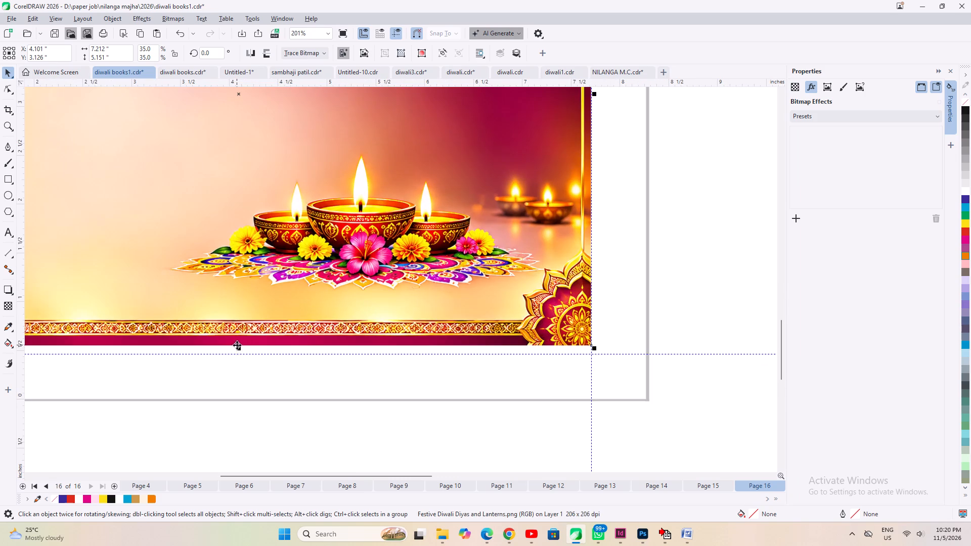
{"action": "left_click_drag", "start_coordinate": [238, 349], "coordinate": [238, 358]}
{"action": "scroll", "coordinate": [414, 449], "scroll_direction": "down", "scroll_amount": 7}
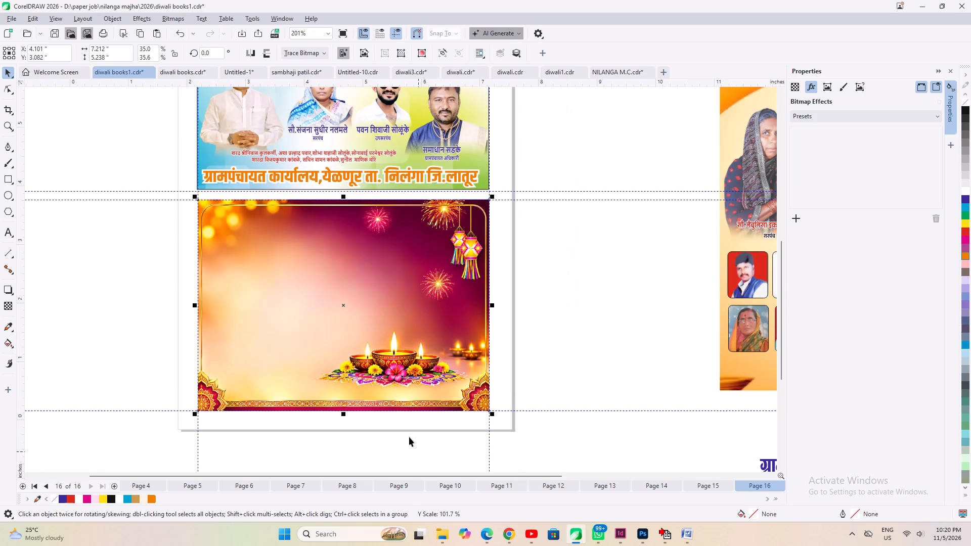
{"action": "left_click", "coordinate": [277, 417]}
{"action": "left_click", "coordinate": [615, 360]}
{"action": "left_click", "coordinate": [231, 306]}
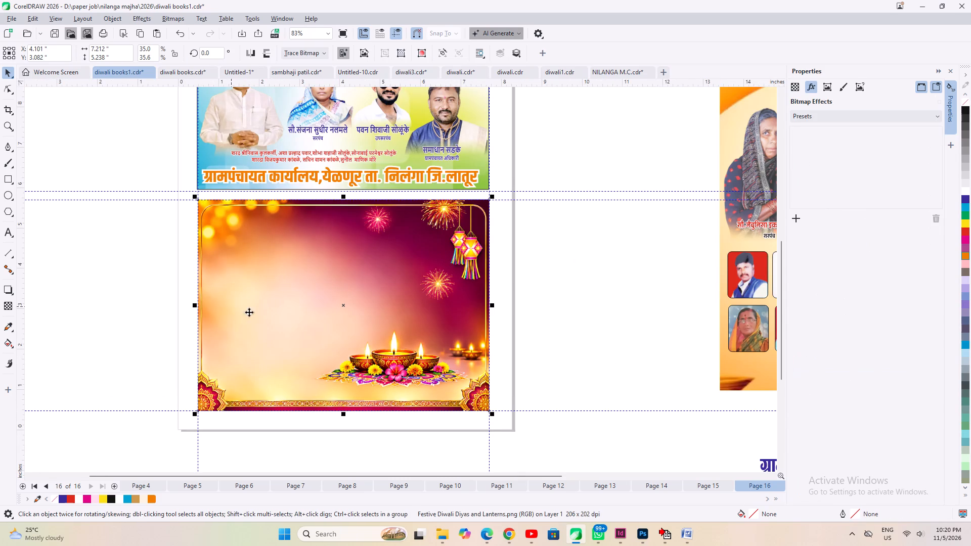
Import the four PSD cut-outs, fdg and the three WhatsApp portraits, from New folder (25) onto page 16 at original size.
{"action": "scroll", "coordinate": [468, 323], "scroll_direction": "down", "scroll_amount": 3}
{"action": "right_click", "coordinate": [568, 315]}
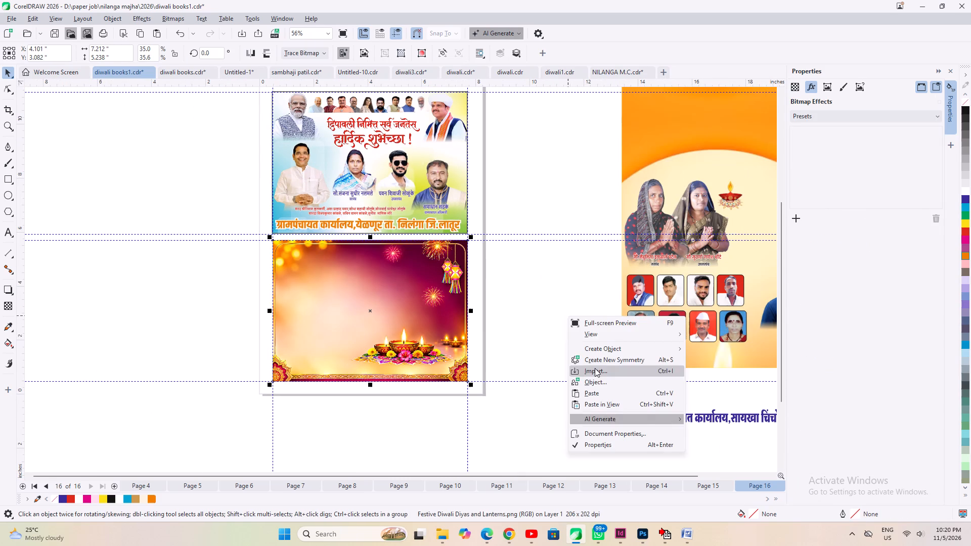
{"action": "left_click", "coordinate": [595, 368]}
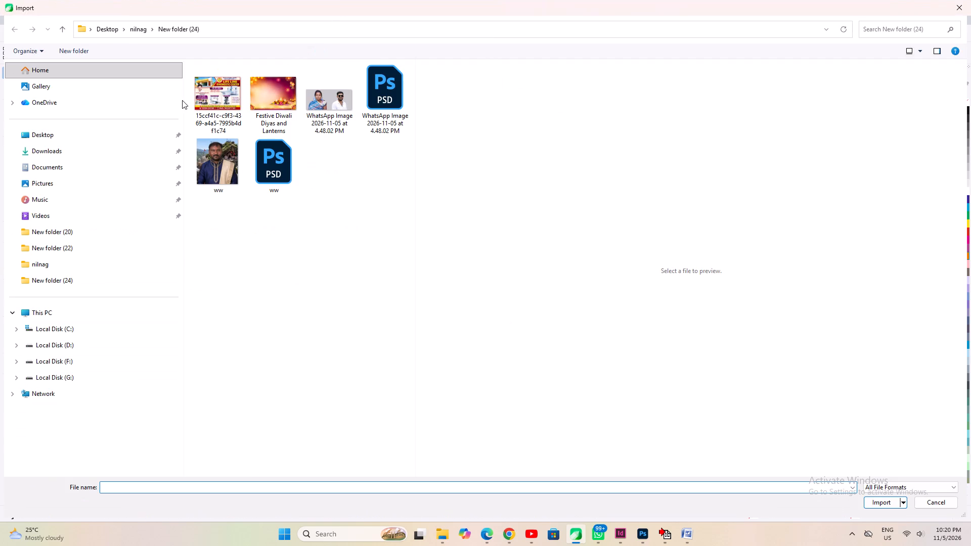
{"action": "left_click", "coordinate": [175, 30]}
{"action": "left_click", "coordinate": [136, 27]}
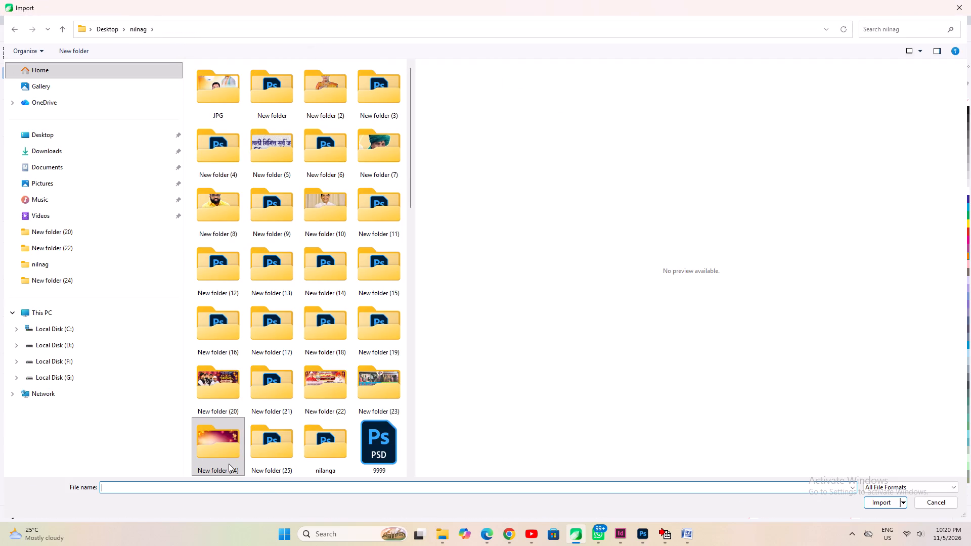
{"action": "double_click", "coordinate": [272, 449]}
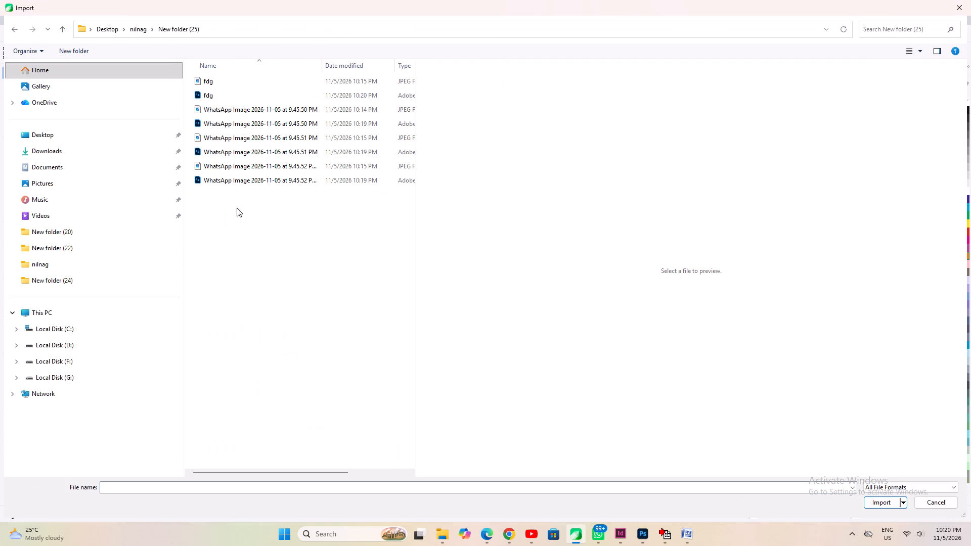
{"action": "left_click", "coordinate": [222, 96]}
{"action": "left_click", "coordinate": [224, 121], "text": "ctrl"}
{"action": "left_click", "coordinate": [227, 152], "text": "ctrl"}
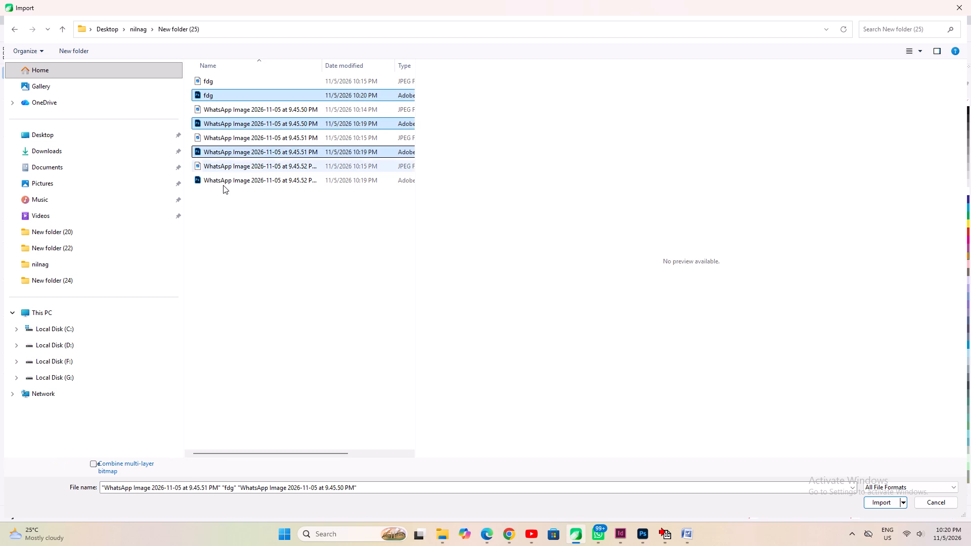
{"action": "left_click", "coordinate": [223, 179], "text": "ctrl"}
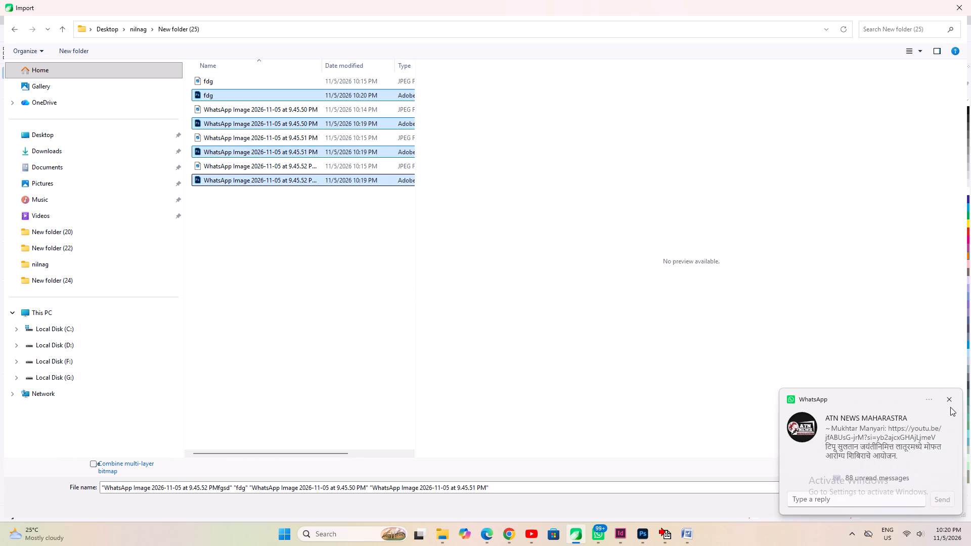
{"action": "left_click", "coordinate": [946, 405]}
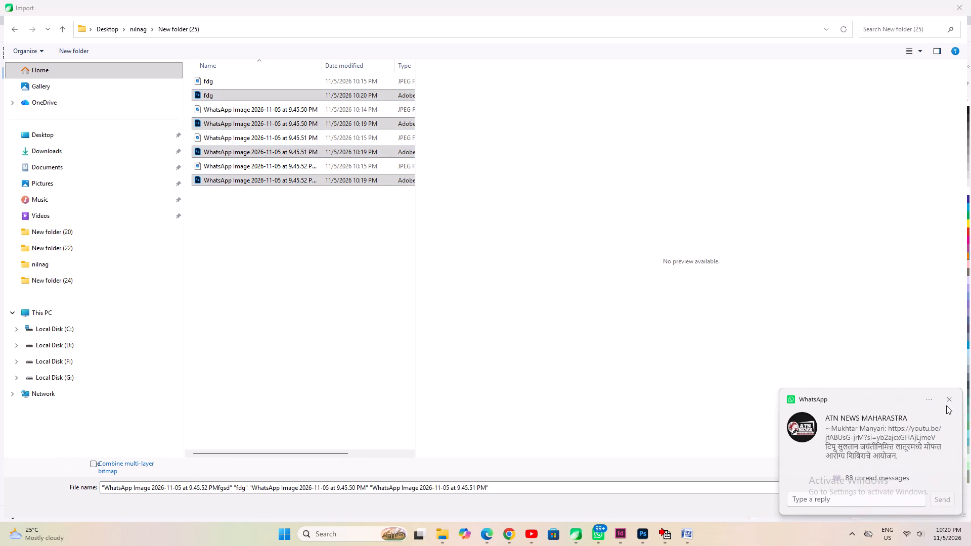
{"action": "left_click", "coordinate": [886, 505]}
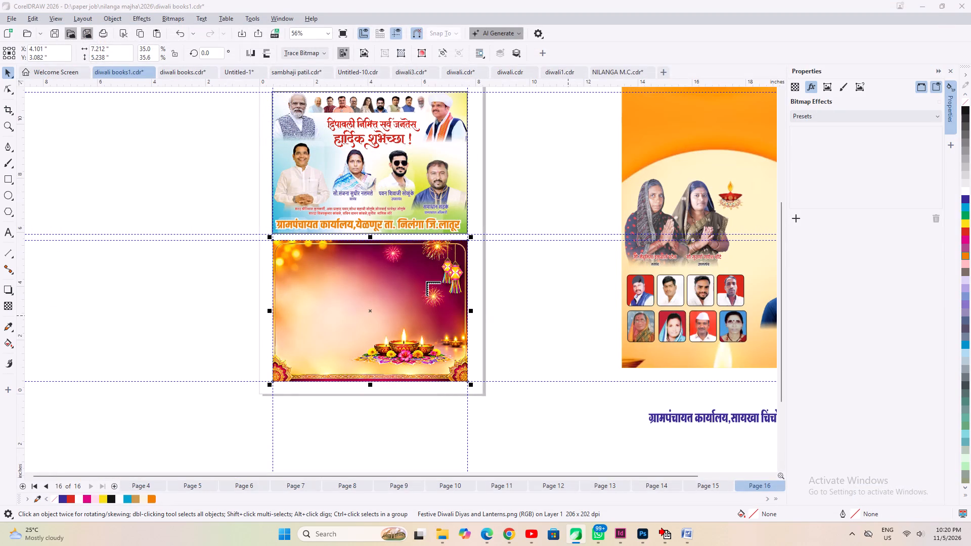
{"action": "left_click", "coordinate": [121, 277]}
{"action": "left_click", "coordinate": [121, 297]}
{"action": "left_click", "coordinate": [126, 297]}
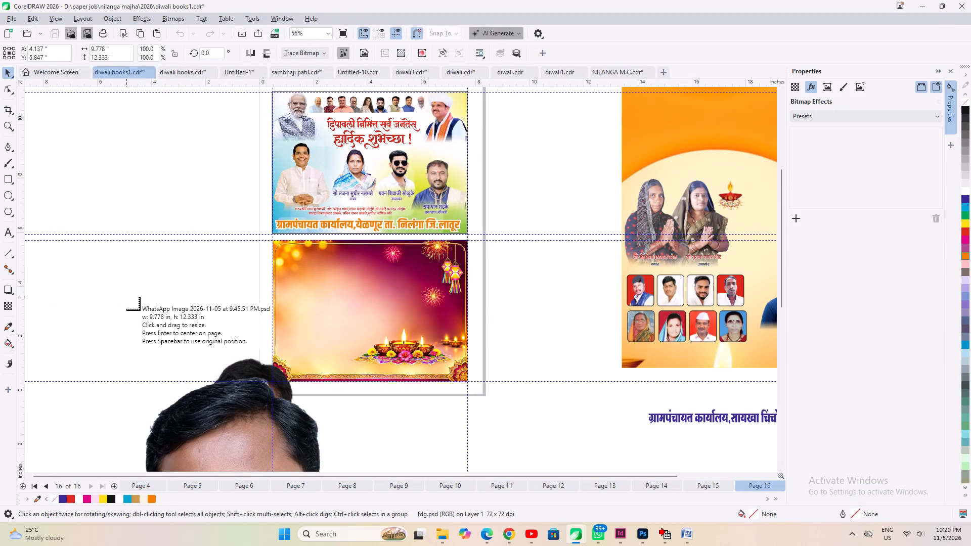
{"action": "left_click", "coordinate": [126, 297]}
Spread out the stacked portraits, moving the white-haired man, the seated man in a suit and the bearded man beside the page.
{"action": "scroll", "coordinate": [436, 296], "scroll_direction": "down", "scroll_amount": 6}
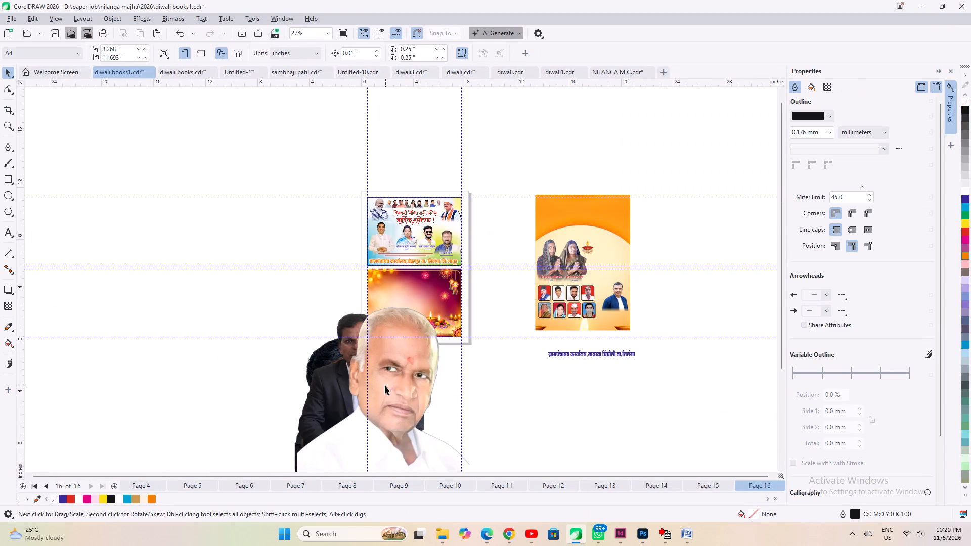
{"action": "left_click", "coordinate": [401, 382]}
{"action": "left_click_drag", "start_coordinate": [423, 367], "coordinate": [249, 216]}
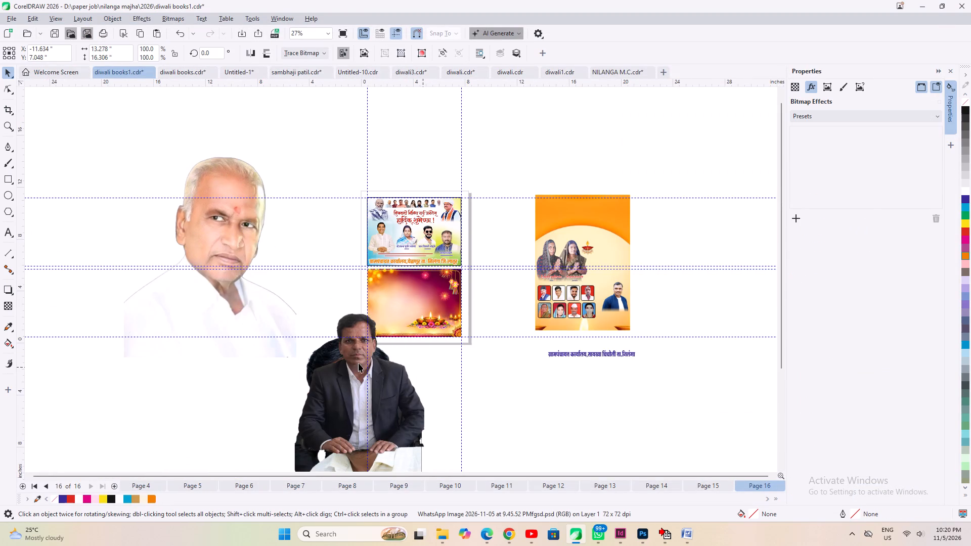
{"action": "left_click_drag", "start_coordinate": [359, 363], "coordinate": [138, 299]}
{"action": "left_click_drag", "start_coordinate": [361, 405], "coordinate": [124, 329]}
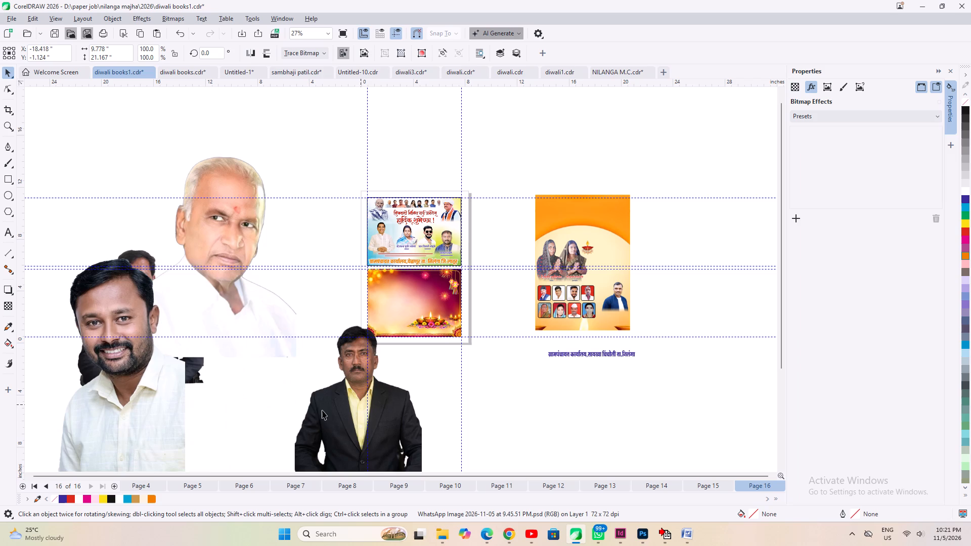
Move the moustached man's black-suit cut-out away from the page to the other portraits on the left.
{"action": "left_click_drag", "start_coordinate": [350, 424], "coordinate": [111, 397]}
Scale the elderly man's white-shirt cut-out to about 2.42 by 2.97 inches and place it over the right part of the Diwali background.
{"action": "left_click", "coordinate": [269, 240]}
{"action": "left_click_drag", "start_coordinate": [238, 216], "coordinate": [317, 232]}
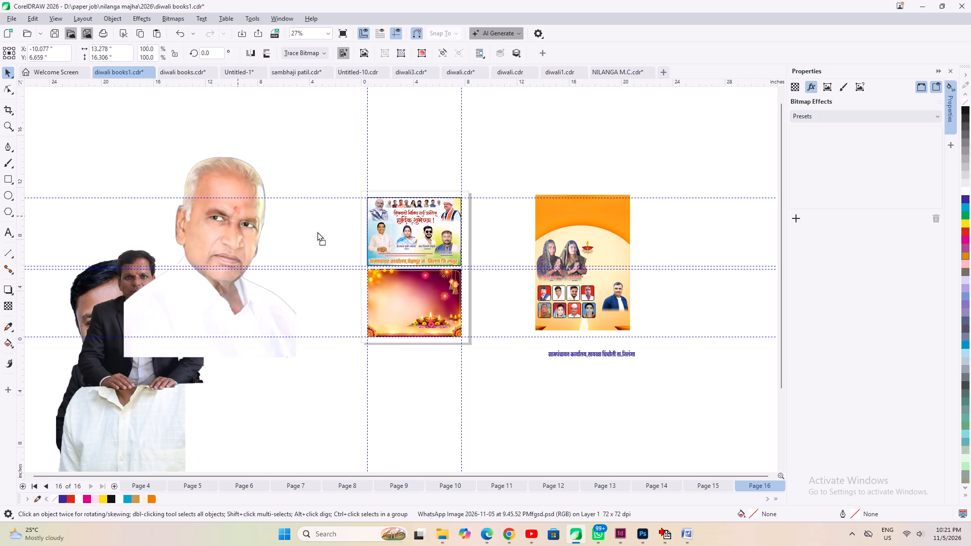
{"action": "left_click_drag", "start_coordinate": [317, 232], "coordinate": [360, 266]}
{"action": "scroll", "coordinate": [392, 252], "scroll_direction": "up", "scroll_amount": 1}
{"action": "left_click_drag", "start_coordinate": [426, 183], "coordinate": [368, 283], "text": "shift"}
{"action": "left_click_drag", "start_coordinate": [327, 307], "coordinate": [451, 294]}
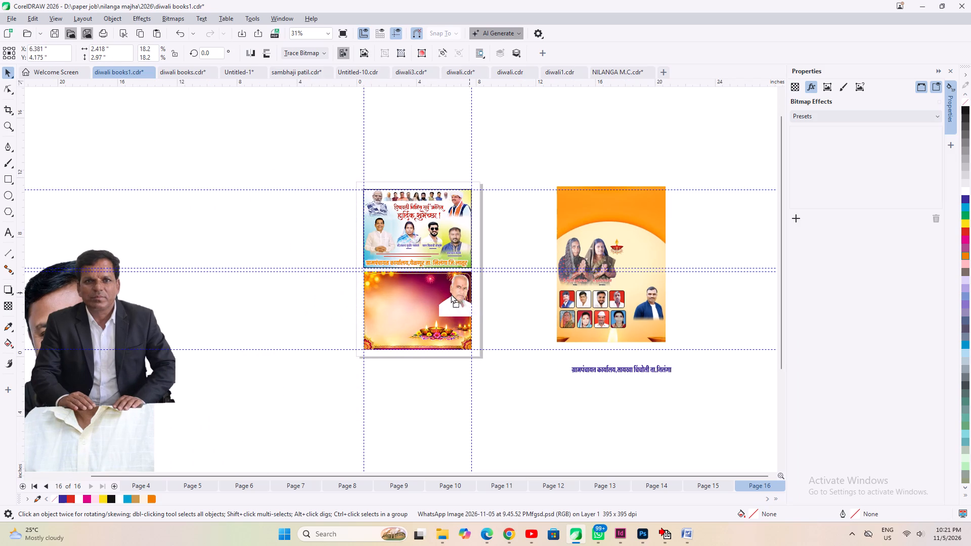
{"action": "left_click_drag", "start_coordinate": [451, 294], "coordinate": [451, 292]}
Reduce the elderly man's portrait to about 1.93 by 2.37 inches and position it just left of the hanging lanterns.
{"action": "scroll", "coordinate": [451, 292], "scroll_direction": "up", "scroll_amount": 7}
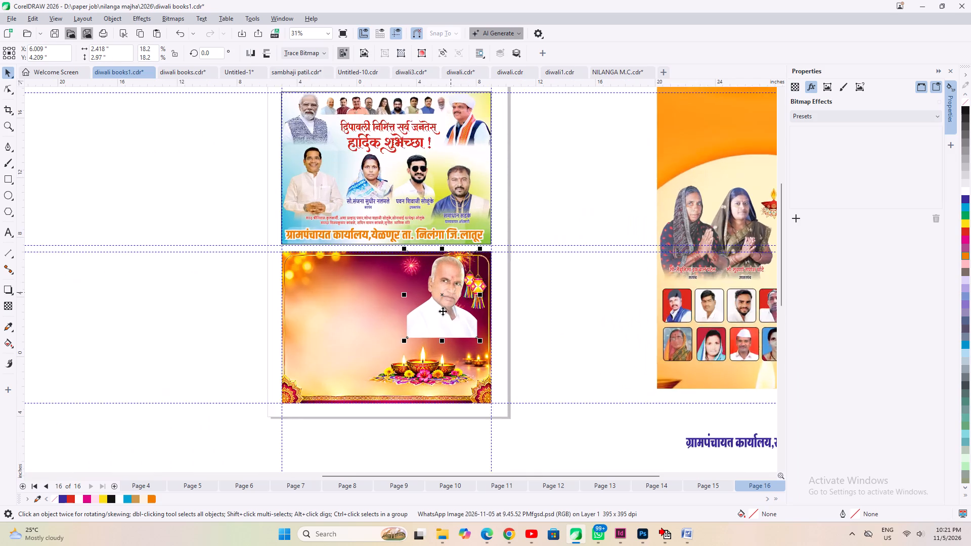
{"action": "scroll", "coordinate": [443, 311], "scroll_direction": "up", "scroll_amount": 2}
{"action": "left_click_drag", "start_coordinate": [377, 366], "coordinate": [401, 347]}
{"action": "scroll", "coordinate": [401, 347], "scroll_direction": "down", "scroll_amount": 3}
{"action": "scroll", "coordinate": [426, 300], "scroll_direction": "up", "scroll_amount": 2}
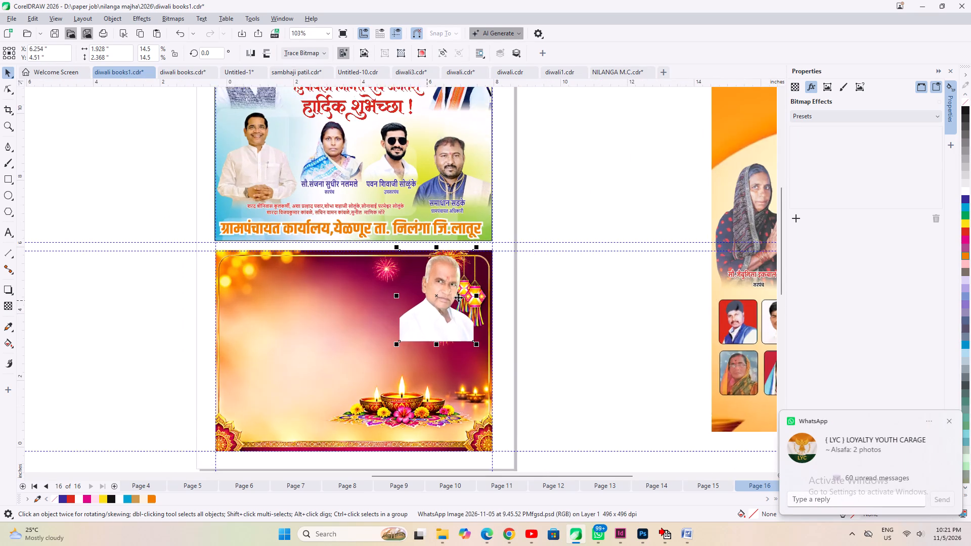
{"action": "left_click_drag", "start_coordinate": [454, 293], "coordinate": [450, 295]}
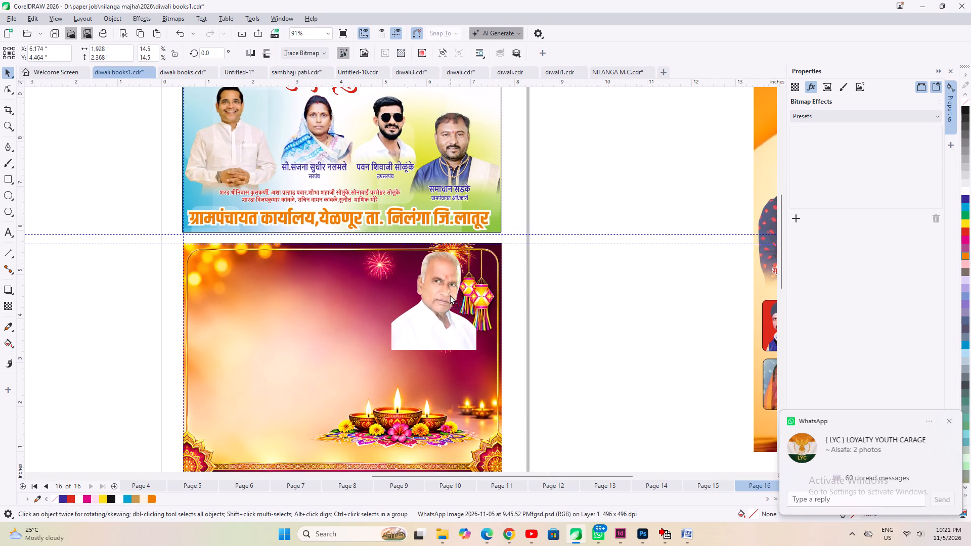
{"action": "left_click_drag", "start_coordinate": [450, 295], "coordinate": [449, 296]}
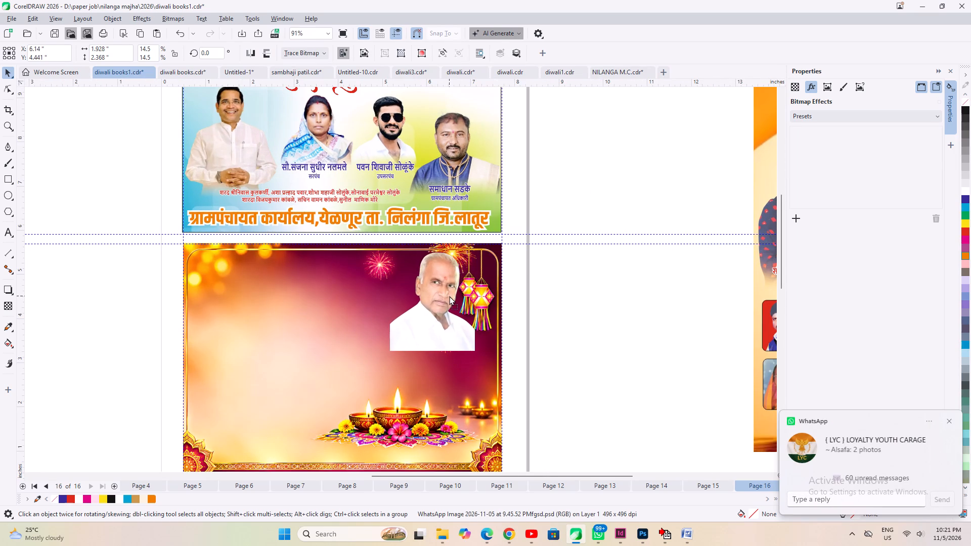
{"action": "left_click_drag", "start_coordinate": [449, 296], "coordinate": [448, 296]}
Select the elderly man's portrait and activate the Transparency tool for it.
{"action": "scroll", "coordinate": [448, 296], "scroll_direction": "down", "scroll_amount": 3}
{"action": "left_click", "coordinate": [542, 326]}
{"action": "scroll", "coordinate": [442, 342], "scroll_direction": "up", "scroll_amount": 3}
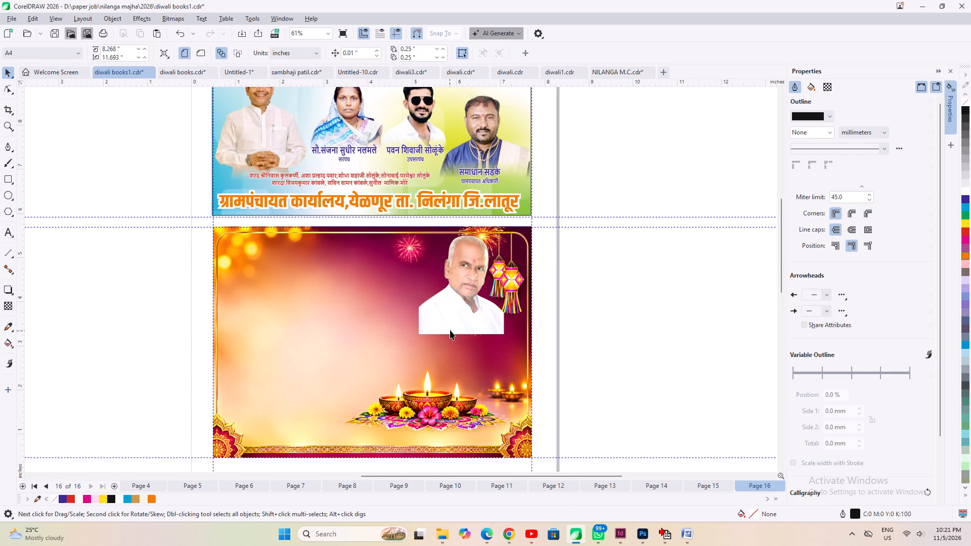
{"action": "left_click", "coordinate": [450, 330]}
{"action": "left_click", "coordinate": [7, 304]}
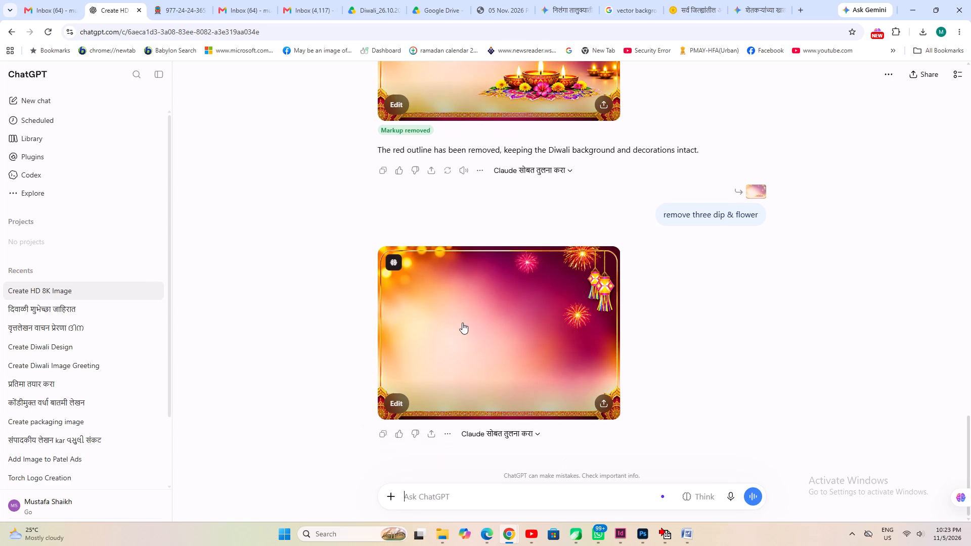
{"action": "right_click", "coordinate": [462, 323]}
{"action": "left_click", "coordinate": [492, 367]}
Switch to CorelDRAW and delete the old diya background behind the elderly man's portrait on page 16.
{"action": "left_click", "coordinate": [571, 534]}
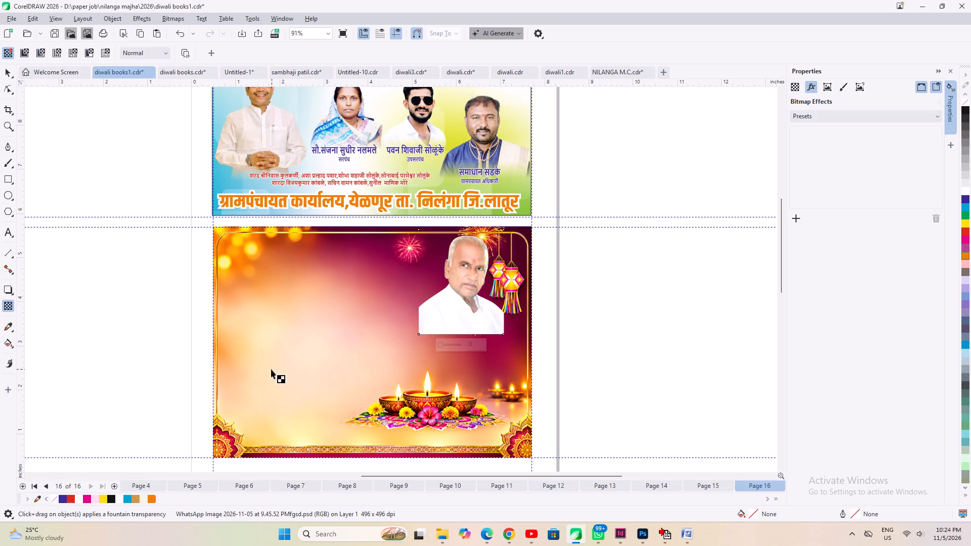
{"action": "left_click", "coordinate": [5, 75]}
{"action": "left_click", "coordinate": [246, 333]}
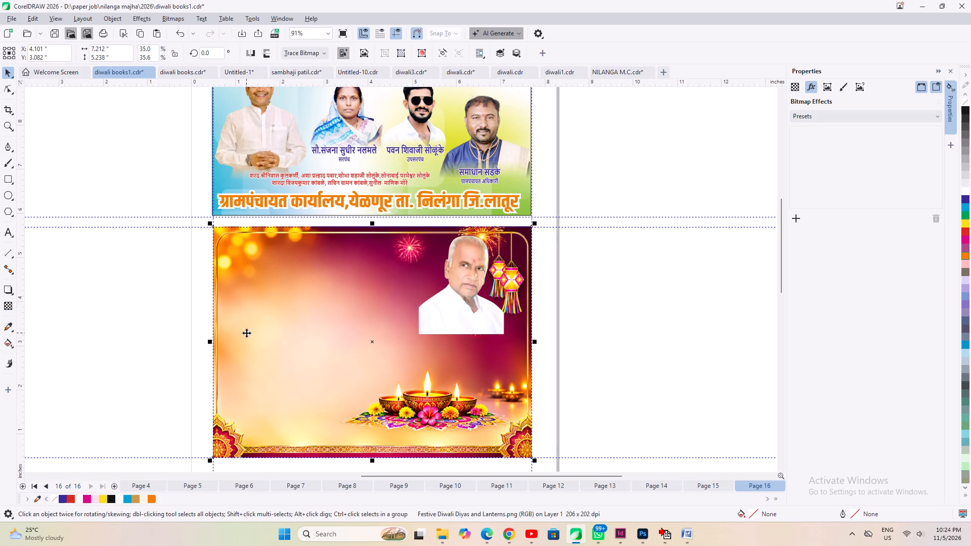
{"action": "key", "text": "Delete"}
Paste the copied Diwali background onto page 16 and scale it down proportionally to about 3.79 by 2.7 inches.
{"action": "right_click", "coordinate": [120, 275]}
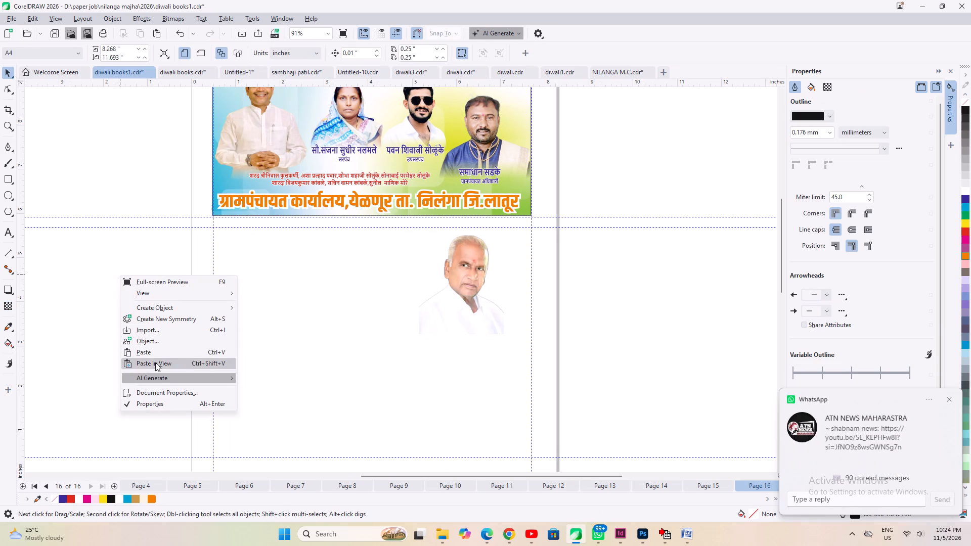
{"action": "left_click", "coordinate": [149, 351]}
{"action": "scroll", "coordinate": [301, 333], "scroll_direction": "down", "scroll_amount": 13}
{"action": "scroll", "coordinate": [351, 339], "scroll_direction": "up", "scroll_amount": 1}
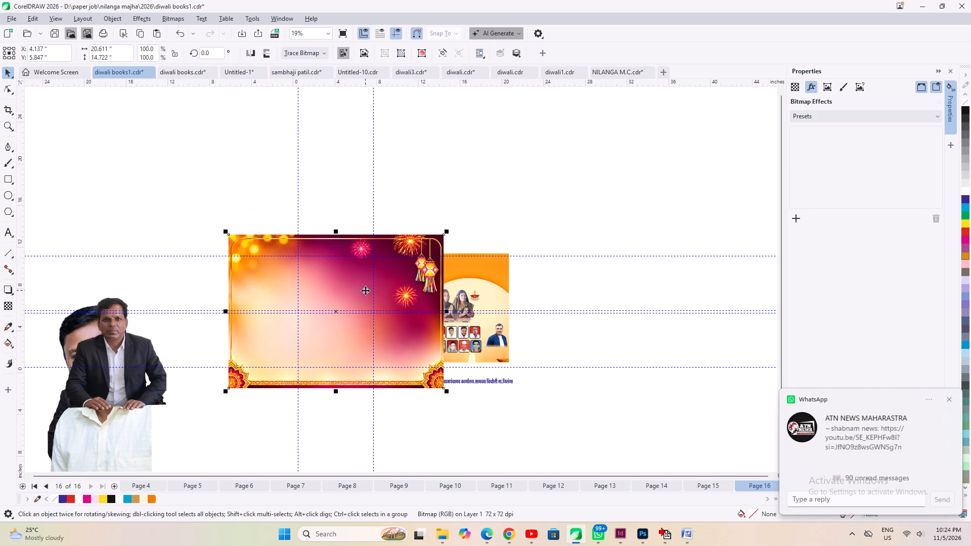
{"action": "left_click_drag", "start_coordinate": [447, 229], "coordinate": [394, 292], "text": "shift"}
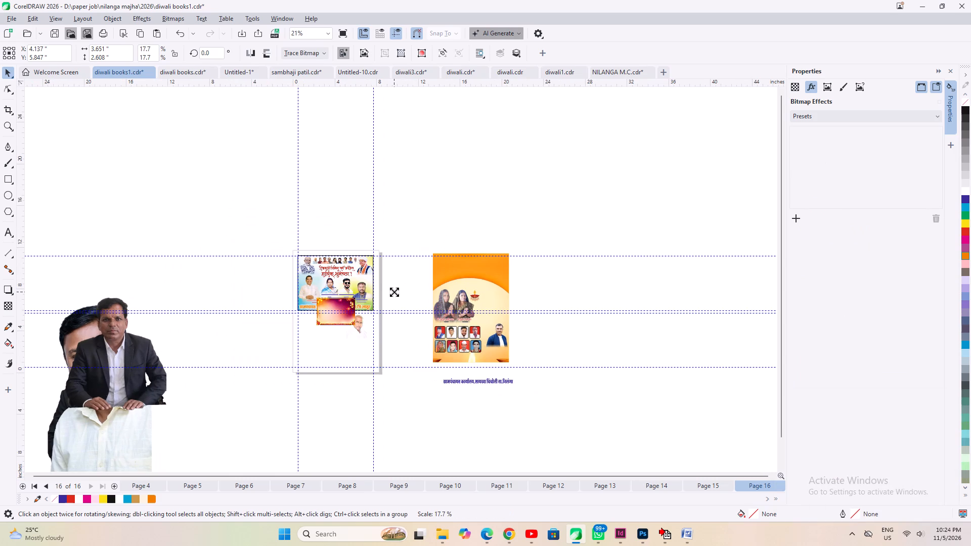
{"action": "left_click_drag", "start_coordinate": [394, 292], "coordinate": [394, 291], "text": "shift"}
Move the pasted background below the upper advertisement, aligning its top-left corner with the guideline intersection.
{"action": "scroll", "coordinate": [309, 313], "scroll_direction": "up", "scroll_amount": 9}
{"action": "left_click_drag", "start_coordinate": [354, 317], "coordinate": [293, 367]}
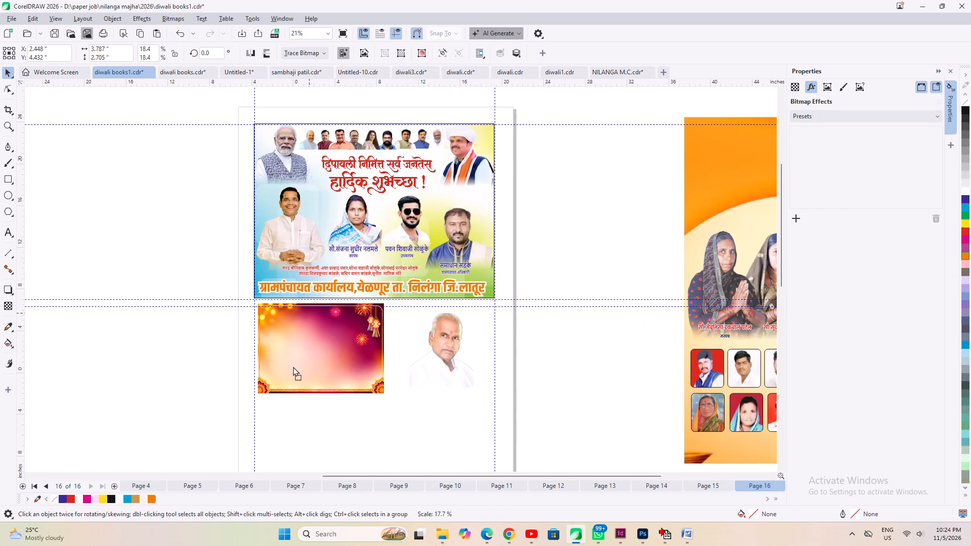
{"action": "left_click_drag", "start_coordinate": [293, 367], "coordinate": [295, 368]}
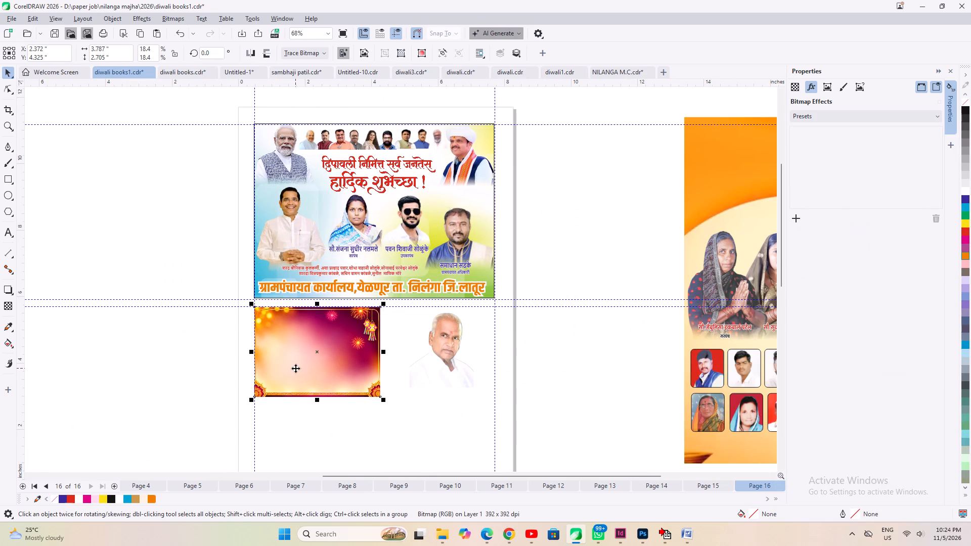
{"action": "key", "text": "F2"}
{"action": "left_click_drag", "start_coordinate": [227, 306], "coordinate": [291, 327]}
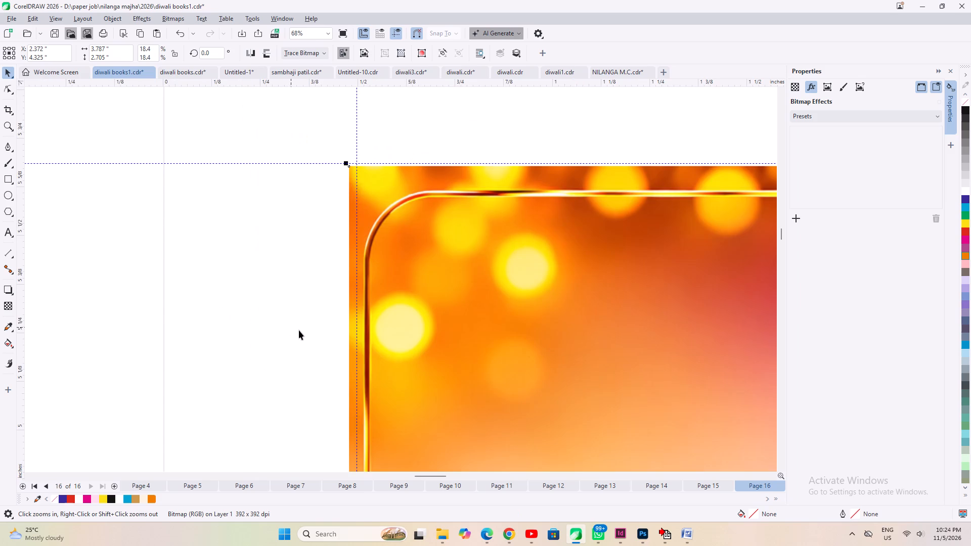
{"action": "left_click_drag", "start_coordinate": [423, 242], "coordinate": [428, 241]}
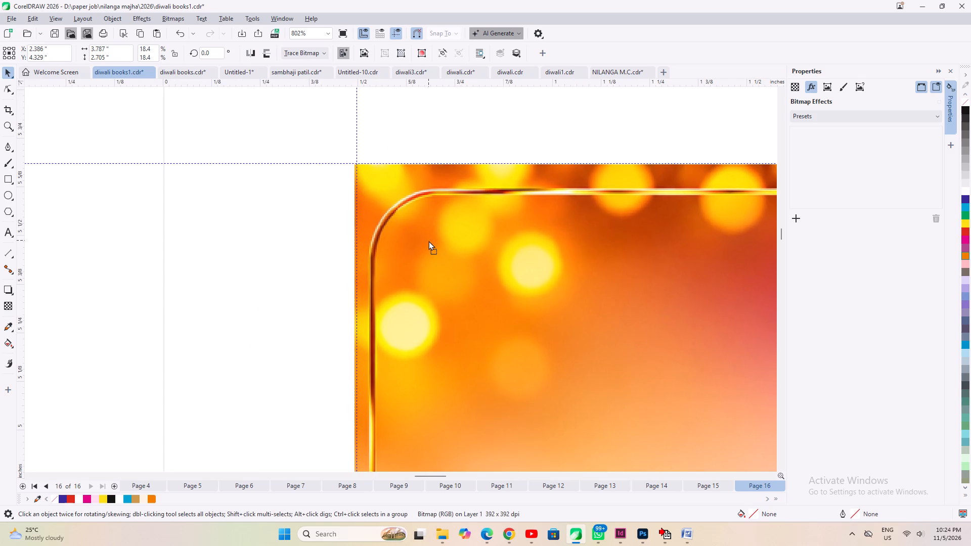
{"action": "left_click_drag", "start_coordinate": [428, 241], "coordinate": [430, 240]}
Enlarge the background to about 7.21 by 5.22 inches to fill the guidelines, and send it behind the elderly man's portrait.
{"action": "scroll", "coordinate": [306, 256], "scroll_direction": "down", "scroll_amount": 13}
{"action": "scroll", "coordinate": [498, 388], "scroll_direction": "up", "scroll_amount": 3}
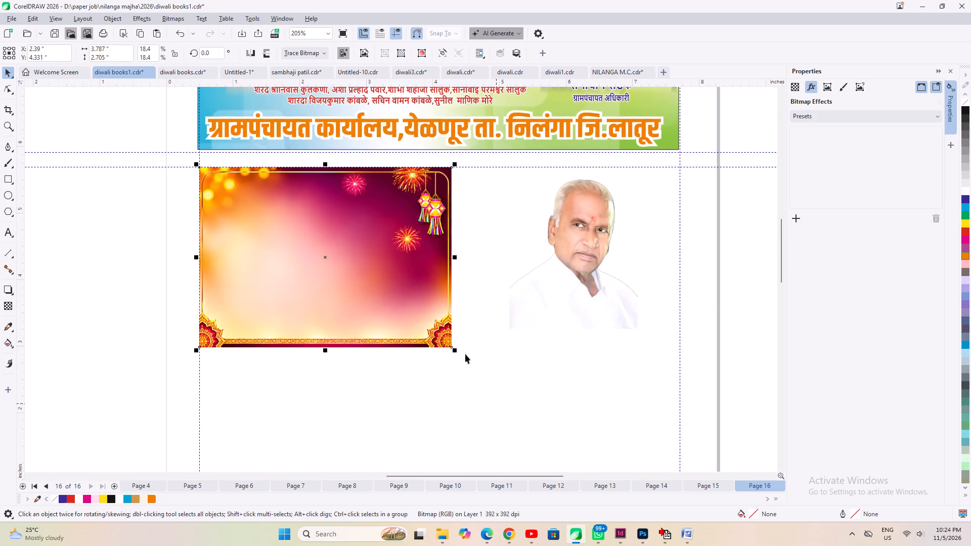
{"action": "left_click_drag", "start_coordinate": [432, 332], "coordinate": [764, 479]}
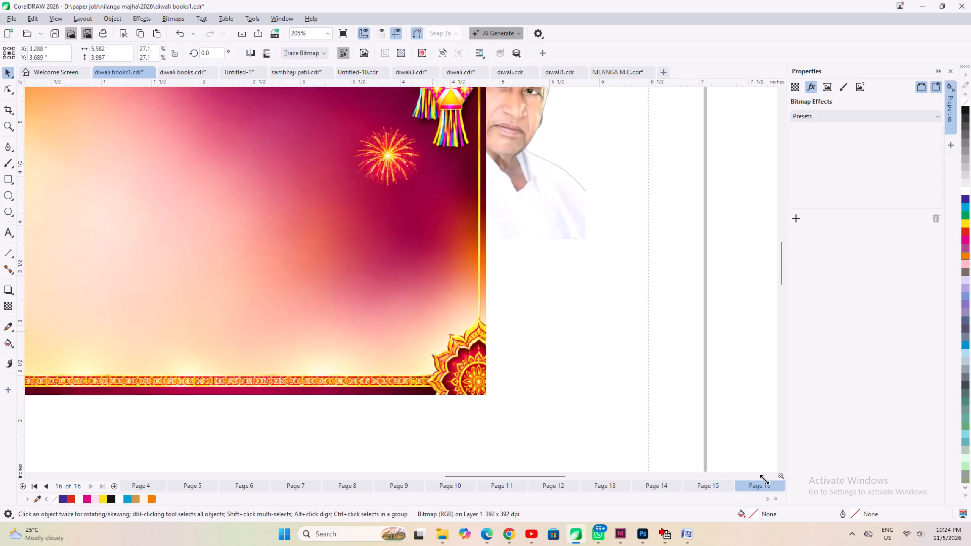
{"action": "left_click_drag", "start_coordinate": [764, 479], "coordinate": [637, 434]}
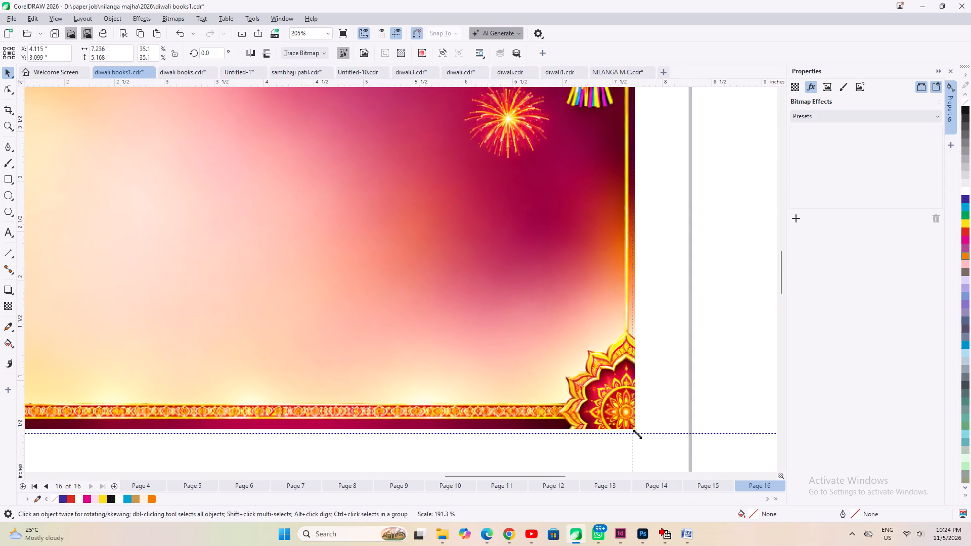
{"action": "left_click_drag", "start_coordinate": [637, 434], "coordinate": [636, 434]}
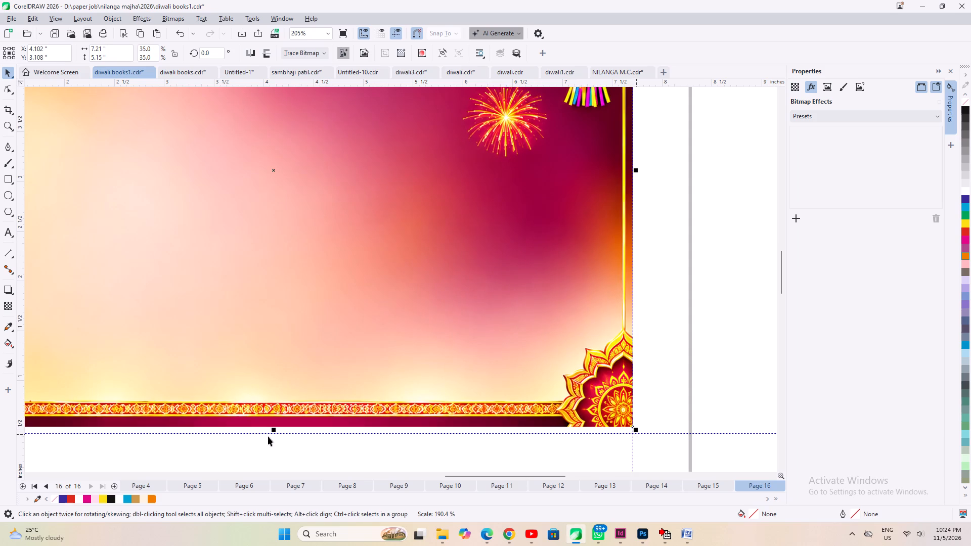
{"action": "left_click_drag", "start_coordinate": [275, 432], "coordinate": [274, 439]}
{"action": "key", "text": "shift+Page_Down"}
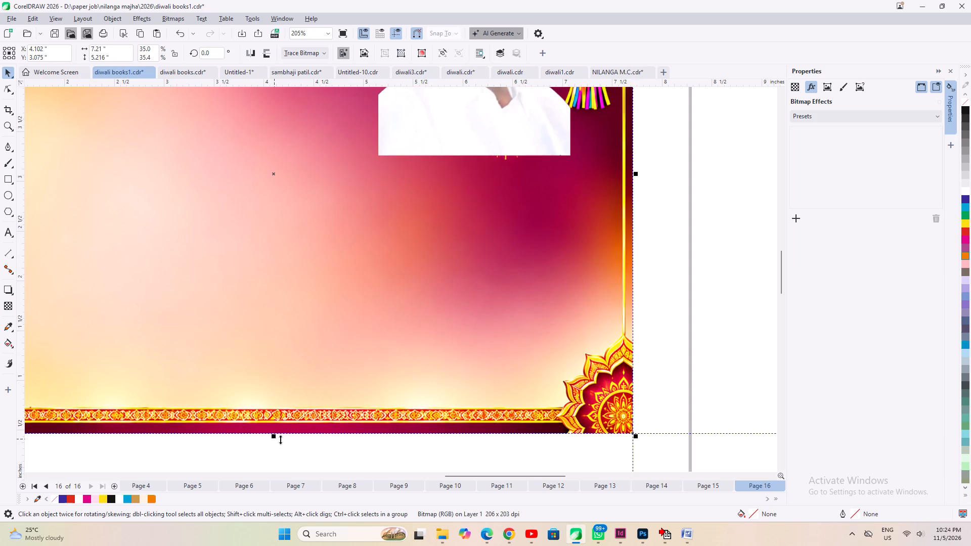
Move the elderly man's portrait slightly lower on the new background.
{"action": "scroll", "coordinate": [371, 458], "scroll_direction": "down", "scroll_amount": 4}
{"action": "left_click", "coordinate": [626, 324]}
{"action": "left_click", "coordinate": [508, 269]}
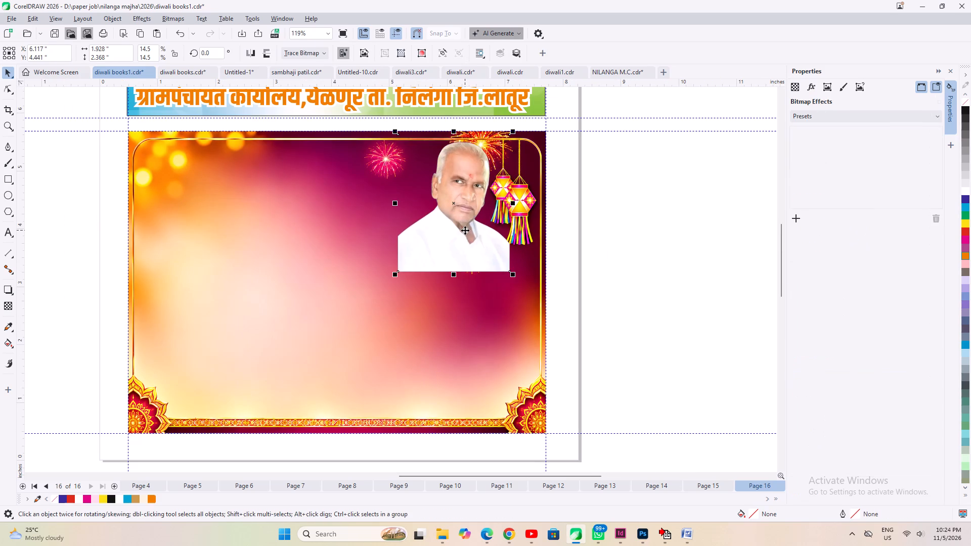
{"action": "left_click_drag", "start_coordinate": [465, 231], "coordinate": [463, 238]}
Move the cut-out of the man in the black suit from beside the page onto the lower advertisement.
{"action": "scroll", "coordinate": [531, 328], "scroll_direction": "down", "scroll_amount": 6}
{"action": "scroll", "coordinate": [561, 378], "scroll_direction": "down", "scroll_amount": 1}
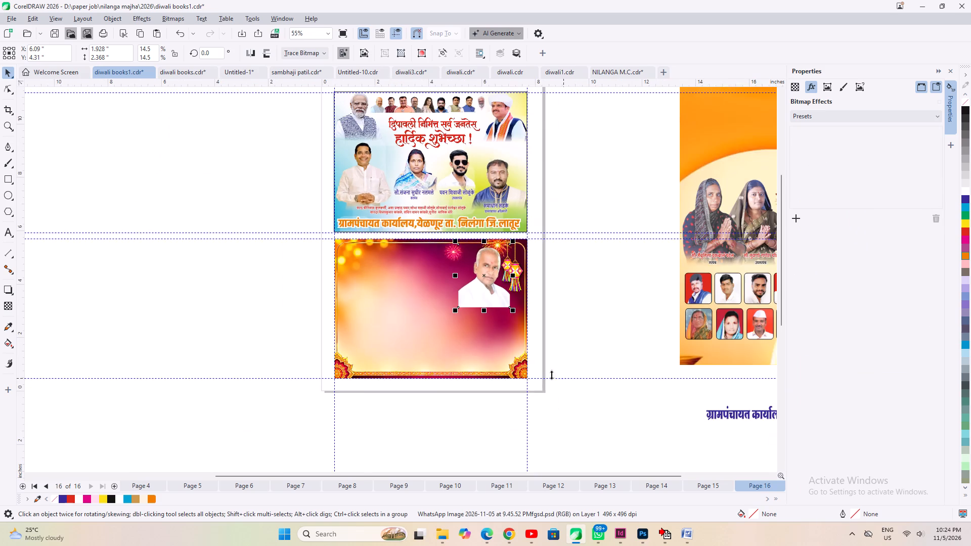
{"action": "scroll", "coordinate": [551, 375], "scroll_direction": "down", "scroll_amount": 5}
{"action": "left_click", "coordinate": [196, 343]}
{"action": "left_click_drag", "start_coordinate": [197, 324], "coordinate": [296, 291]}
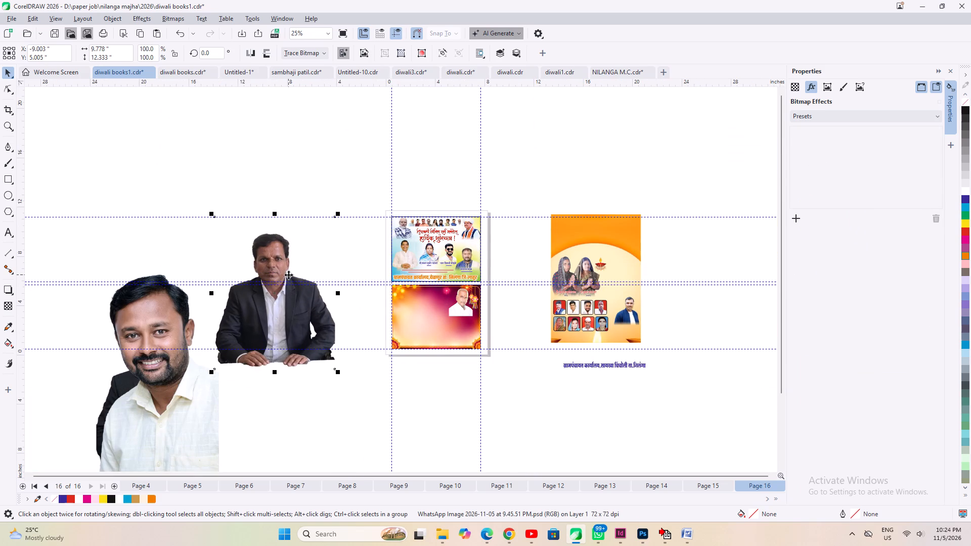
{"action": "scroll", "coordinate": [288, 275], "scroll_direction": "up", "scroll_amount": 1}
{"action": "left_click_drag", "start_coordinate": [264, 300], "coordinate": [444, 344]}
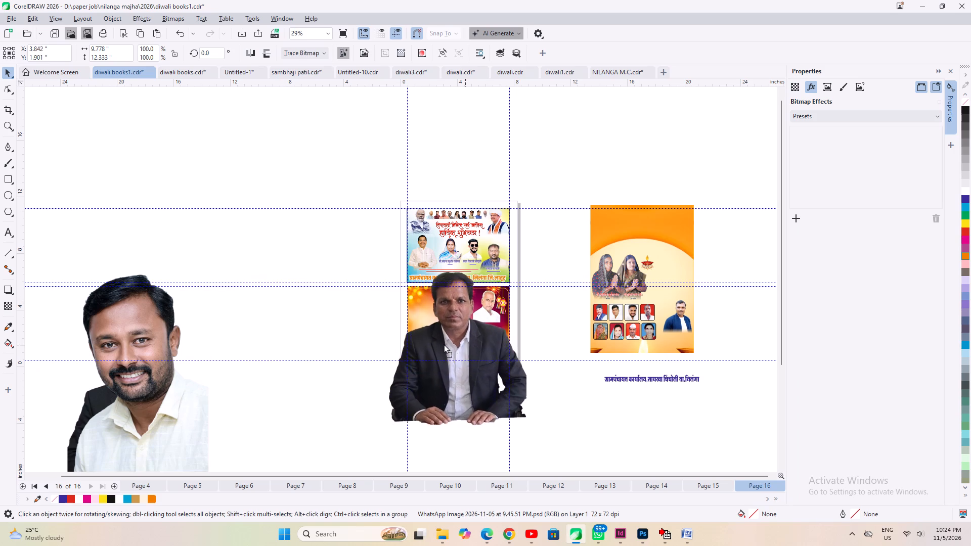
{"action": "left_click_drag", "start_coordinate": [444, 344], "coordinate": [442, 344]}
Scale down the suited man's cut-out and centre it on the lower advertisement, with his hands at the bottom border.
{"action": "scroll", "coordinate": [443, 344], "scroll_direction": "up", "scroll_amount": 3}
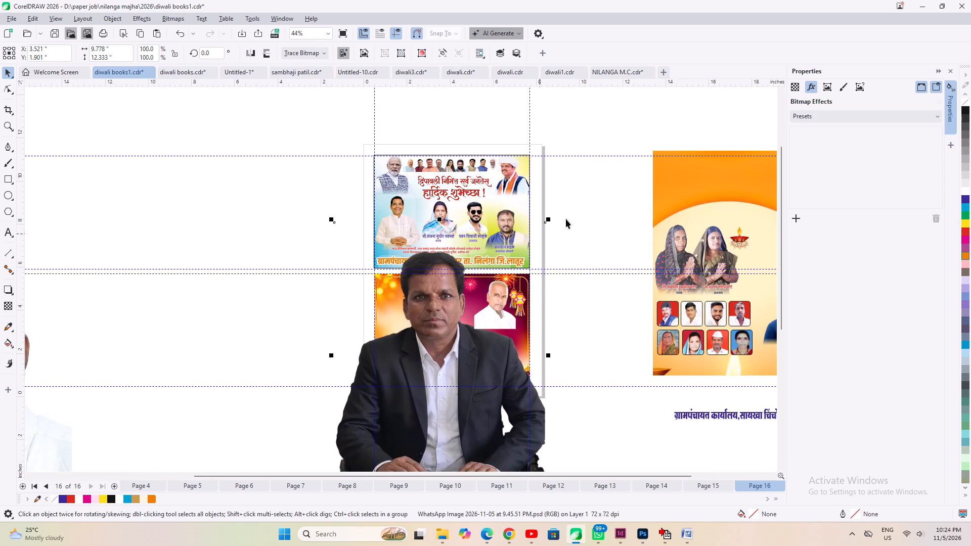
{"action": "left_click_drag", "start_coordinate": [551, 218], "coordinate": [532, 264], "text": "shift"}
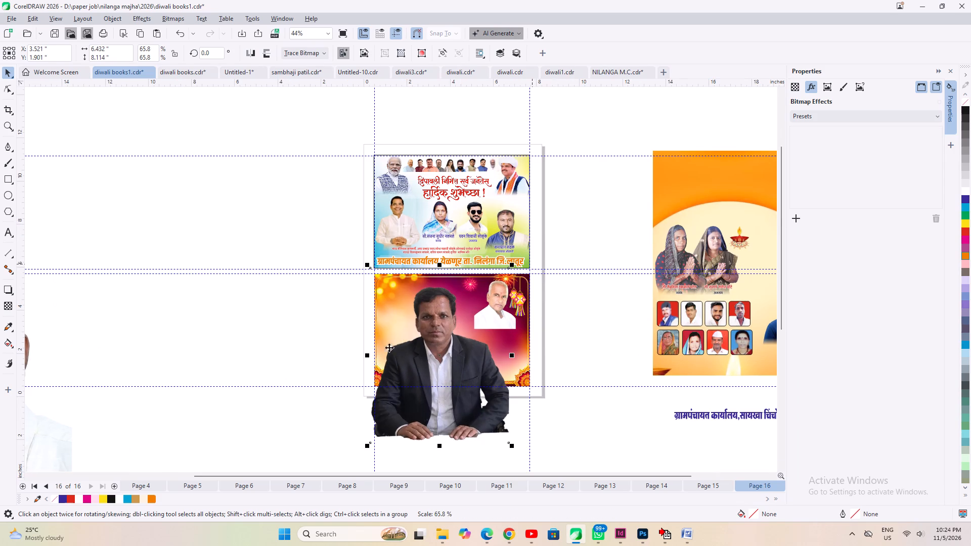
{"action": "left_click_drag", "start_coordinate": [434, 330], "coordinate": [453, 315]}
{"action": "scroll", "coordinate": [448, 319], "scroll_direction": "up", "scroll_amount": 2}
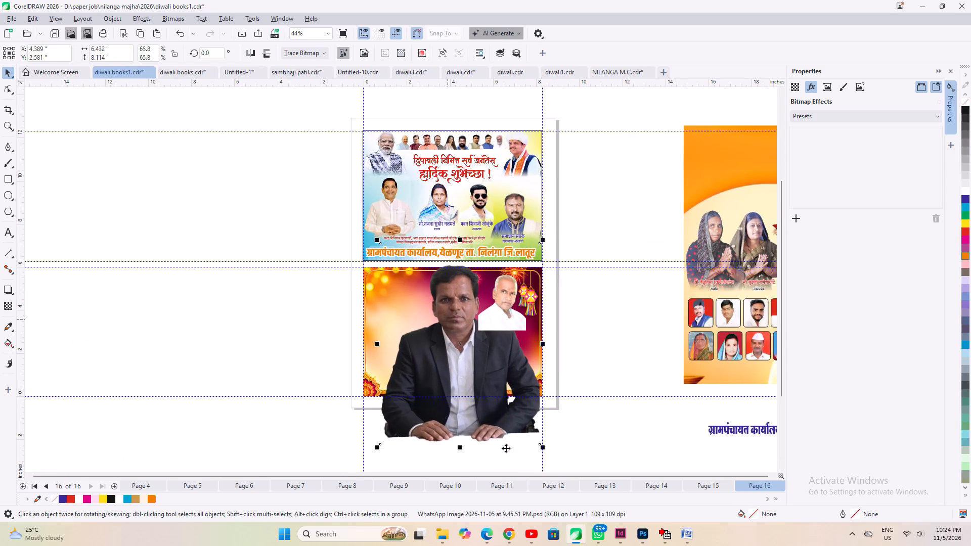
{"action": "left_click_drag", "start_coordinate": [551, 451], "coordinate": [520, 421], "text": "shift"}
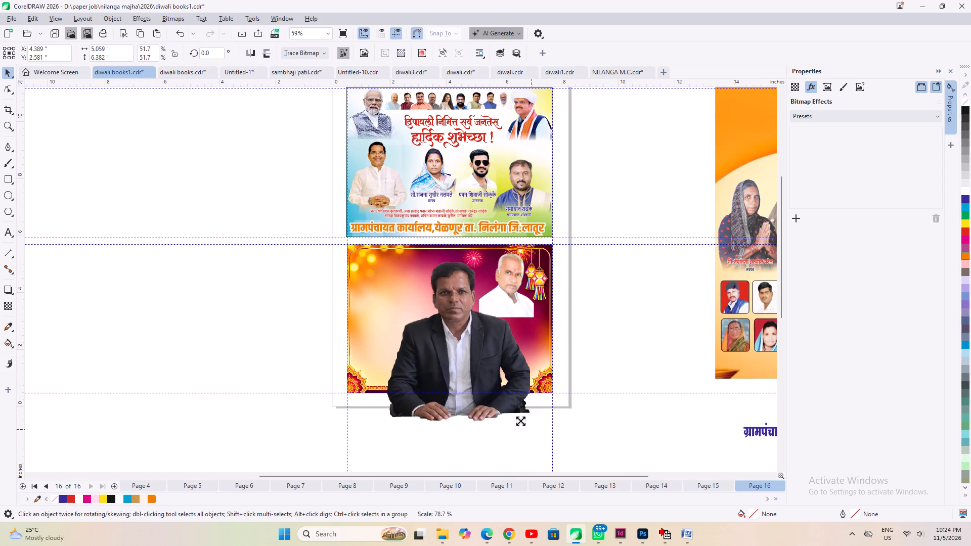
{"action": "left_click_drag", "start_coordinate": [520, 421], "coordinate": [522, 425], "text": "shift"}
{"action": "left_click_drag", "start_coordinate": [468, 361], "coordinate": [457, 347]}
{"action": "left_click", "coordinate": [169, 230]}
{"action": "scroll", "coordinate": [311, 255], "scroll_direction": "down", "scroll_amount": 2}
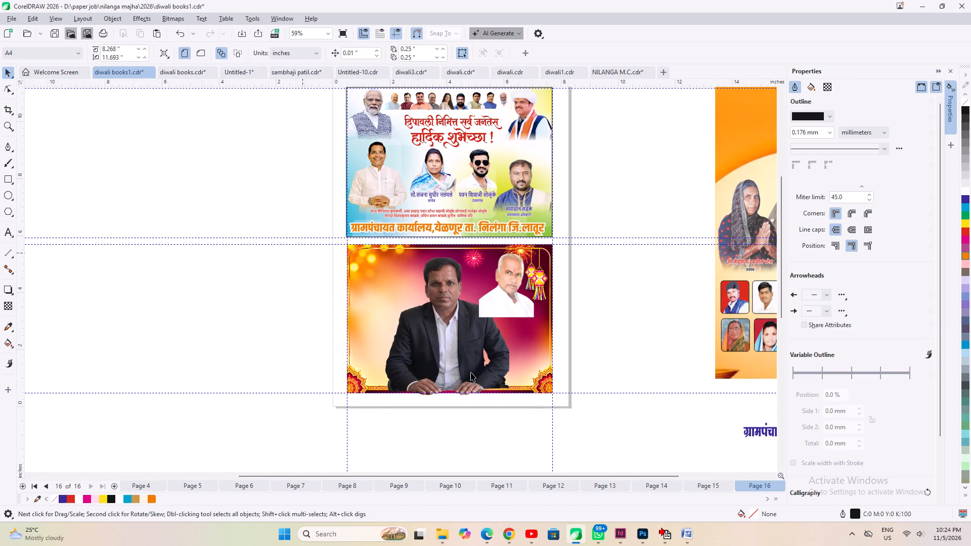
Bring the large cut-outs of the white-shirted man and the yellow-shirted man in the black suit closer to page 16.
{"action": "scroll", "coordinate": [429, 356], "scroll_direction": "up", "scroll_amount": 1}
{"action": "scroll", "coordinate": [467, 330], "scroll_direction": "down", "scroll_amount": 6}
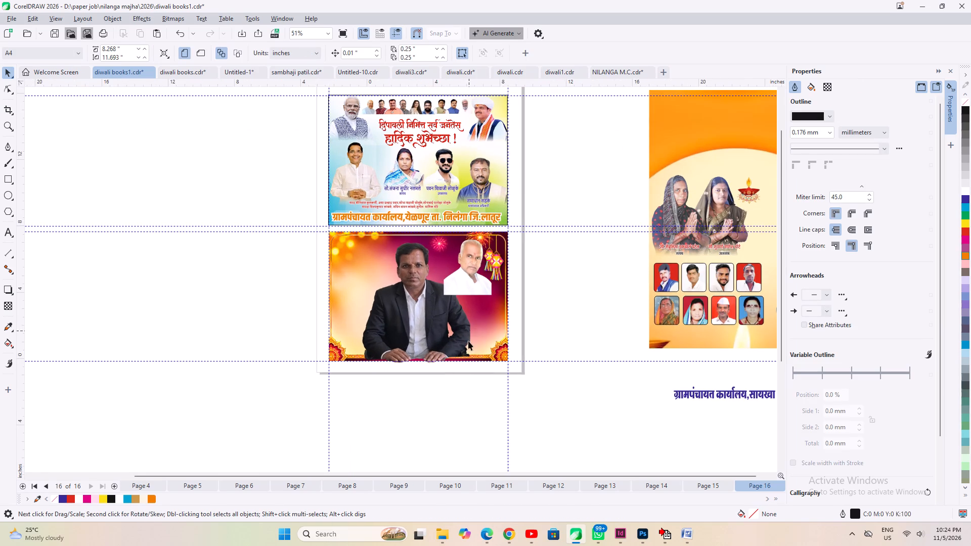
{"action": "left_click_drag", "start_coordinate": [204, 329], "coordinate": [331, 306]}
{"action": "left_click_drag", "start_coordinate": [173, 372], "coordinate": [188, 379]}
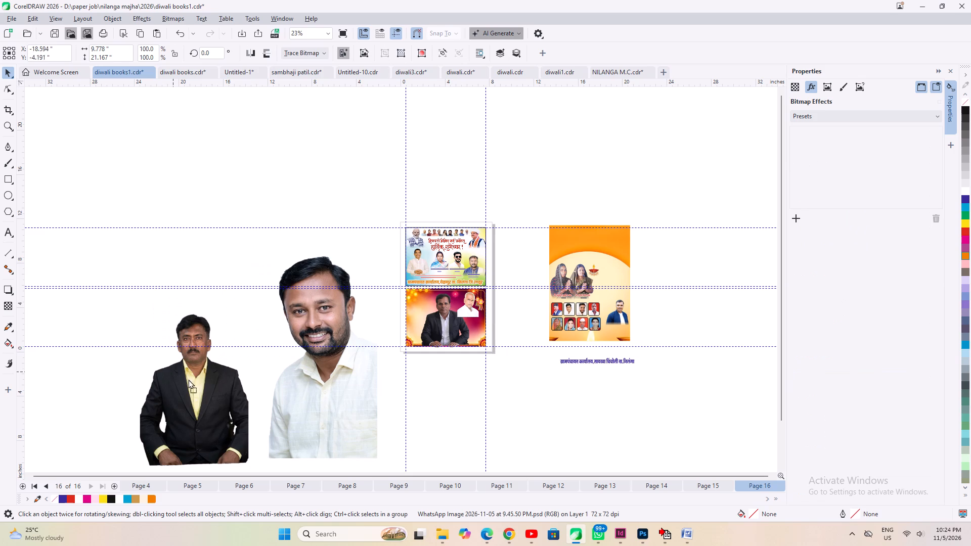
{"action": "left_click_drag", "start_coordinate": [188, 379], "coordinate": [197, 326]}
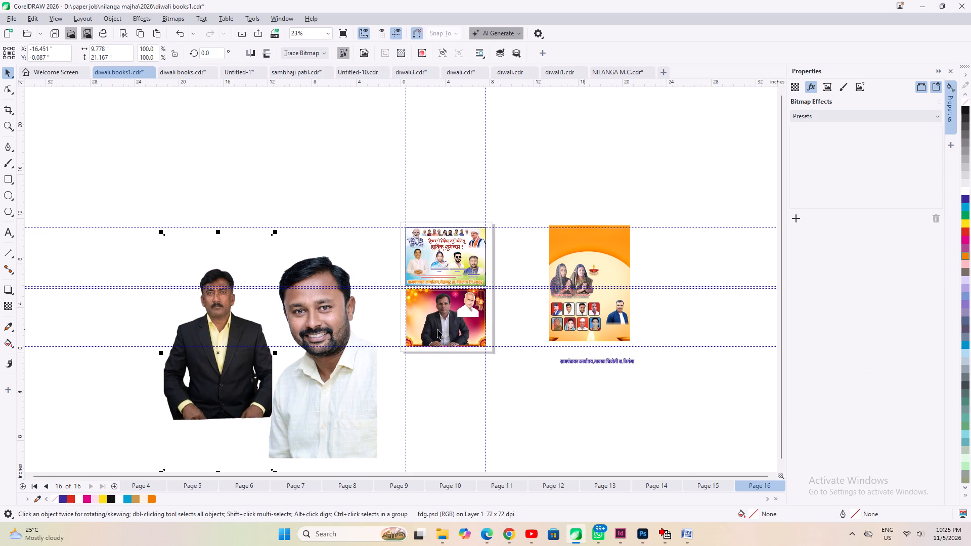
Move the seated suited man's cut-out to the lower advertisement's upper-left area and scale it down to about 3.40 by 4.28 inches.
{"action": "left_click", "coordinate": [437, 329]}
{"action": "scroll", "coordinate": [437, 329], "scroll_direction": "up", "scroll_amount": 4}
{"action": "left_click_drag", "start_coordinate": [436, 332], "coordinate": [407, 326]}
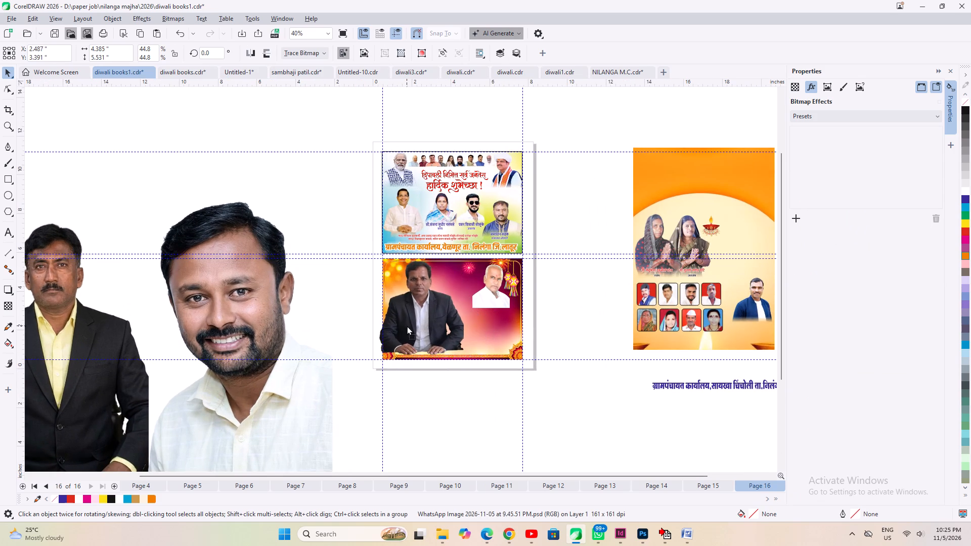
{"action": "left_click_drag", "start_coordinate": [407, 326], "coordinate": [398, 332]}
{"action": "scroll", "coordinate": [412, 340], "scroll_direction": "up", "scroll_amount": 2}
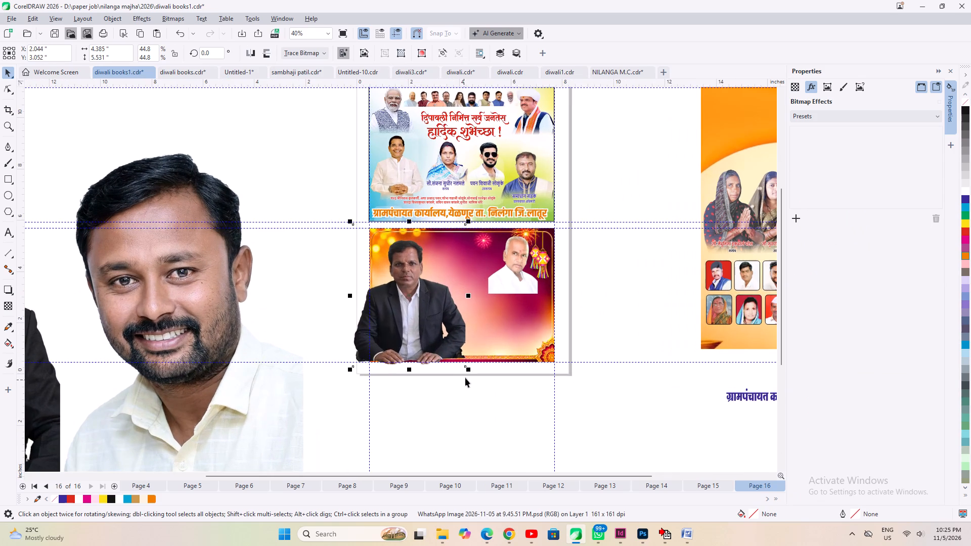
{"action": "left_click_drag", "start_coordinate": [469, 371], "coordinate": [459, 354], "text": "shift"}
{"action": "left_click_drag", "start_coordinate": [419, 303], "coordinate": [419, 300]}
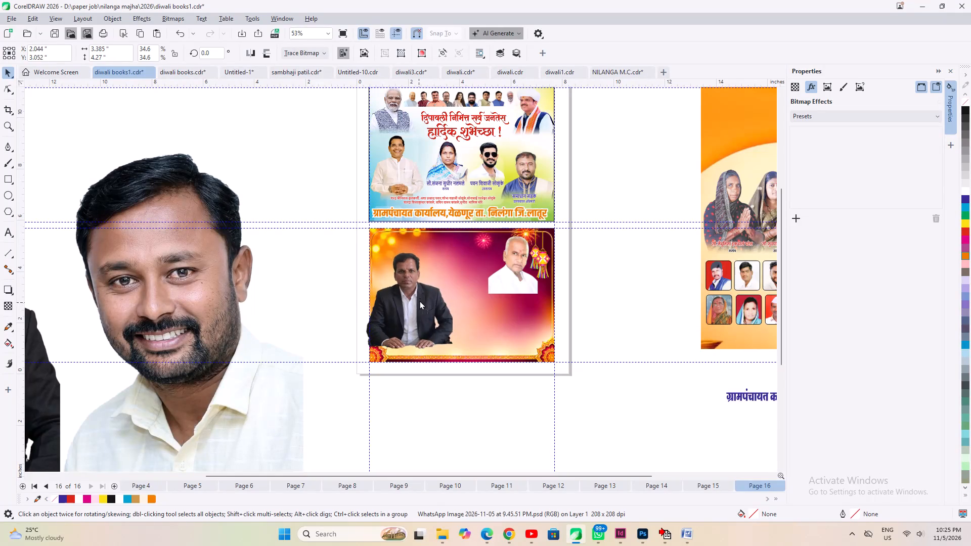
{"action": "left_click_drag", "start_coordinate": [419, 300], "coordinate": [422, 286]}
{"action": "scroll", "coordinate": [438, 308], "scroll_direction": "up", "scroll_amount": 2}
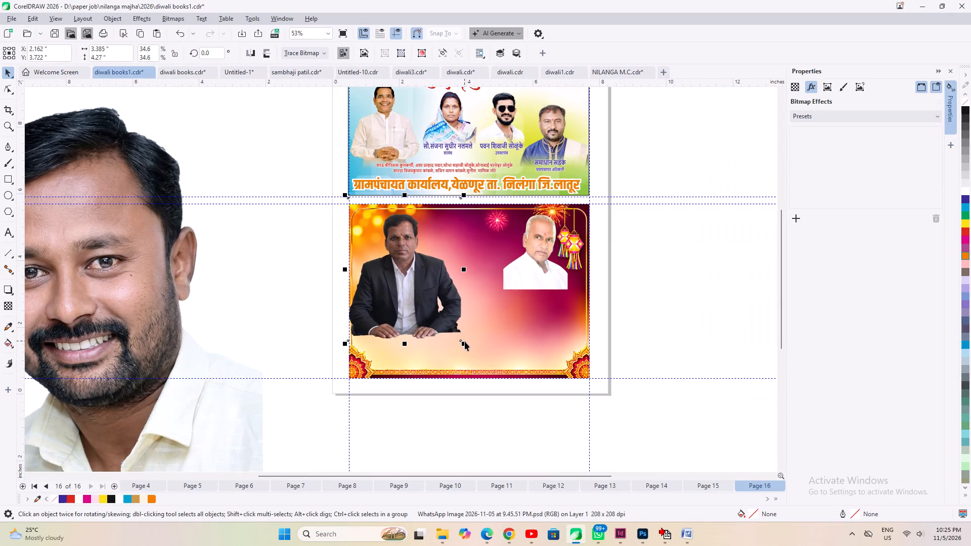
{"action": "left_click_drag", "start_coordinate": [465, 346], "coordinate": [466, 352]}
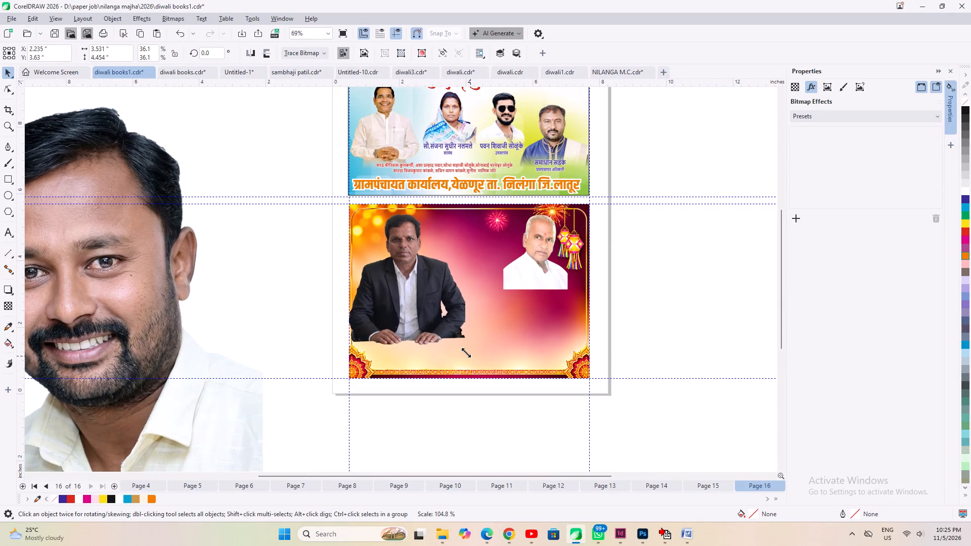
{"action": "left_click_drag", "start_coordinate": [466, 352], "coordinate": [465, 352]}
{"action": "left_click", "coordinate": [465, 400]}
{"action": "scroll", "coordinate": [401, 275], "scroll_direction": "down", "scroll_amount": 1}
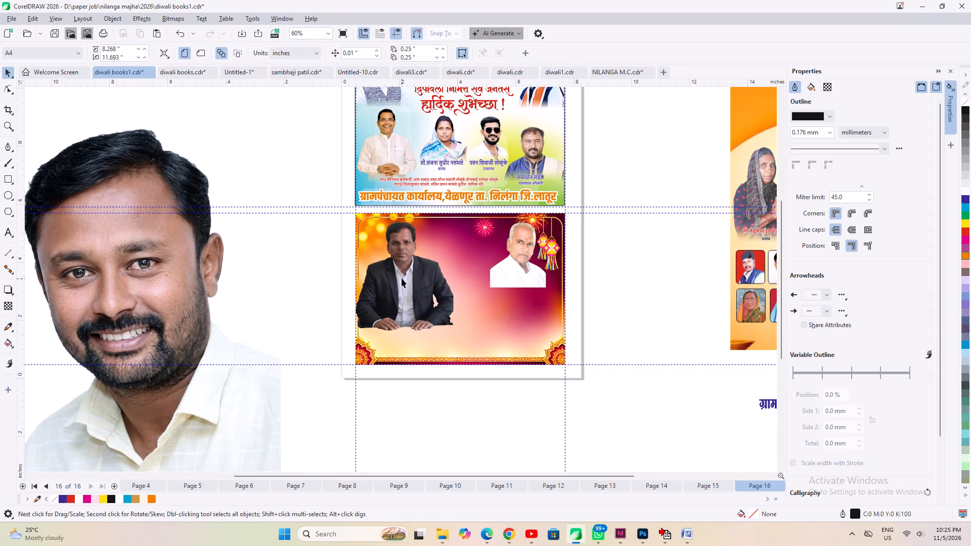
Move the elderly man's portrait further right on the lower advertisement, over the hanging lanterns.
{"action": "left_click", "coordinate": [543, 281]}
{"action": "scroll", "coordinate": [514, 283], "scroll_direction": "up", "scroll_amount": 1}
{"action": "left_click_drag", "start_coordinate": [529, 272], "coordinate": [551, 270]}
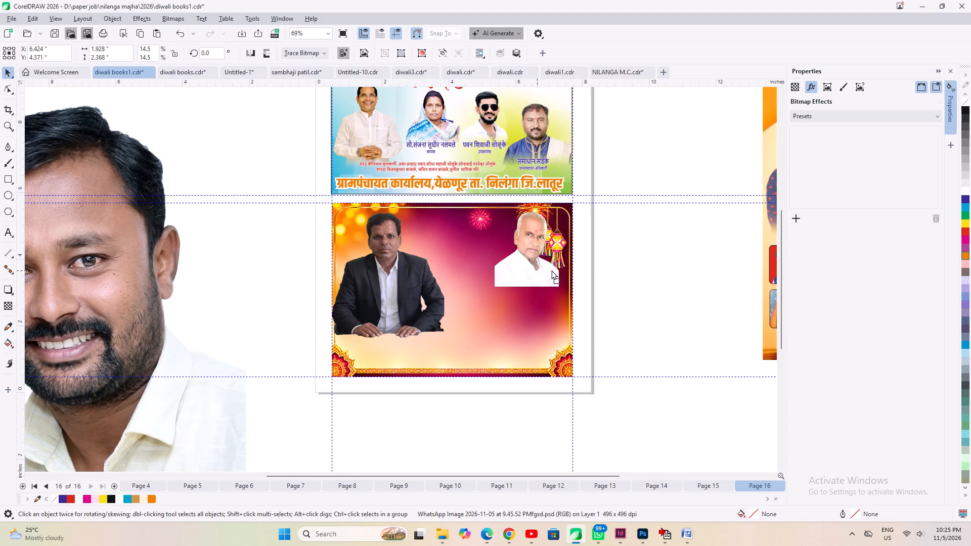
{"action": "left_click_drag", "start_coordinate": [551, 270], "coordinate": [546, 270]}
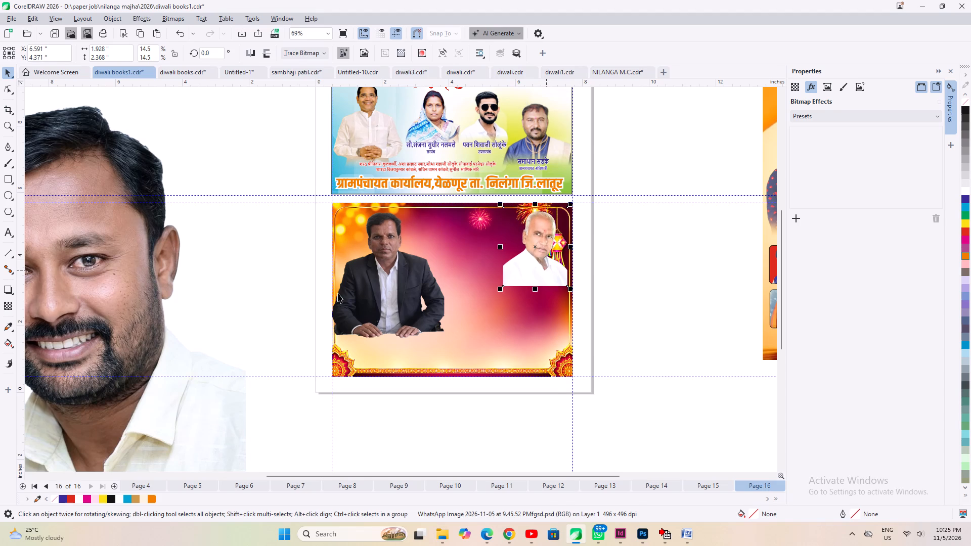
Shift the seated suited man's cut-out slightly right, just inside the advertisement's left border.
{"action": "left_click", "coordinate": [335, 293]}
{"action": "left_click", "coordinate": [391, 286]}
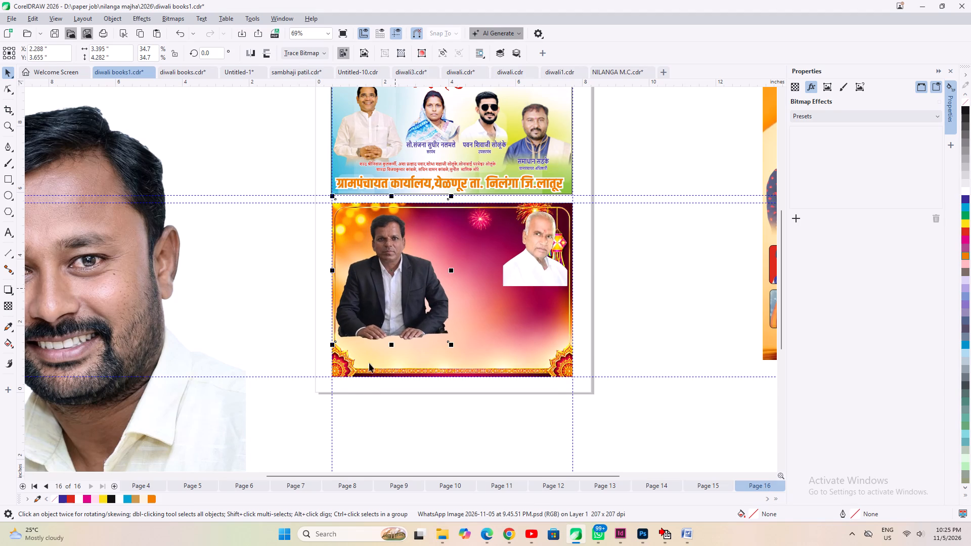
{"action": "left_click", "coordinate": [363, 394]}
Scale down the white-shirted man's cut-out to about 2.07 by 4.49 inches and place it across the lower advertisement's bottom edge.
{"action": "scroll", "coordinate": [510, 365], "scroll_direction": "down", "scroll_amount": 4}
{"action": "left_click", "coordinate": [208, 329]}
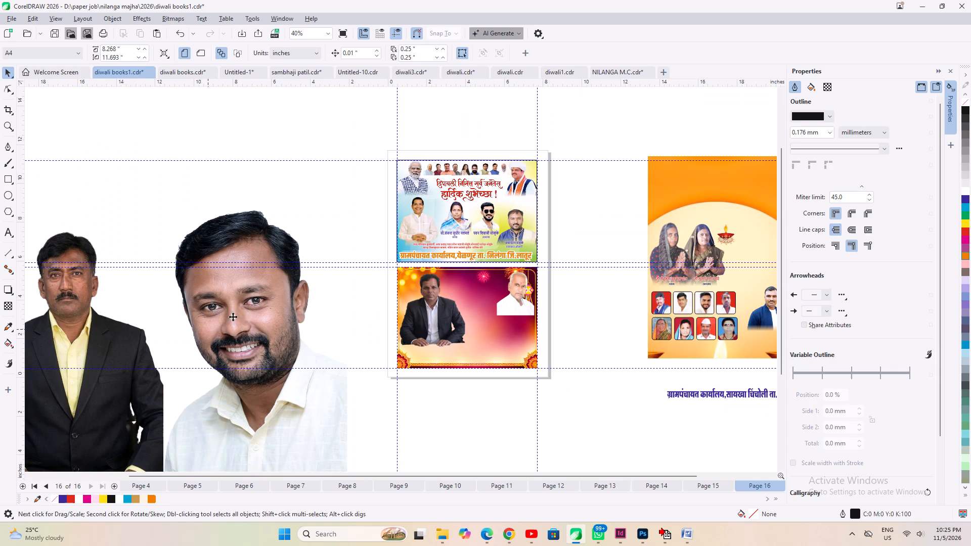
{"action": "left_click_drag", "start_coordinate": [351, 151], "coordinate": [338, 221], "text": "shift"}
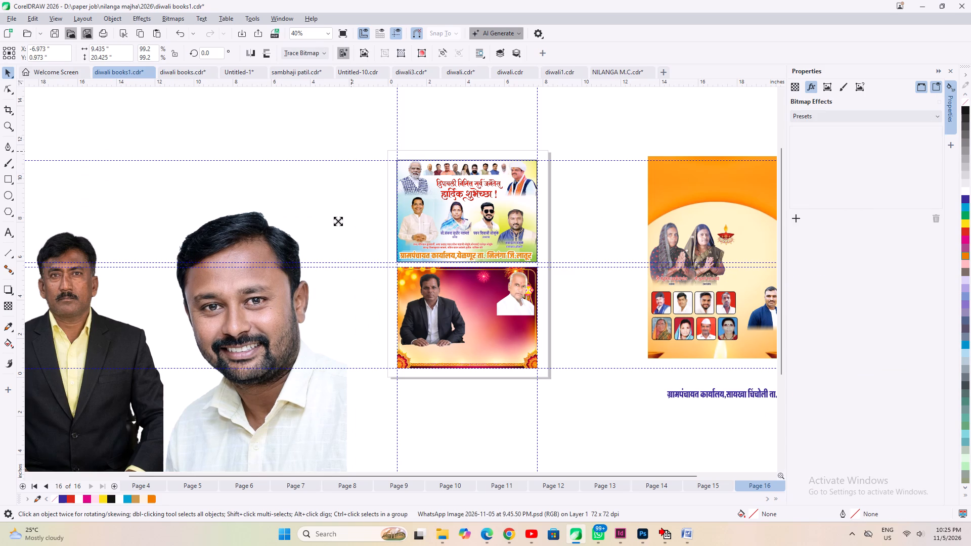
{"action": "left_click_drag", "start_coordinate": [338, 221], "coordinate": [324, 256], "text": "shift"}
{"action": "left_click", "coordinate": [96, 322]}
{"action": "scroll", "coordinate": [100, 322], "scroll_direction": "down", "scroll_amount": 4}
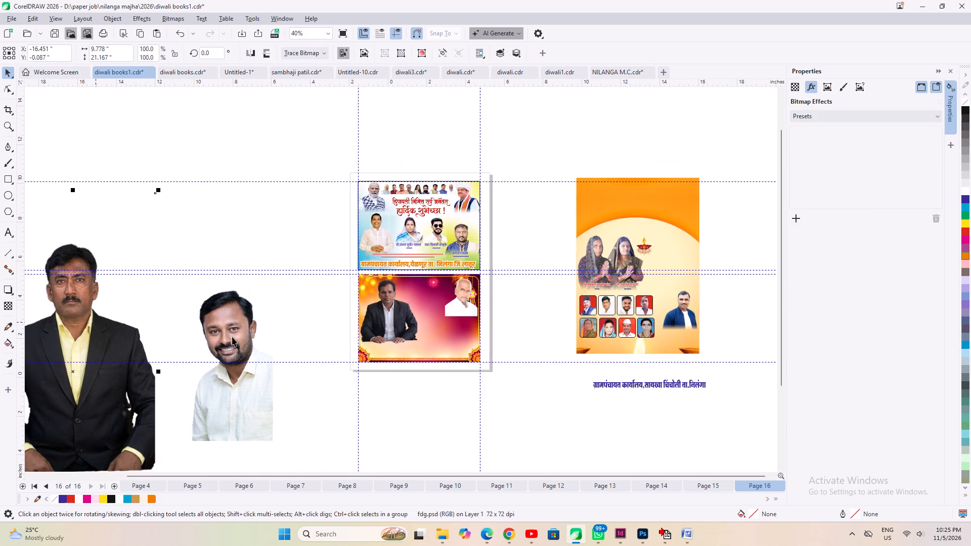
{"action": "left_click", "coordinate": [203, 345]}
{"action": "left_click_drag", "start_coordinate": [192, 324], "coordinate": [335, 313]}
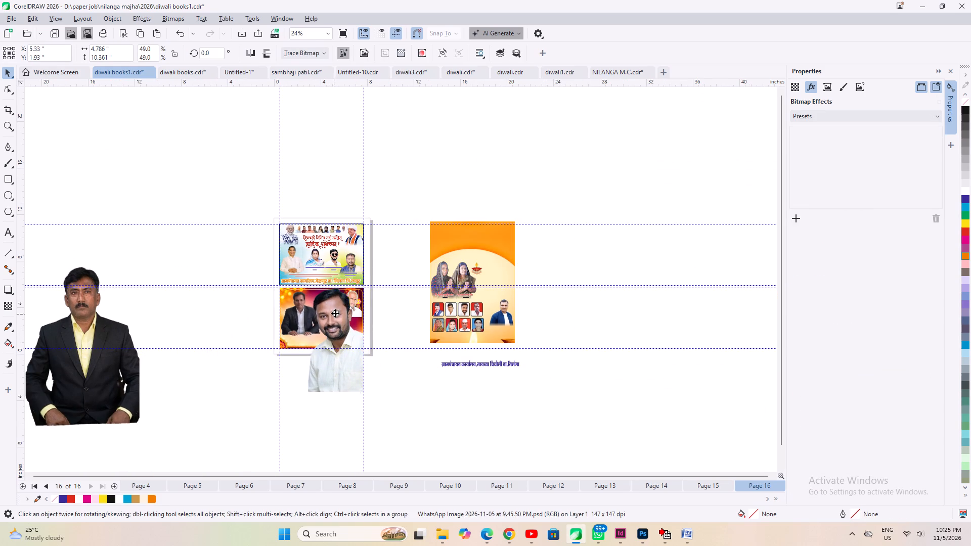
{"action": "scroll", "coordinate": [335, 313], "scroll_direction": "up", "scroll_amount": 7}
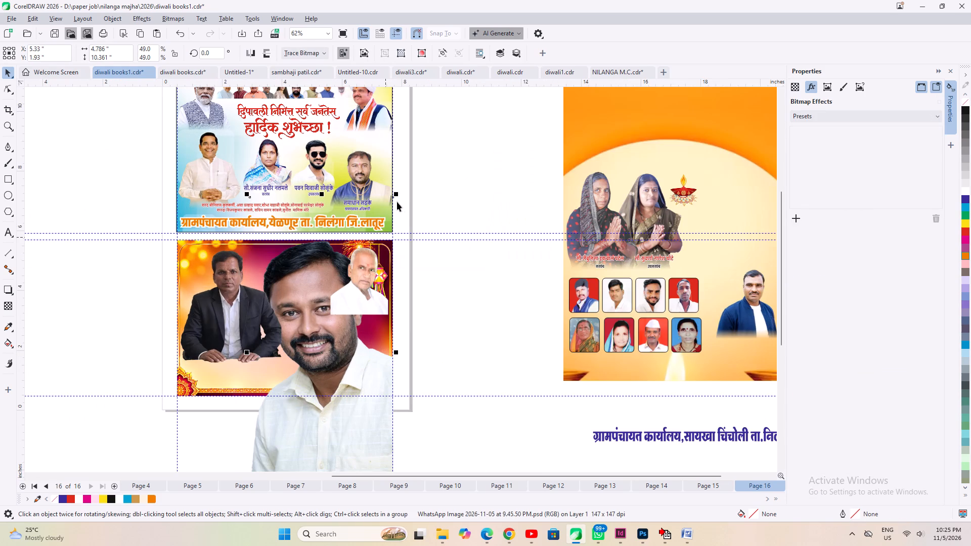
{"action": "left_click_drag", "start_coordinate": [395, 195], "coordinate": [361, 283], "text": "shift"}
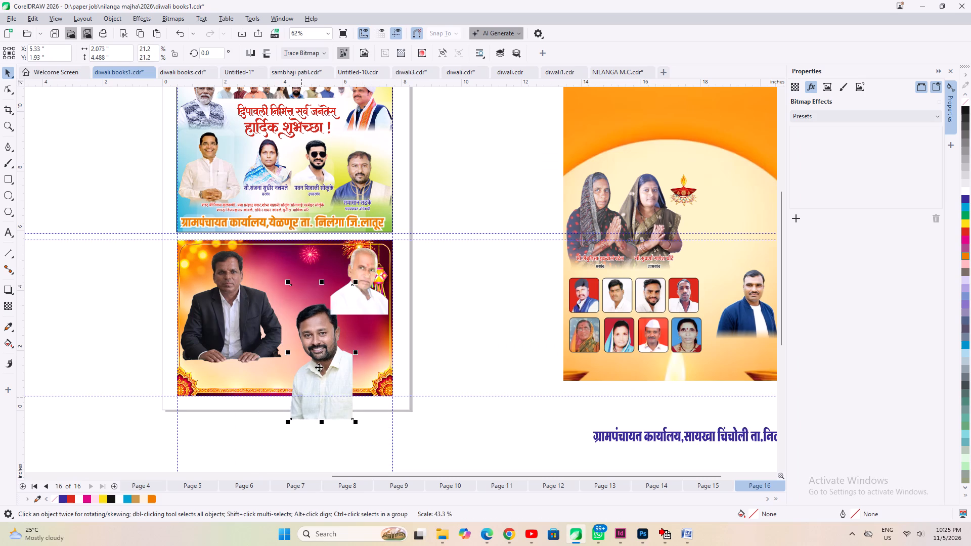
{"action": "left_click_drag", "start_coordinate": [322, 354], "coordinate": [327, 415]}
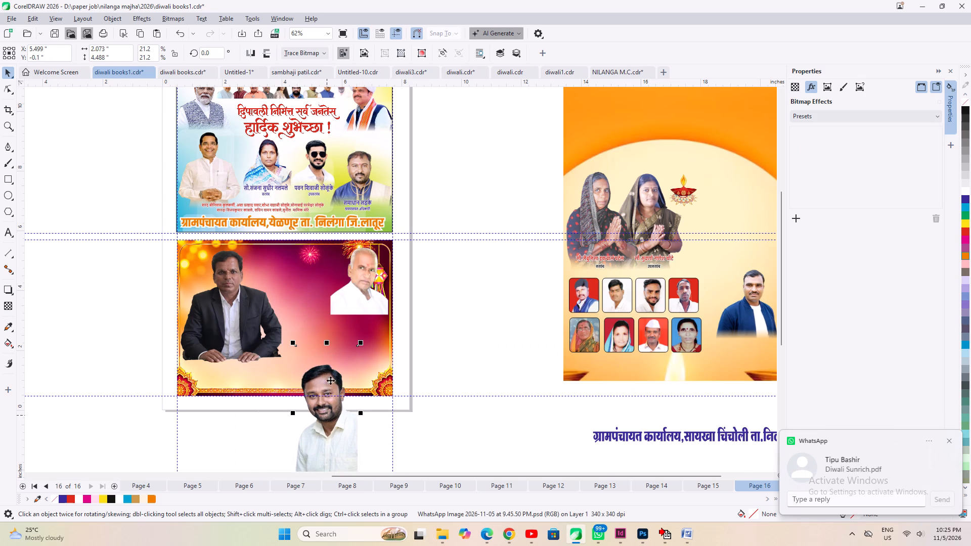
Scale down the yellow-shirted suited man's cut-out to about 4.58 by 9.92 inches and place it beside the white-shirted man below the advertisement.
{"action": "scroll", "coordinate": [371, 330], "scroll_direction": "down", "scroll_amount": 5}
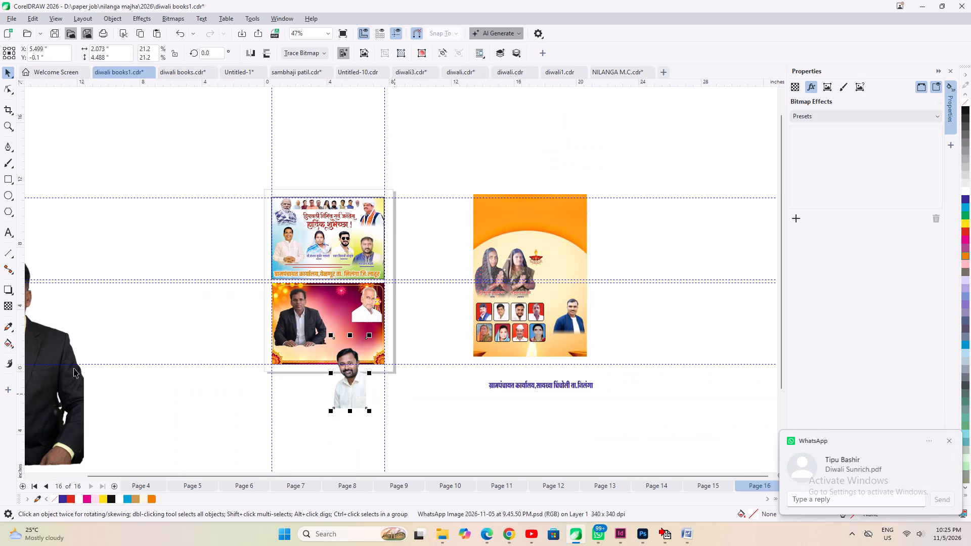
{"action": "left_click", "coordinate": [74, 368]}
{"action": "left_click_drag", "start_coordinate": [62, 367], "coordinate": [193, 377]}
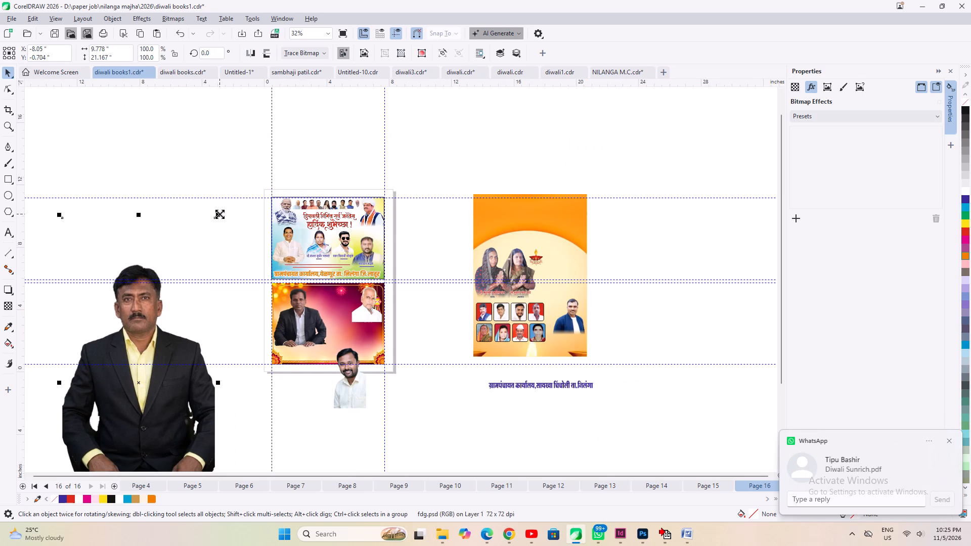
{"action": "left_click_drag", "start_coordinate": [219, 214], "coordinate": [197, 301], "text": "shift"}
{"action": "left_click_drag", "start_coordinate": [150, 369], "coordinate": [313, 391]}
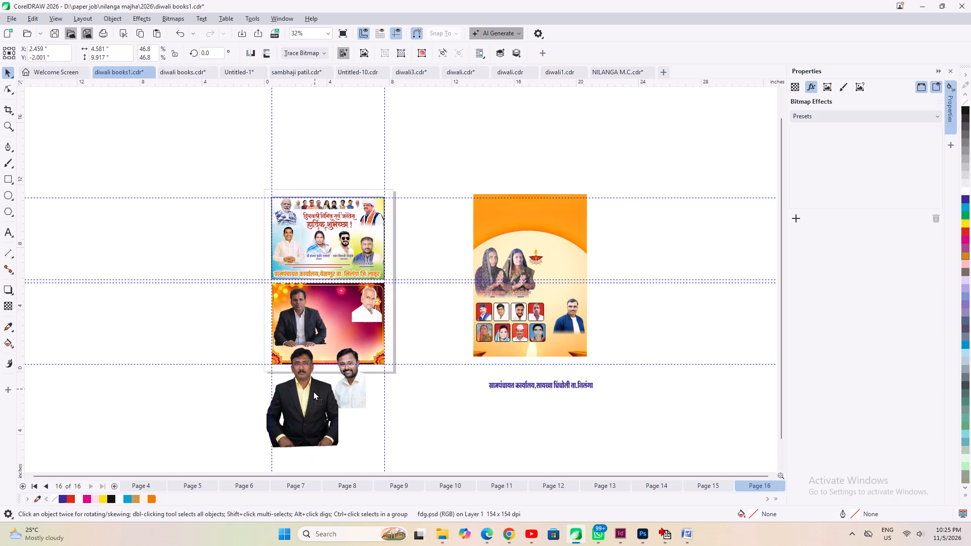
{"action": "left_click_drag", "start_coordinate": [313, 391], "coordinate": [319, 391]}
{"action": "scroll", "coordinate": [327, 393], "scroll_direction": "up", "scroll_amount": 3}
{"action": "left_click", "coordinate": [309, 404]}
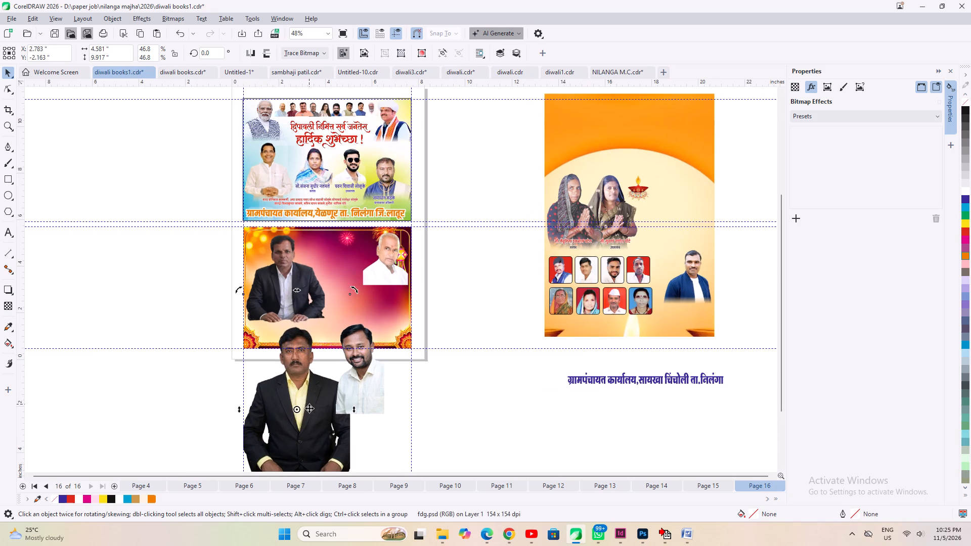
{"action": "left_click_drag", "start_coordinate": [287, 421], "coordinate": [302, 416]}
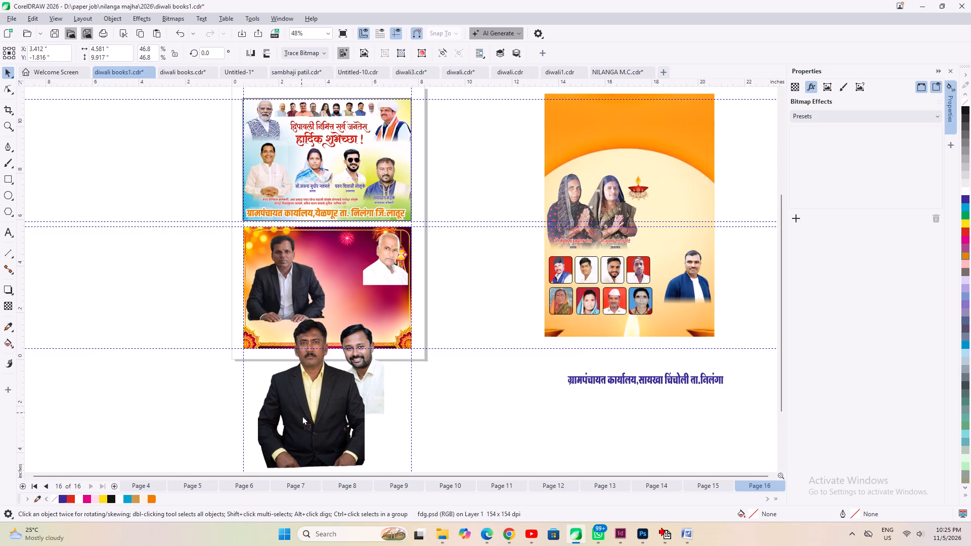
{"action": "left_click_drag", "start_coordinate": [302, 416], "coordinate": [306, 420]}
Bring the white-shirted man's cut-out in front of the yellow-shirted man's suit and select both cut-outs.
{"action": "left_click", "coordinate": [376, 385]}
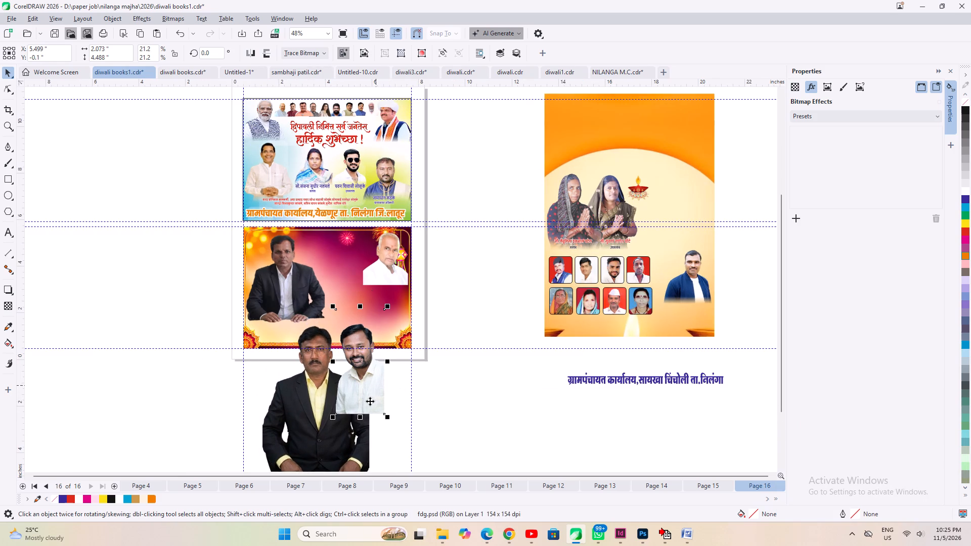
{"action": "left_click", "coordinate": [369, 401]}
{"action": "left_click", "coordinate": [289, 406], "text": "shift"}
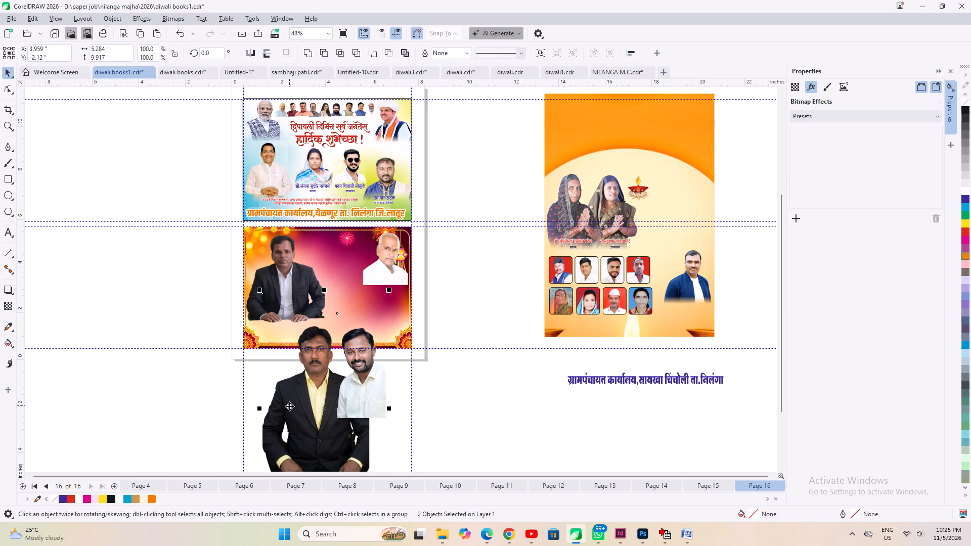
Apply a downward fountain transparency to the seated suited man's cut-out, fading his hands and lower body into the background.
{"action": "left_click", "coordinate": [282, 259]}
{"action": "scroll", "coordinate": [281, 259], "scroll_direction": "up", "scroll_amount": 6}
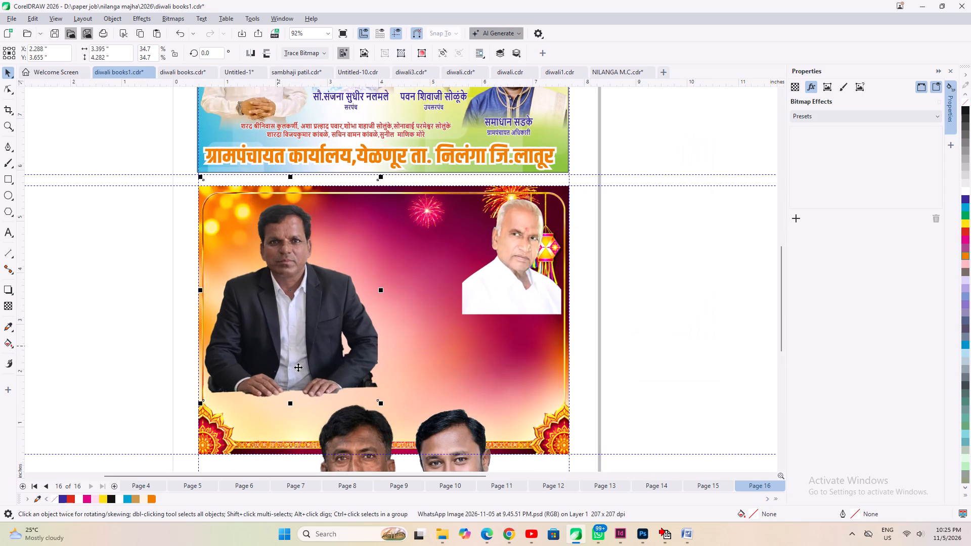
{"action": "left_click", "coordinate": [7, 308]}
{"action": "left_click_drag", "start_coordinate": [280, 329], "coordinate": [282, 378], "text": "shift"}
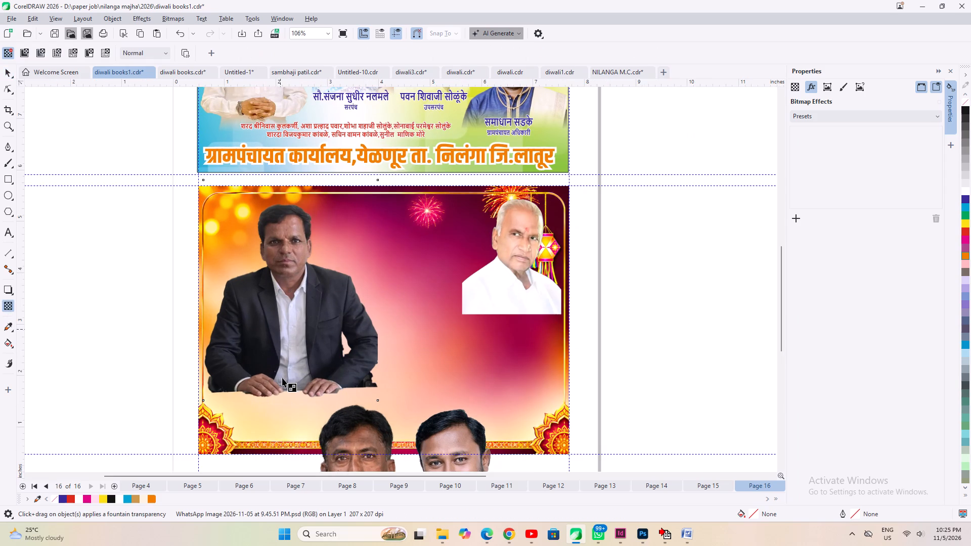
{"action": "left_click_drag", "start_coordinate": [282, 378], "coordinate": [282, 381], "text": "shift"}
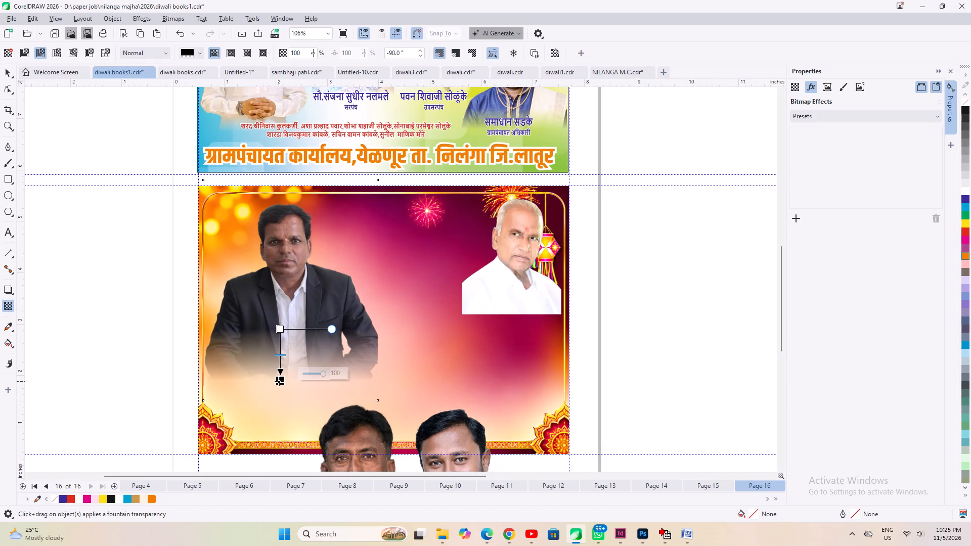
{"action": "left_click_drag", "start_coordinate": [279, 381], "coordinate": [281, 373], "text": "ctrl"}
{"action": "left_click_drag", "start_coordinate": [280, 330], "coordinate": [284, 315], "text": "ctrl"}
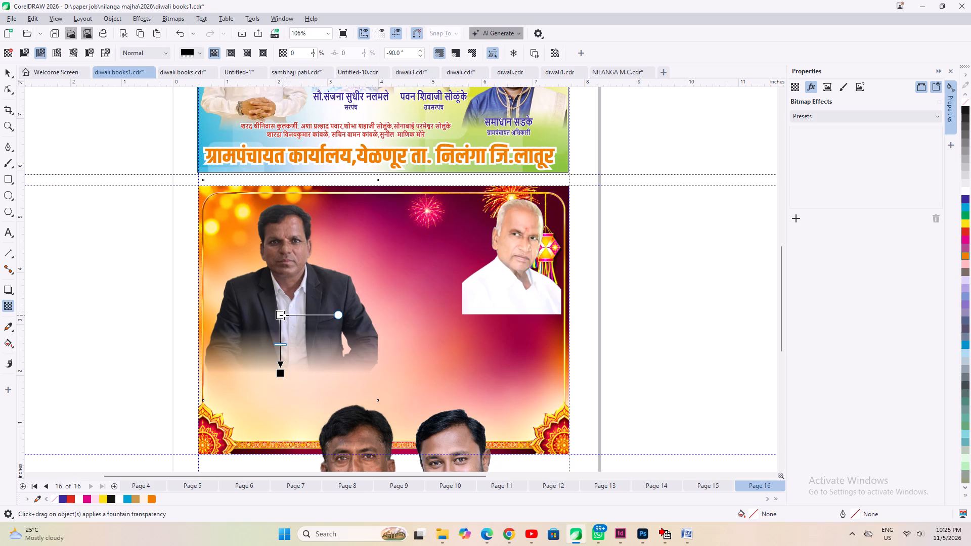
{"action": "left_click", "coordinate": [2, 69]}
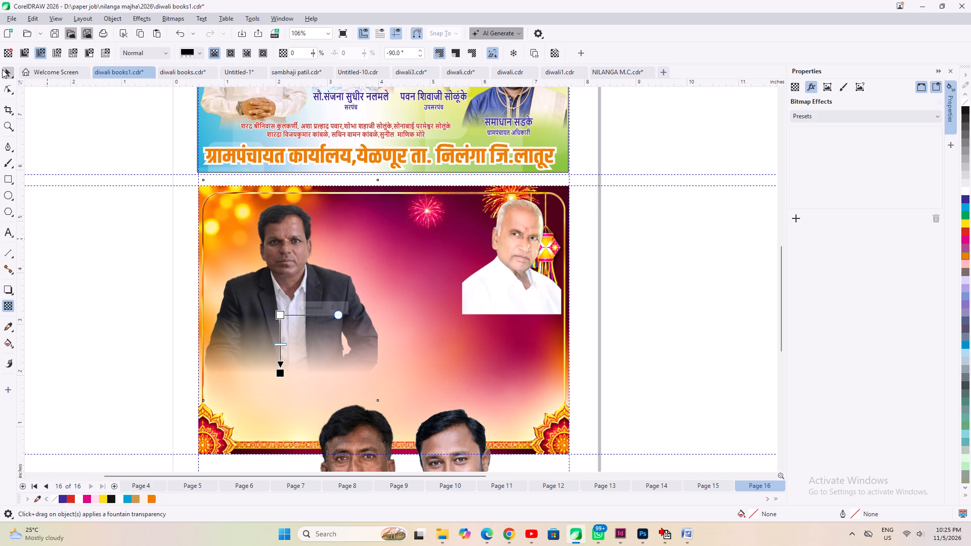
Apply a Light adjustment to the seated suited man's cut-out with brightness 27 and contrast 18.
{"action": "left_click", "coordinate": [138, 19]}
{"action": "left_click", "coordinate": [163, 55]}
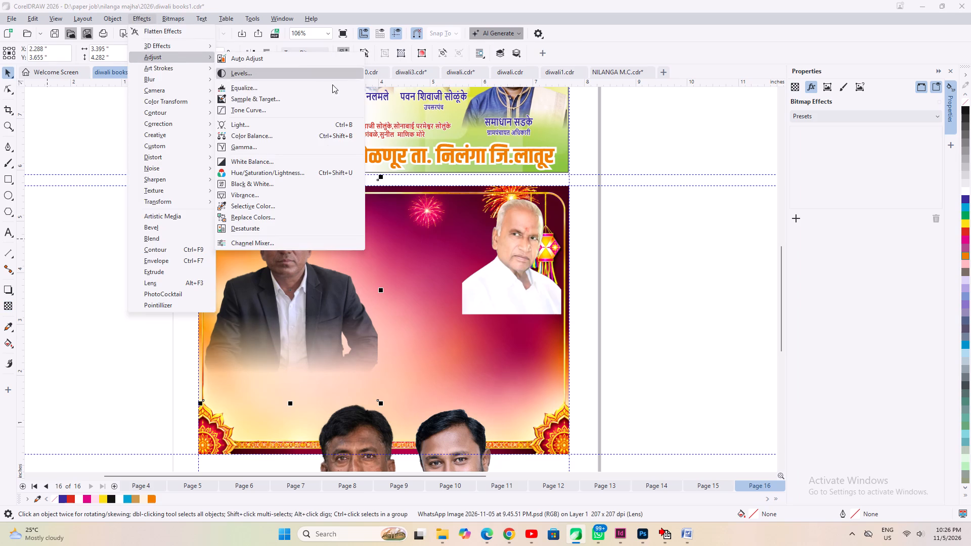
{"action": "left_click", "coordinate": [323, 125]}
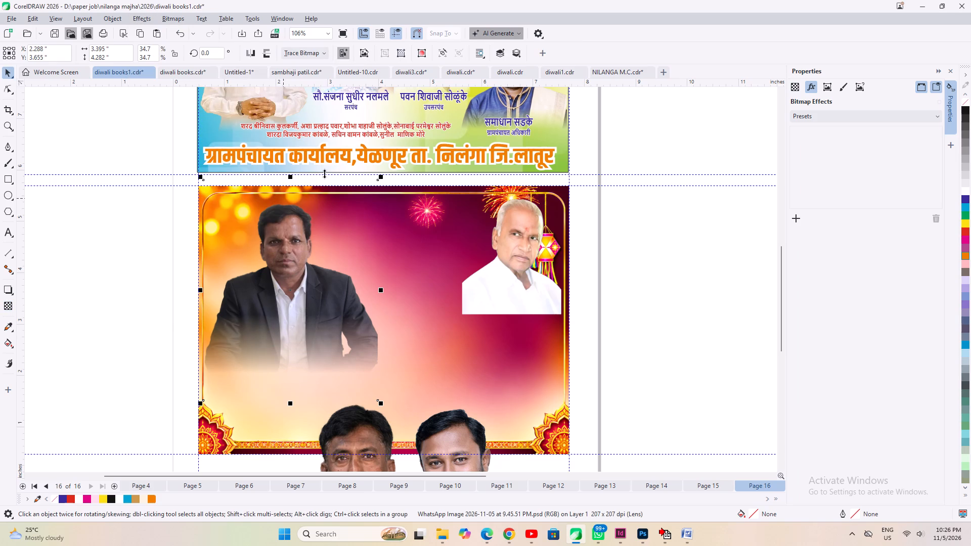
{"action": "left_click", "coordinate": [869, 255]}
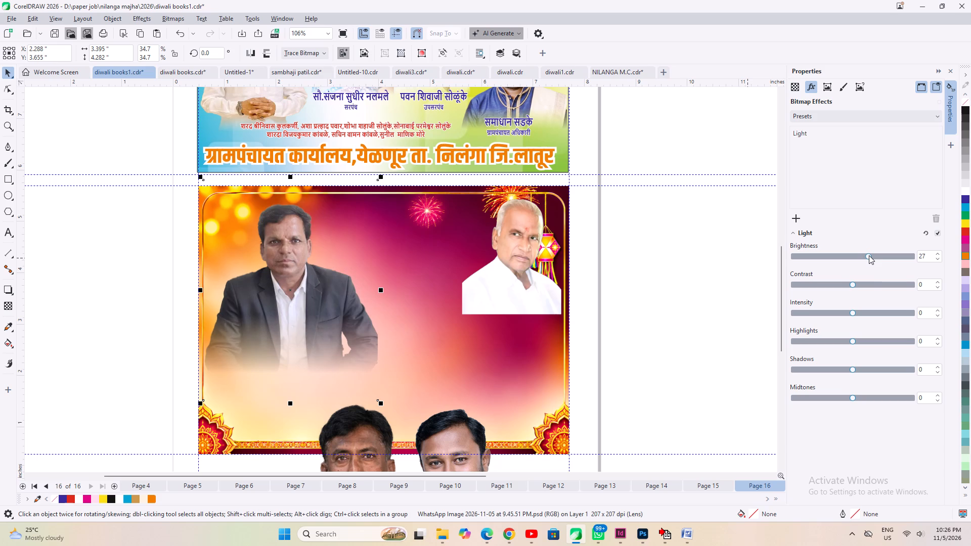
{"action": "left_click", "coordinate": [864, 284]}
Lower the brightness of the seated suited man's Light adjustment to 25.
{"action": "left_click_drag", "start_coordinate": [868, 259], "coordinate": [873, 259]}
Shift the seated suited man's cut-out past the advertisement's left edge and trim about 0.44 inches off its left side at the golden frame.
{"action": "left_click_drag", "start_coordinate": [300, 301], "coordinate": [286, 302]}
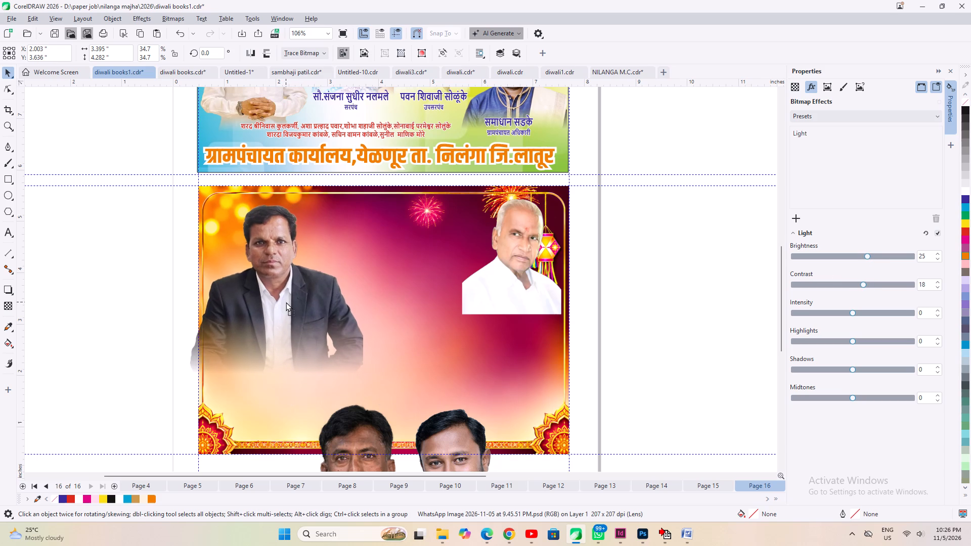
{"action": "left_click_drag", "start_coordinate": [286, 302], "coordinate": [280, 301]}
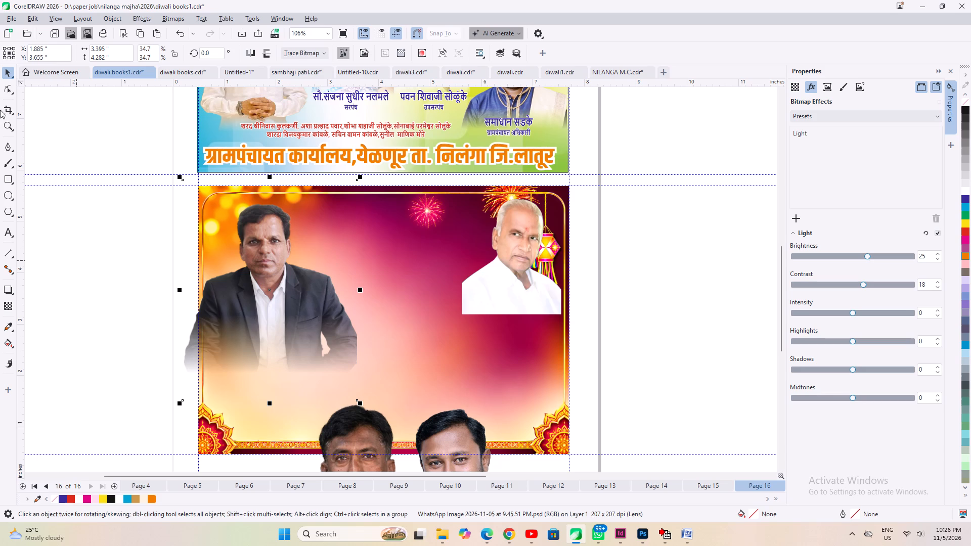
{"action": "left_click", "coordinate": [8, 82]}
{"action": "left_click_drag", "start_coordinate": [143, 160], "coordinate": [211, 415]}
{"action": "scroll", "coordinate": [169, 318], "scroll_direction": "up", "scroll_amount": 4}
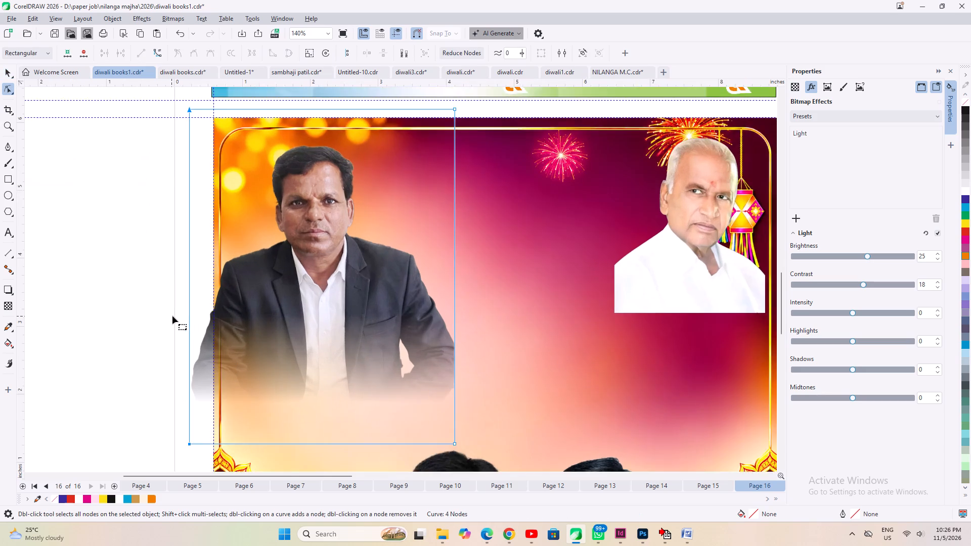
{"action": "left_click_drag", "start_coordinate": [191, 321], "coordinate": [231, 321], "text": "shift"}
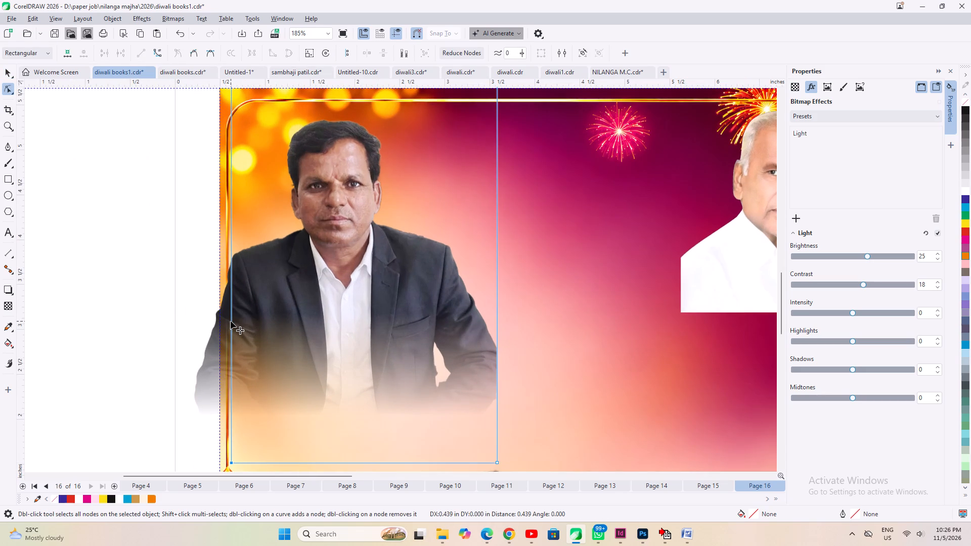
{"action": "left_click_drag", "start_coordinate": [231, 321], "coordinate": [230, 321], "text": "shift"}
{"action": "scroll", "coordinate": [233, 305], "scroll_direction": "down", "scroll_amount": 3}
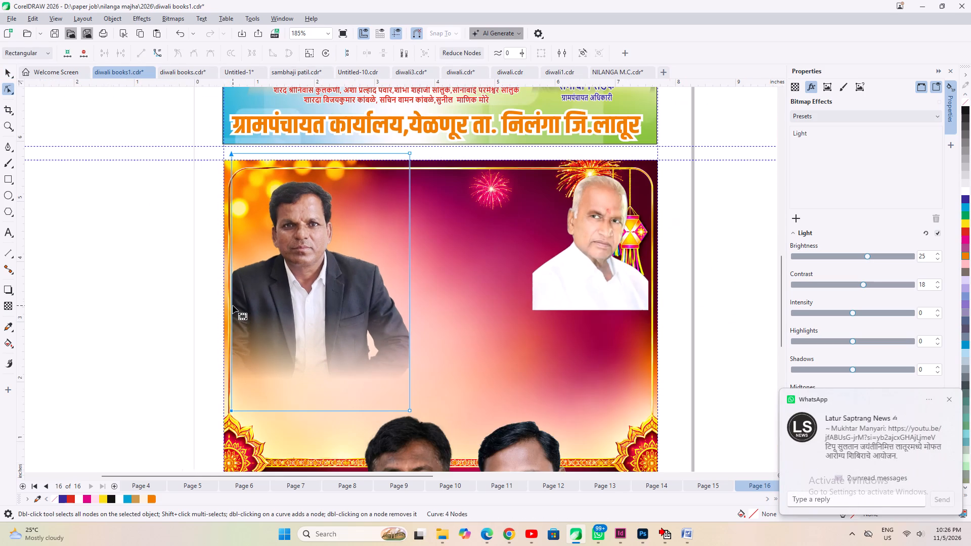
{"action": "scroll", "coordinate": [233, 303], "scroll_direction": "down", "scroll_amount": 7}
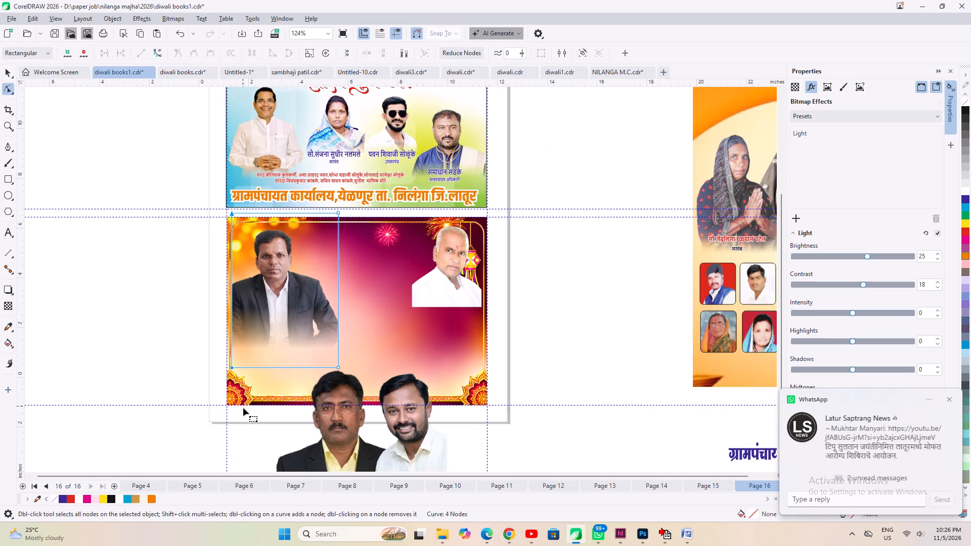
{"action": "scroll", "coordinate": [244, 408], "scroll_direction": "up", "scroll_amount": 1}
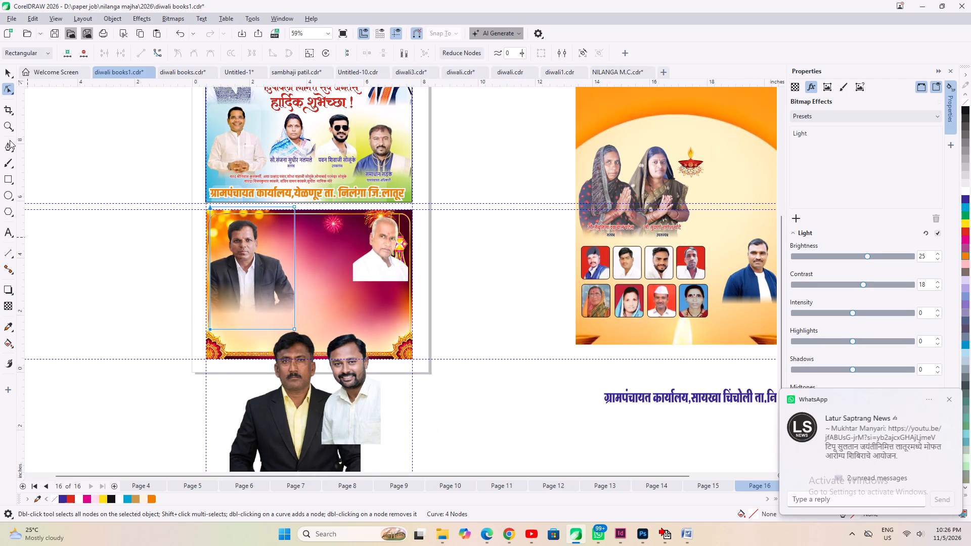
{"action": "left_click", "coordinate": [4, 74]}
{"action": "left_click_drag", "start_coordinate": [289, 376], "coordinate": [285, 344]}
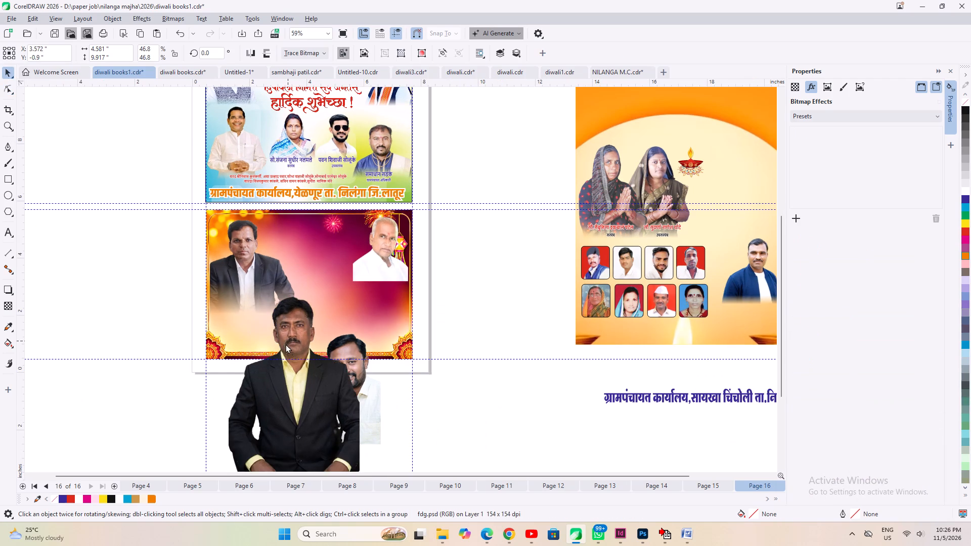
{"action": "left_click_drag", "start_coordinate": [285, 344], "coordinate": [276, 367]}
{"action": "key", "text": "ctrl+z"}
Move the yellow-shirted and white-shirted men's cut-outs together up onto the lower advertisement, between the two portraits already placed.
{"action": "left_click", "coordinate": [366, 429], "text": "shift"}
{"action": "left_click_drag", "start_coordinate": [370, 432], "coordinate": [371, 406]}
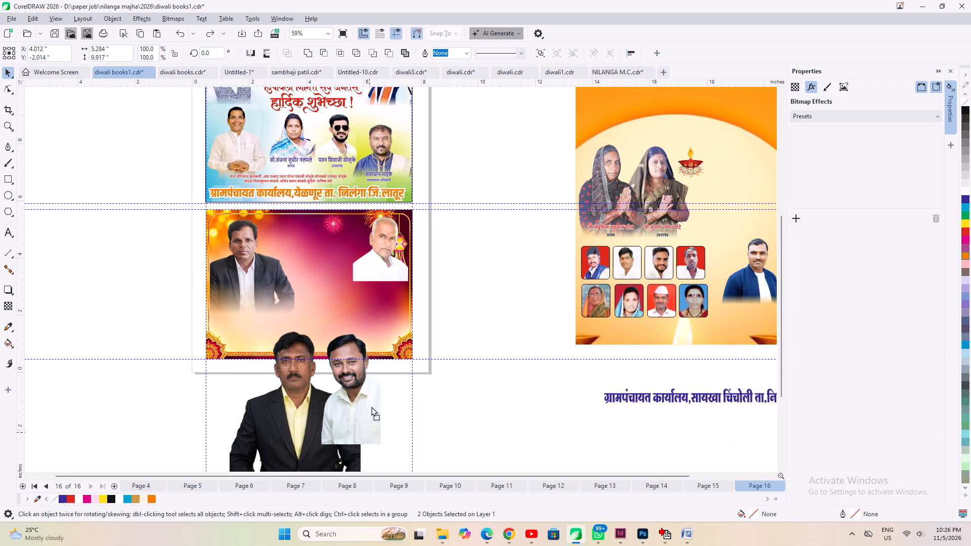
{"action": "left_click_drag", "start_coordinate": [371, 406], "coordinate": [360, 327]}
{"action": "scroll", "coordinate": [359, 332], "scroll_direction": "up", "scroll_amount": 1}
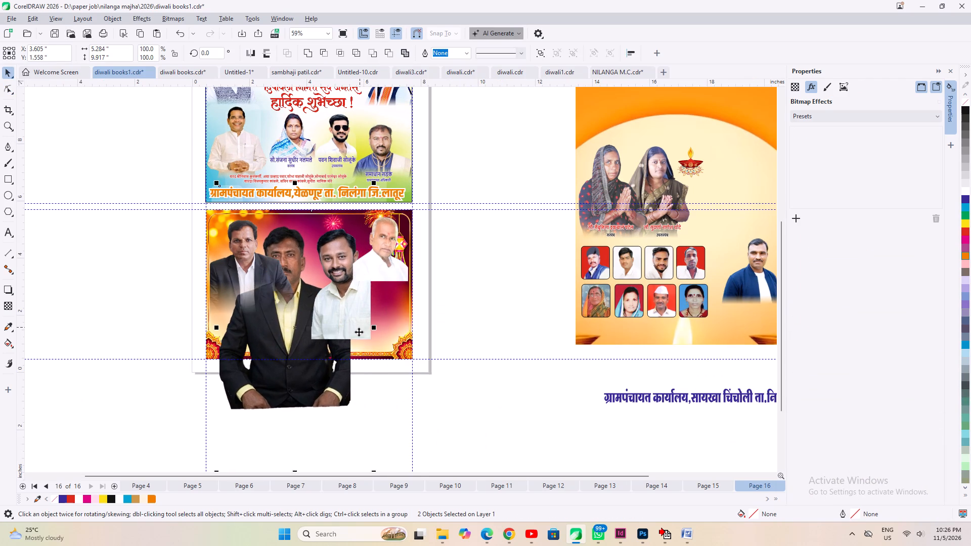
{"action": "scroll", "coordinate": [359, 332], "scroll_direction": "up", "scroll_amount": 1}
{"action": "scroll", "coordinate": [377, 359], "scroll_direction": "down", "scroll_amount": 1}
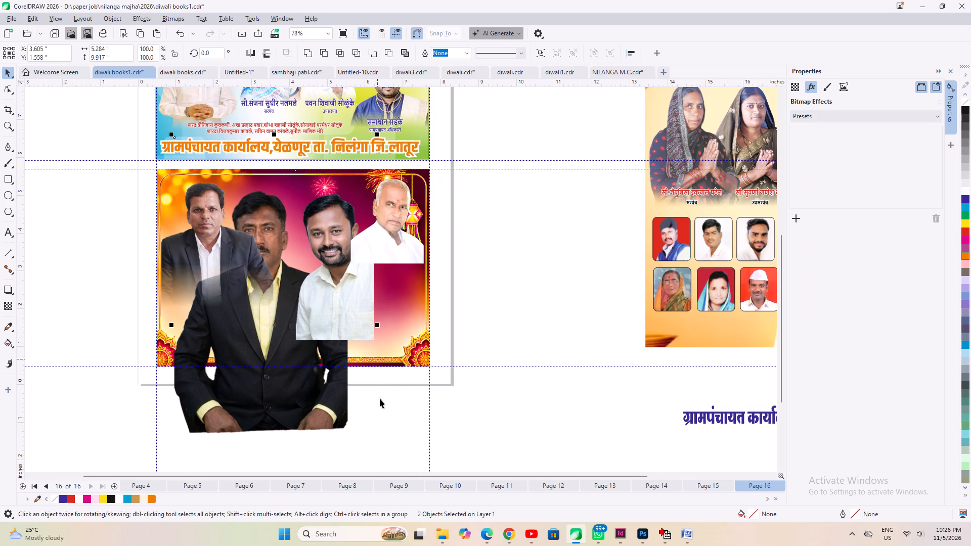
{"action": "scroll", "coordinate": [384, 359], "scroll_direction": "down", "scroll_amount": 3}
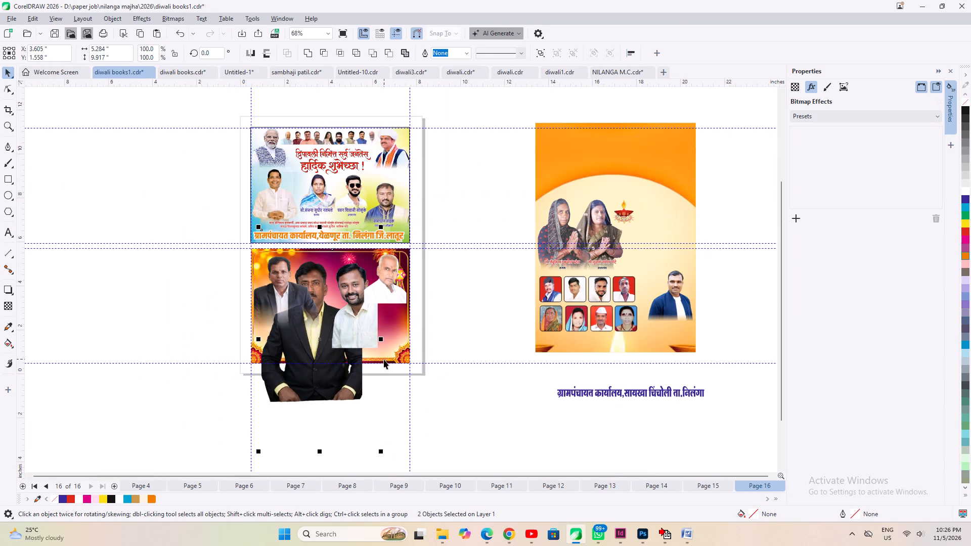
Scale the yellow-shirted and white-shirted men's cut-outs down together to about 4.38 inches wide and 8.22 inches high.
{"action": "left_click_drag", "start_coordinate": [380, 453], "coordinate": [376, 436], "text": "shift"}
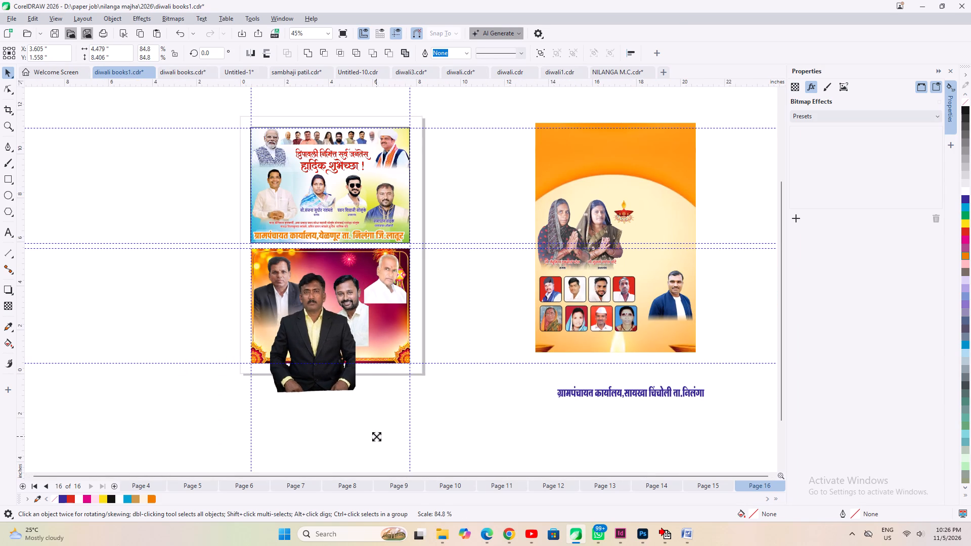
{"action": "left_click_drag", "start_coordinate": [376, 436], "coordinate": [375, 434], "text": "shift"}
Nudge the two cut-outs together about 0.4 inches up and 0.1 inches to the right on the lower advertisement.
{"action": "scroll", "coordinate": [305, 305], "scroll_direction": "up", "scroll_amount": 1}
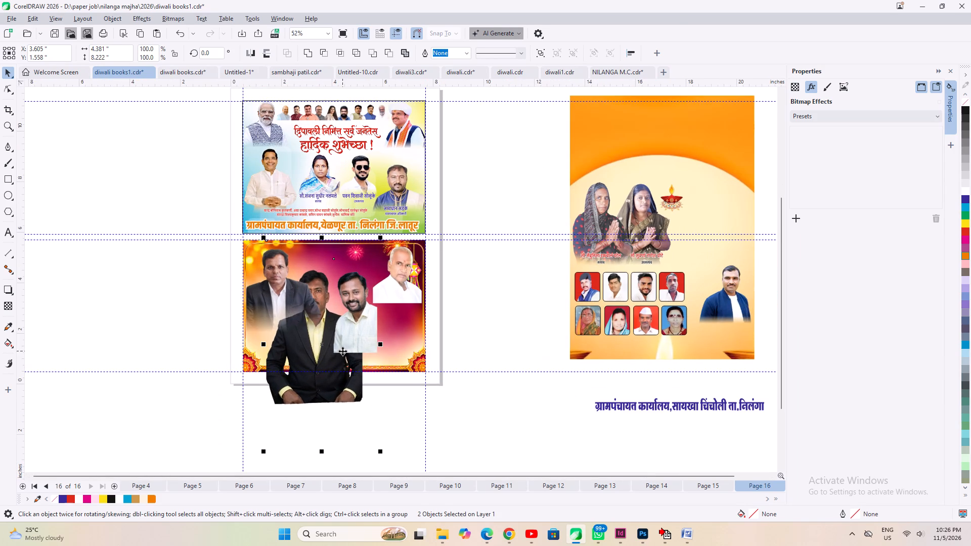
{"action": "key", "text": "shift+Up"}
{"action": "key", "text": "shift+Up"}
{"action": "key", "text": "shift+Up"}
{"action": "key", "text": "shift+Up"}
{"action": "key", "text": "shift+Up"}
{"action": "key", "text": "shift+Up"}
{"action": "key", "text": "shift+Up"}
{"action": "key", "text": "shift+Up"}
{"action": "key", "text": "shift+Up"}
{"action": "key", "text": "shift+Up"}
{"action": "key", "text": "shift+Up"}
{"action": "key", "text": "shift+Up"}
{"action": "key", "text": "shift+Up"}
{"action": "key", "text": "shift+Up"}
{"action": "key", "text": "shift+Up"}
{"action": "key", "text": "shift+Up"}
{"action": "key", "text": "shift+Up"}
{"action": "key", "text": "shift+Up"}
{"action": "key", "text": "shift+Up"}
{"action": "key", "text": "shift+Up"}
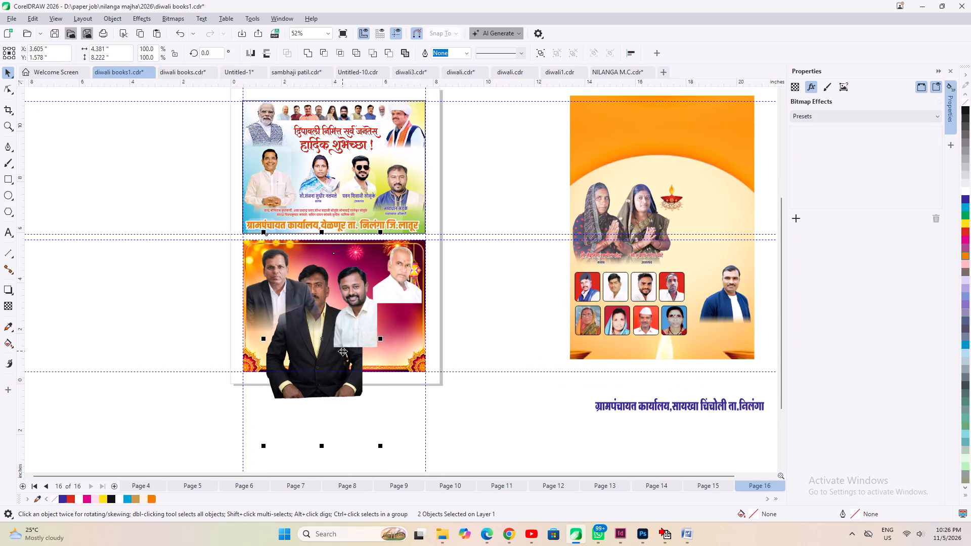
{"action": "key", "text": "shift+Right"}
{"action": "key", "text": "shift+Right"}
{"action": "key", "text": "shift+Right"}
{"action": "key", "text": "shift+Right"}
{"action": "key", "text": "shift+Right"}
{"action": "key", "text": "shift+Right"}
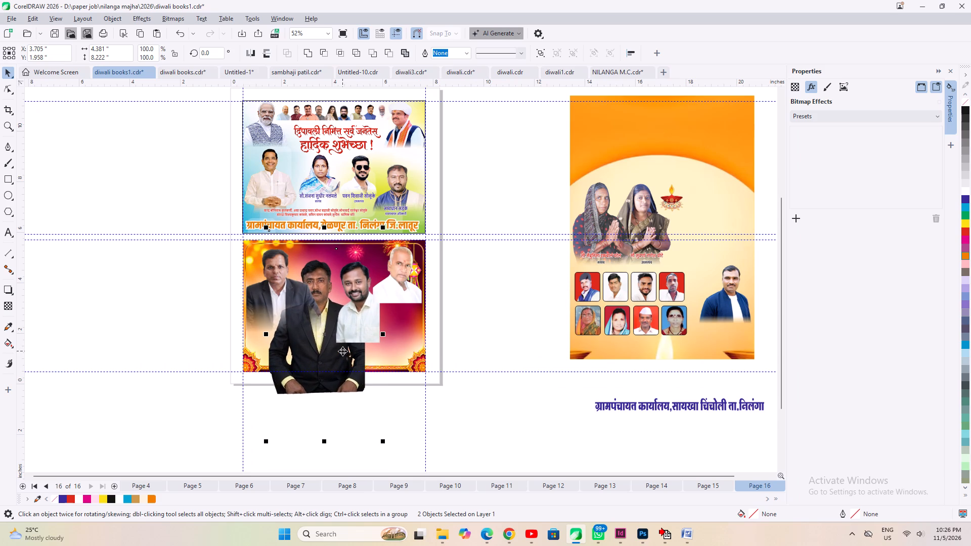
Bring the yellow-shirted and white-shirted men's cut-outs to the front of the layer.
{"action": "key", "text": "shift+Page_Up"}
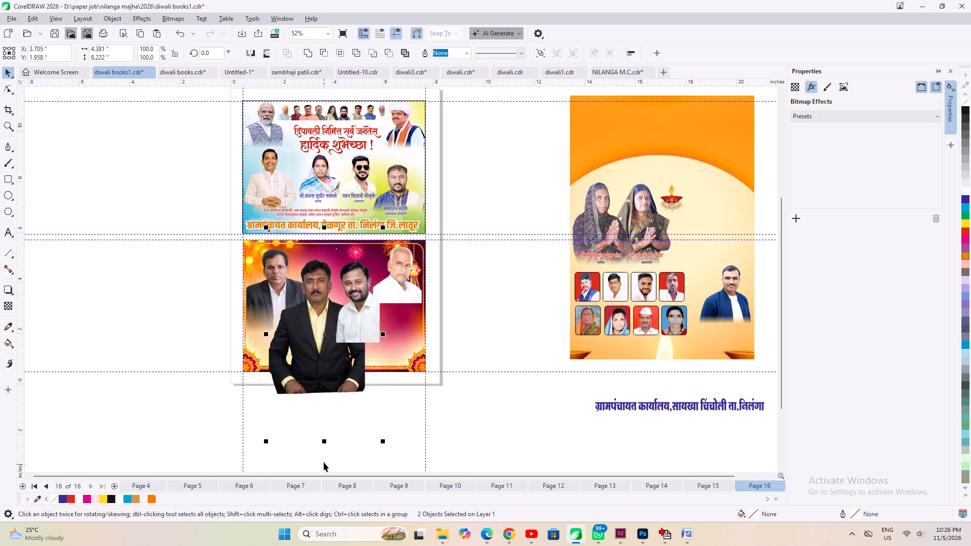
Scale only the yellow-shirted man's cut-out down proportionally about its centre to about 35.3 percent, 3.45 inches wide.
{"action": "left_click", "coordinate": [321, 447]}
{"action": "left_click", "coordinate": [291, 334]}
{"action": "scroll", "coordinate": [316, 365], "scroll_direction": "up", "scroll_amount": 4}
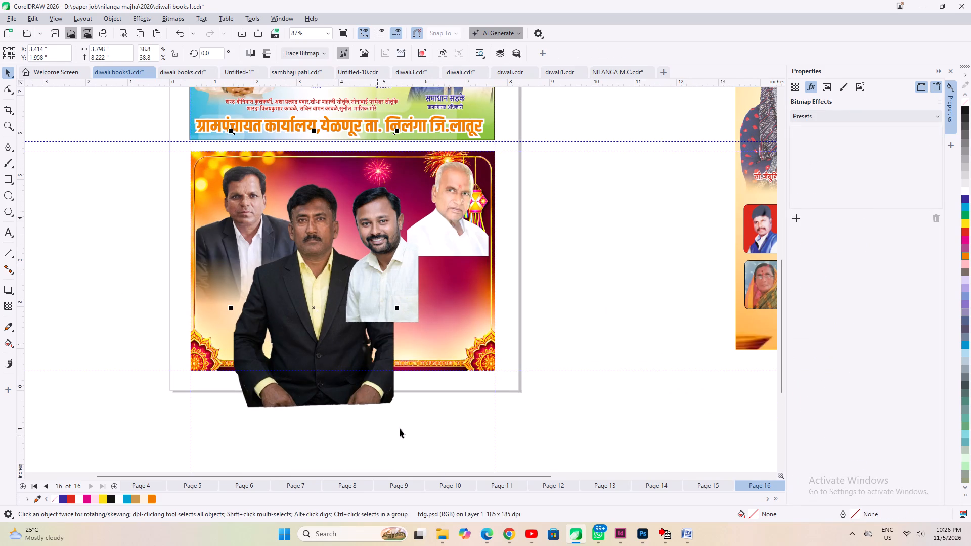
{"action": "left_click", "coordinate": [508, 441]}
{"action": "left_click", "coordinate": [306, 388]}
{"action": "scroll", "coordinate": [389, 406], "scroll_direction": "down", "scroll_amount": 3}
{"action": "left_click_drag", "start_coordinate": [282, 214], "coordinate": [282, 216], "text": "shift"}
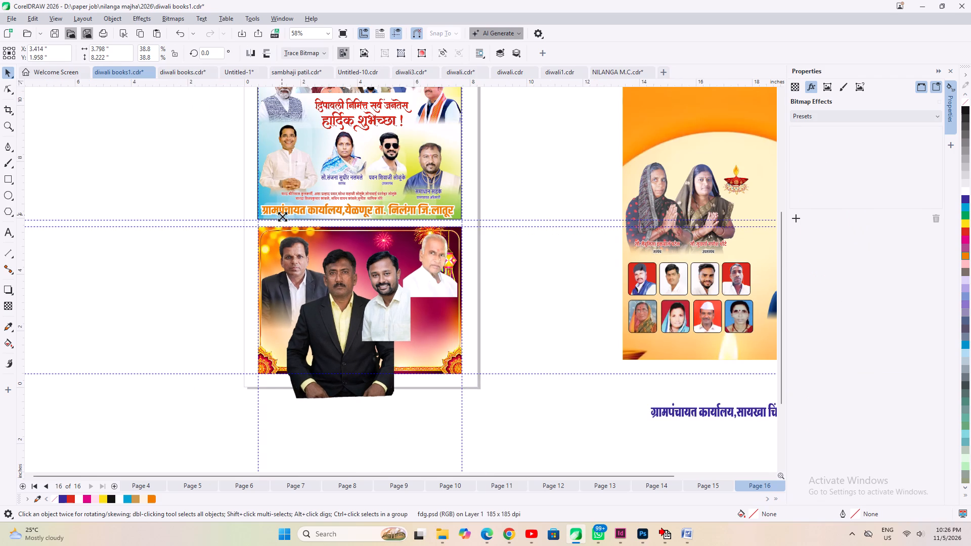
{"action": "left_click_drag", "start_coordinate": [282, 216], "coordinate": [287, 224], "text": "shift"}
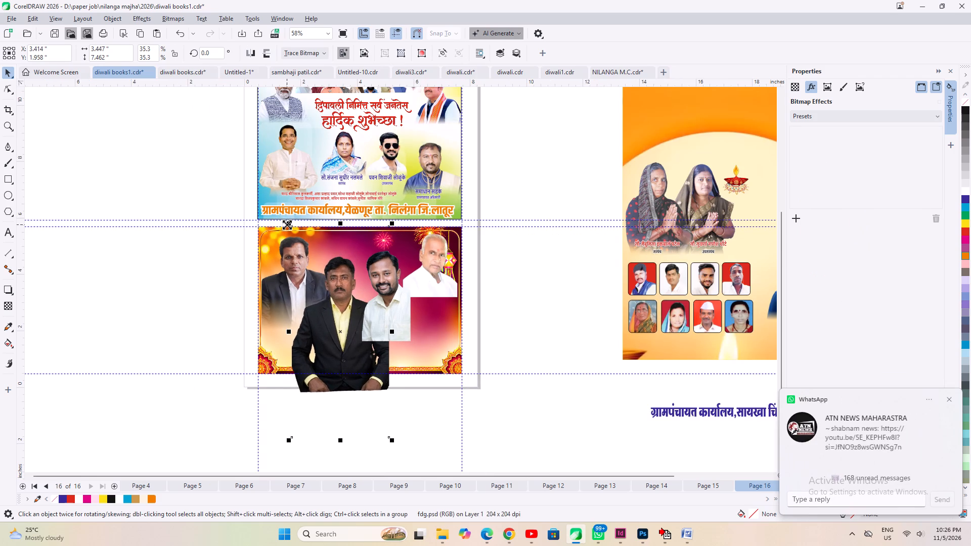
Nudge the yellow-shirted man's cut-out right and up beside the white-shirted man, centring it at about X 3.614, Y 2.138 inches.
{"action": "key", "text": "shift+Right"}
{"action": "key", "text": "shift+Right"}
{"action": "key", "text": "shift+Right"}
{"action": "key", "text": "shift+Right"}
{"action": "key", "text": "shift+Right"}
{"action": "key", "text": "shift+Right"}
{"action": "key", "text": "shift+Right"}
{"action": "key", "text": "shift+Right"}
{"action": "key", "text": "shift+Right"}
{"action": "key", "text": "shift+Right"}
{"action": "key", "text": "shift+Right"}
{"action": "key", "text": "shift+Right"}
{"action": "key", "text": "shift+Right"}
{"action": "key", "text": "shift+Up"}
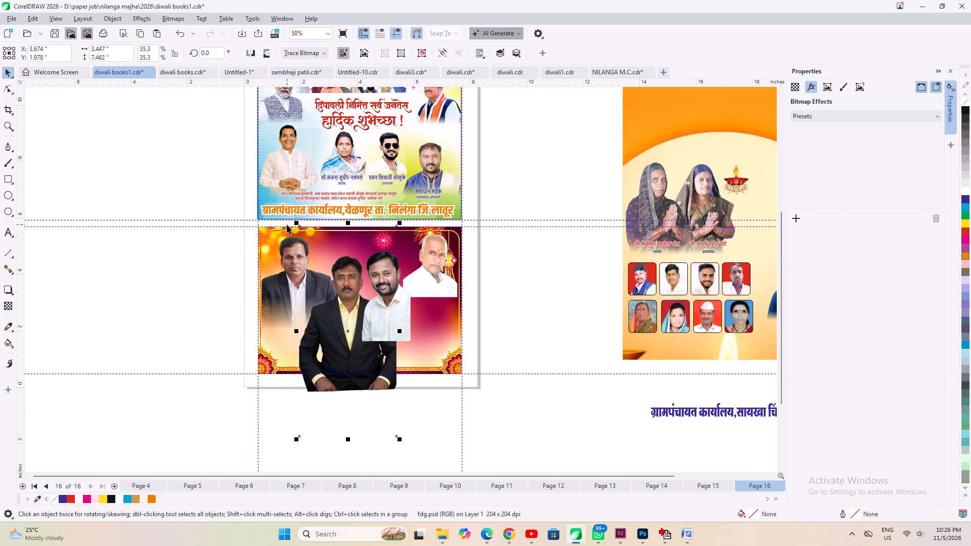
{"action": "key", "text": "shift+Up"}
{"action": "key", "text": "shift+Up"}
{"action": "key", "text": "shift+Up"}
{"action": "key", "text": "shift+Up"}
{"action": "key", "text": "shift+Up"}
{"action": "key", "text": "shift+Up"}
{"action": "key", "text": "shift+Up"}
{"action": "key", "text": "shift+Up"}
{"action": "key", "text": "shift+Up"}
{"action": "key", "text": "shift+Up"}
{"action": "key", "text": "shift+Left"}
{"action": "key", "text": "shift+Left"}
{"action": "key", "text": "shift+Left"}
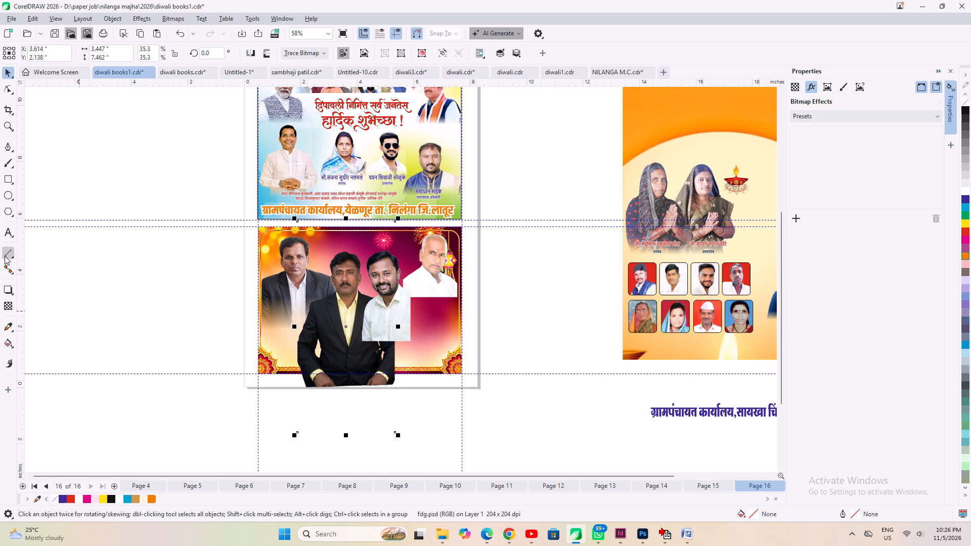
Apply a vertical linear transparency to the yellow-shirted man's cut-out, fading it out downward from the chest at -90 degrees.
{"action": "left_click", "coordinate": [8, 304]}
{"action": "scroll", "coordinate": [441, 385], "scroll_direction": "up", "scroll_amount": 2}
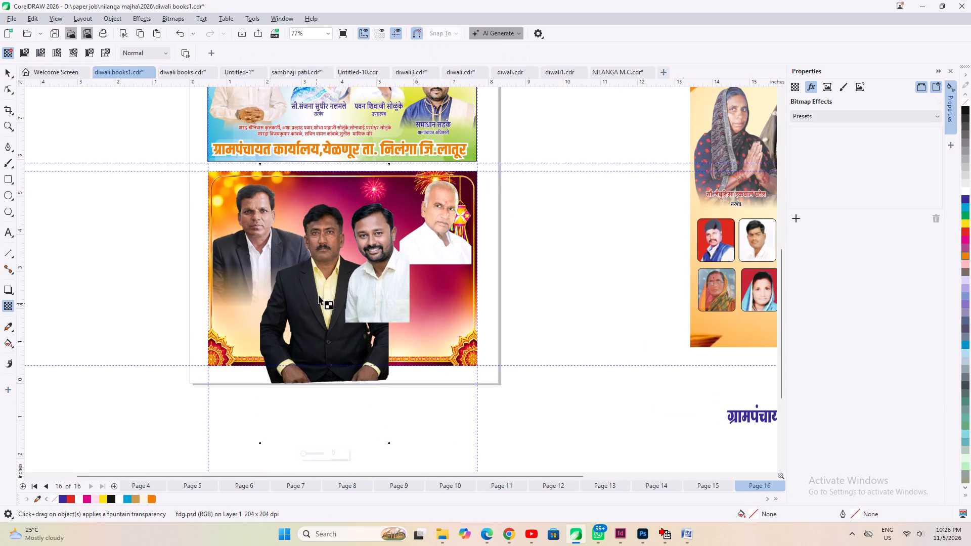
{"action": "left_click_drag", "start_coordinate": [320, 284], "coordinate": [320, 308], "text": "shift"}
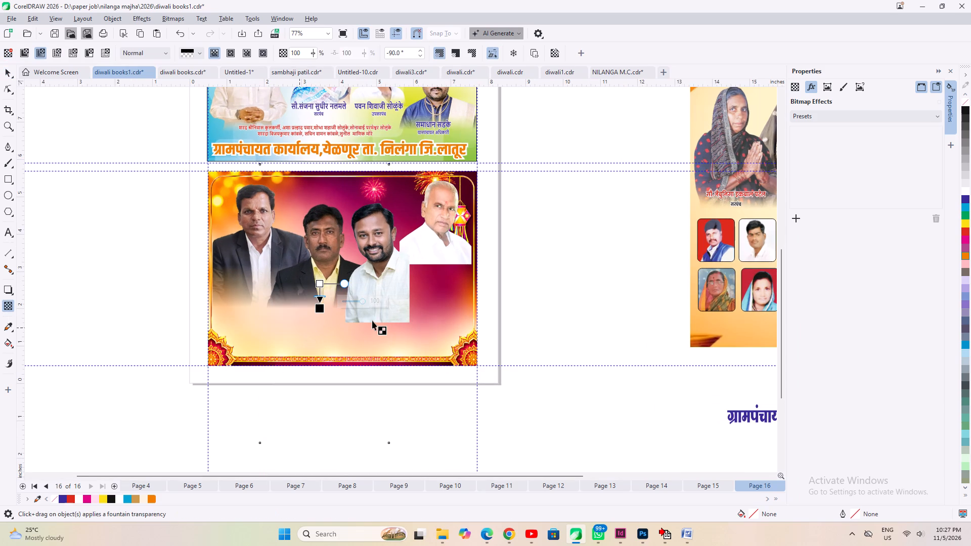
Apply a downward fountain transparency at -90° to the bearded white-shirted man's cut-out, fading his lower shirt into the background.
{"action": "left_click", "coordinate": [374, 320], "text": "ctrl"}
{"action": "left_click_drag", "start_coordinate": [378, 277], "coordinate": [376, 308], "text": "shift"}
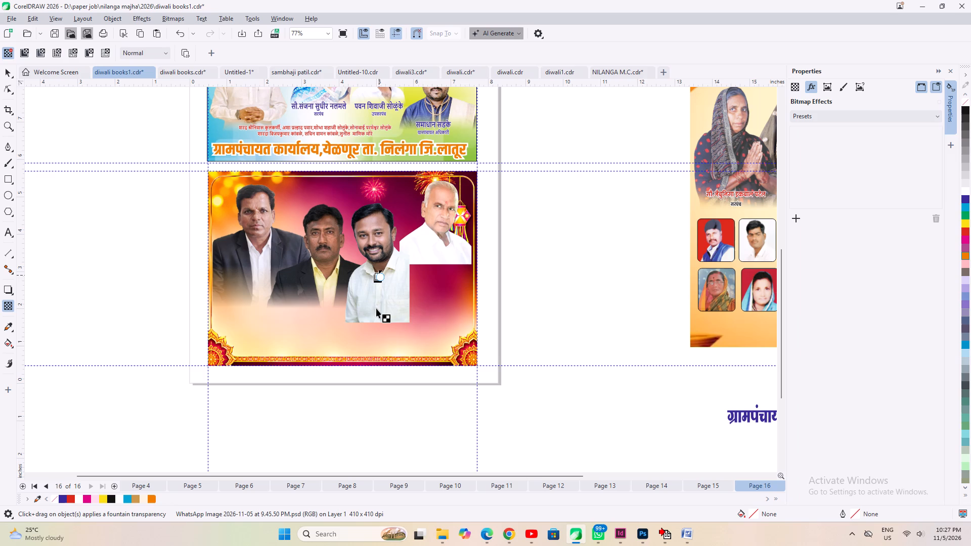
{"action": "left_click_drag", "start_coordinate": [376, 308], "coordinate": [375, 311], "text": "shift"}
{"action": "left_click_drag", "start_coordinate": [378, 279], "coordinate": [378, 287], "text": "ctrl"}
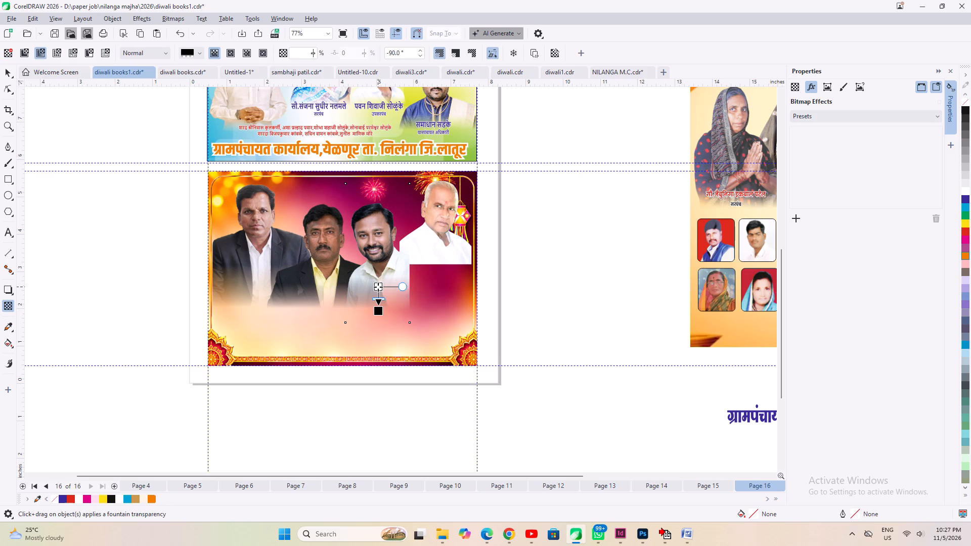
Trim about 3.5 inches off the bottom of the yellow-shirted suited man's cut-out, just below the visible part of his suit.
{"action": "left_click", "coordinate": [11, 73]}
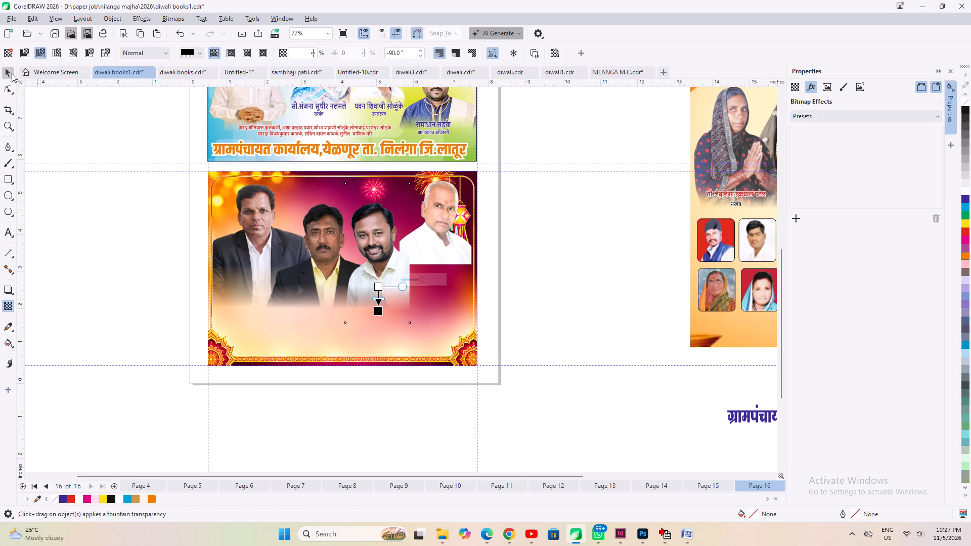
{"action": "left_click", "coordinate": [316, 258], "text": "shift"}
{"action": "left_click", "coordinate": [462, 420]}
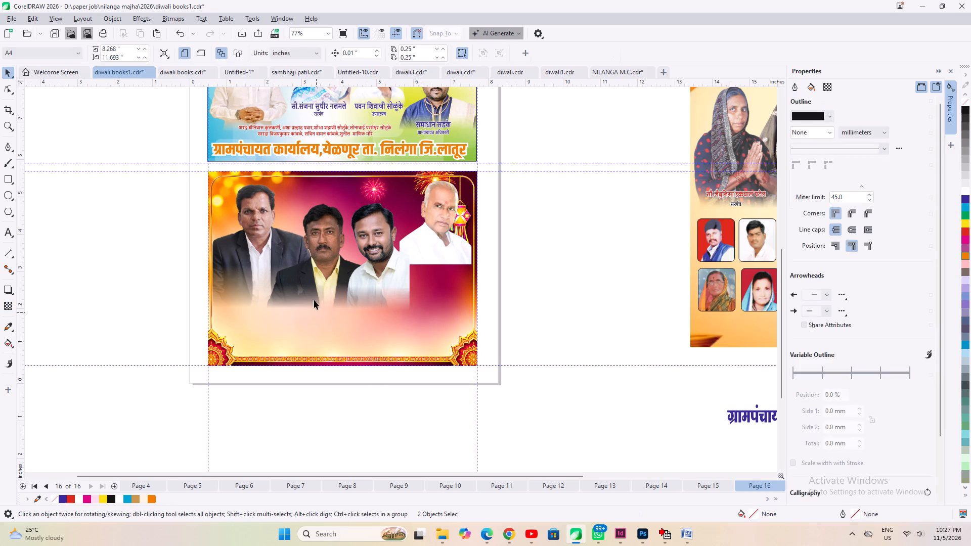
{"action": "left_click", "coordinate": [314, 296]}
{"action": "left_click", "coordinate": [6, 102]}
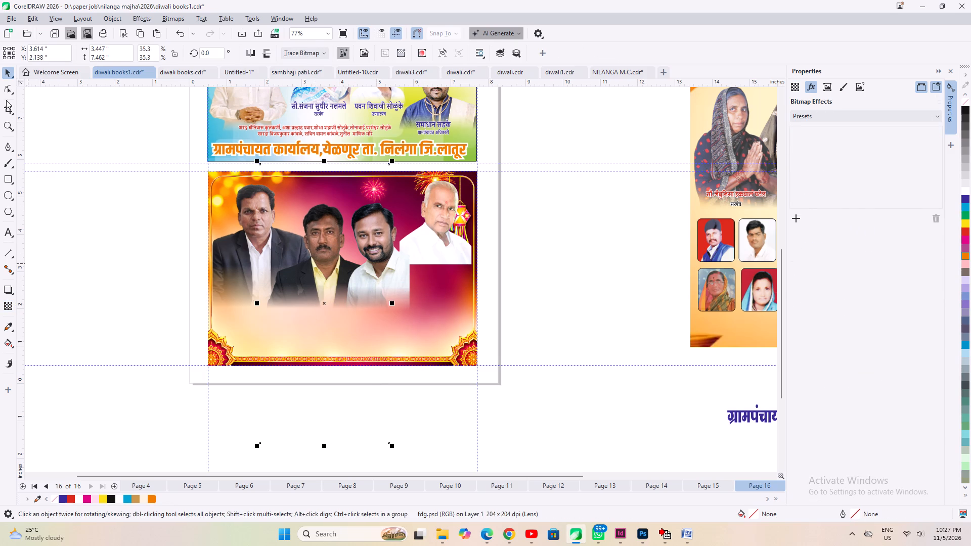
{"action": "left_click", "coordinate": [6, 90]}
{"action": "left_click_drag", "start_coordinate": [178, 383], "coordinate": [629, 495]}
{"action": "scroll", "coordinate": [372, 454], "scroll_direction": "up", "scroll_amount": 2}
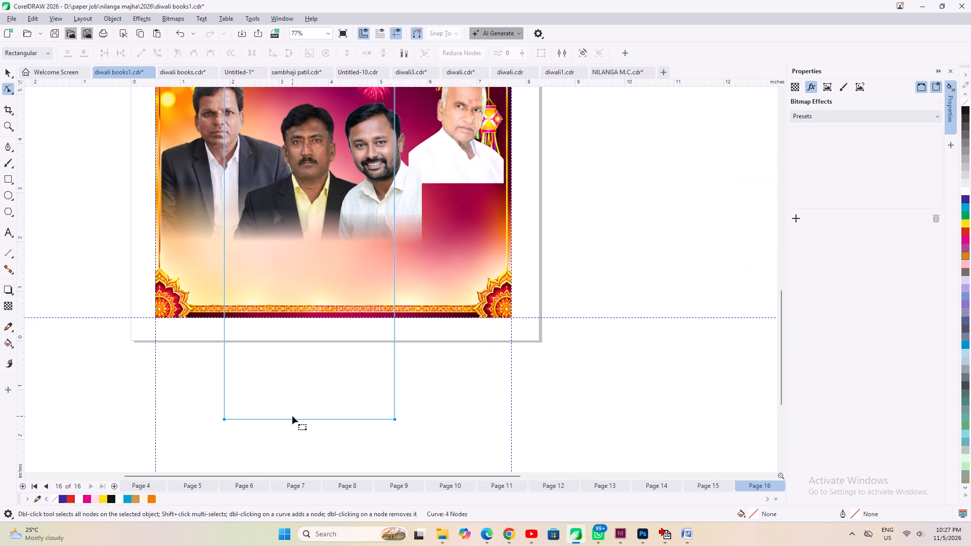
{"action": "left_click_drag", "start_coordinate": [291, 420], "coordinate": [286, 244], "text": "shift"}
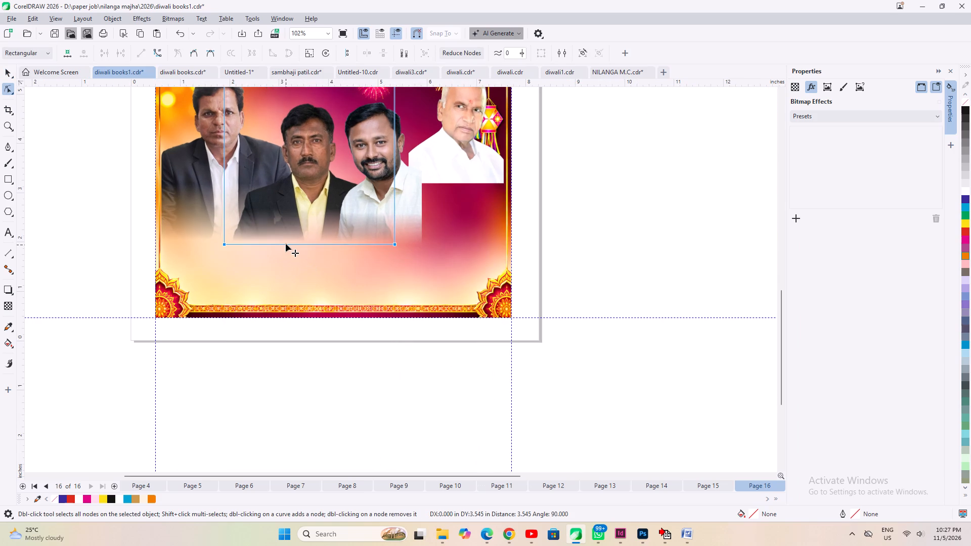
{"action": "left_click_drag", "start_coordinate": [286, 244], "coordinate": [287, 243], "text": "shift"}
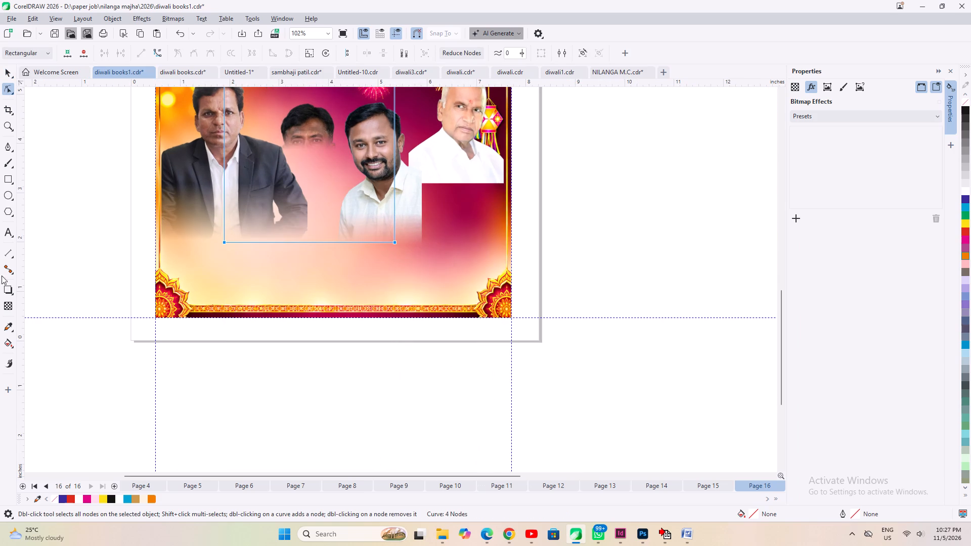
Refit the fountain transparency on the trimmed yellow-shirted man's cut-out so that it fades from his chest to the new bottom edge.
{"action": "left_click", "coordinate": [9, 304]}
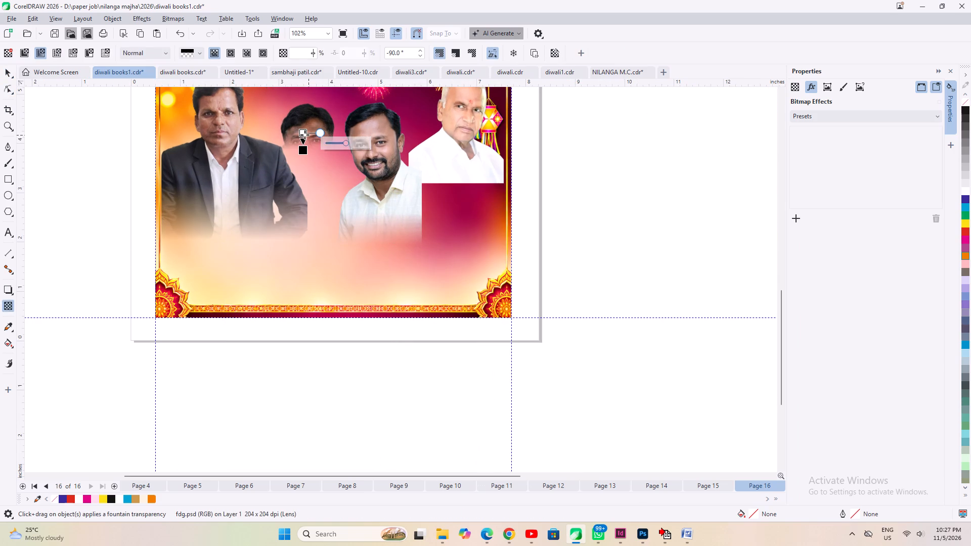
{"action": "left_click_drag", "start_coordinate": [301, 133], "coordinate": [301, 179]}
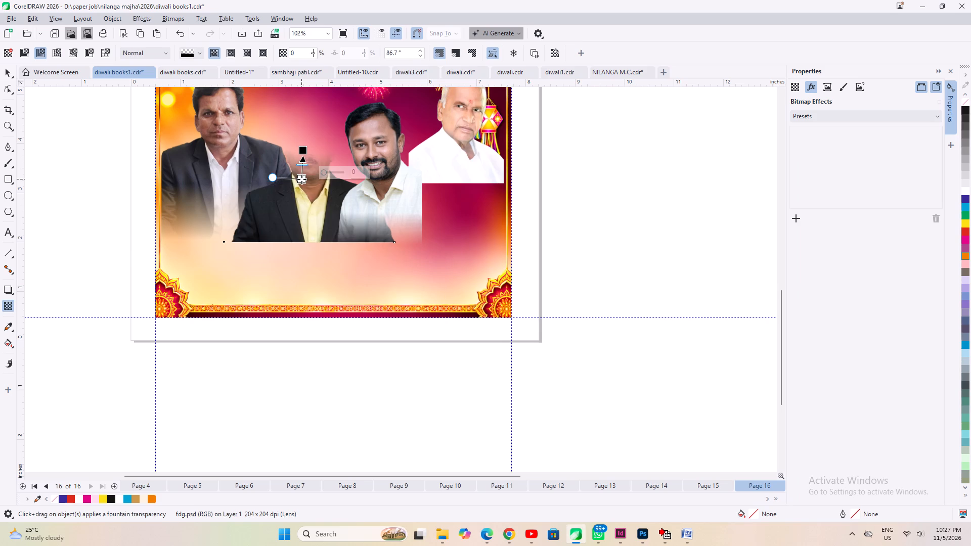
{"action": "key", "text": "ctrl+z"}
{"action": "left_click_drag", "start_coordinate": [302, 151], "coordinate": [303, 174]}
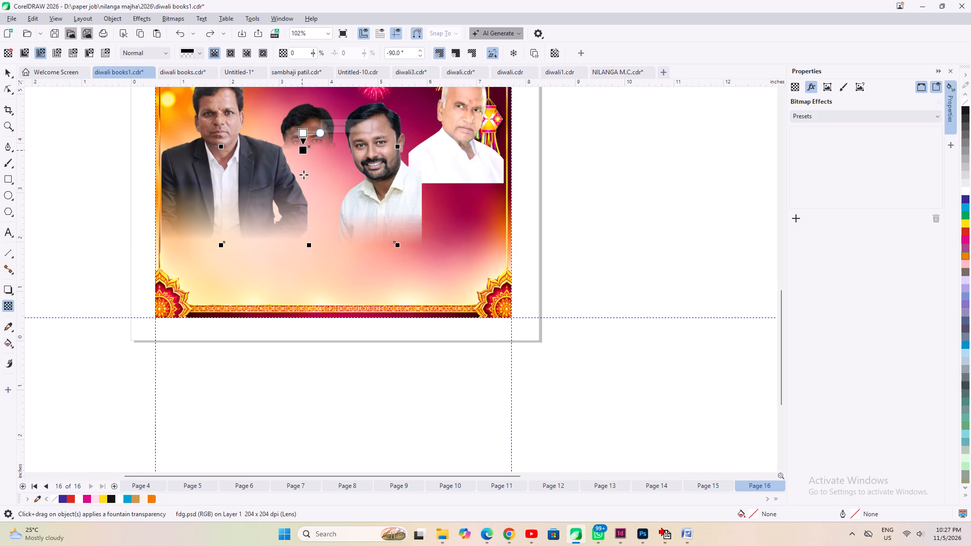
{"action": "left_click_drag", "start_coordinate": [303, 174], "coordinate": [298, 240]}
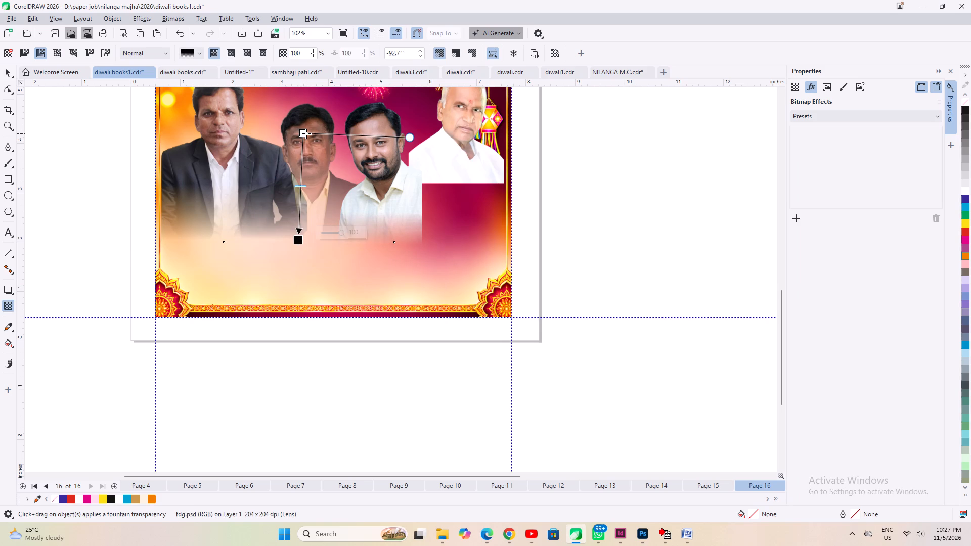
{"action": "left_click_drag", "start_coordinate": [306, 133], "coordinate": [306, 199], "text": "ctrl"}
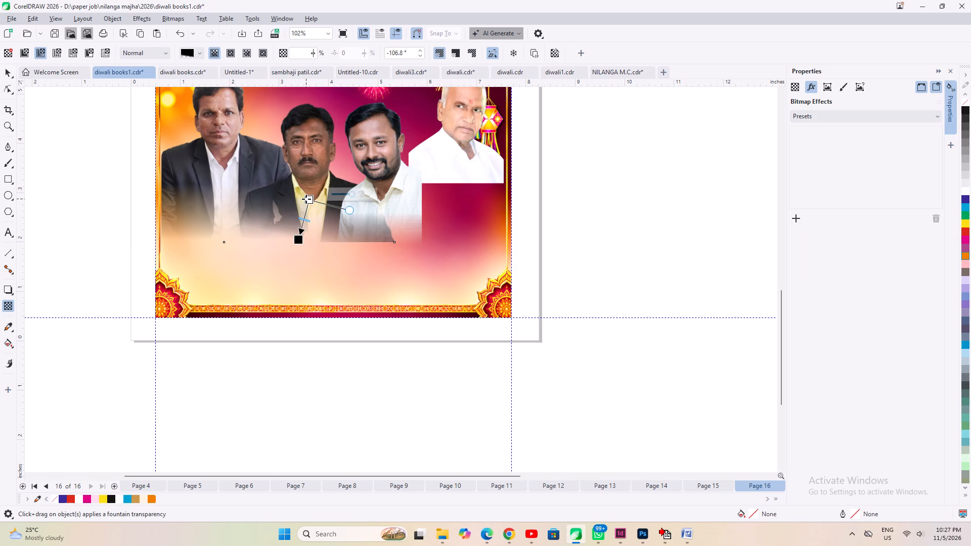
Straighten the yellow-shirted man's fountain transparency to about -93° so the bottom edge of his suit fades out fully.
{"action": "scroll", "coordinate": [330, 209], "scroll_direction": "up", "scroll_amount": 4}
{"action": "left_click_drag", "start_coordinate": [361, 211], "coordinate": [365, 191], "text": "ctrl"}
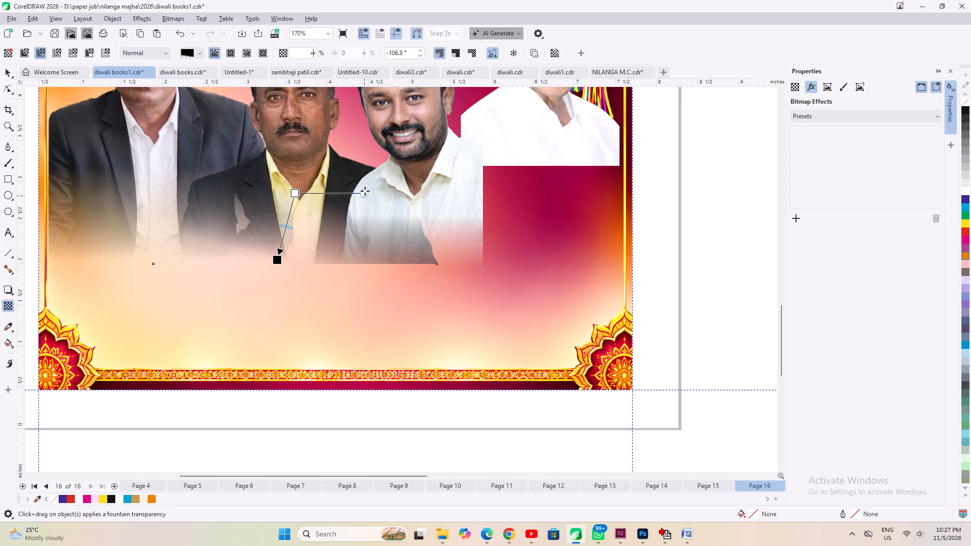
{"action": "left_click_drag", "start_coordinate": [365, 191], "coordinate": [365, 190], "text": "ctrl"}
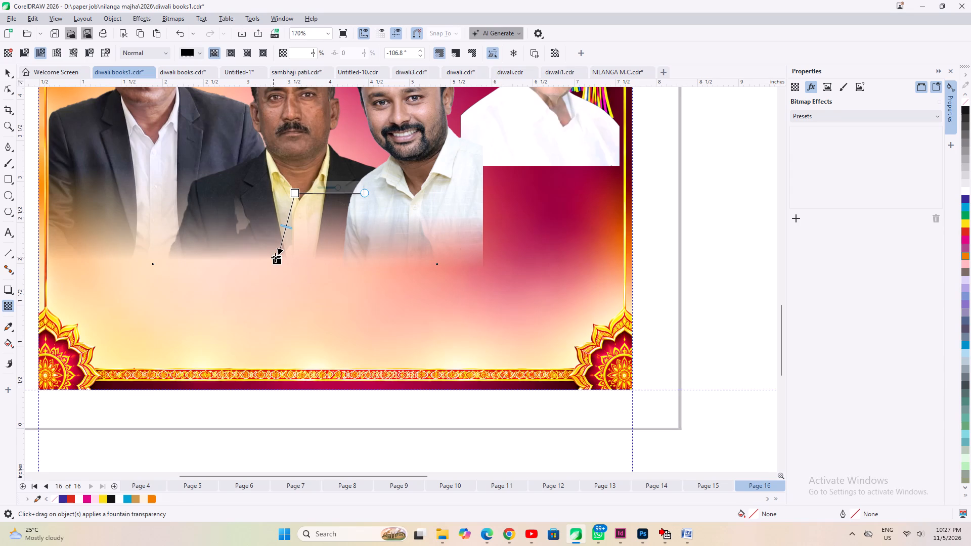
{"action": "left_click_drag", "start_coordinate": [278, 258], "coordinate": [302, 258]}
{"action": "key", "text": "ctrl+z"}
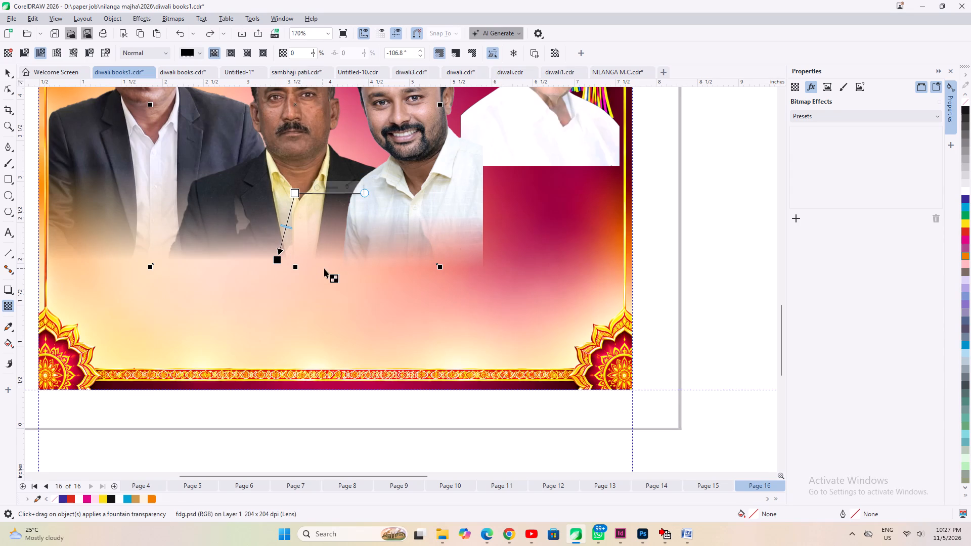
{"action": "left_click_drag", "start_coordinate": [366, 194], "coordinate": [363, 204]}
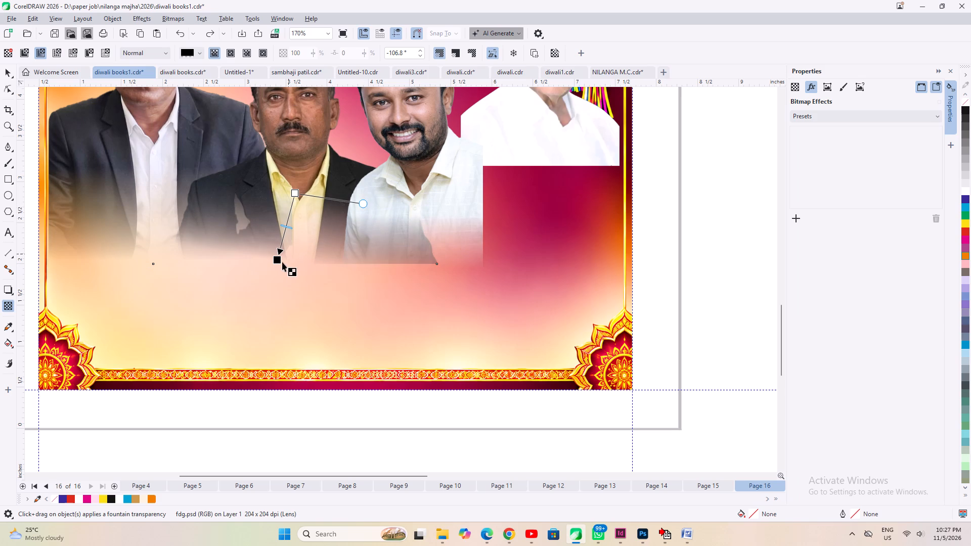
{"action": "left_click_drag", "start_coordinate": [278, 262], "coordinate": [289, 261]}
{"action": "left_click", "coordinate": [289, 261]}
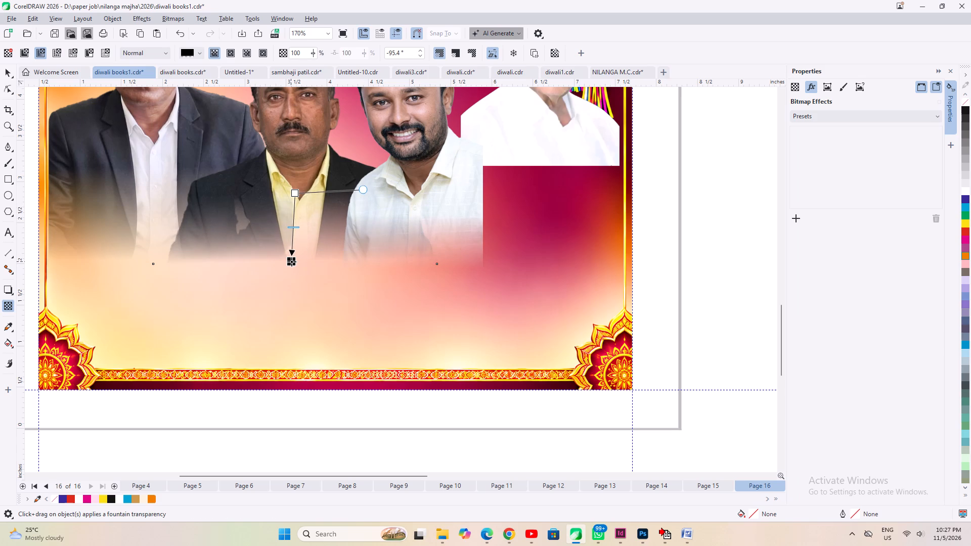
{"action": "left_click_drag", "start_coordinate": [362, 191], "coordinate": [359, 196]}
Apply a downward fountain transparency at -90° to the elderly man's cut-out near the lantern, fading out his lower shirt.
{"action": "scroll", "coordinate": [361, 196], "scroll_direction": "down", "scroll_amount": 9}
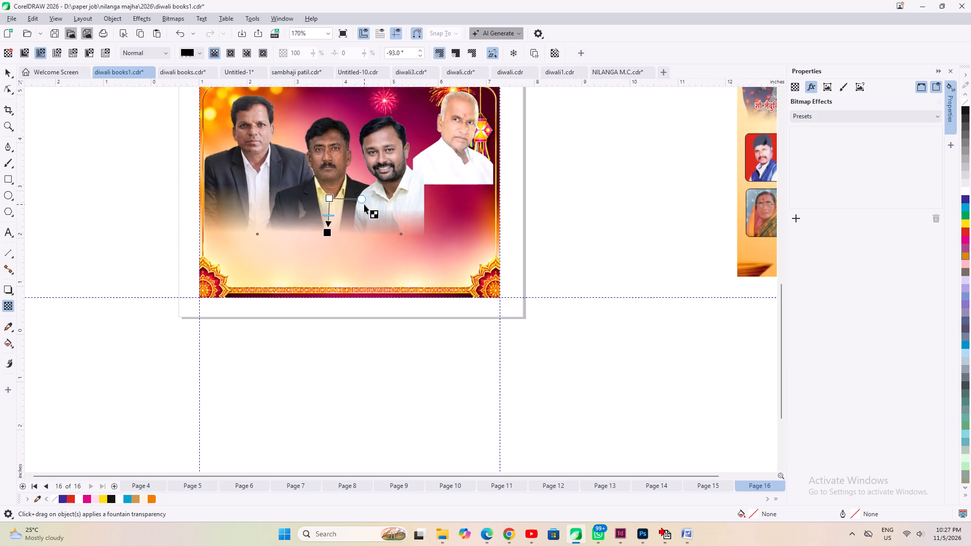
{"action": "scroll", "coordinate": [474, 200], "scroll_direction": "up", "scroll_amount": 2}
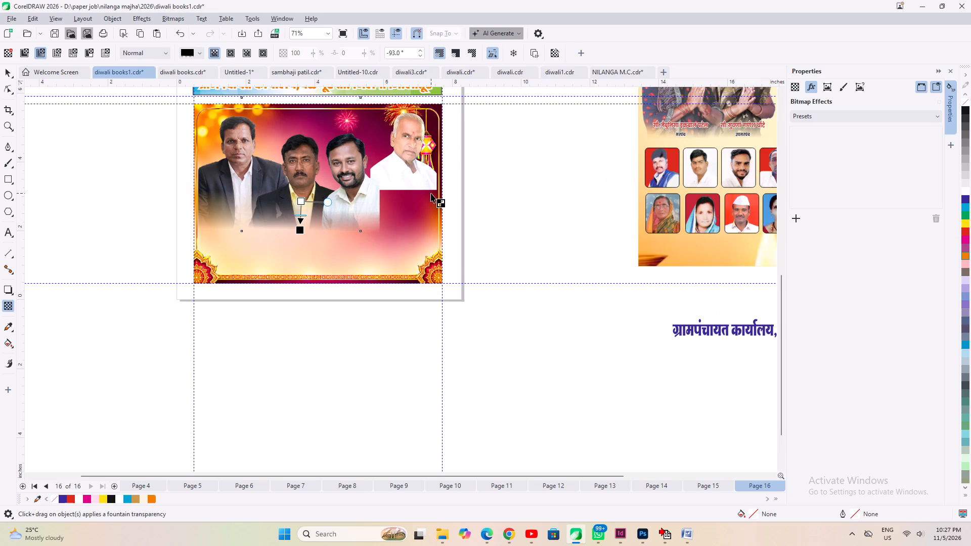
{"action": "scroll", "coordinate": [431, 193], "scroll_direction": "up", "scroll_amount": 2}
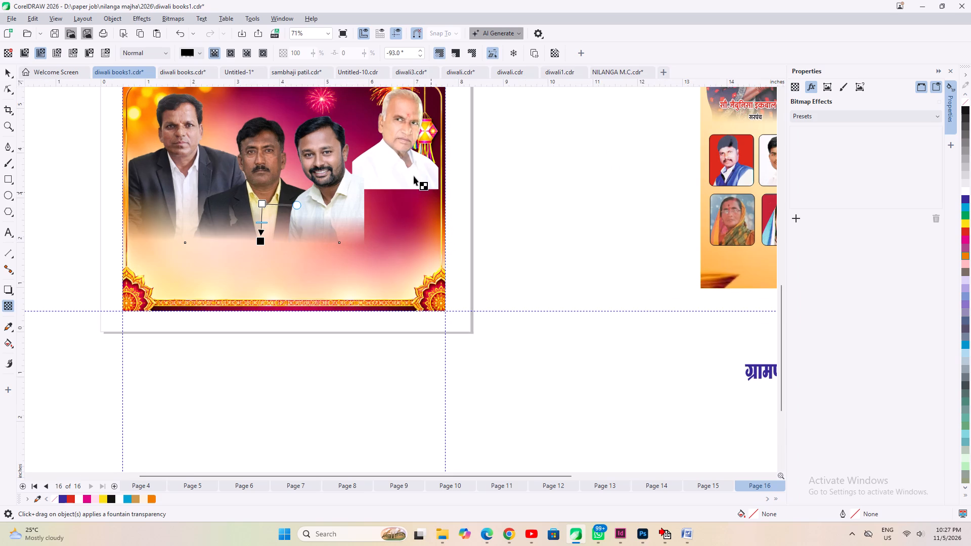
{"action": "left_click", "coordinate": [408, 173]}
{"action": "left_click_drag", "start_coordinate": [406, 158], "coordinate": [406, 185], "text": "shift"}
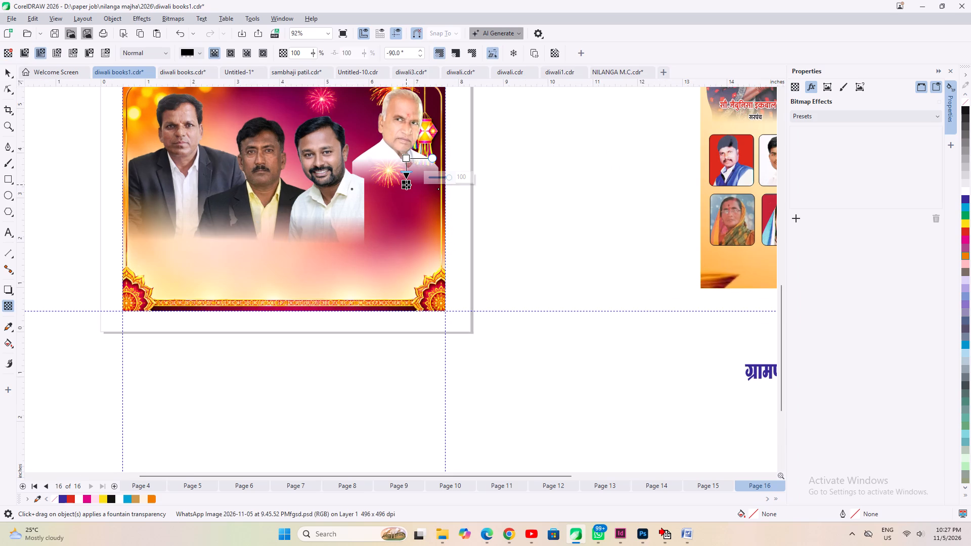
Lower the start of the elderly man's fountain transparency so the fade covers only the bottom of his shirt.
{"action": "scroll", "coordinate": [406, 184], "scroll_direction": "up", "scroll_amount": 3}
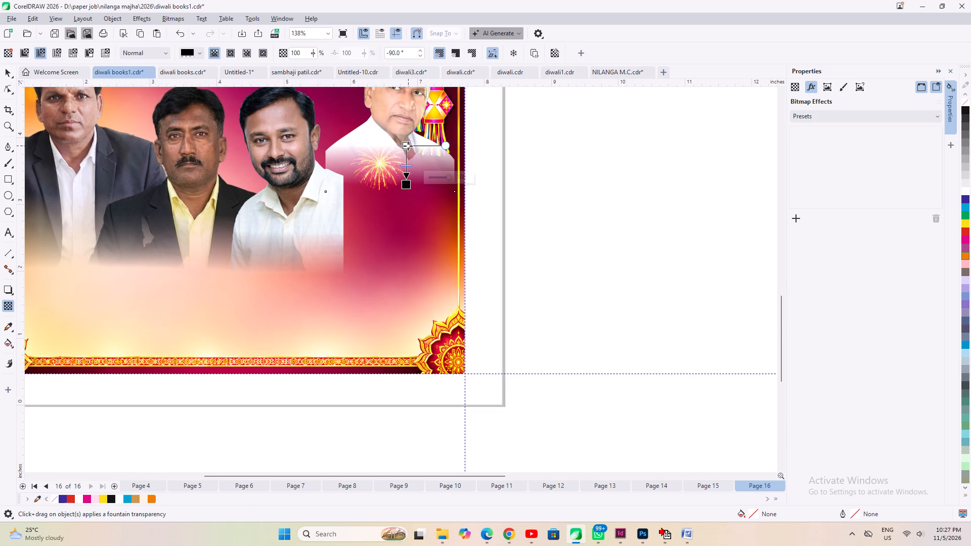
{"action": "left_click_drag", "start_coordinate": [408, 146], "coordinate": [406, 160], "text": "ctrl"}
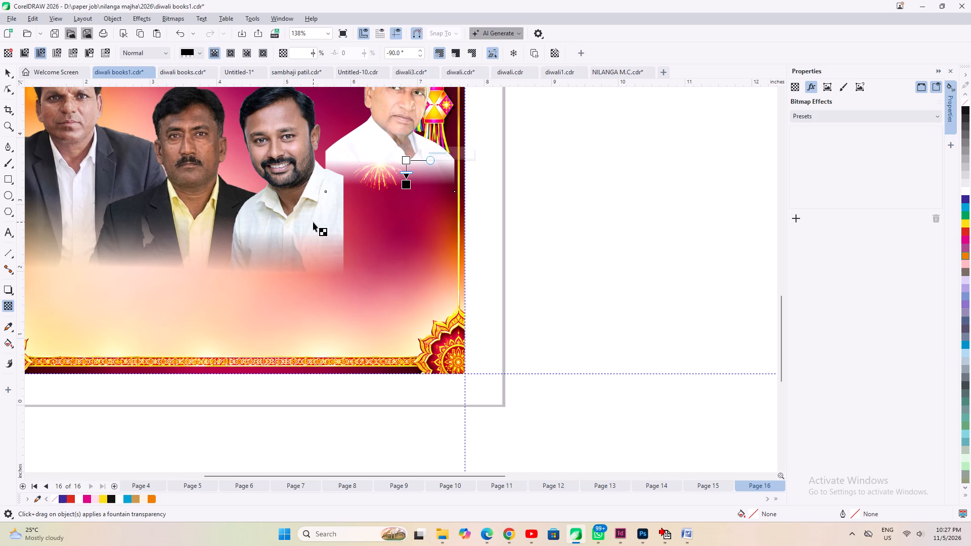
Convert the white-shirted bearded man's faded cut-out to a 599 dpi CMYK bitmap with anti-aliasing and a transparent background.
{"action": "left_click", "coordinate": [313, 222]}
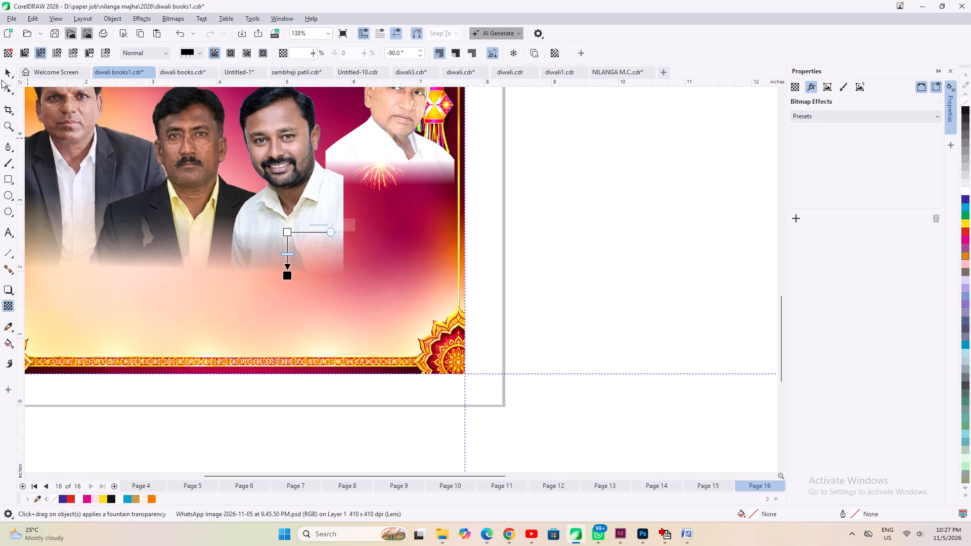
{"action": "left_click", "coordinate": [5, 71]}
{"action": "left_click", "coordinate": [633, 283]}
{"action": "left_click", "coordinate": [277, 204]}
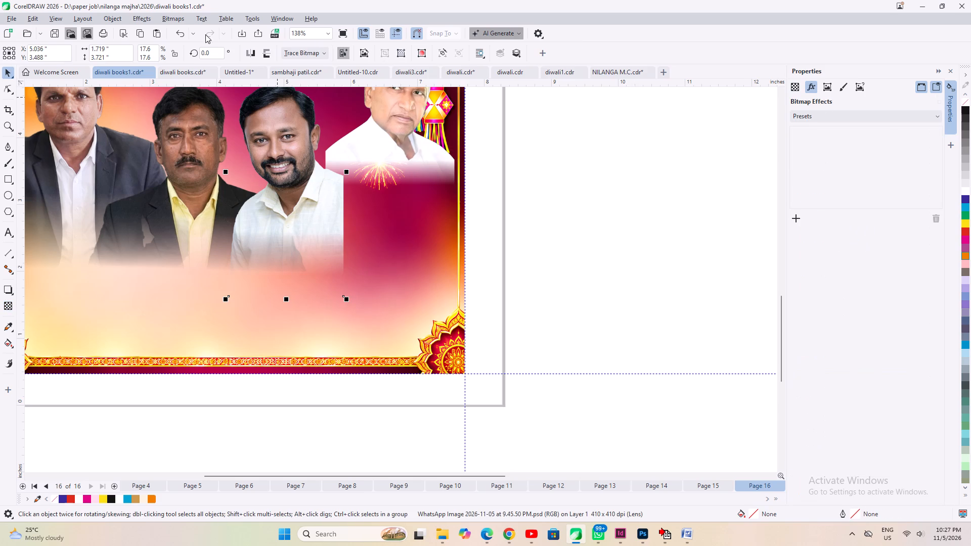
{"action": "left_click", "coordinate": [175, 16]}
{"action": "left_click", "coordinate": [178, 33]}
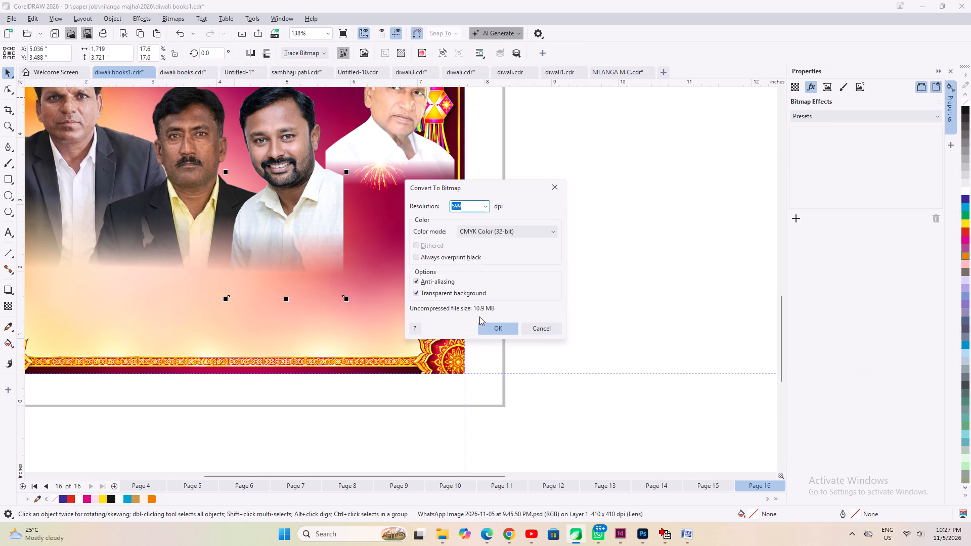
{"action": "left_click", "coordinate": [489, 325]}
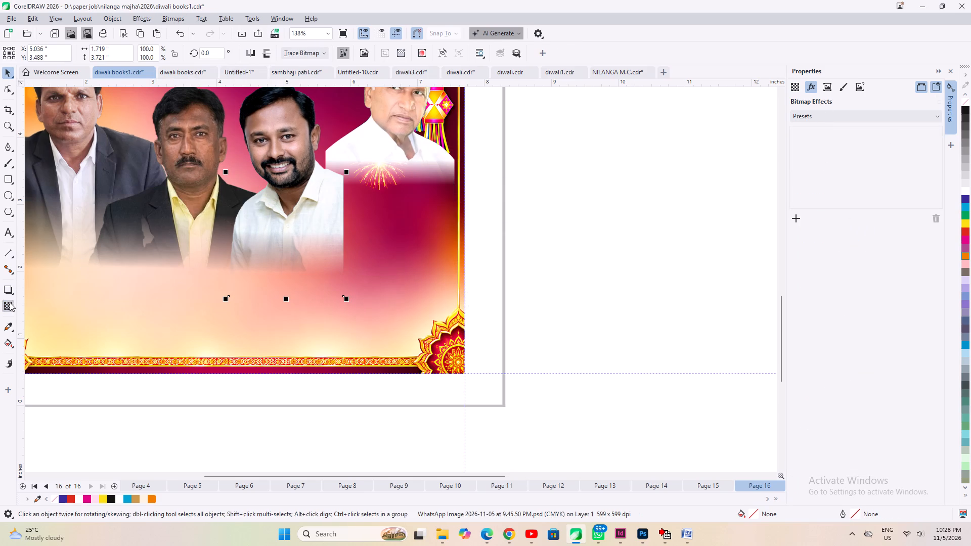
Apply a short sideways fountain transparency at about -7.1° to the white-shirted man's cut-out, fading its straight-cut sleeve edge beside the elderly man.
{"action": "left_click", "coordinate": [10, 302]}
{"action": "scroll", "coordinate": [343, 157], "scroll_direction": "up", "scroll_amount": 2}
{"action": "left_click_drag", "start_coordinate": [312, 229], "coordinate": [352, 237]}
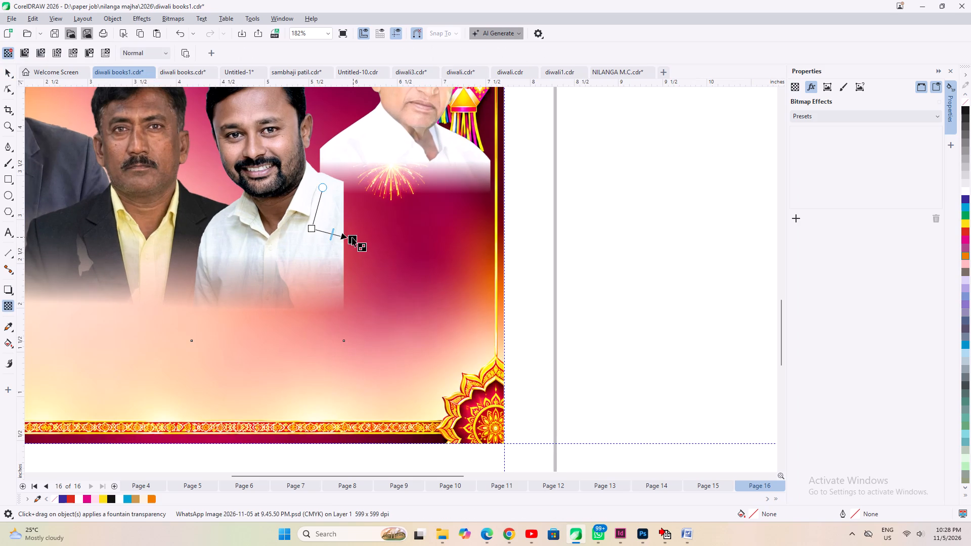
{"action": "left_click_drag", "start_coordinate": [352, 237], "coordinate": [341, 237]}
Scale two of the portrait cut-outs beside the elderly man together to about 5.11 by 4.15 inches, keeping their centre in place.
{"action": "scroll", "coordinate": [331, 237], "scroll_direction": "down", "scroll_amount": 6}
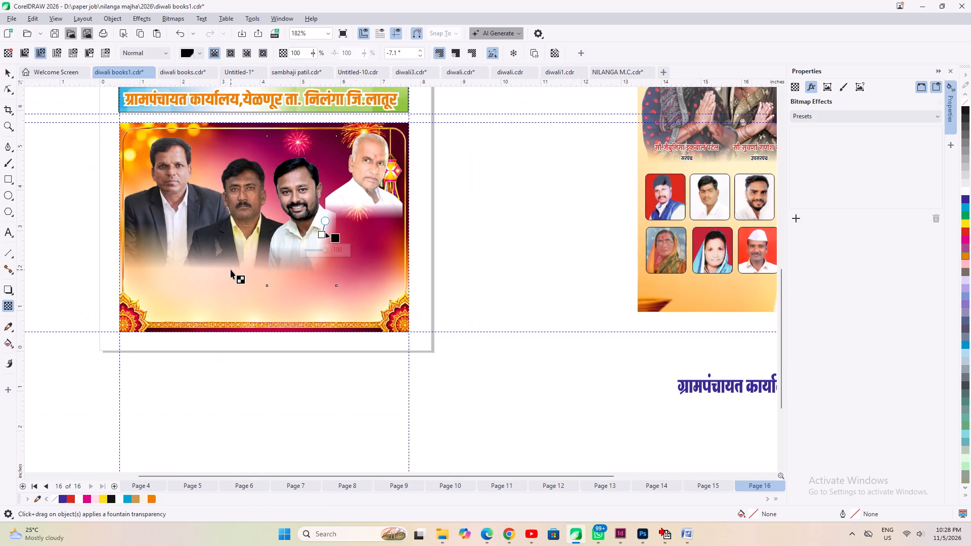
{"action": "left_click", "coordinate": [9, 73]}
{"action": "scroll", "coordinate": [336, 324], "scroll_direction": "down", "scroll_amount": 3}
{"action": "left_click", "coordinate": [85, 197]}
{"action": "left_click_drag", "start_coordinate": [74, 172], "coordinate": [327, 313]}
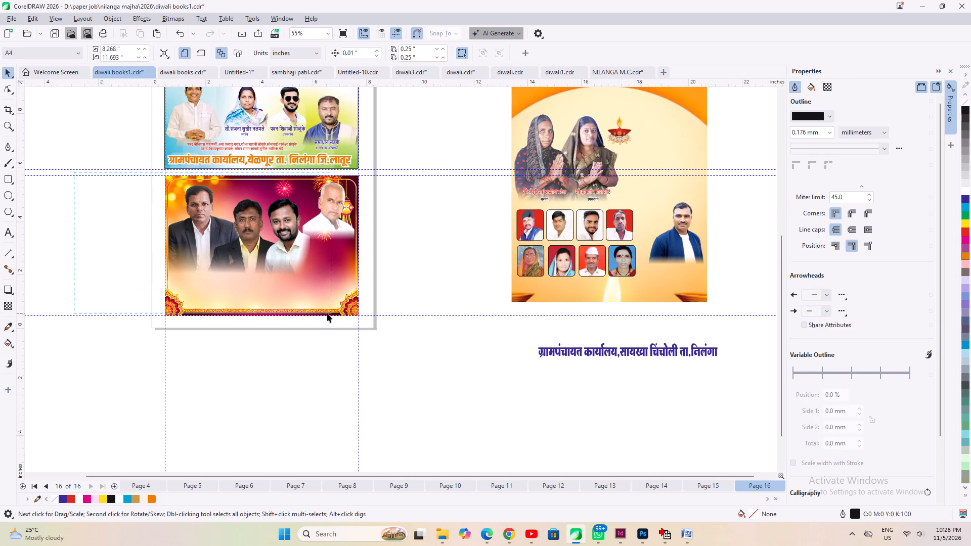
{"action": "left_click_drag", "start_coordinate": [327, 313], "coordinate": [326, 312]}
{"action": "scroll", "coordinate": [282, 258], "scroll_direction": "up", "scroll_amount": 1}
{"action": "left_click", "coordinate": [319, 298], "text": "shift"}
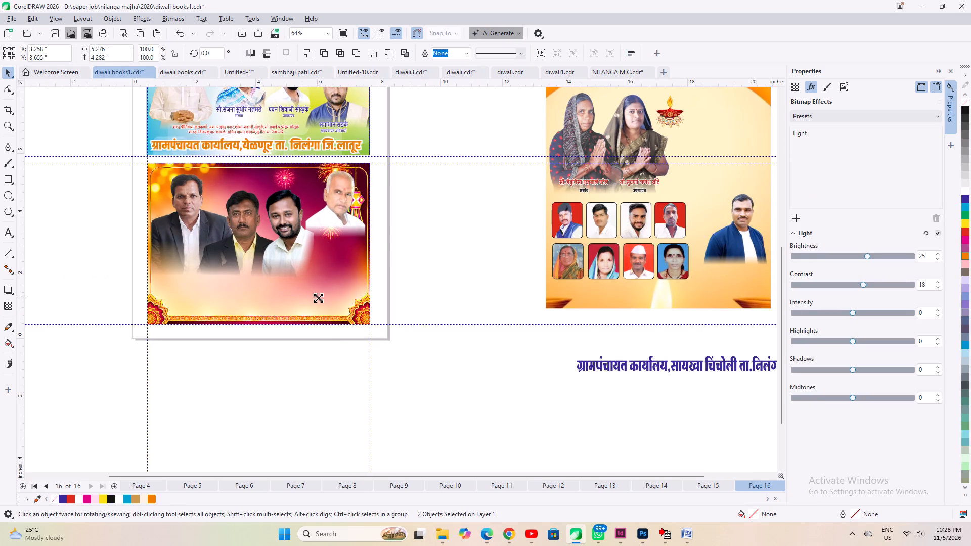
{"action": "left_click", "coordinate": [419, 303]}
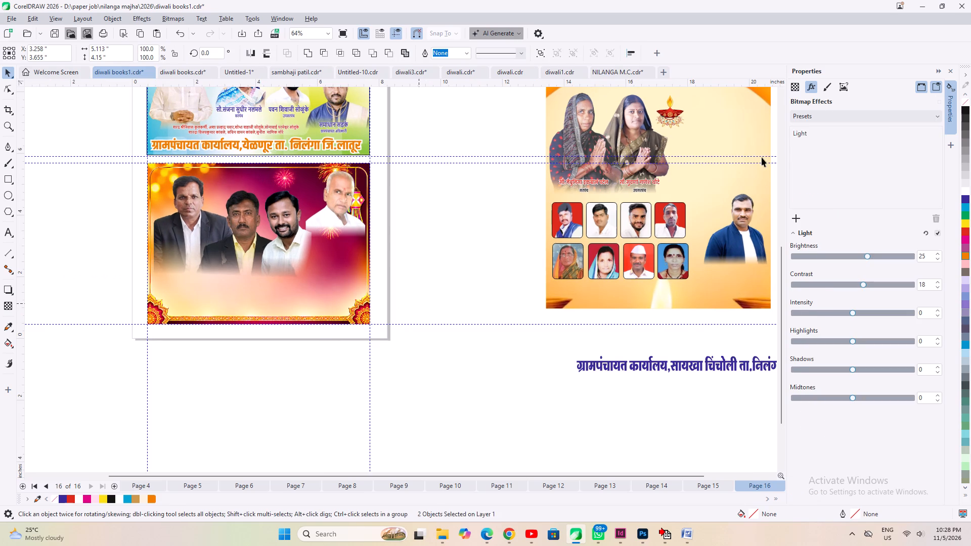
Move the diya from the orange advertisement to below the elderly man and enlarge it to about 1.8 inches wide.
{"action": "left_click", "coordinate": [677, 118]}
{"action": "left_click_drag", "start_coordinate": [675, 113], "coordinate": [344, 253]}
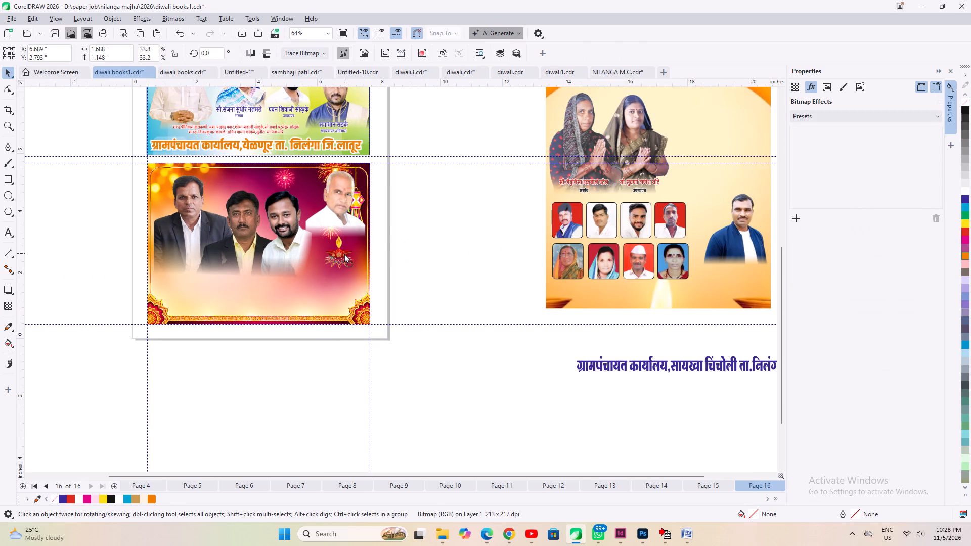
{"action": "left_click_drag", "start_coordinate": [344, 253], "coordinate": [344, 253]}
{"action": "scroll", "coordinate": [345, 255], "scroll_direction": "up", "scroll_amount": 7}
{"action": "left_click_drag", "start_coordinate": [392, 284], "coordinate": [403, 297], "text": "shift"}
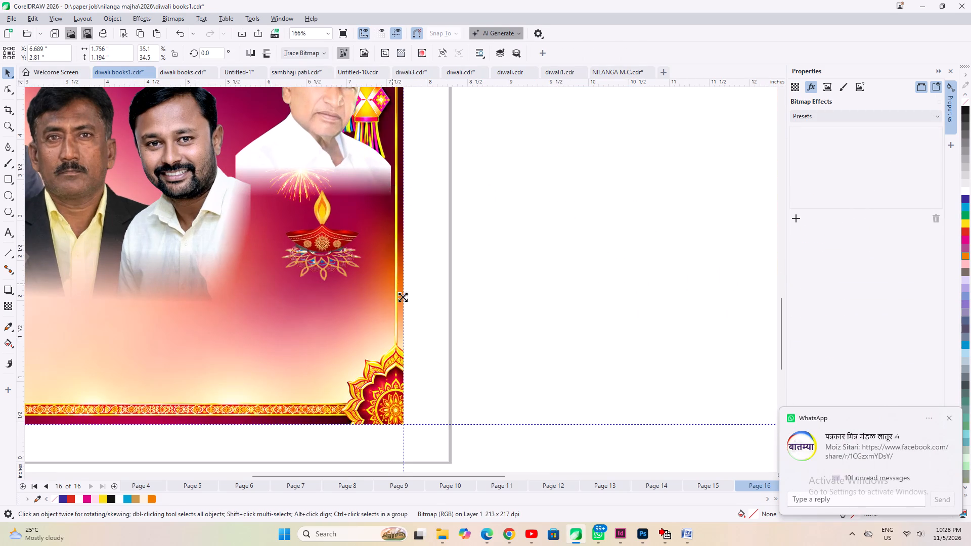
{"action": "left_click_drag", "start_coordinate": [403, 297], "coordinate": [406, 301], "text": "shift"}
{"action": "scroll", "coordinate": [316, 194], "scroll_direction": "down", "scroll_amount": 5}
{"action": "left_click", "coordinate": [393, 274]}
Move the loose blue ग्रामपंचायत कार्यालय text line to a spot off the page, beyond the orange advertisement's lower corner.
{"action": "scroll", "coordinate": [393, 255], "scroll_direction": "down", "scroll_amount": 6}
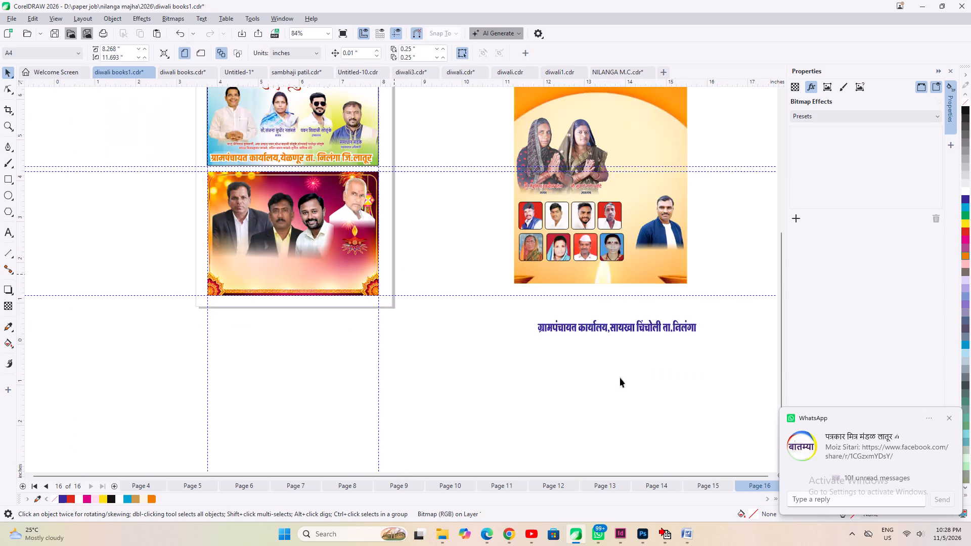
{"action": "left_click", "coordinate": [605, 325]}
{"action": "left_click", "coordinate": [580, 319]}
{"action": "left_click_drag", "start_coordinate": [572, 315], "coordinate": [448, 349]}
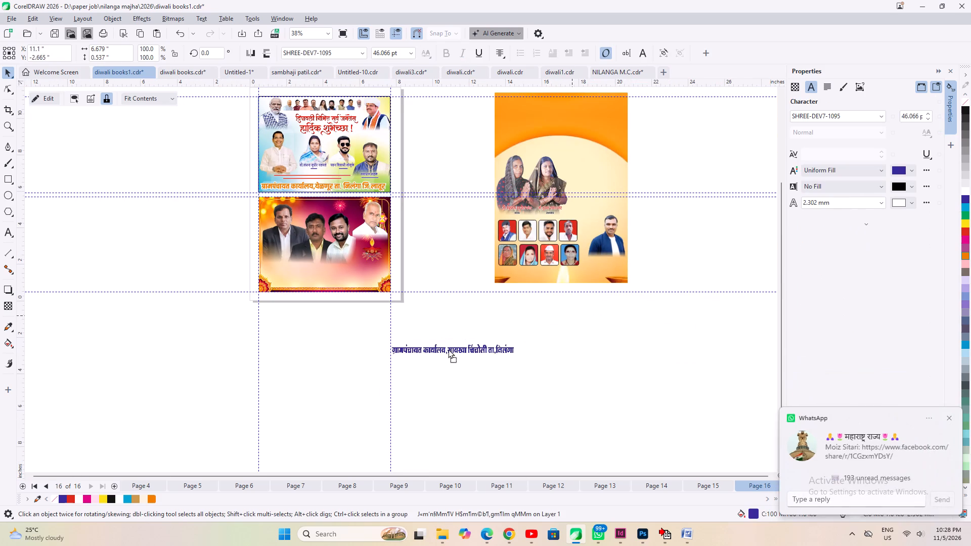
{"action": "left_click_drag", "start_coordinate": [448, 349], "coordinate": [664, 292]}
Duplicate the upper advertisement's orange ग्रामपंचायत कार्यालय title line into the empty area below the portraits in the lower advertisement.
{"action": "scroll", "coordinate": [314, 193], "scroll_direction": "up", "scroll_amount": 2}
{"action": "left_click", "coordinate": [298, 188]}
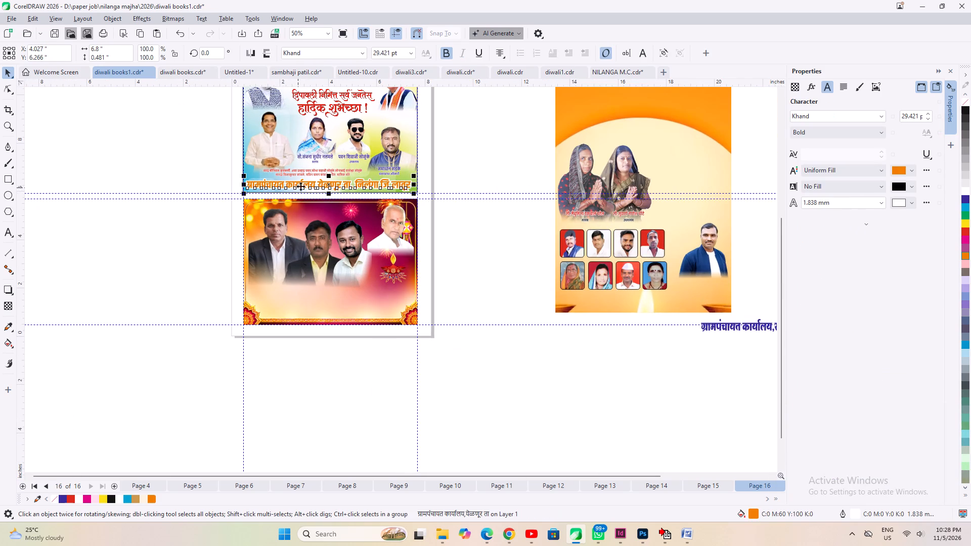
{"action": "left_click_drag", "start_coordinate": [303, 185], "coordinate": [322, 302]}
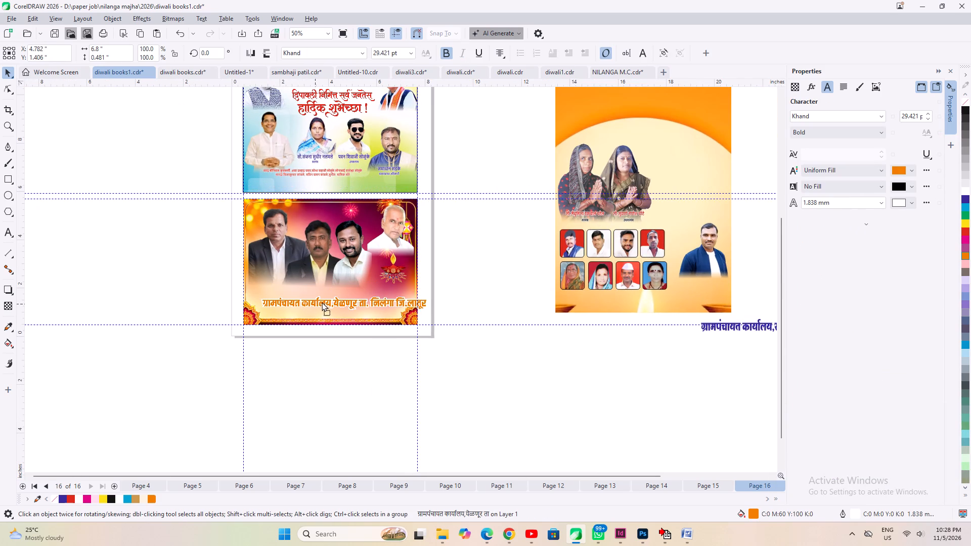
{"action": "left_click_drag", "start_coordinate": [322, 302], "coordinate": [318, 301]}
{"action": "right_click_drag", "start_coordinate": [317, 311], "coordinate": [318, 301]}
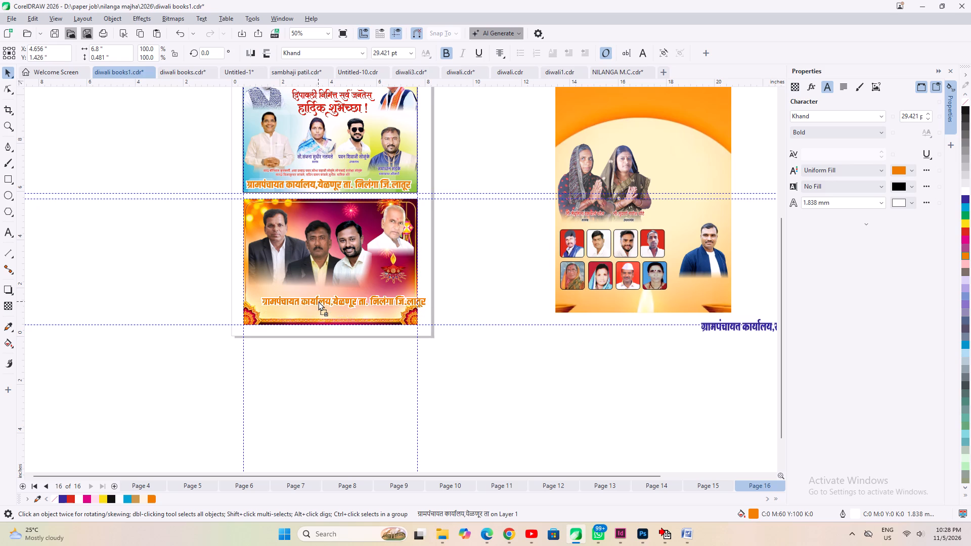
{"action": "left_click_drag", "start_coordinate": [318, 301], "coordinate": [318, 302]}
{"action": "right_click_drag", "start_coordinate": [318, 301], "coordinate": [318, 302]}
Replace the village name येळणूर in the copied title line with कासार बालकुंदा.
{"action": "scroll", "coordinate": [318, 302], "scroll_direction": "up", "scroll_amount": 3}
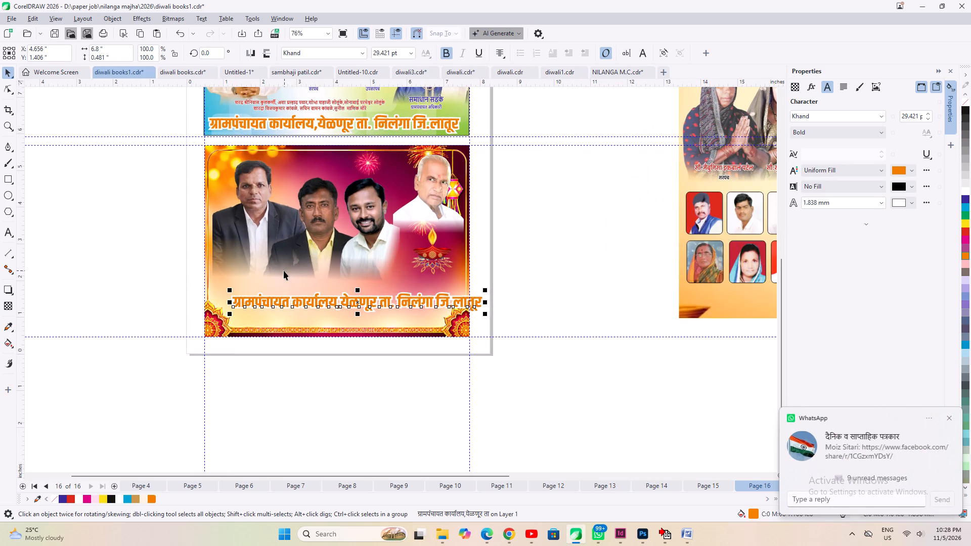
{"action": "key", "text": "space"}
{"action": "left_click", "coordinate": [4, 227]}
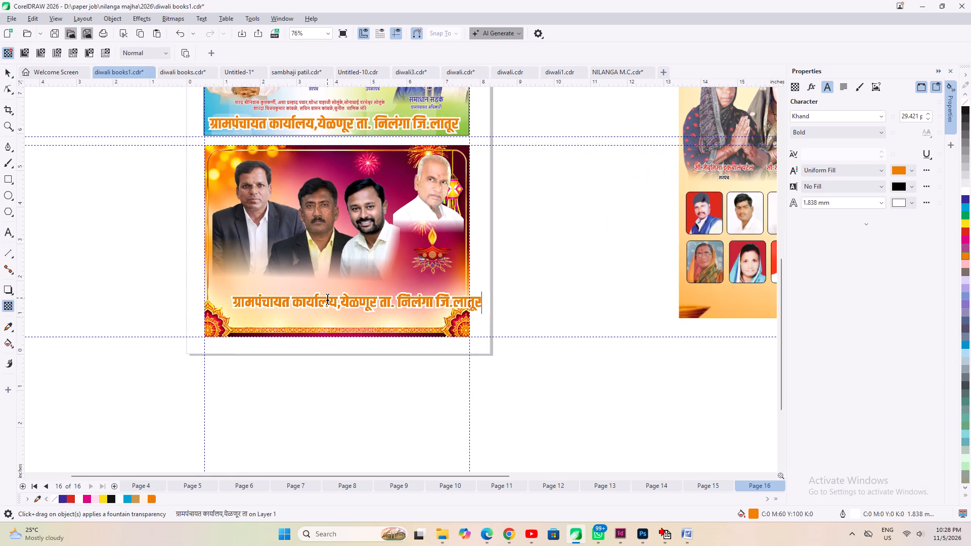
{"action": "left_click", "coordinate": [355, 301]}
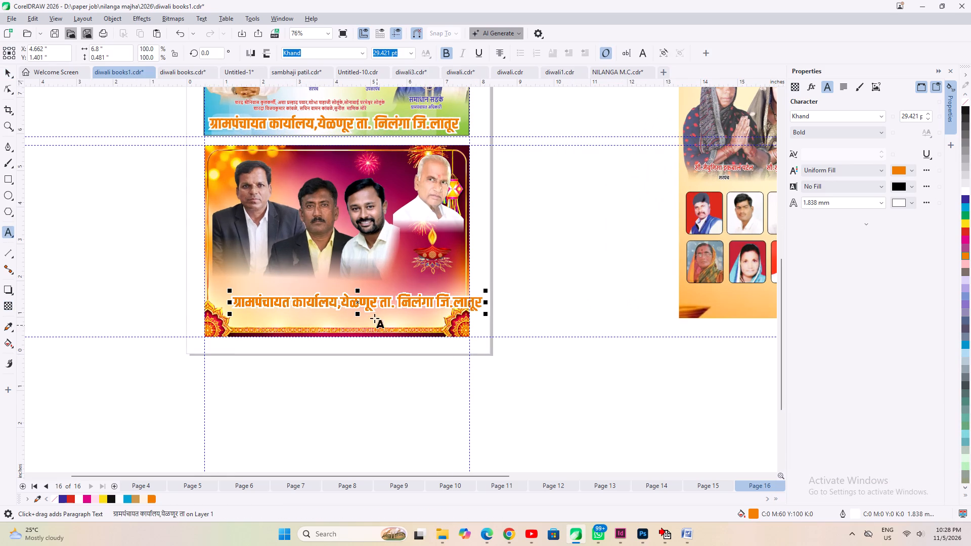
{"action": "left_click", "coordinate": [375, 305]}
{"action": "key", "text": "Right"}
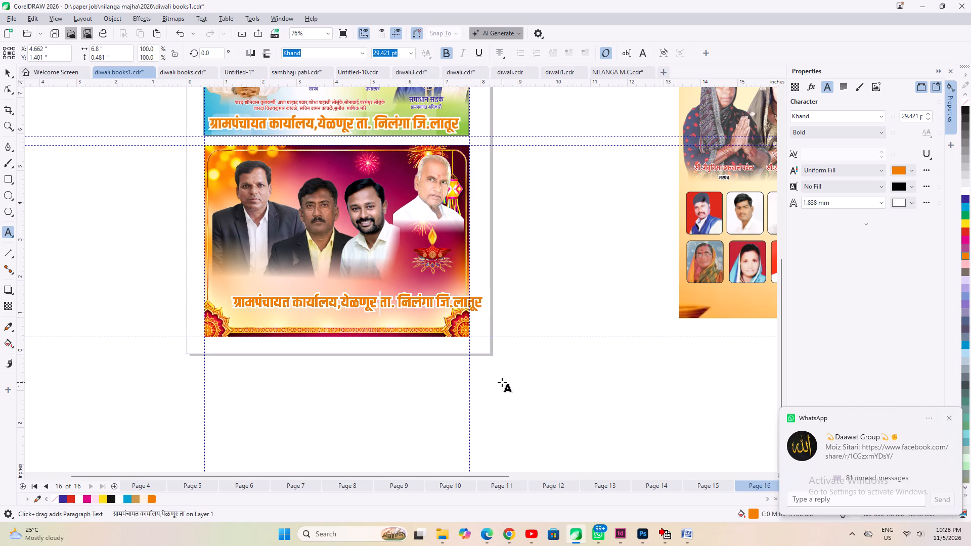
{"action": "key", "text": "shift+Left"}
{"action": "key", "text": "shift+Left"}
{"action": "key", "text": "shift+Left"}
{"action": "key", "text": "shift+Left"}
{"action": "key", "text": "shift+Left"}
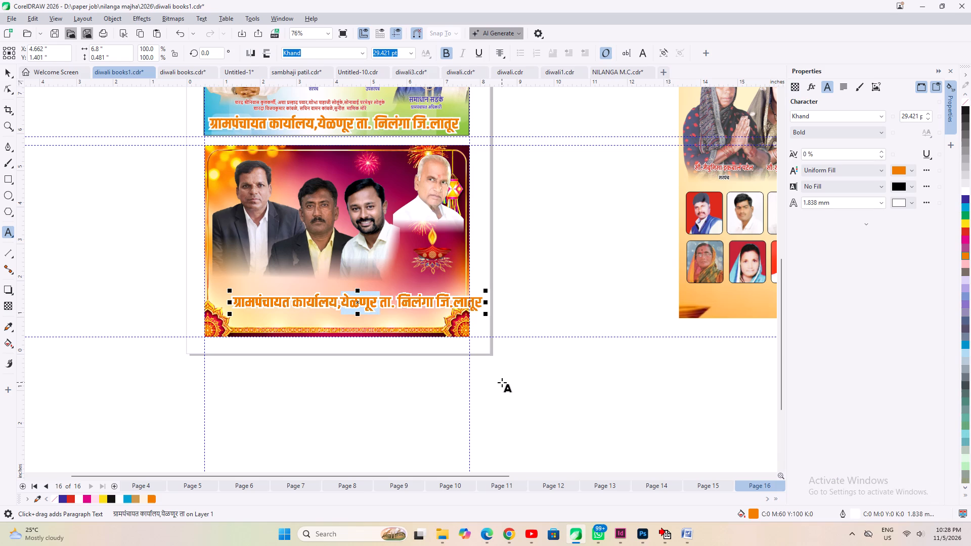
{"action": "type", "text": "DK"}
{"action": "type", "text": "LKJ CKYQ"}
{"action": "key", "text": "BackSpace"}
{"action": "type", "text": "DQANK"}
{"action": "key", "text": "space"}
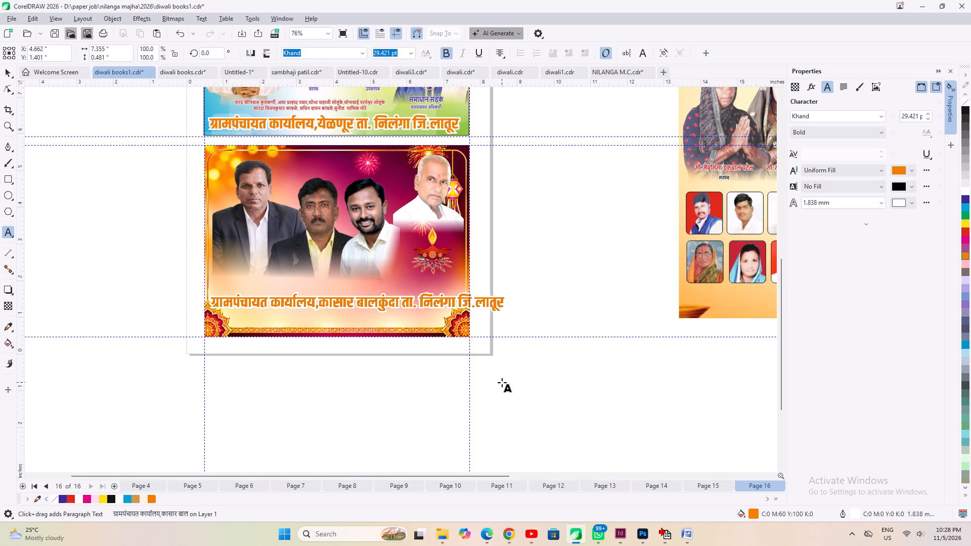
Delete the district ending जि.लातूर from the copied title line so it ends with ता. निलंगा.
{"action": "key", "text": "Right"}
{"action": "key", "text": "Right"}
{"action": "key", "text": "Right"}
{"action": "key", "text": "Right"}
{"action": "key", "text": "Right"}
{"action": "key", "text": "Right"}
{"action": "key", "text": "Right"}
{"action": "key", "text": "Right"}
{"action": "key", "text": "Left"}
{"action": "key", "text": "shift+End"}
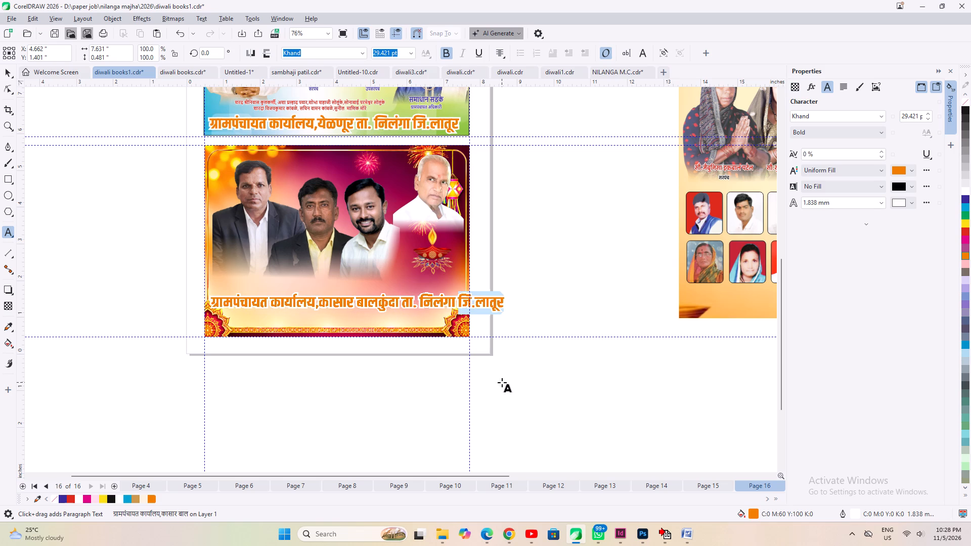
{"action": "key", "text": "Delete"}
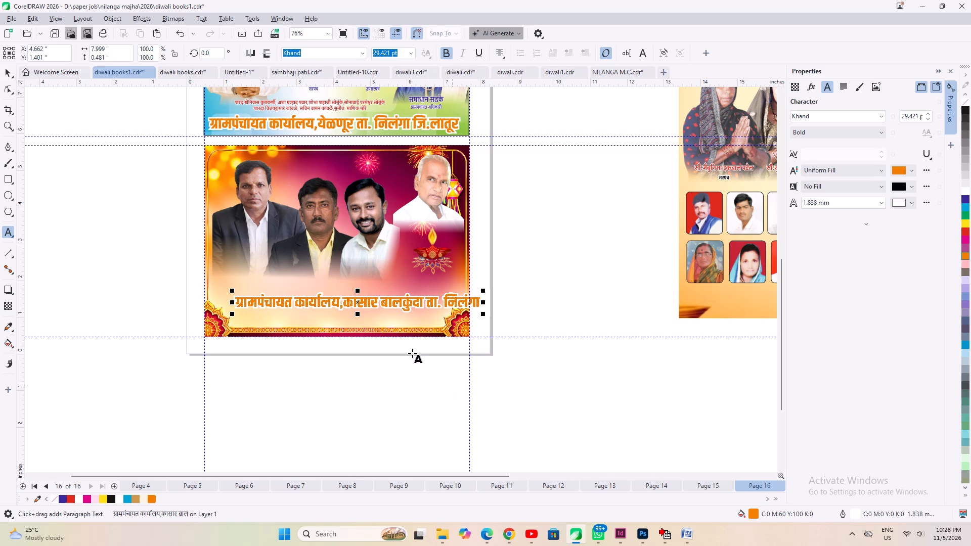
Narrow the copied title line to about 5.18 inches wide and place it between the corner ornaments, just above the bottom border.
{"action": "left_click", "coordinate": [7, 73]}
{"action": "scroll", "coordinate": [304, 257], "scroll_direction": "up", "scroll_amount": 5}
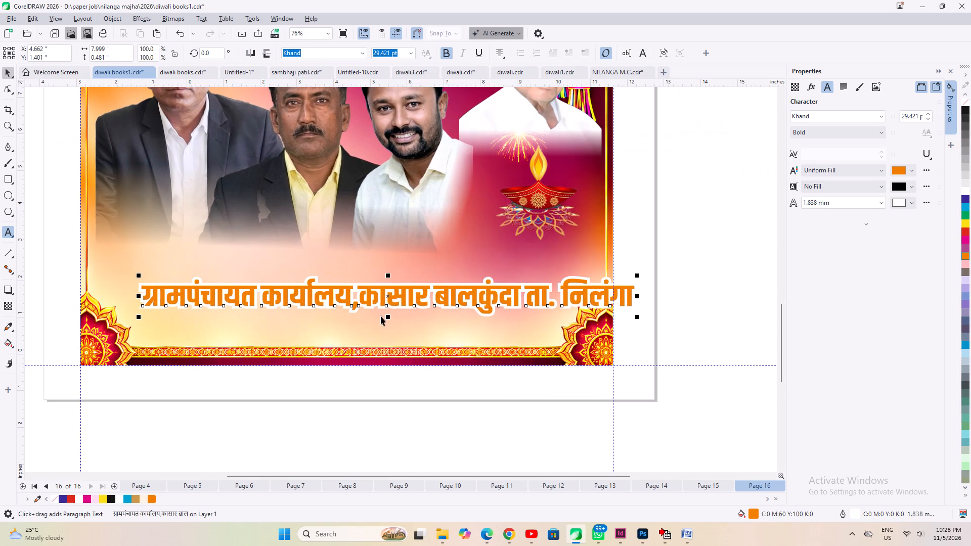
{"action": "left_click_drag", "start_coordinate": [387, 297], "coordinate": [357, 327]}
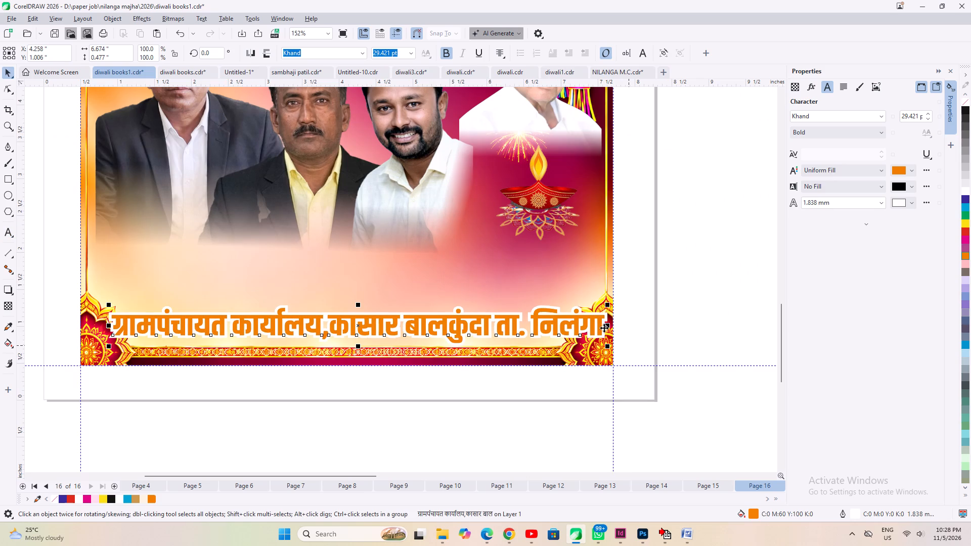
{"action": "left_click_drag", "start_coordinate": [607, 326], "coordinate": [552, 341], "text": "shift"}
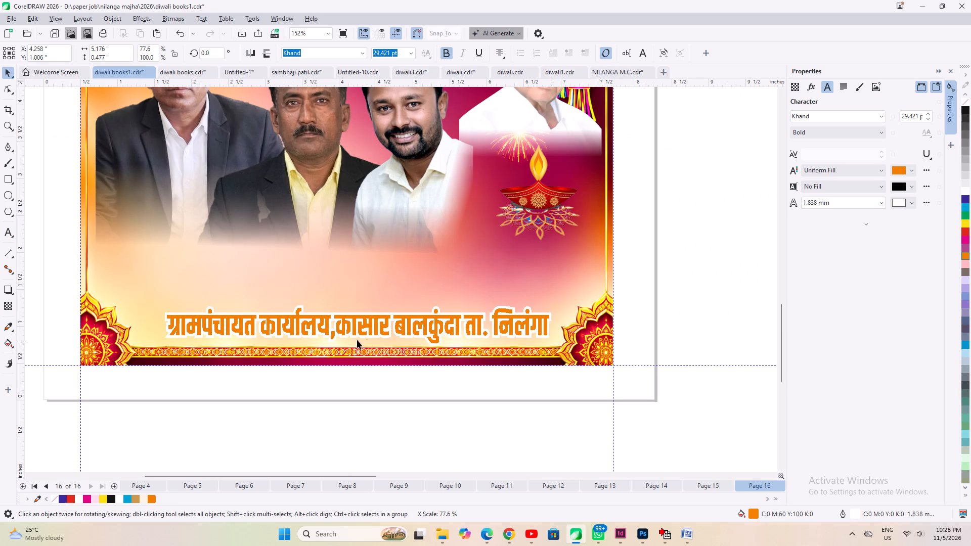
{"action": "left_click_drag", "start_coordinate": [346, 319], "coordinate": [327, 312]}
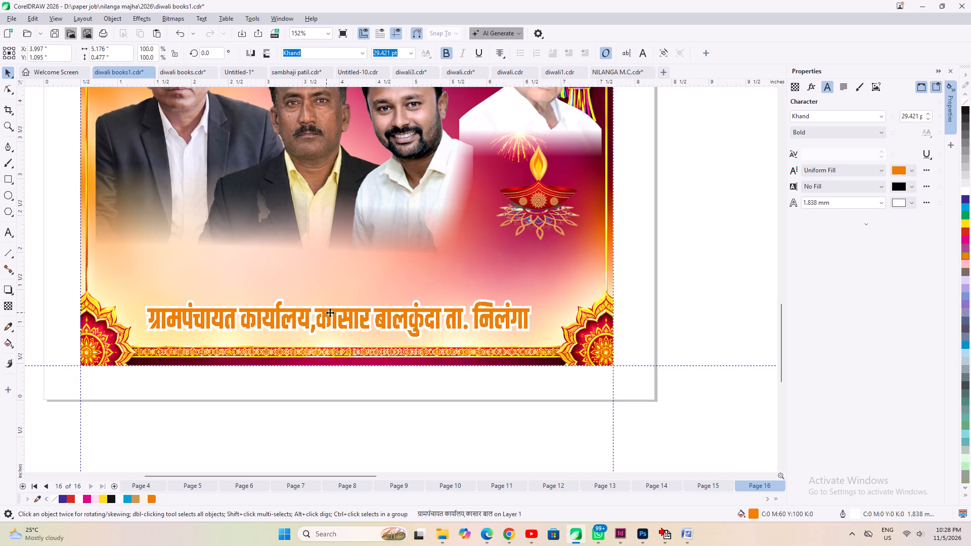
Recolour the lower advertisement's title line with a dark brown uniform fill, C15 M68 Y100 K70.
{"action": "double_click", "coordinate": [755, 519]}
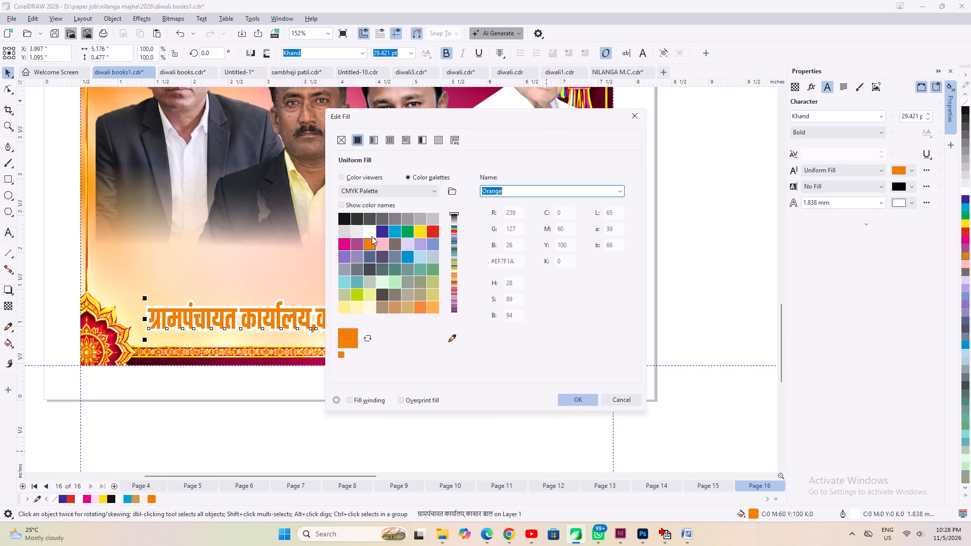
{"action": "left_click", "coordinate": [361, 180]}
{"action": "left_click_drag", "start_coordinate": [388, 258], "coordinate": [442, 296]}
{"action": "left_click_drag", "start_coordinate": [442, 296], "coordinate": [449, 277]}
{"action": "left_click", "coordinate": [449, 277]}
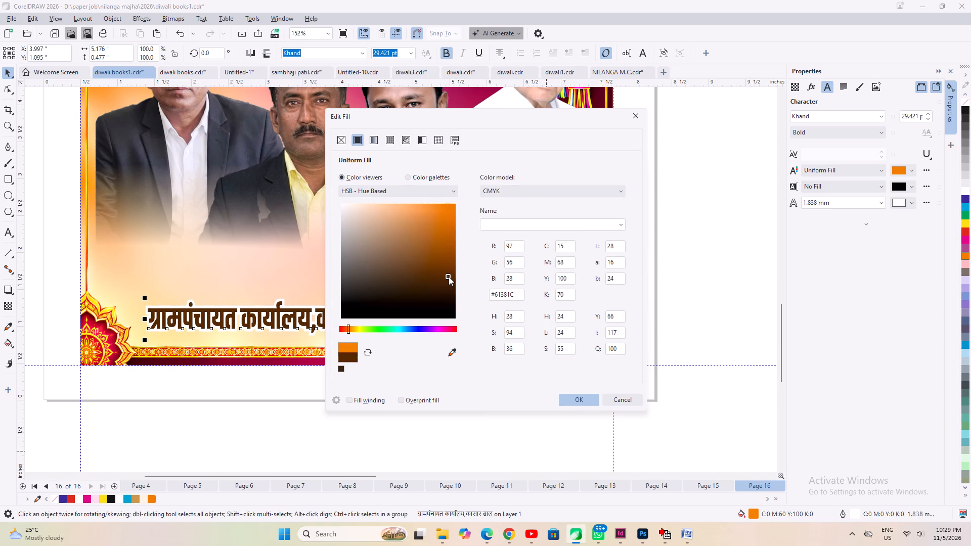
{"action": "left_click", "coordinate": [575, 400]}
{"action": "left_click", "coordinate": [418, 427]}
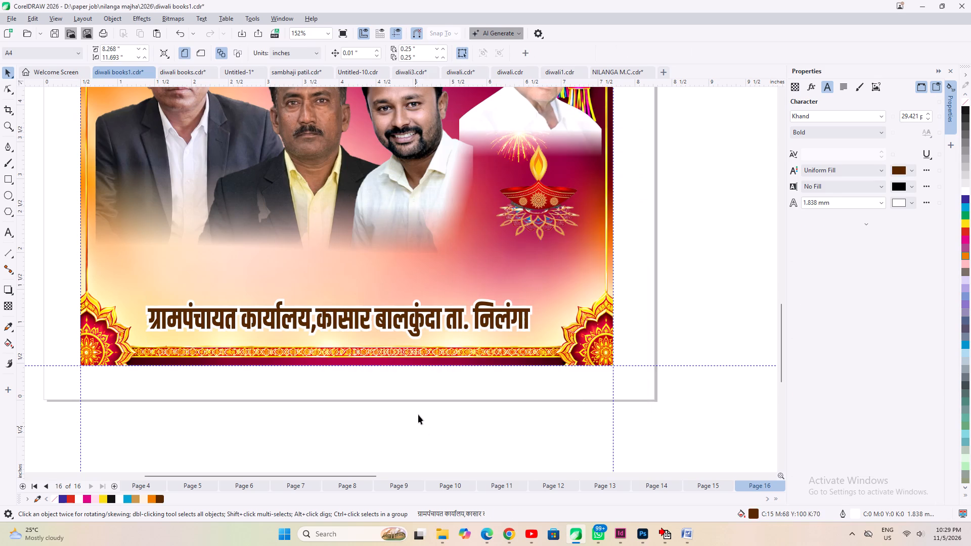
Raise the brown title line by about 0.23 inch, to a Y position of about 1.33 inches.
{"action": "left_click", "coordinate": [347, 316]}
{"action": "left_click_drag", "start_coordinate": [347, 312], "coordinate": [347, 297]}
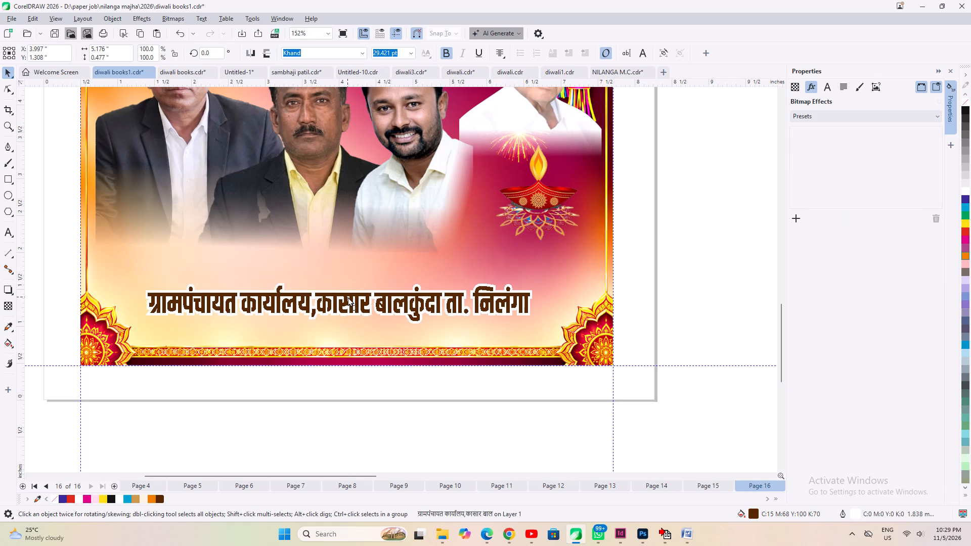
{"action": "left_click_drag", "start_coordinate": [347, 297], "coordinate": [347, 295]}
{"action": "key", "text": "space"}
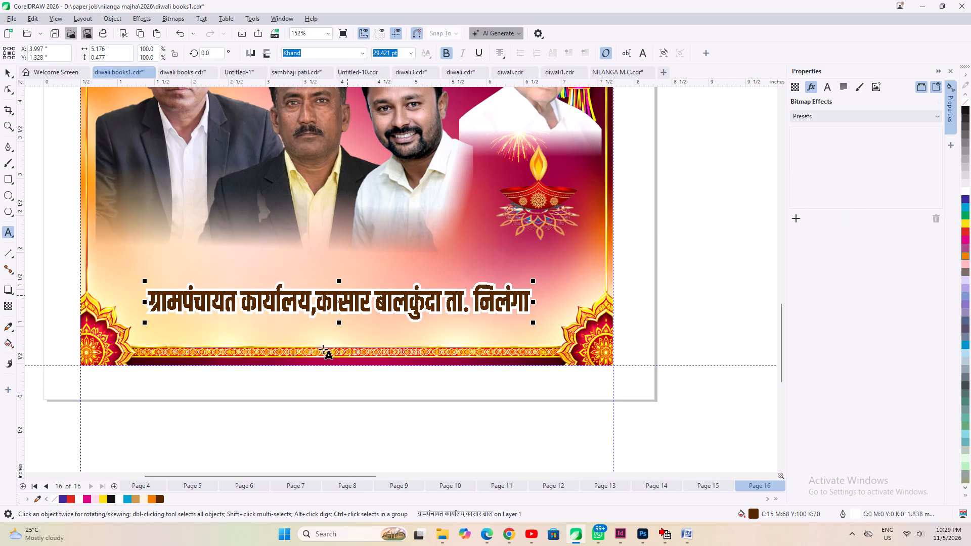
Add a second line under the lower advertisement's brown title, starting with आजी -माजी सरपंच,उपसरपंच.
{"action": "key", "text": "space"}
{"action": "key", "text": "Return"}
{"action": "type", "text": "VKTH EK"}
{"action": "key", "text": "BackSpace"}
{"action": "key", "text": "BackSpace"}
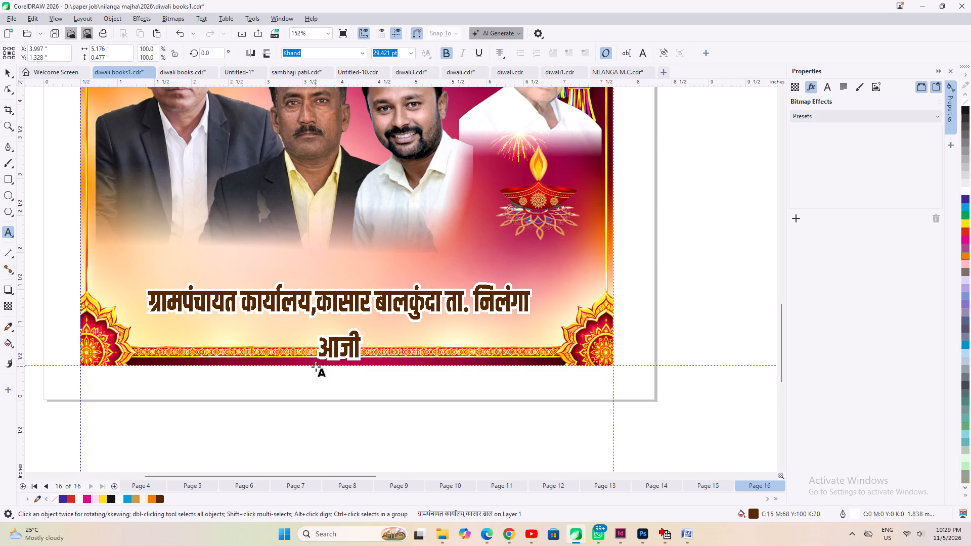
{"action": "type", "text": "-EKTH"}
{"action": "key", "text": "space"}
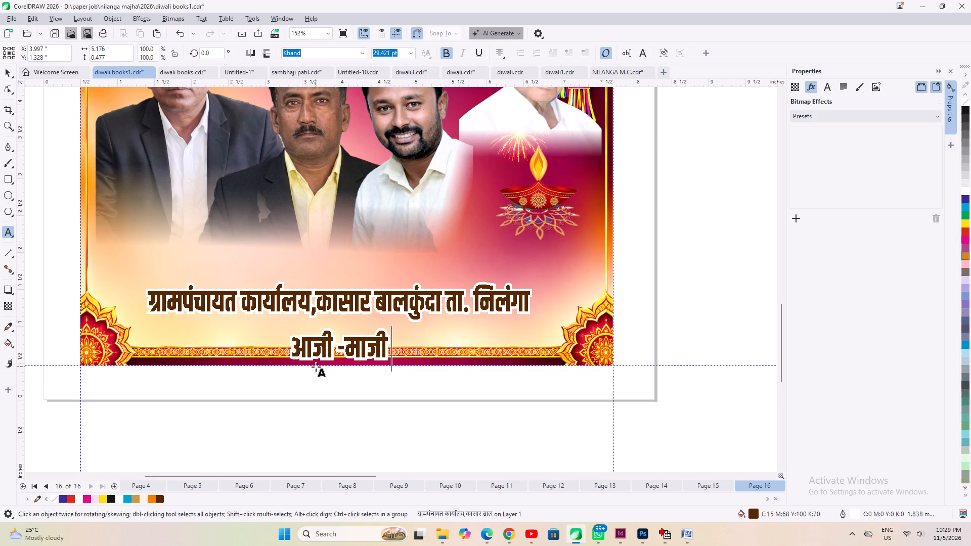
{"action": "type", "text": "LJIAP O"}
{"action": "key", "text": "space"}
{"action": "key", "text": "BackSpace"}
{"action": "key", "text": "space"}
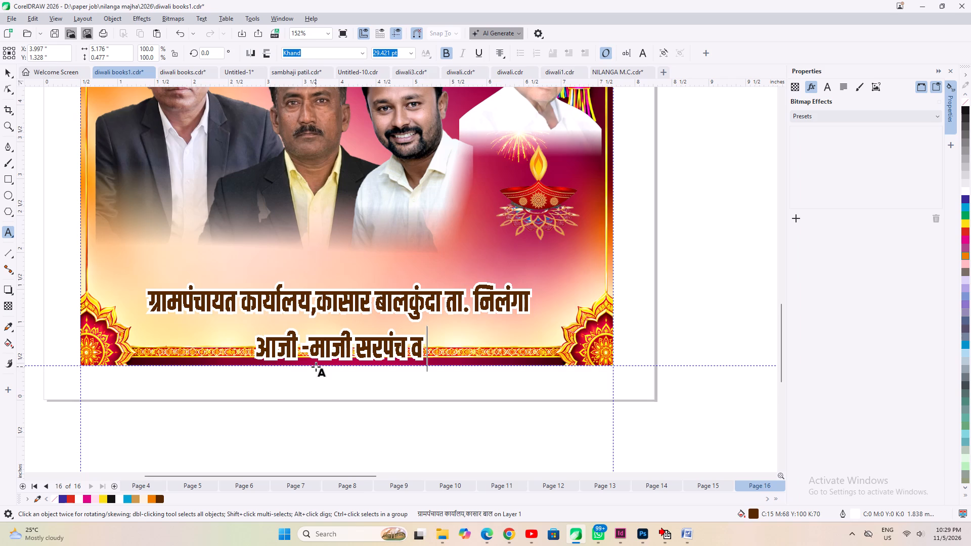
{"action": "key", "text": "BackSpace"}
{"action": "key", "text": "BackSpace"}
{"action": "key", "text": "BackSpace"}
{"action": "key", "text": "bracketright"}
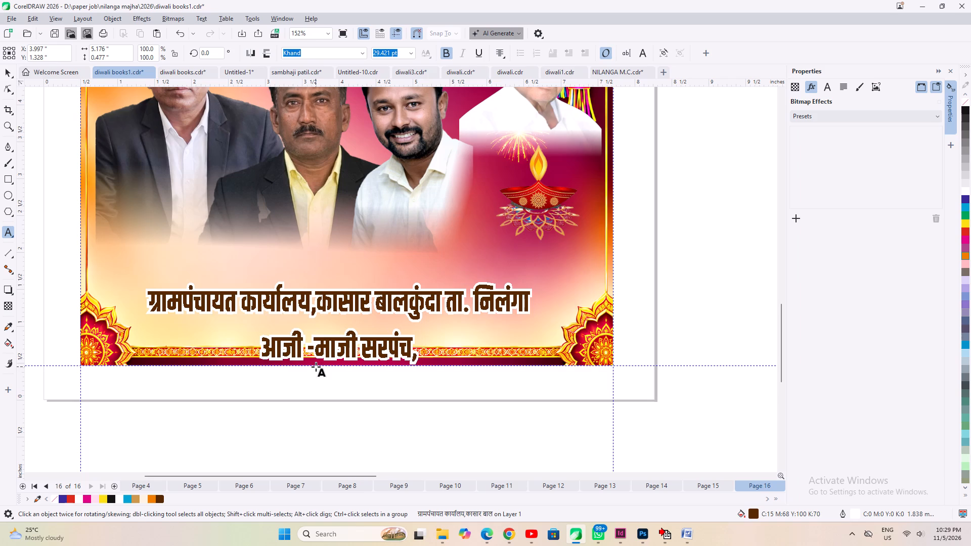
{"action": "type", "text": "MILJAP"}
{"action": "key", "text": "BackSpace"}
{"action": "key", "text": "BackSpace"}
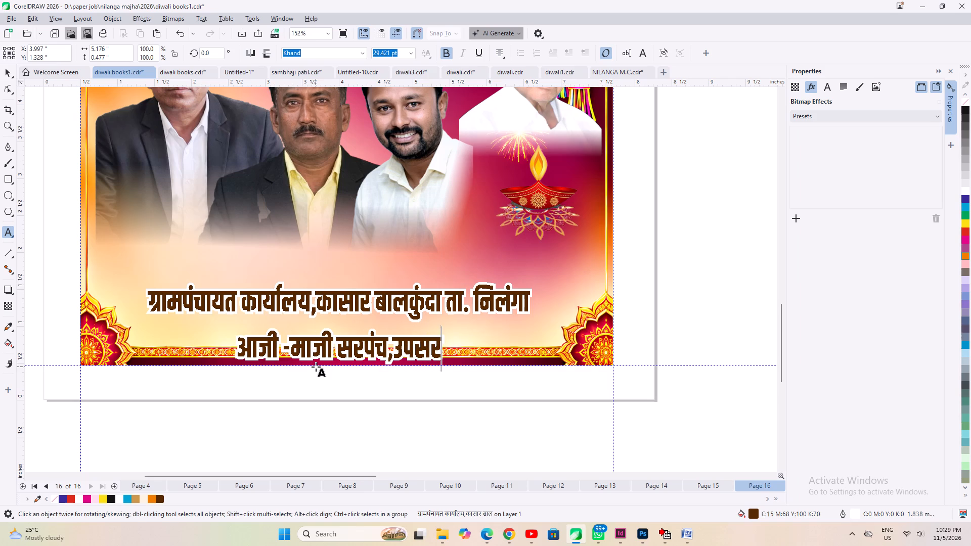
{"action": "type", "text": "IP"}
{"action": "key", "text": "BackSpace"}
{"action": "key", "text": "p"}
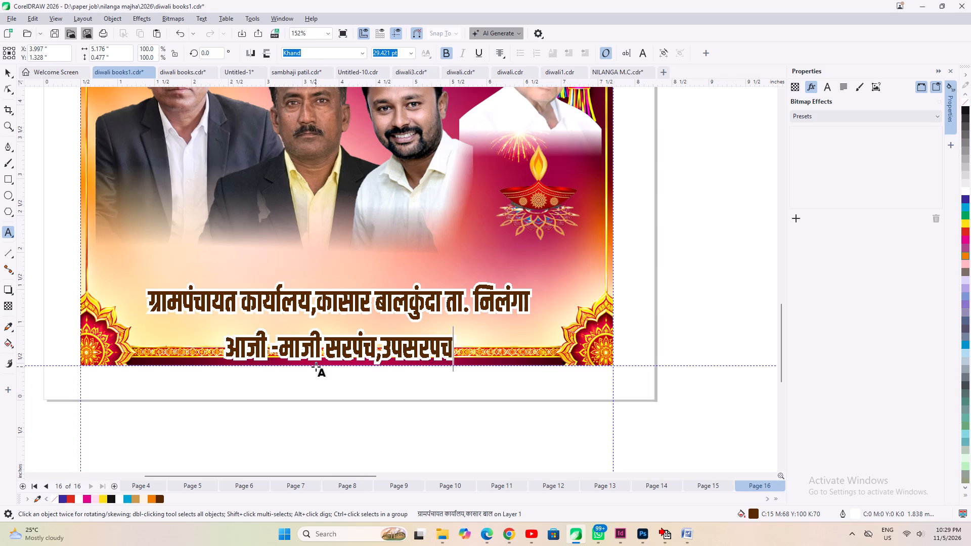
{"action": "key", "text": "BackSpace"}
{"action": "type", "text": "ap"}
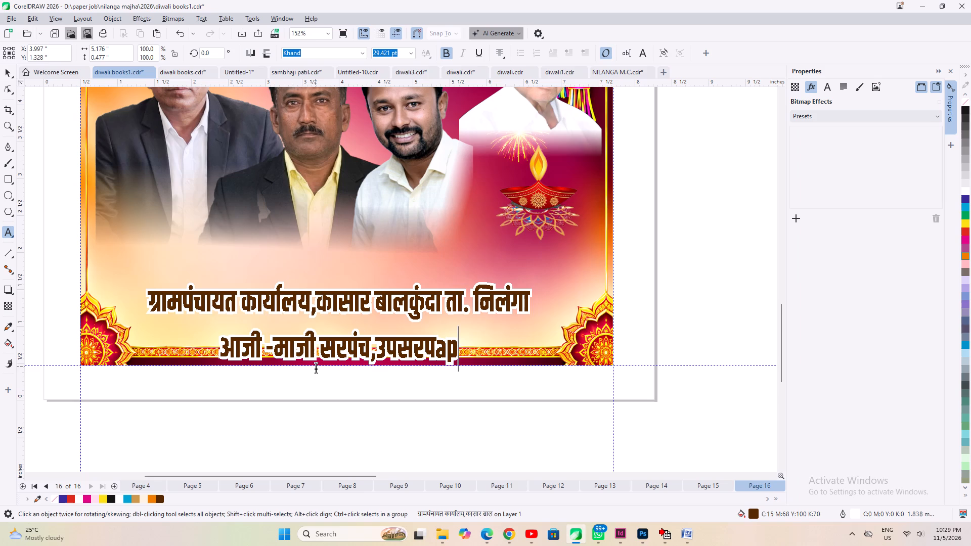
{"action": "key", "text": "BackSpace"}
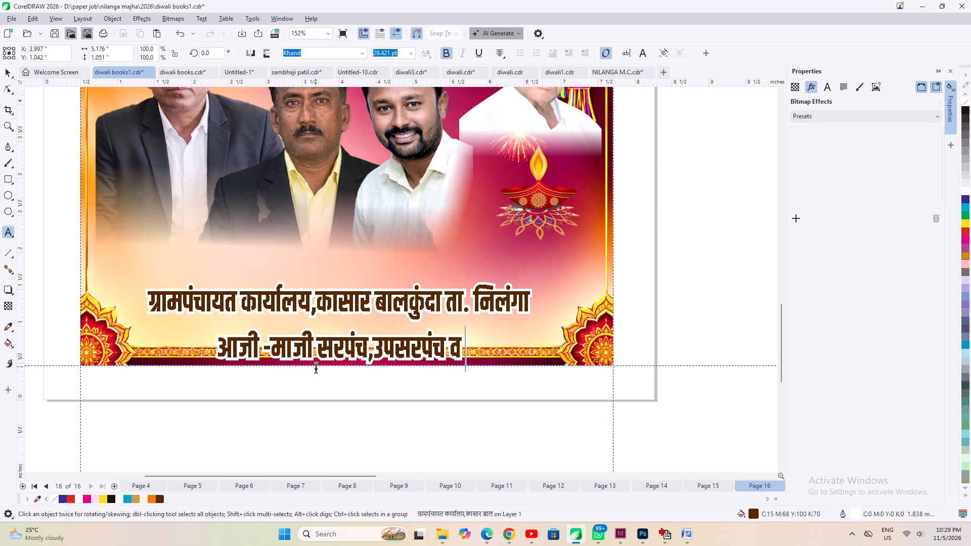
Continue the second title line with सन्मानिय सदस्य व ग्रामस्थ.
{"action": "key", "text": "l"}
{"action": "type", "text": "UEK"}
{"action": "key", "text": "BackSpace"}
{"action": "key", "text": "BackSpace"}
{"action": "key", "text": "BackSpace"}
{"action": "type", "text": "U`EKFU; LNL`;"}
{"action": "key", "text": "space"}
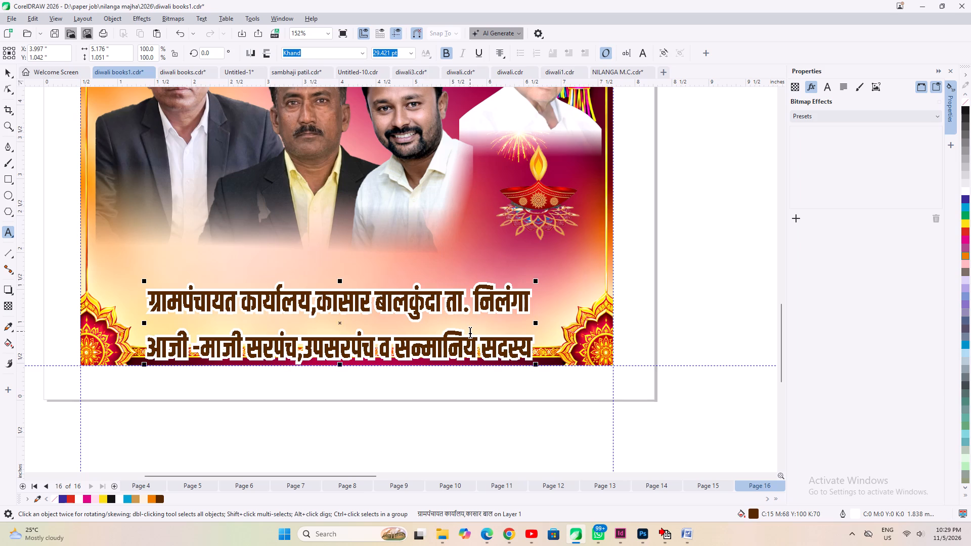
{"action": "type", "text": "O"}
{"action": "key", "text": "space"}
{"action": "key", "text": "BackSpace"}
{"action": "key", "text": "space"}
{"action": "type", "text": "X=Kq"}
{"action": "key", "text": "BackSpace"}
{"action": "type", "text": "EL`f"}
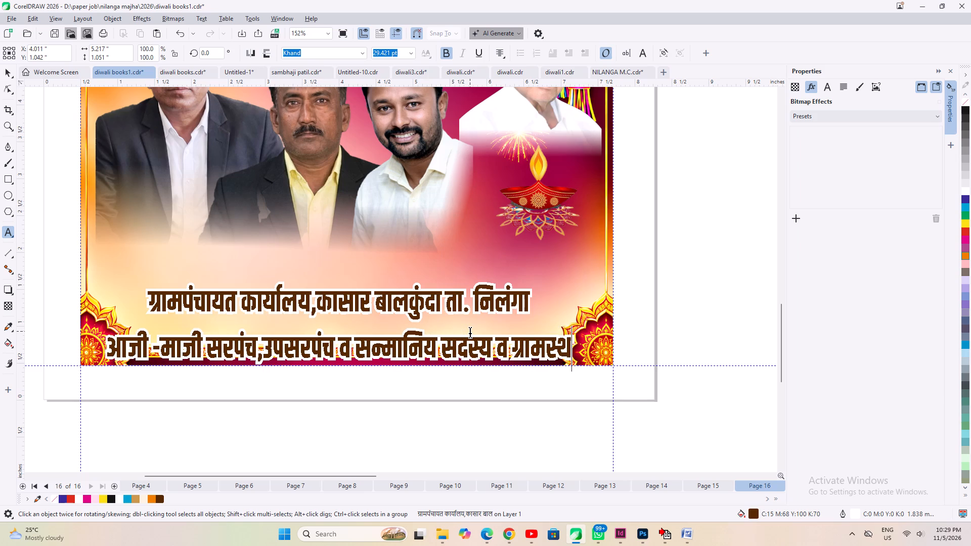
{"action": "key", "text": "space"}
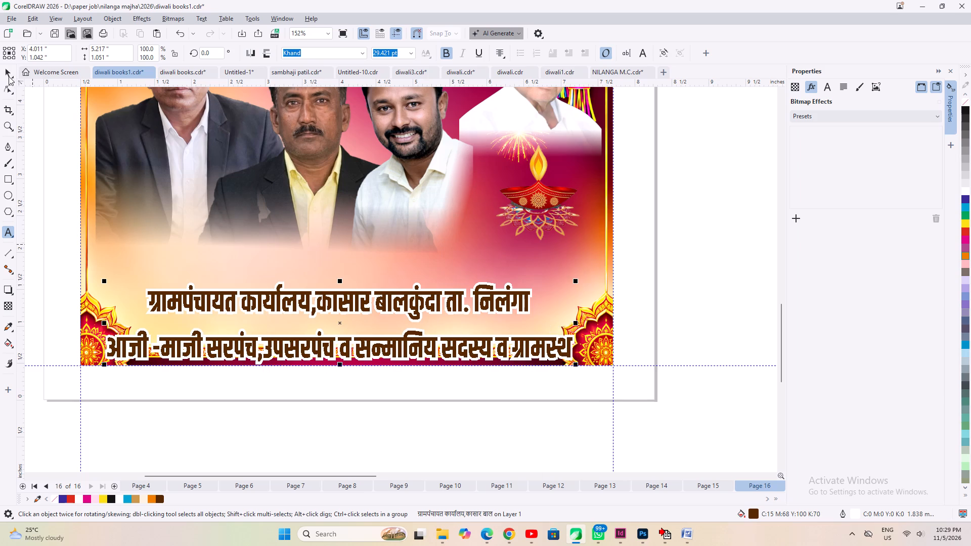
Break the two-line title text apart into separate line objects.
{"action": "left_click", "coordinate": [9, 76]}
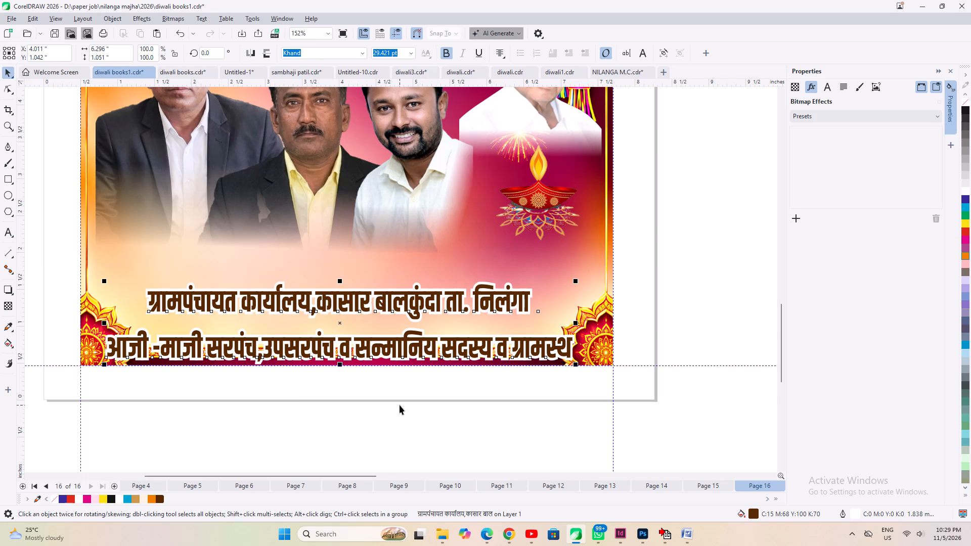
{"action": "key", "text": "ctrl+k"}
Scale the second title line down to about 4.44 inches wide and raise it above the bottom ornamental border.
{"action": "left_click", "coordinate": [209, 353]}
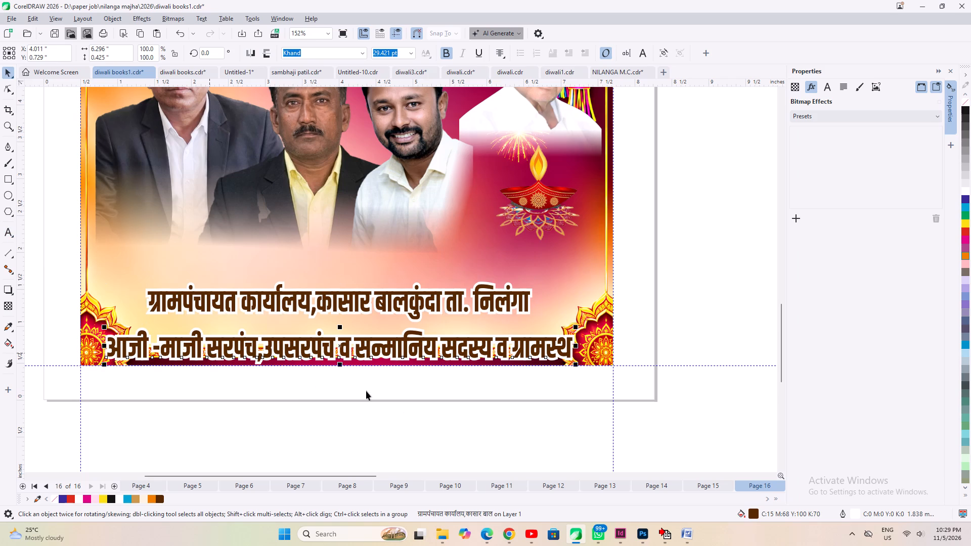
{"action": "left_click_drag", "start_coordinate": [578, 365], "coordinate": [509, 376], "text": "shift"}
{"action": "scroll", "coordinate": [434, 362], "scroll_direction": "up", "scroll_amount": 3}
{"action": "left_click_drag", "start_coordinate": [300, 333], "coordinate": [300, 317]}
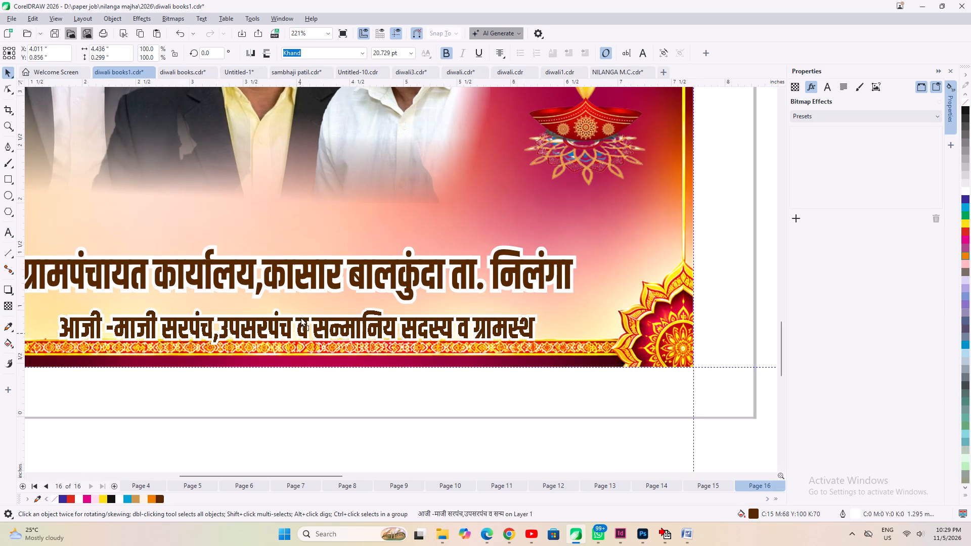
{"action": "left_click_drag", "start_coordinate": [300, 317], "coordinate": [300, 314]}
Nudge the ग्रामपंचायत कार्यालय title line slightly upward, away from the second line.
{"action": "left_click", "coordinate": [289, 262], "text": "shift"}
{"action": "left_click_drag", "start_coordinate": [287, 263], "coordinate": [288, 257]}
Copy the ग्रामपंचायत अधिकारी name caption from the upper advertisement onto the first portrait's faded base in the lower one.
{"action": "scroll", "coordinate": [288, 269], "scroll_direction": "down", "scroll_amount": 9}
{"action": "scroll", "coordinate": [284, 212], "scroll_direction": "up", "scroll_amount": 2}
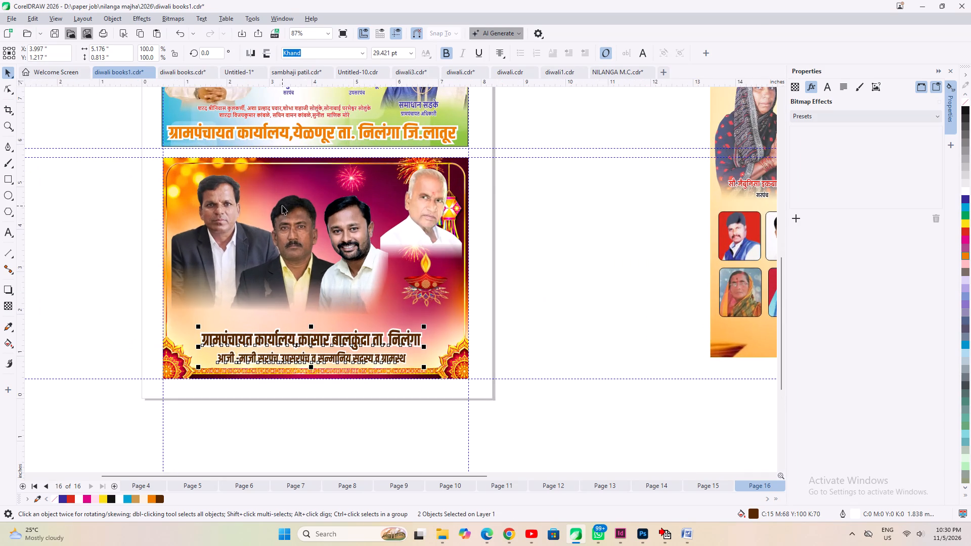
{"action": "left_click", "coordinate": [423, 110]}
{"action": "left_click", "coordinate": [413, 107]}
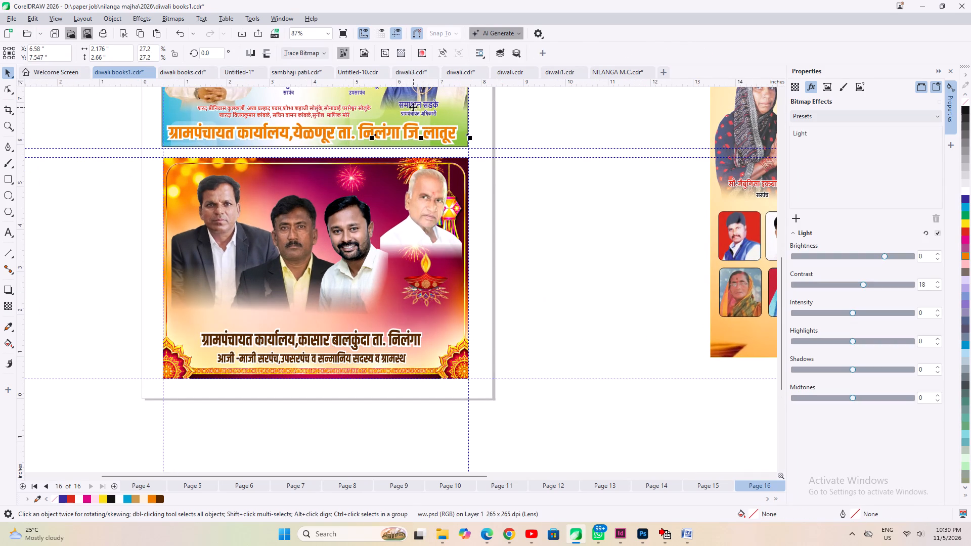
{"action": "left_click_drag", "start_coordinate": [409, 104], "coordinate": [196, 295]}
{"action": "right_click", "coordinate": [196, 295]}
Enlarge the copied caption on the first portrait to about 1.04 inches wide.
{"action": "scroll", "coordinate": [196, 295], "scroll_direction": "up", "scroll_amount": 7}
{"action": "left_click_drag", "start_coordinate": [280, 329], "coordinate": [283, 331], "text": "shift"}
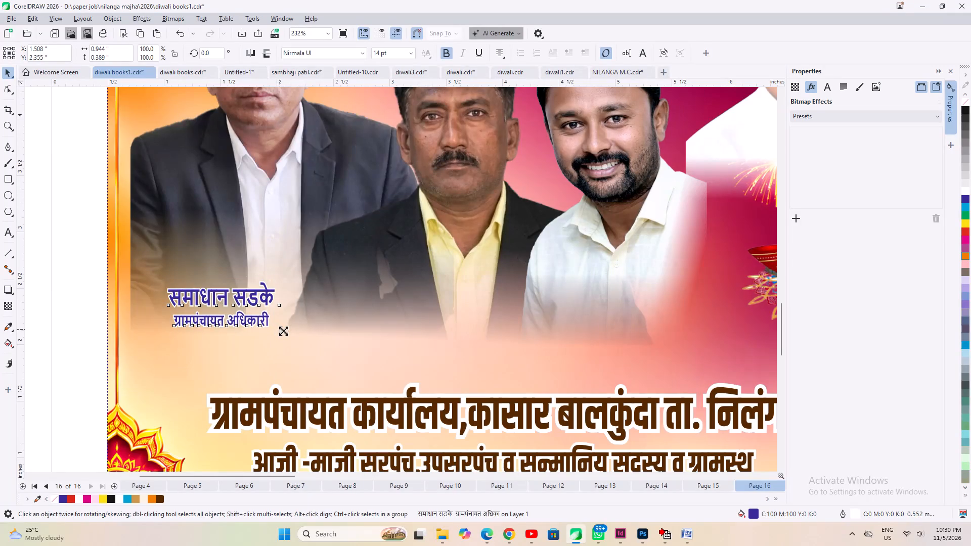
{"action": "left_click_drag", "start_coordinate": [283, 331], "coordinate": [285, 332], "text": "shift"}
Replace the name in the first portrait's caption with the pictured officer's name, prefixed with श्री.
{"action": "left_click", "coordinate": [210, 303]}
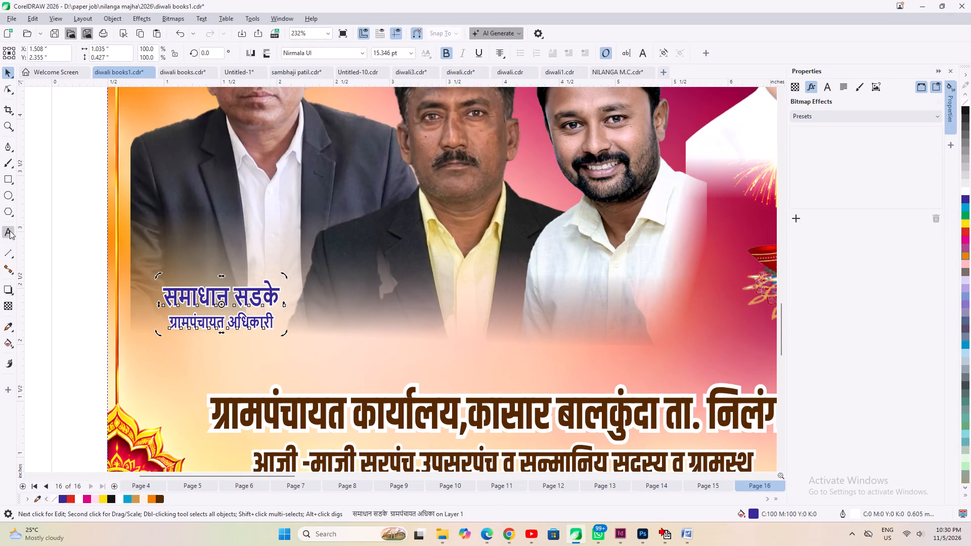
{"action": "left_click", "coordinate": [9, 231]}
{"action": "left_click_drag", "start_coordinate": [163, 292], "coordinate": [248, 294]}
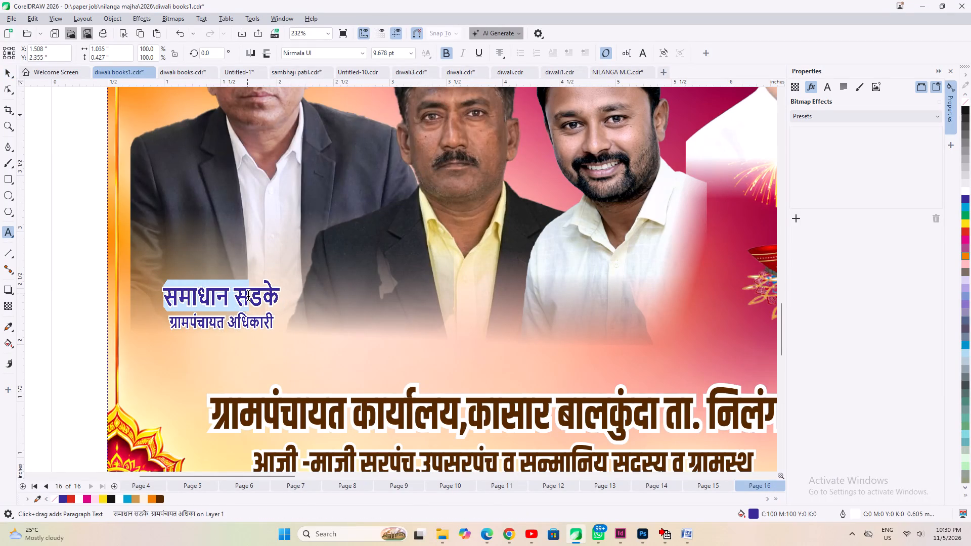
{"action": "left_click_drag", "start_coordinate": [248, 294], "coordinate": [287, 302]}
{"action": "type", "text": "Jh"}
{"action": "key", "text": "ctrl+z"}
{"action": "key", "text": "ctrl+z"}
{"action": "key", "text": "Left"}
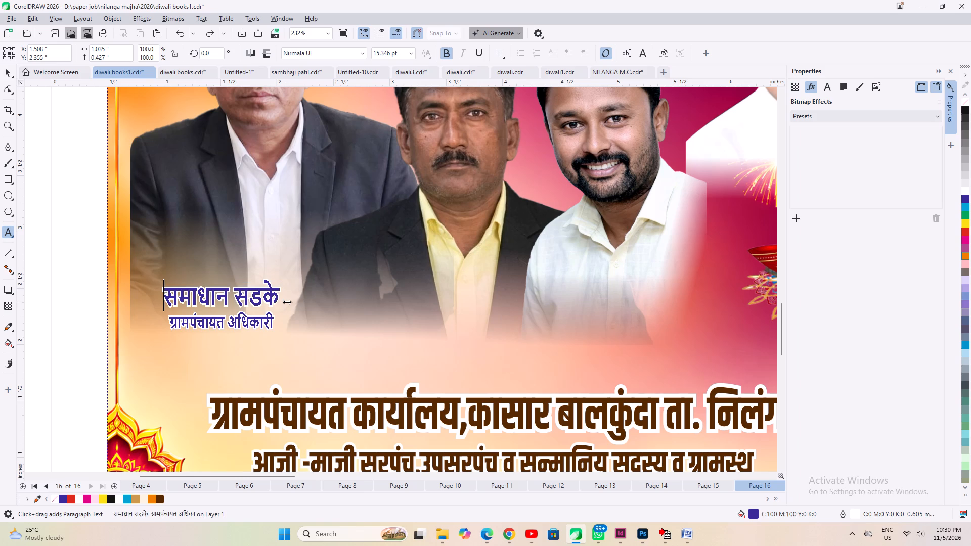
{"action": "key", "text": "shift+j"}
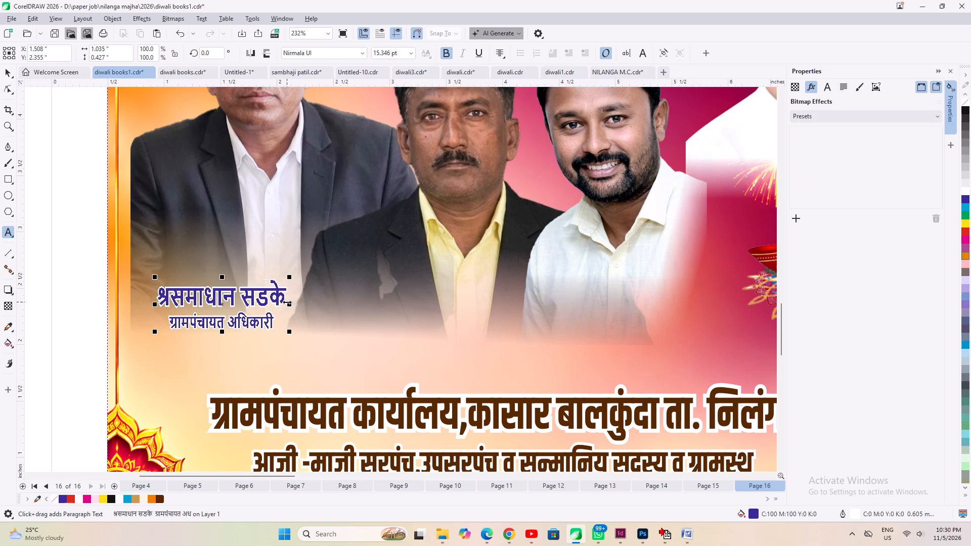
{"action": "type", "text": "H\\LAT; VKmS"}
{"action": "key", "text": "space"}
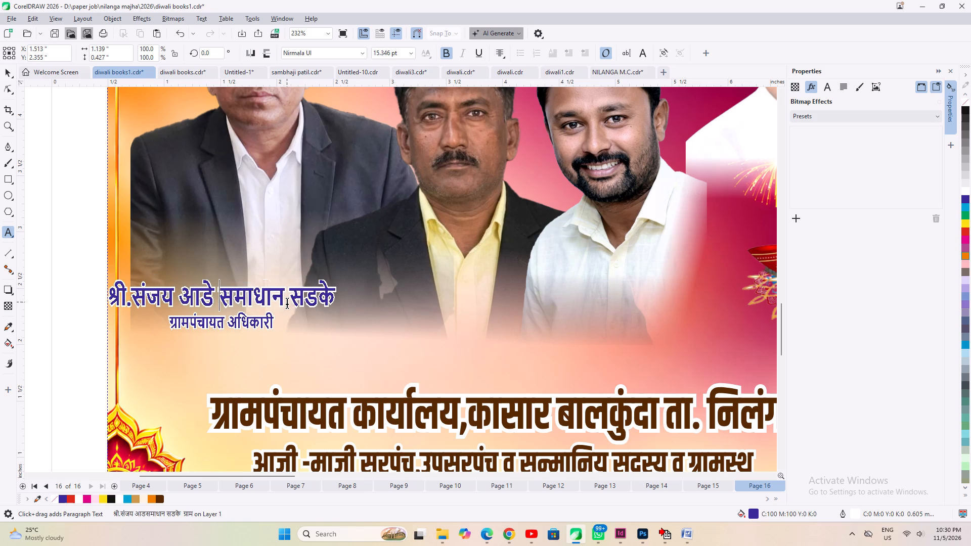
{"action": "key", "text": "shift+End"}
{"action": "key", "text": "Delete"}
Change the designation in the first portrait's caption to विस्तार अधिकारी.
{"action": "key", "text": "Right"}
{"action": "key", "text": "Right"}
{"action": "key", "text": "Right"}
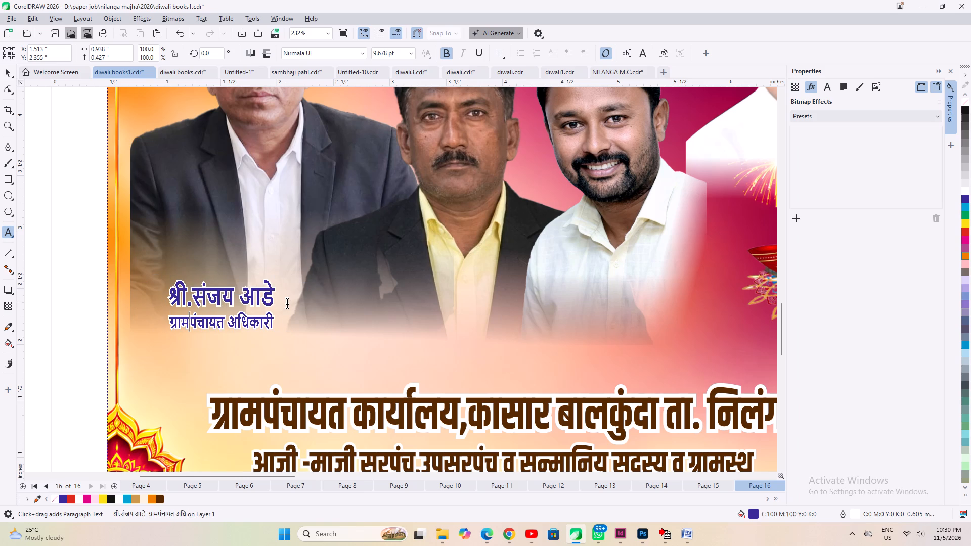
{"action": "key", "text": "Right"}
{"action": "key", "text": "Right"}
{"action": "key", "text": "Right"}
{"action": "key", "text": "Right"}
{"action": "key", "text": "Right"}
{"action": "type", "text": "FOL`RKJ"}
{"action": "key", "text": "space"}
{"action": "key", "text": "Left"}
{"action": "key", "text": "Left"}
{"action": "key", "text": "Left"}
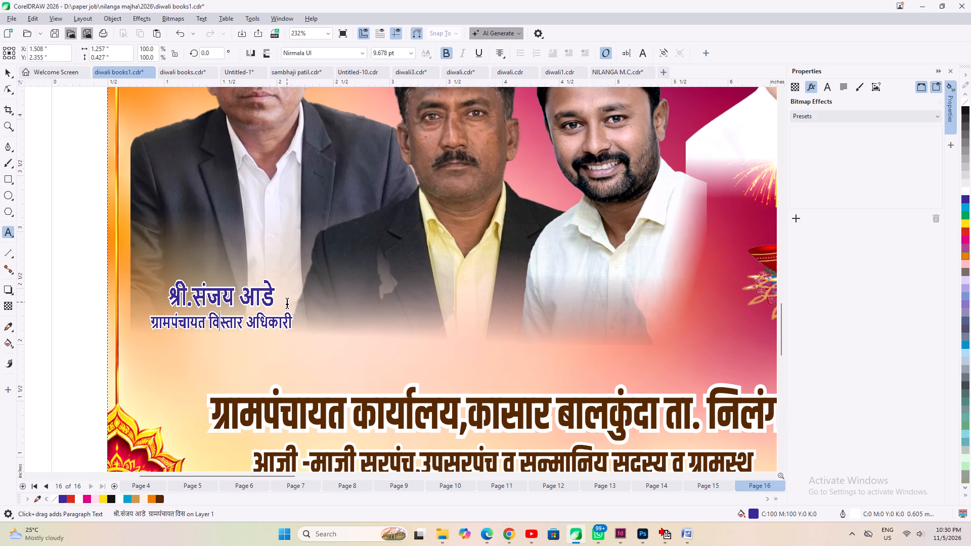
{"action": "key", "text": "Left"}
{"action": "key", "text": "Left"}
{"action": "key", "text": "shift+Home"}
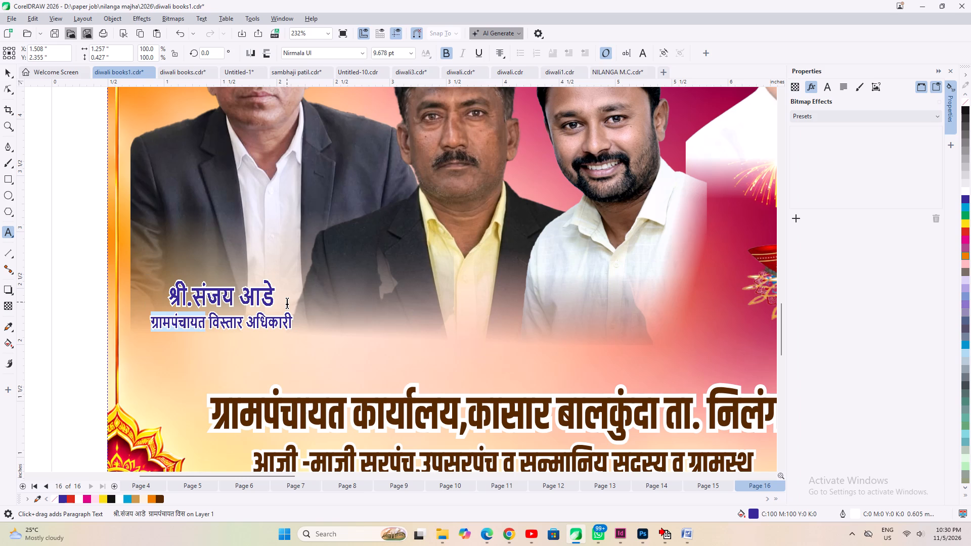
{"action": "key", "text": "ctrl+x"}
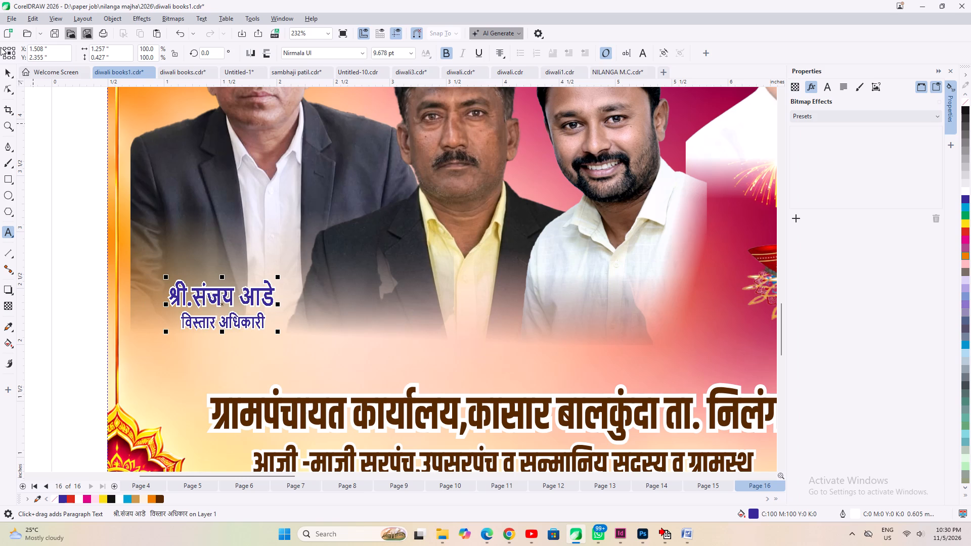
Copy the first portrait's caption across to the base of the second portrait, level with the original.
{"action": "left_click", "coordinate": [5, 76]}
{"action": "left_click_drag", "start_coordinate": [219, 300], "coordinate": [481, 324]}
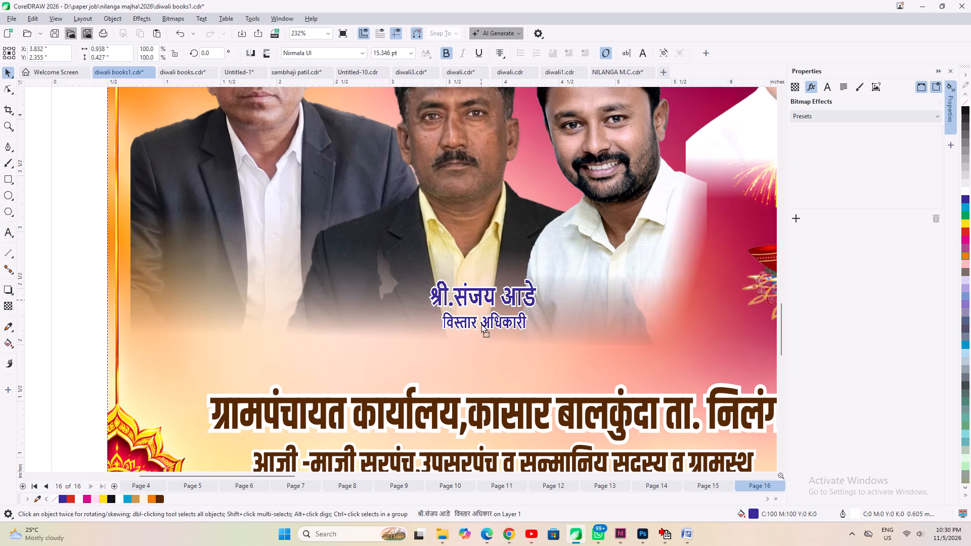
{"action": "left_click_drag", "start_coordinate": [481, 324], "coordinate": [447, 325]}
{"action": "right_click", "coordinate": [447, 325], "text": "ctrl"}
Replace the name in the second portrait's caption with that officer's name, keeping the श्री. prefix.
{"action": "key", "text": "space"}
{"action": "left_click_drag", "start_coordinate": [419, 293], "coordinate": [461, 293]}
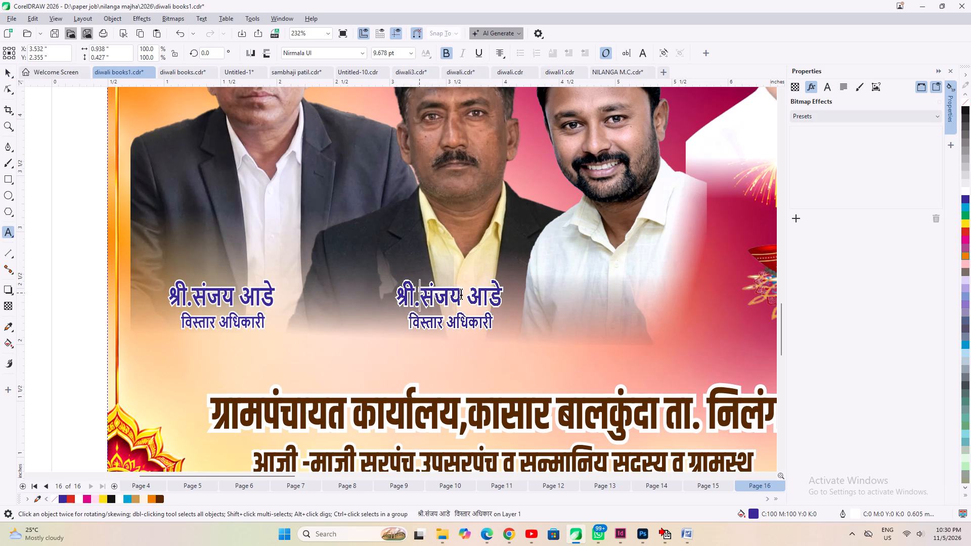
{"action": "left_click_drag", "start_coordinate": [461, 293], "coordinate": [497, 293]}
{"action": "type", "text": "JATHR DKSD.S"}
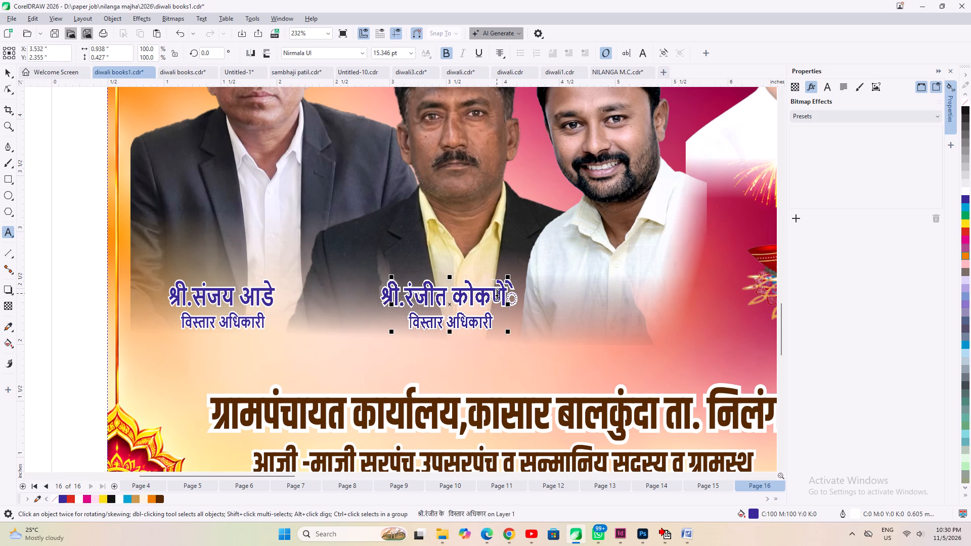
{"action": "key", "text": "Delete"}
Change the designation in the second portrait's caption to पॅनल प्रमुख.
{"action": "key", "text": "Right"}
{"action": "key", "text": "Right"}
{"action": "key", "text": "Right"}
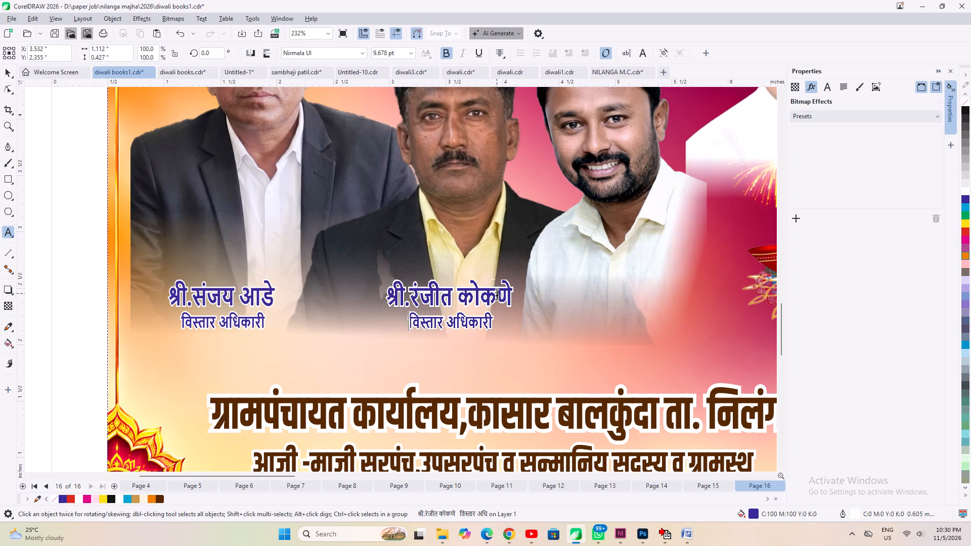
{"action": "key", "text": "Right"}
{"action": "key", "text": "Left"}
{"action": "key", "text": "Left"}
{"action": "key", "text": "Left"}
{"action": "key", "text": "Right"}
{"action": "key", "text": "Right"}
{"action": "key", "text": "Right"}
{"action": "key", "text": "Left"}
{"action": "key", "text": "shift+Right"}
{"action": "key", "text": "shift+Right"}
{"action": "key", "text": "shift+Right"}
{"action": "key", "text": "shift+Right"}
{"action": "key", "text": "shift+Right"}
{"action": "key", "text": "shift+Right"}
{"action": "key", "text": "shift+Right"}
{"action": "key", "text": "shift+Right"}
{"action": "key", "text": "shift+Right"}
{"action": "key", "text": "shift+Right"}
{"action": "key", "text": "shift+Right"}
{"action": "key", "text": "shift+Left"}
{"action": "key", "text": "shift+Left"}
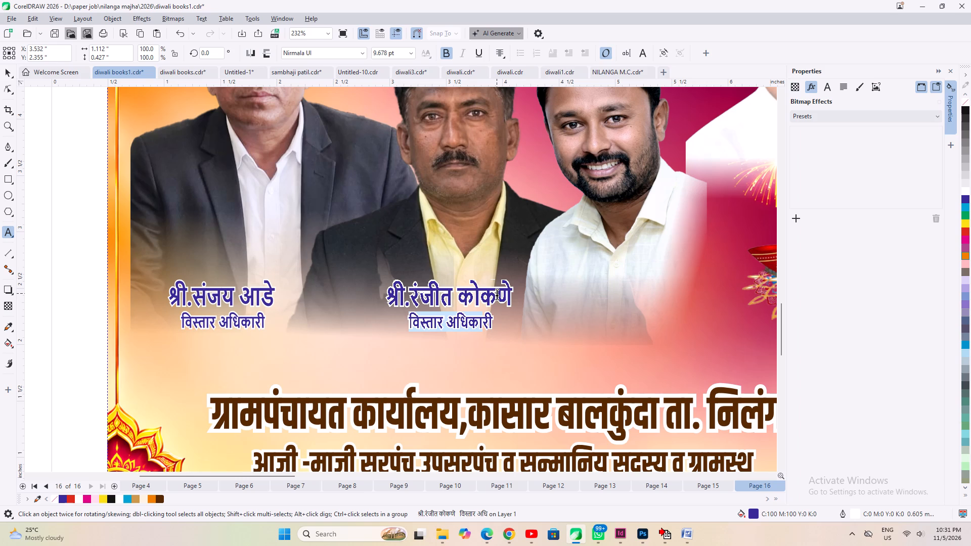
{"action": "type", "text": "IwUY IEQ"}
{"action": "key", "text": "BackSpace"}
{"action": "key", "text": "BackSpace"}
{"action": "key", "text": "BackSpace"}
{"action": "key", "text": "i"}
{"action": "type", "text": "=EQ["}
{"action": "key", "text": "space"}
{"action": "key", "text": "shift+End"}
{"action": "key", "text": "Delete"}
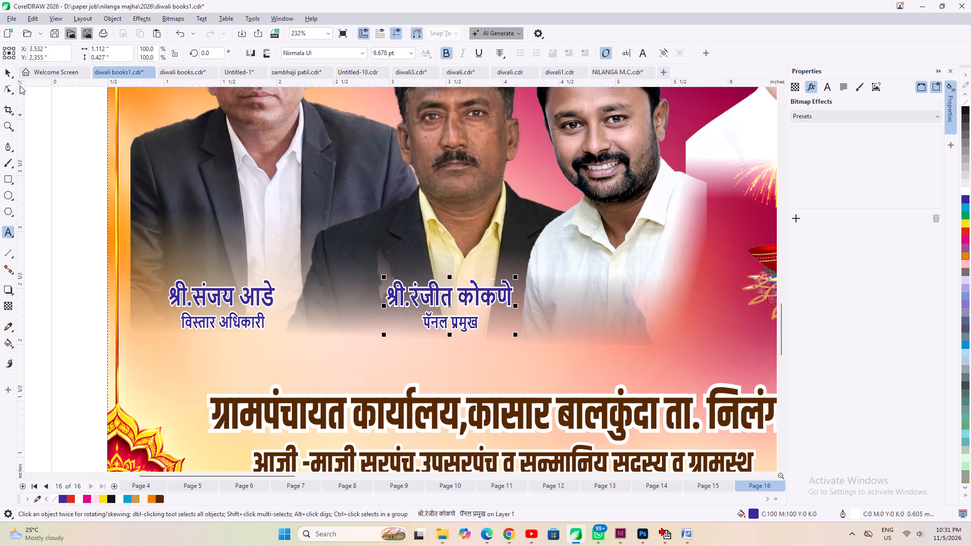
Copy the second portrait's caption across to the base of the third portrait, level with the original, at about X 5 in.
{"action": "left_click", "coordinate": [3, 72]}
{"action": "left_click_drag", "start_coordinate": [454, 290], "coordinate": [615, 299], "text": "ctrl"}
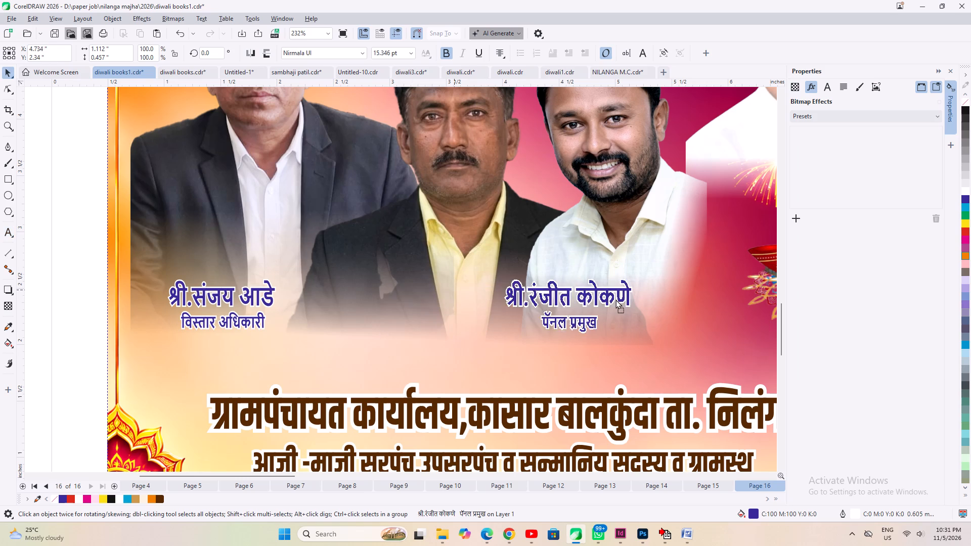
{"action": "left_click_drag", "start_coordinate": [615, 299], "coordinate": [620, 301], "text": "ctrl"}
{"action": "right_click", "coordinate": [616, 299], "text": "ctrl"}
Replace the name in the third portrait's caption with the pictured person's name, keeping the श्री. prefix.
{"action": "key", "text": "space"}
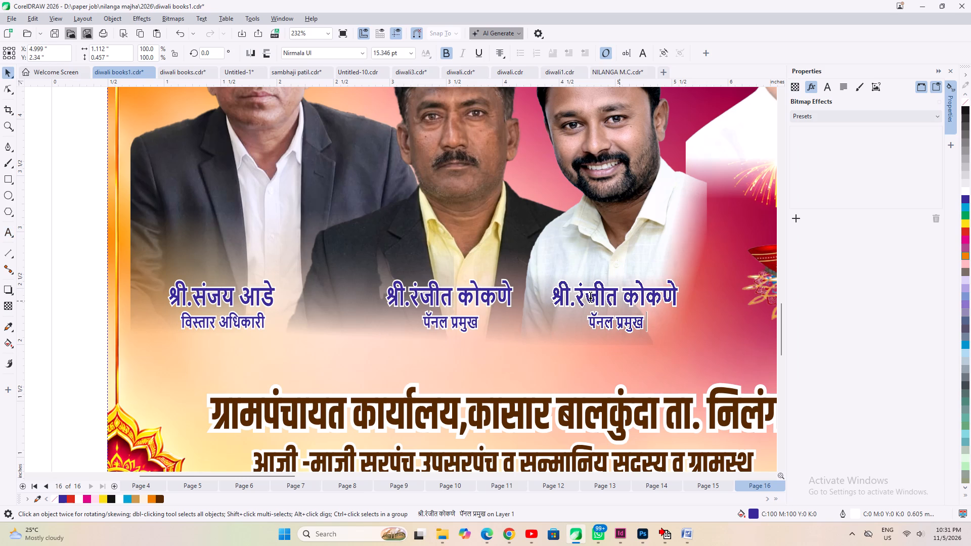
{"action": "left_click_drag", "start_coordinate": [577, 296], "coordinate": [762, 296]}
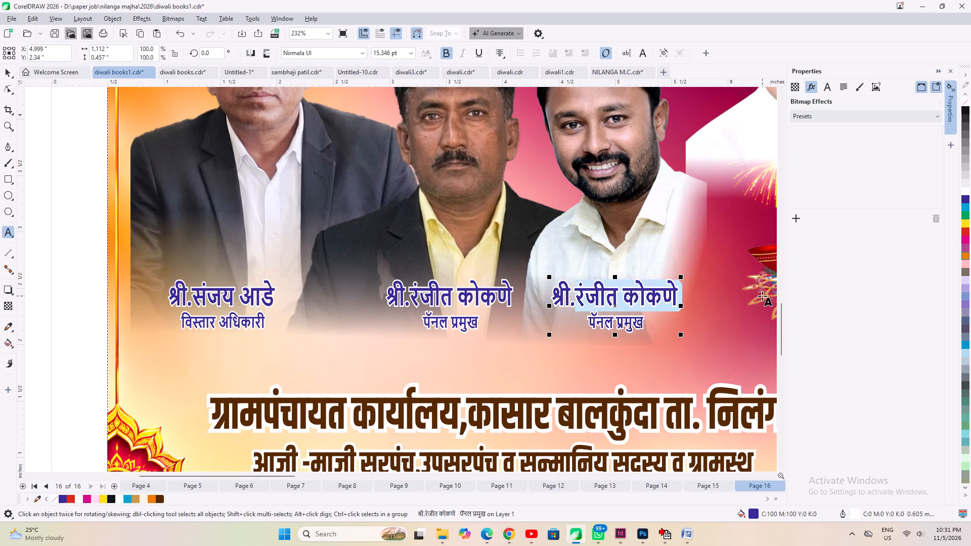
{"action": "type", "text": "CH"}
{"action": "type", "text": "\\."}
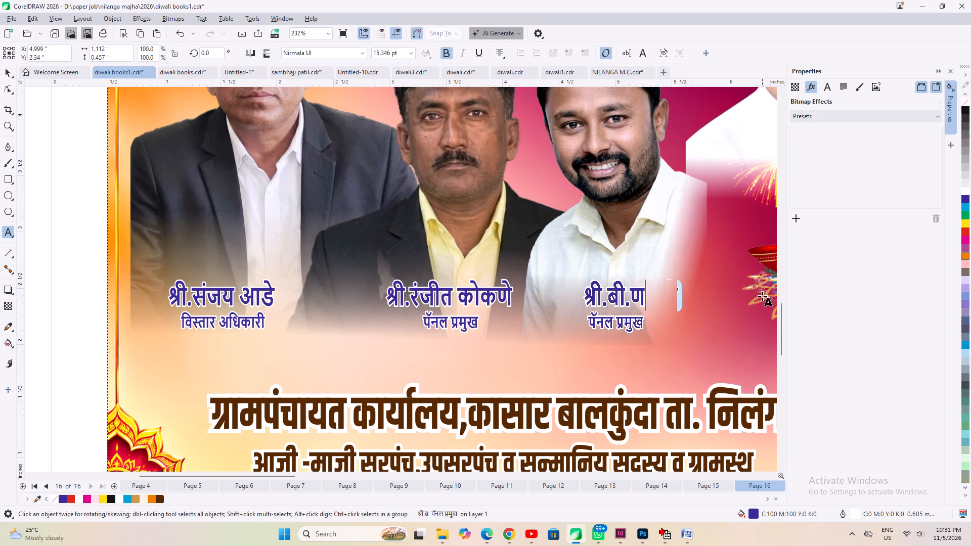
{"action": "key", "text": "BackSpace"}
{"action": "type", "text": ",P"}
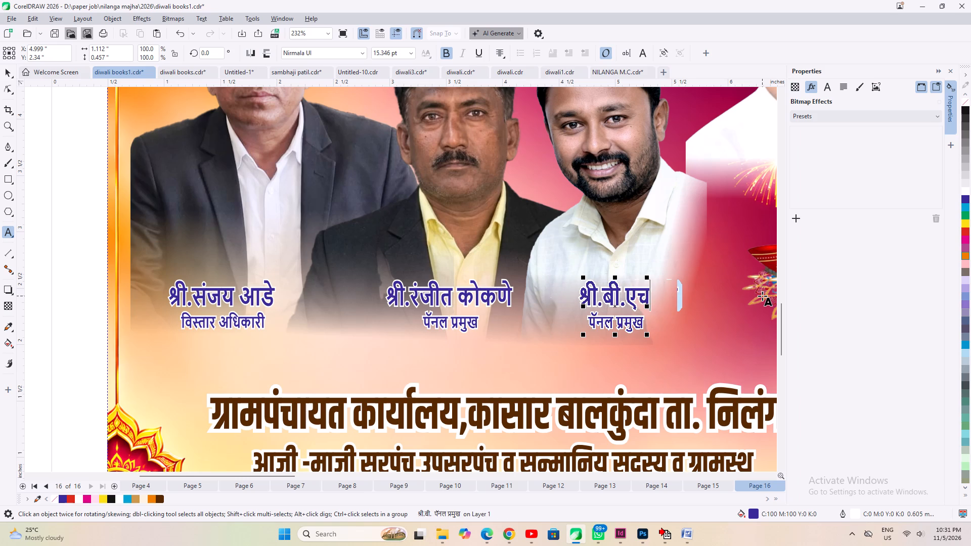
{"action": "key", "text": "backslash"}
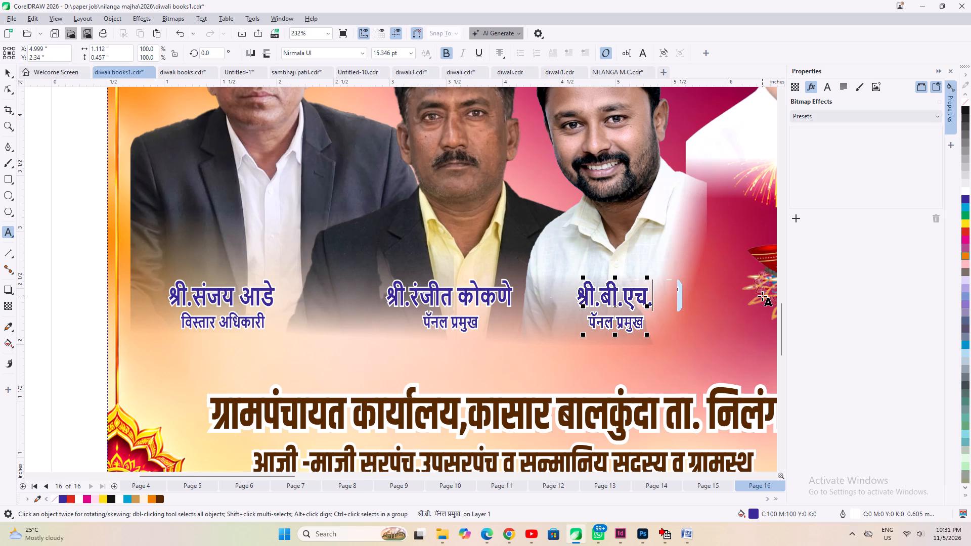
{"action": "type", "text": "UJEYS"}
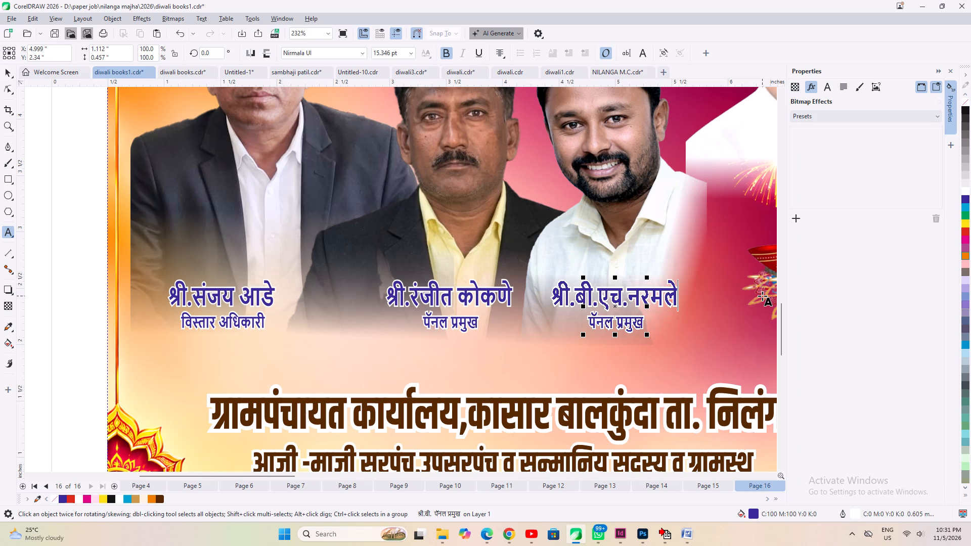
Shift the second portrait's caption slightly left and the third portrait's caption slightly right to about X 5.12 in.
{"action": "left_click", "coordinate": [6, 75]}
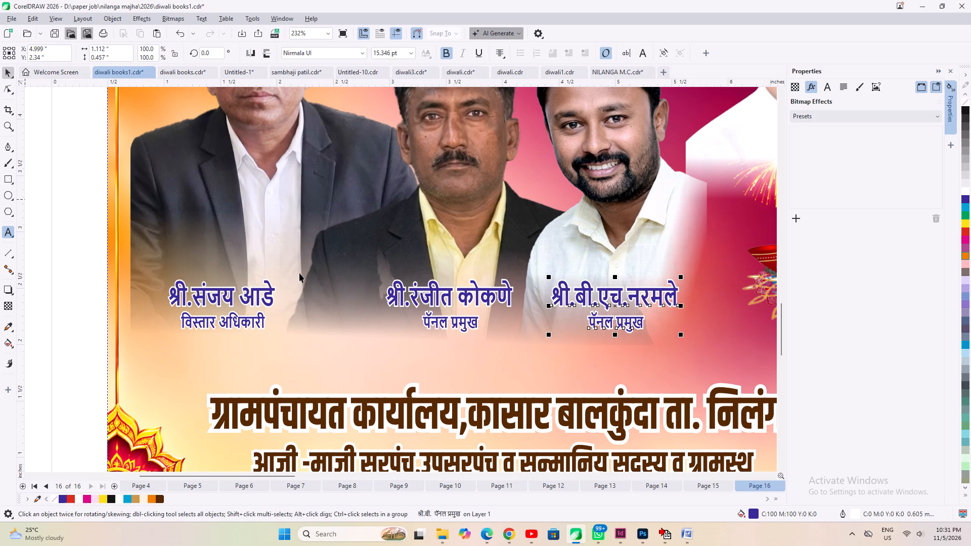
{"action": "left_click", "coordinate": [438, 292]}
{"action": "left_click_drag", "start_coordinate": [436, 289], "coordinate": [422, 290], "text": "ctrl"}
{"action": "left_click", "coordinate": [594, 293], "text": "ctrl"}
{"action": "left_click_drag", "start_coordinate": [611, 291], "coordinate": [612, 291]}
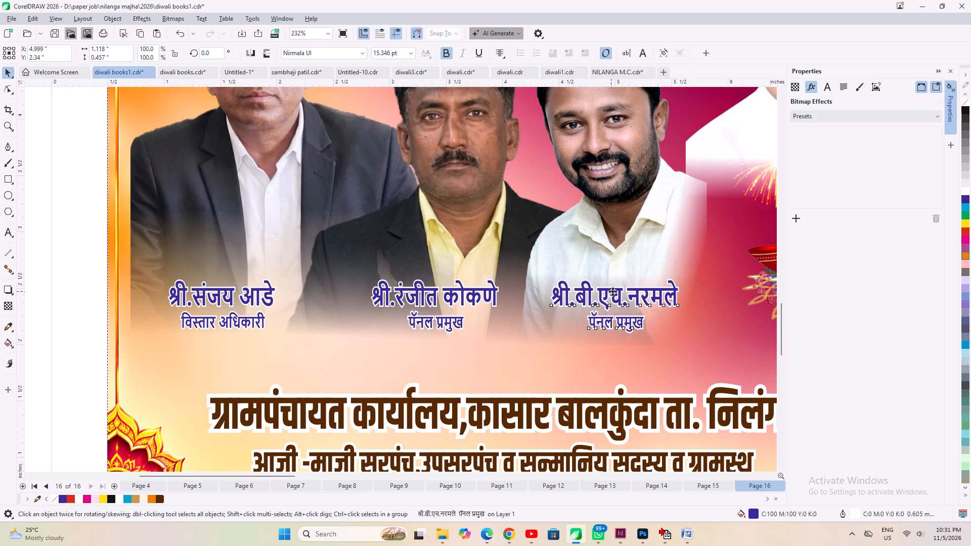
{"action": "left_click_drag", "start_coordinate": [612, 291], "coordinate": [624, 291]}
{"action": "left_click", "coordinate": [624, 267]}
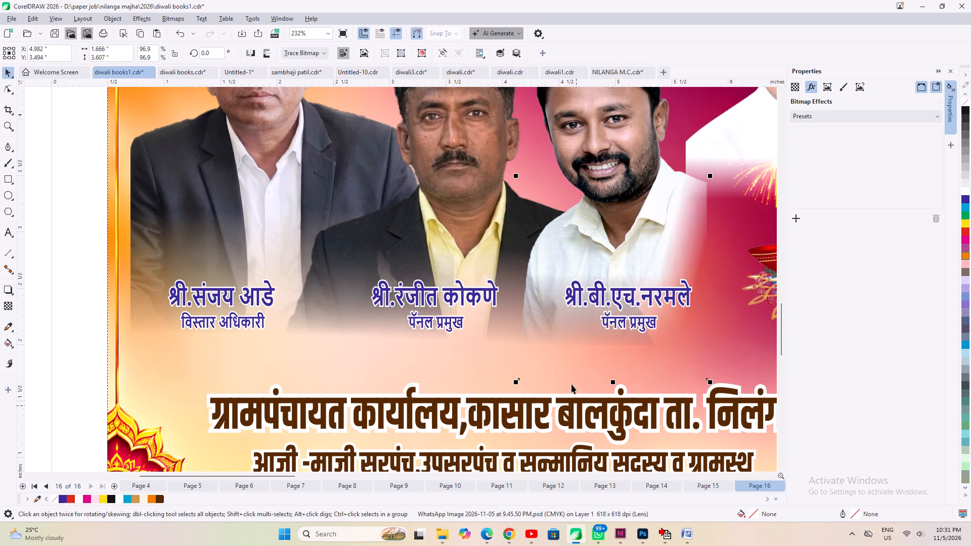
Move the diya lamp slightly lower to leave more room for a caption beneath the fourth portrait.
{"action": "scroll", "coordinate": [567, 382], "scroll_direction": "down", "scroll_amount": 2}
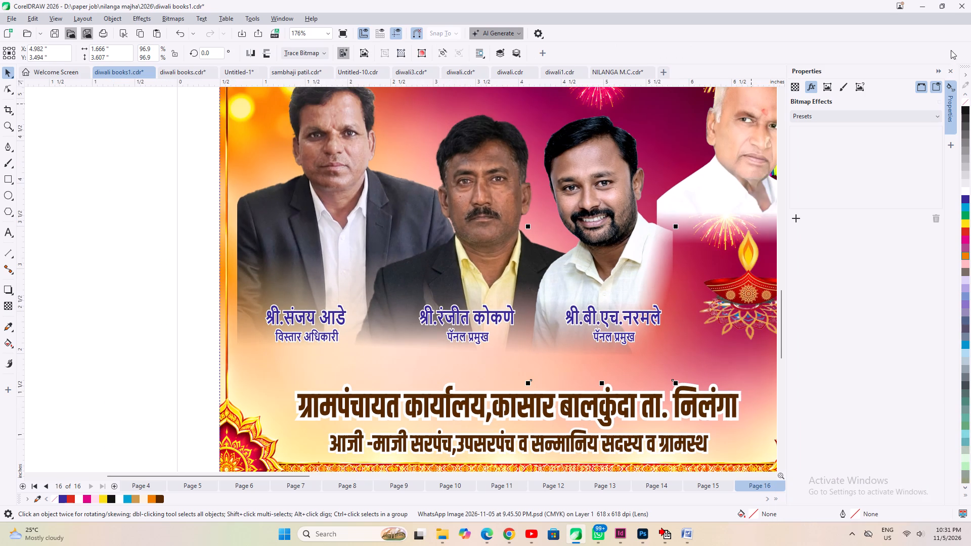
{"action": "left_click", "coordinate": [949, 71]}
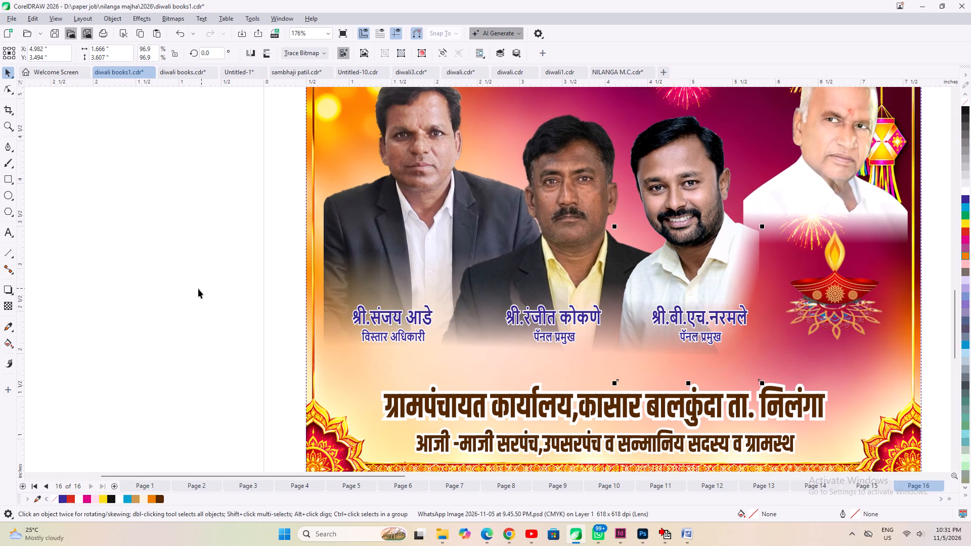
{"action": "left_click", "coordinate": [189, 290]}
{"action": "left_click", "coordinate": [704, 310]}
{"action": "scroll", "coordinate": [425, 371], "scroll_direction": "down", "scroll_amount": 3}
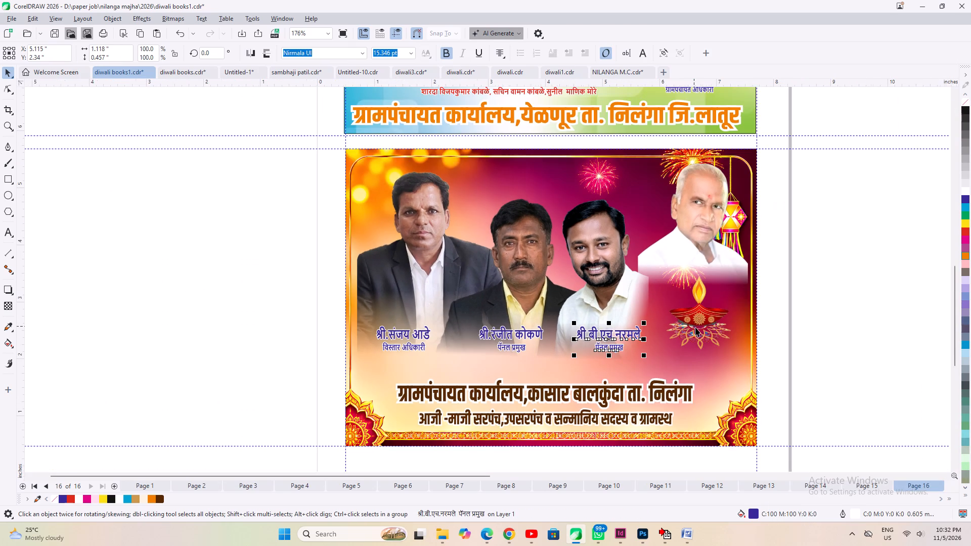
{"action": "left_click", "coordinate": [696, 327]}
{"action": "left_click_drag", "start_coordinate": [701, 317], "coordinate": [701, 336]}
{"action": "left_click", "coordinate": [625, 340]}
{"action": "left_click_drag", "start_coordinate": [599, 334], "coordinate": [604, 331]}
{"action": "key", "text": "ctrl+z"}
Copy the third portrait's caption to the base of the fourth portrait, above the diya, at about X 6.72 in, Y 3.46 in.
{"action": "left_click", "coordinate": [617, 334], "text": "ctrl"}
{"action": "left_click_drag", "start_coordinate": [605, 340], "coordinate": [685, 285]}
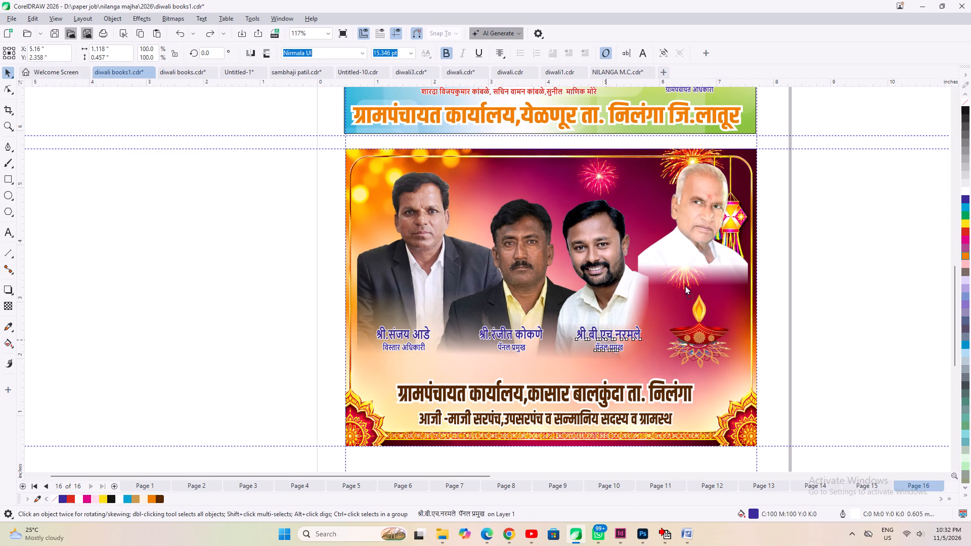
{"action": "left_click_drag", "start_coordinate": [685, 285], "coordinate": [696, 272]}
{"action": "right_click", "coordinate": [696, 272]}
{"action": "scroll", "coordinate": [725, 262], "scroll_direction": "up", "scroll_amount": 3}
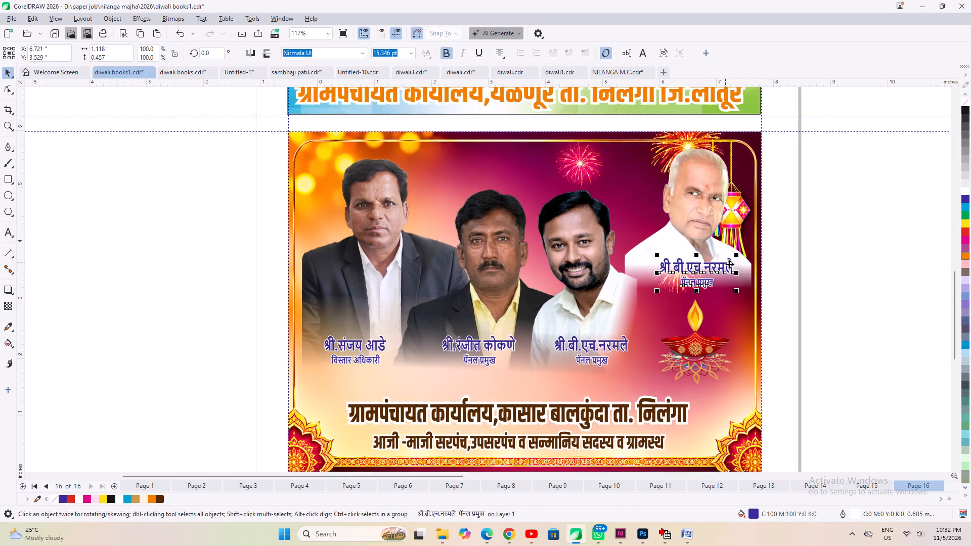
{"action": "scroll", "coordinate": [729, 264], "scroll_direction": "up", "scroll_amount": 3}
{"action": "left_click_drag", "start_coordinate": [664, 264], "coordinate": [664, 274]}
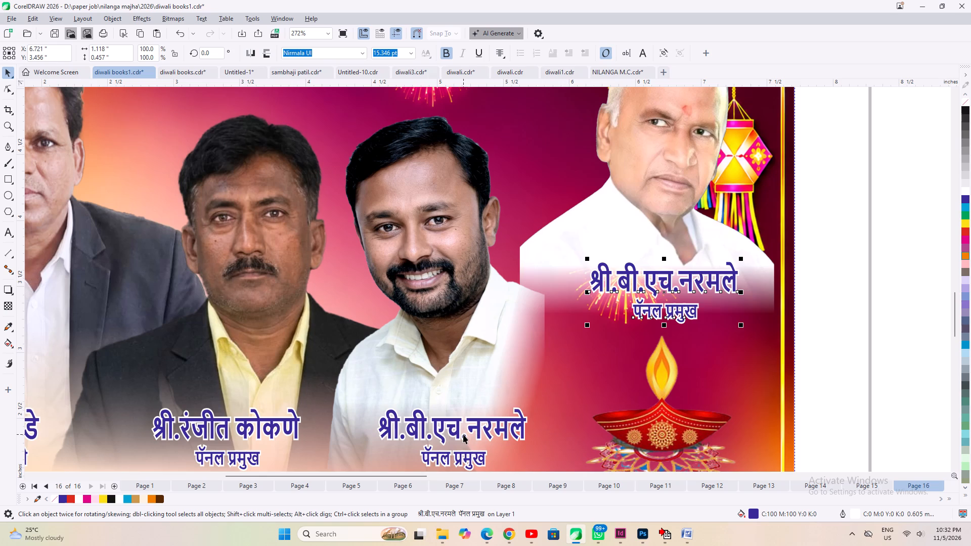
Correct the surname in the third portrait's caption by changing its second letter to ल.
{"action": "left_click", "coordinate": [5, 230]}
{"action": "left_click", "coordinate": [454, 425]}
{"action": "key", "text": "Right"}
{"action": "key", "text": "Right"}
{"action": "key", "text": "Right"}
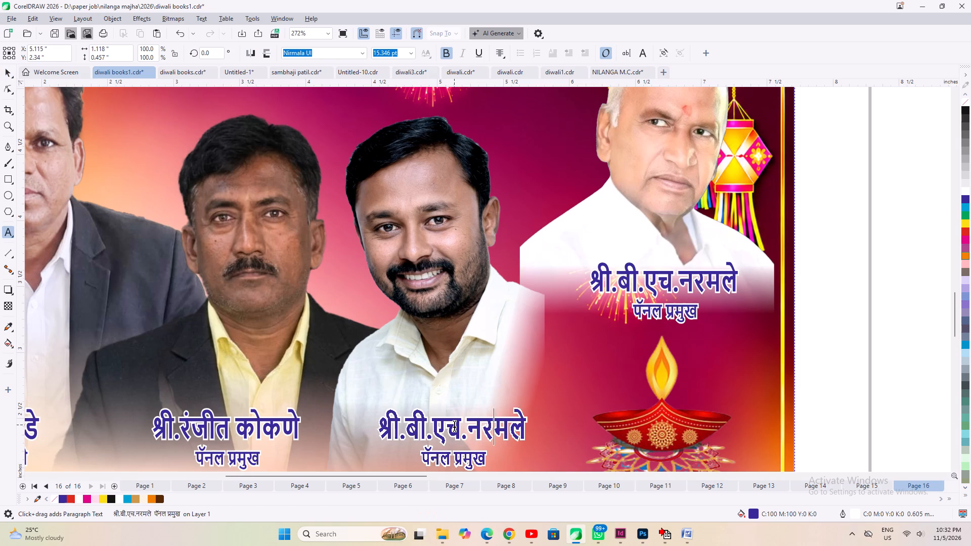
{"action": "key", "text": "Left"}
{"action": "key", "text": "shift+Right"}
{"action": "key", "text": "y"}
{"action": "key", "text": "Right"}
{"action": "key", "text": "Right"}
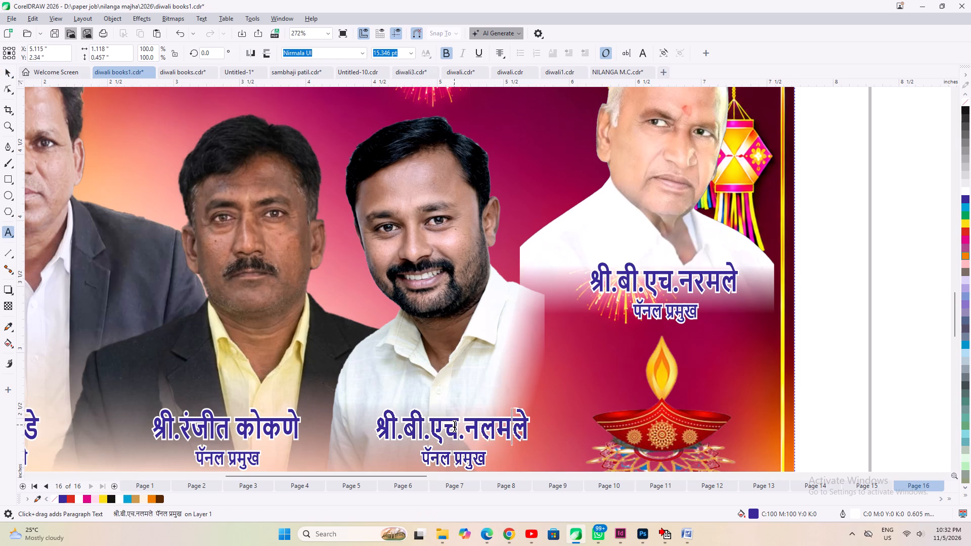
{"action": "key", "text": "Right"}
{"action": "key", "text": "Right"}
{"action": "key", "text": "Right"}
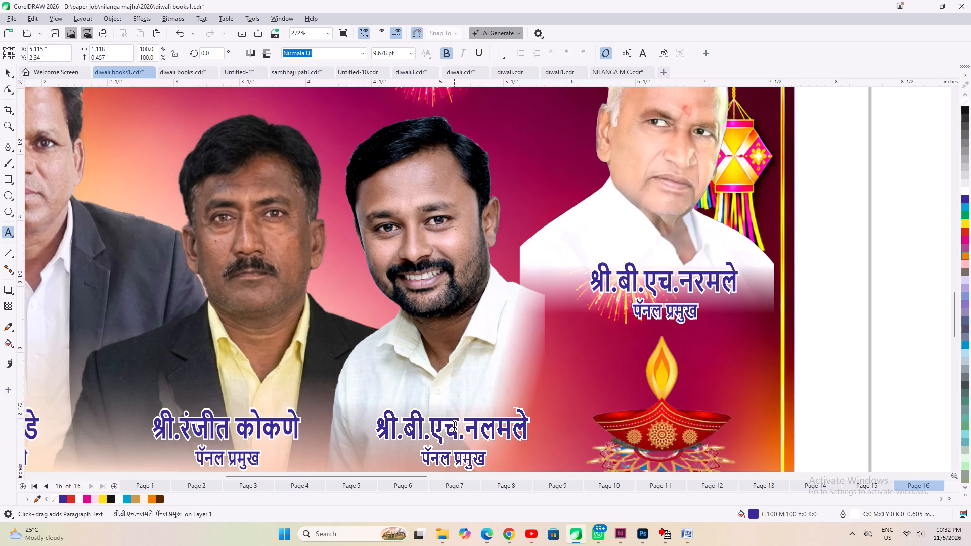
{"action": "key", "text": "Right"}
{"action": "key", "text": "Right"}
{"action": "key", "text": "Right"}
{"action": "key", "text": "Right"}
{"action": "key", "text": "Right"}
{"action": "key", "text": "Right"}
{"action": "key", "text": "Right"}
{"action": "key", "text": "Right"}
{"action": "key", "text": "Right"}
{"action": "key", "text": "Right"}
{"action": "key", "text": "Right"}
{"action": "key", "text": "Right"}
Open the fourth portrait's caption for editing and select all of its text.
{"action": "left_click", "coordinate": [656, 280]}
{"action": "key", "text": "ctrl+a"}
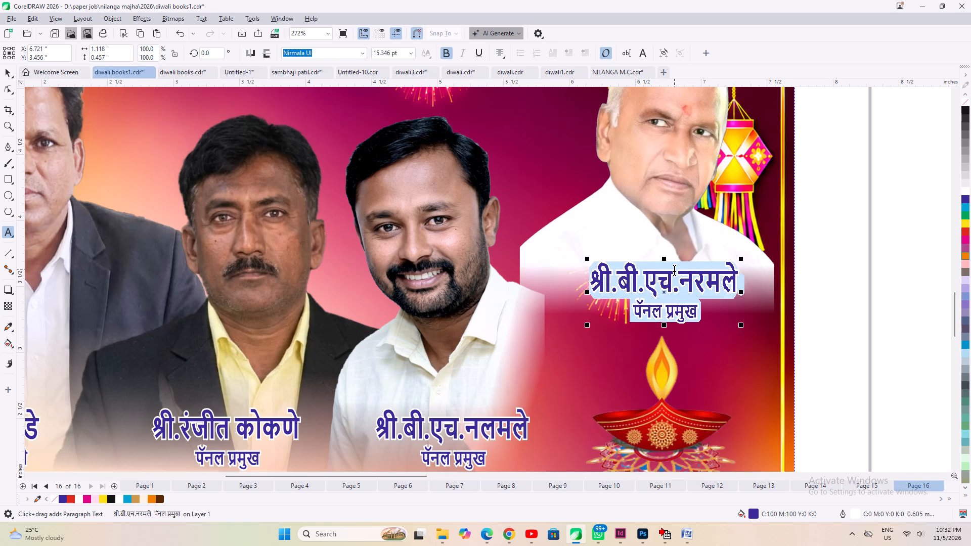
Replace the name after श्री. in the fourth portrait's caption with that person's own name, using the second portrait's surname.
{"action": "key", "text": "Delete"}
{"action": "key", "text": "ctrl+z"}
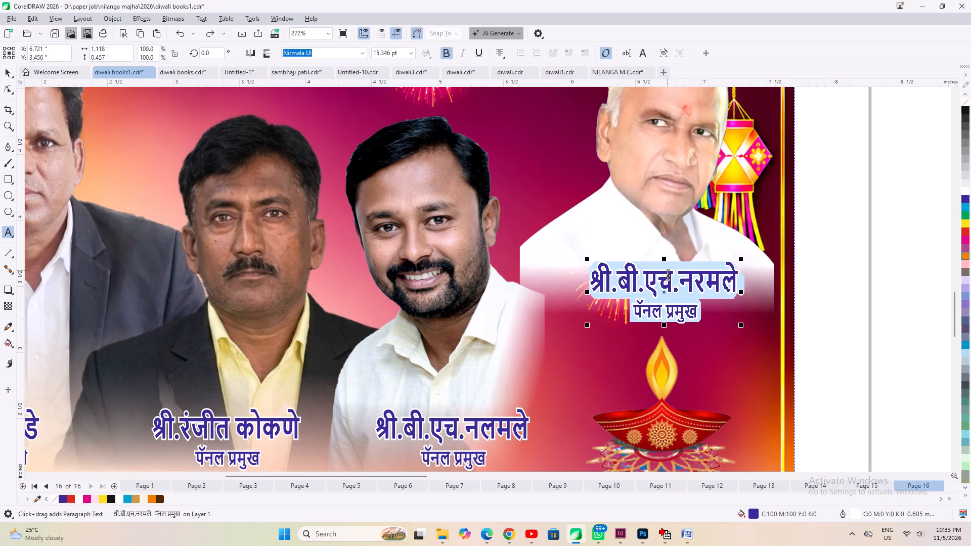
{"action": "left_click", "coordinate": [668, 274]}
{"action": "key", "text": "Left"}
{"action": "key", "text": "Left"}
{"action": "key", "text": "Left"}
{"action": "key", "text": "Left"}
{"action": "key", "text": "shift+End"}
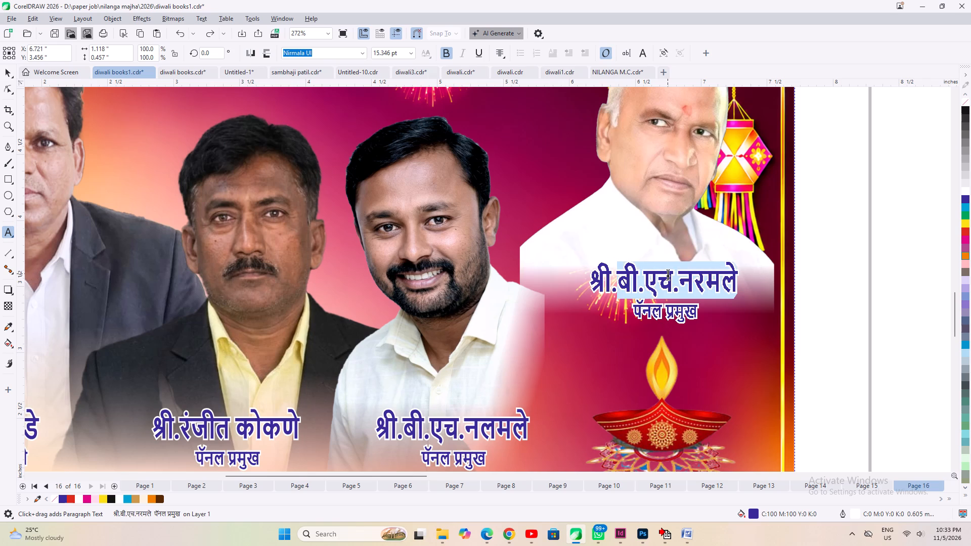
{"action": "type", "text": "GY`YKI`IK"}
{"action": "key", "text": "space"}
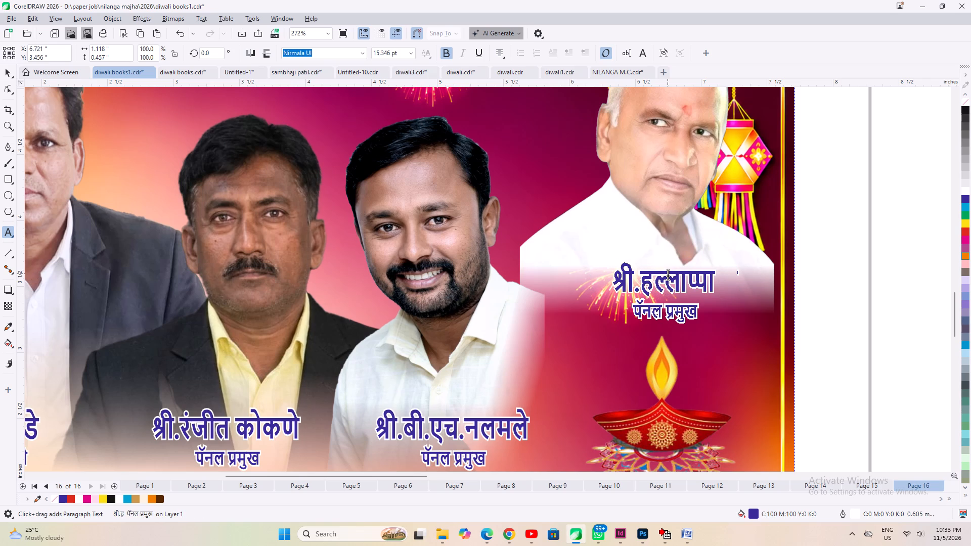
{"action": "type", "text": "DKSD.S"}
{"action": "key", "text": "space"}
Change the designation line beneath the name in the fourth portrait's caption to मार्गदर्शक.
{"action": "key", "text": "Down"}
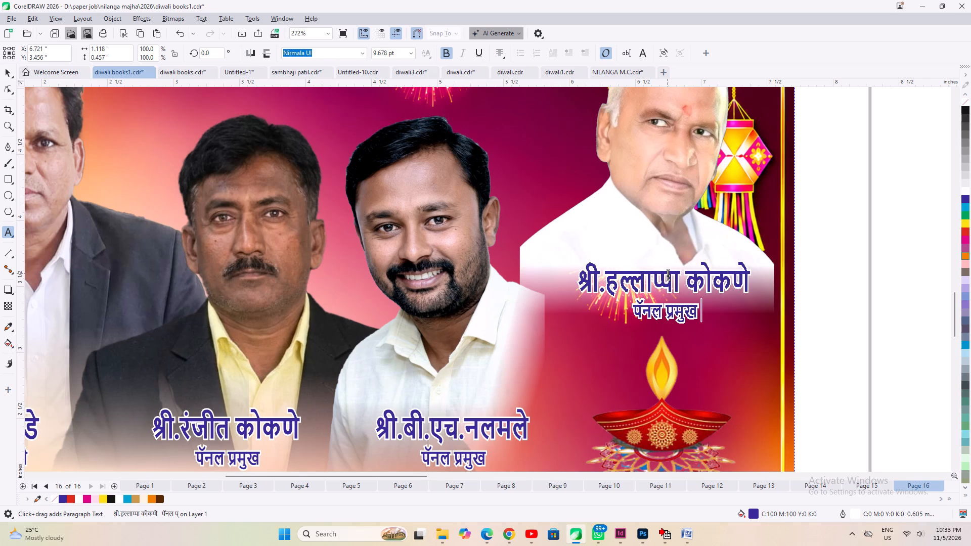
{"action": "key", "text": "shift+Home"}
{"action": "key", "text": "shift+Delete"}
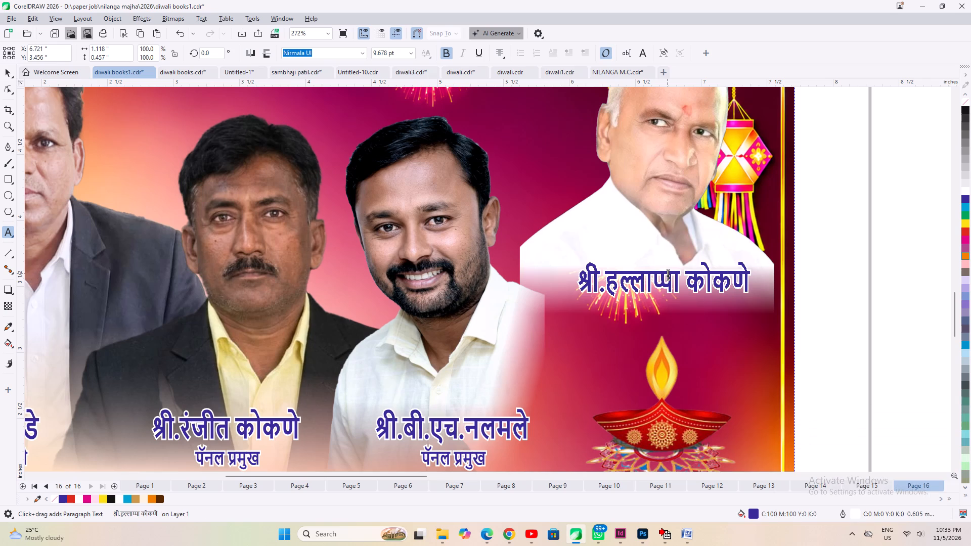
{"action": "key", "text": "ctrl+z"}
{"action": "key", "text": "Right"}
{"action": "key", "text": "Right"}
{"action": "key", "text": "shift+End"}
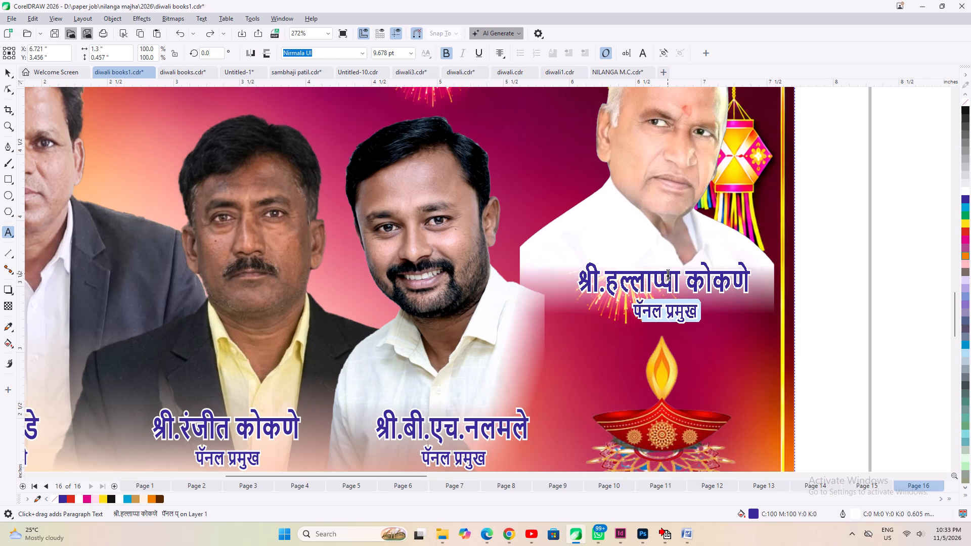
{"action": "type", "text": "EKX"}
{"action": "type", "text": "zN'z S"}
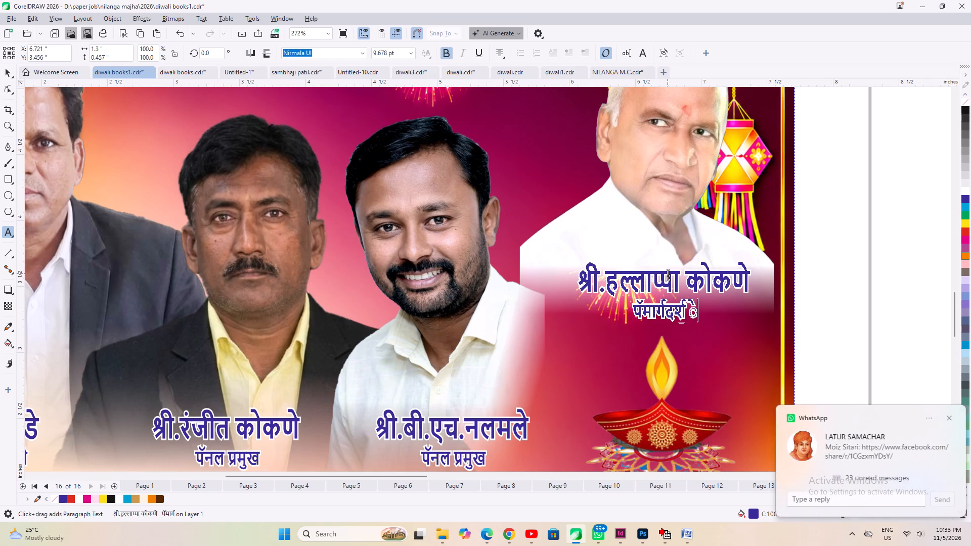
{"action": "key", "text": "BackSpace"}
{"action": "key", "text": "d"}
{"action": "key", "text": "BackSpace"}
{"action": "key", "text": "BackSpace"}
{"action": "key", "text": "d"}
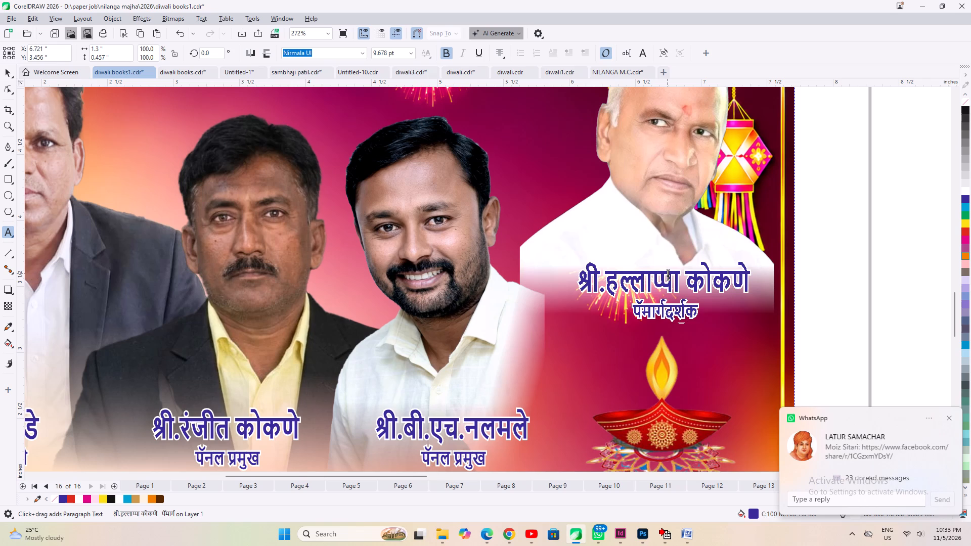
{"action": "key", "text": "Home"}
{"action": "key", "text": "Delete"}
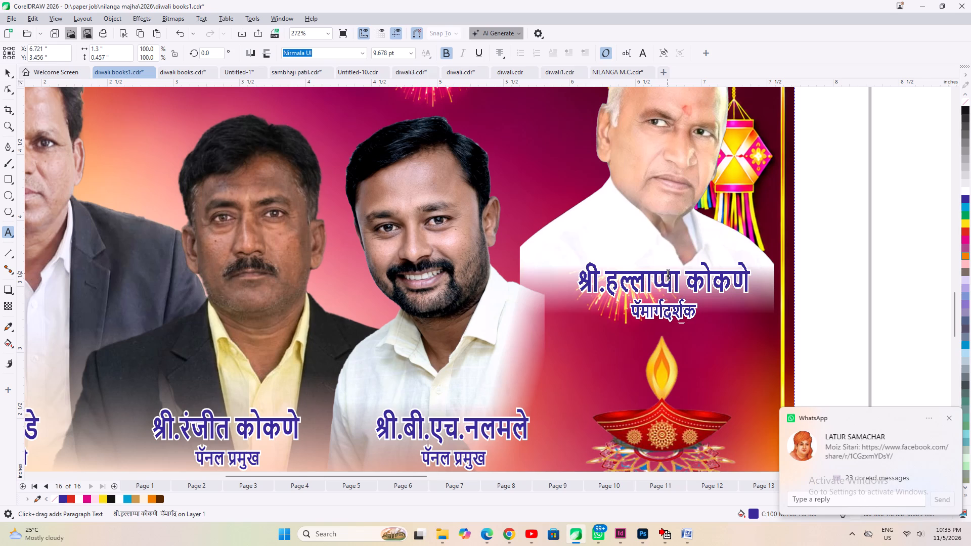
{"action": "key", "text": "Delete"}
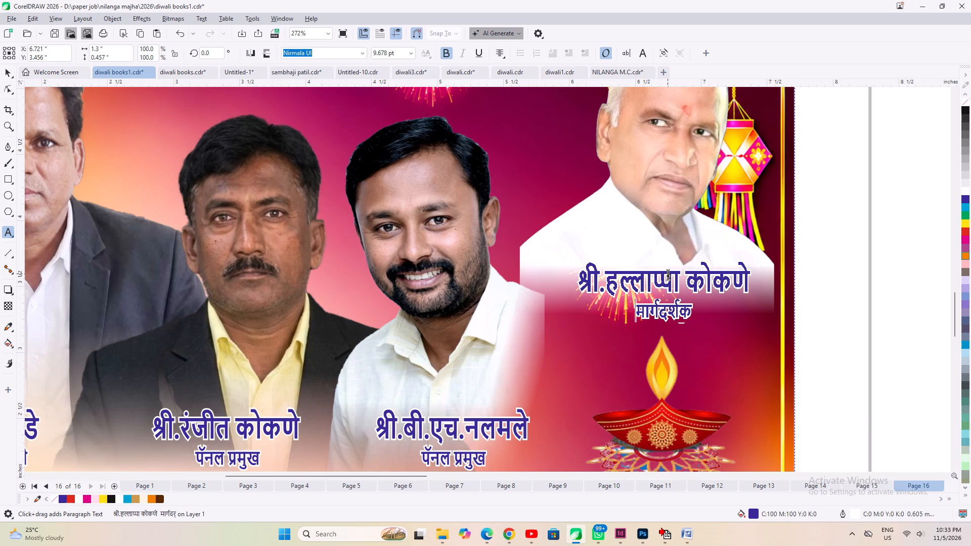
Select the second portrait's cut-out and bring up the image adjustment effects for it.
{"action": "scroll", "coordinate": [463, 178], "scroll_direction": "down", "scroll_amount": 6}
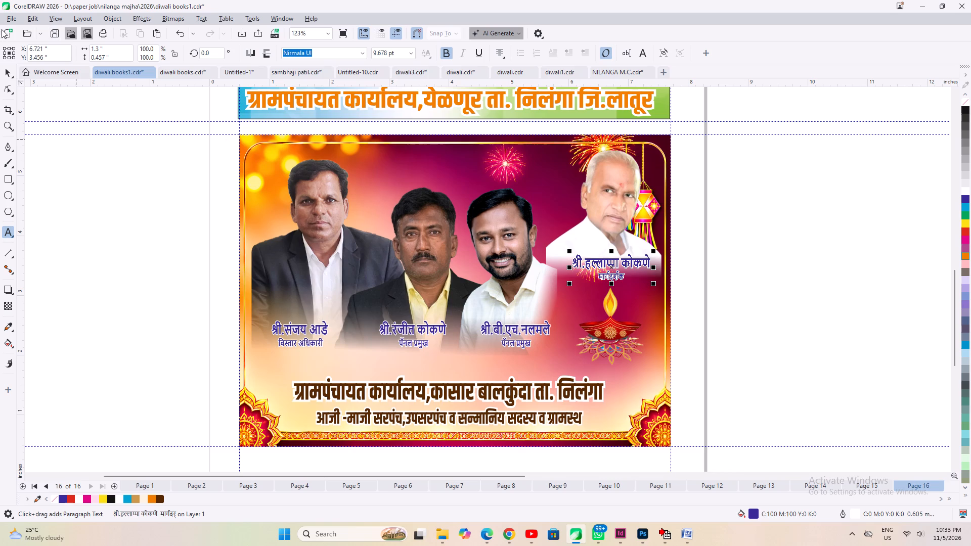
{"action": "left_click", "coordinate": [7, 75]}
{"action": "left_click", "coordinate": [433, 246], "text": "ctrl"}
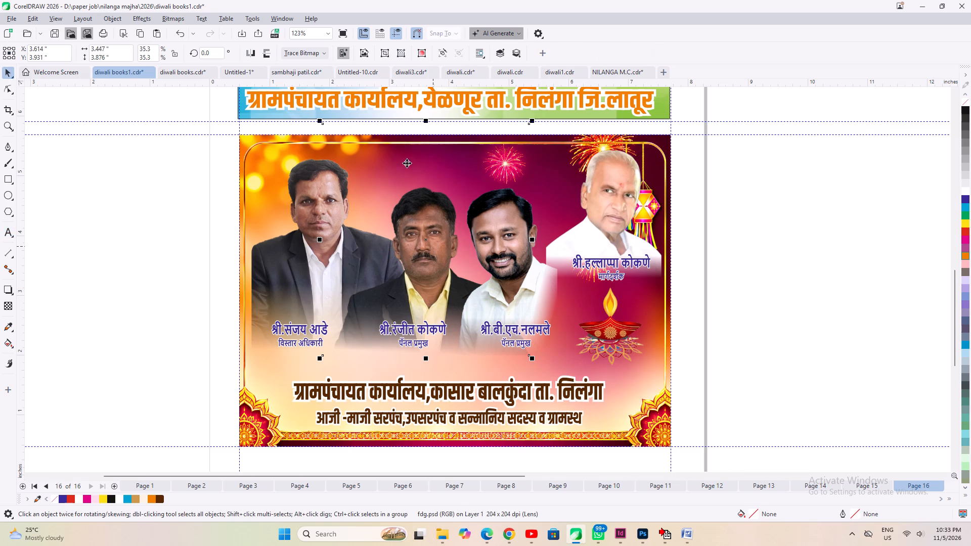
{"action": "left_click", "coordinate": [175, 17]}
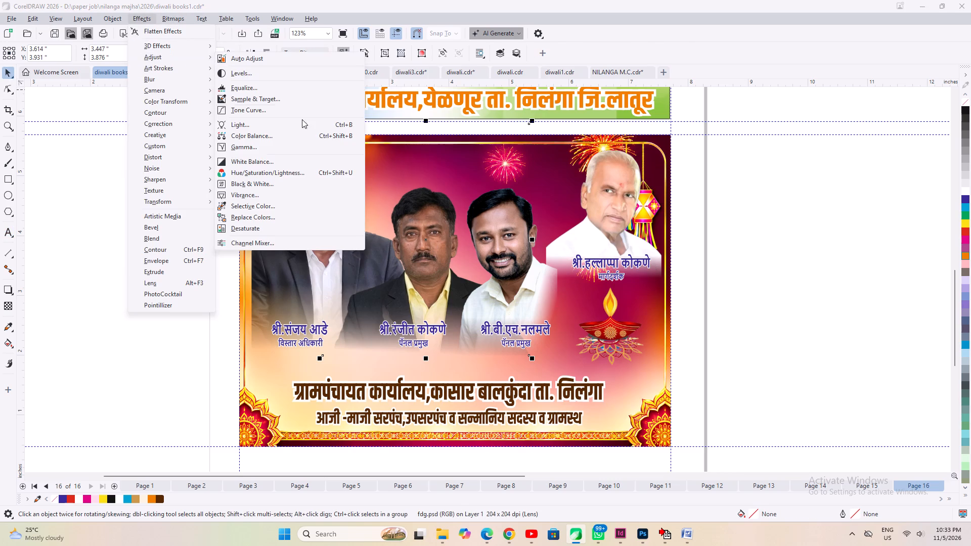
Apply the Light adjustment to the second portrait's image with brightness 32 and contrast 9.
{"action": "left_click", "coordinate": [296, 128]}
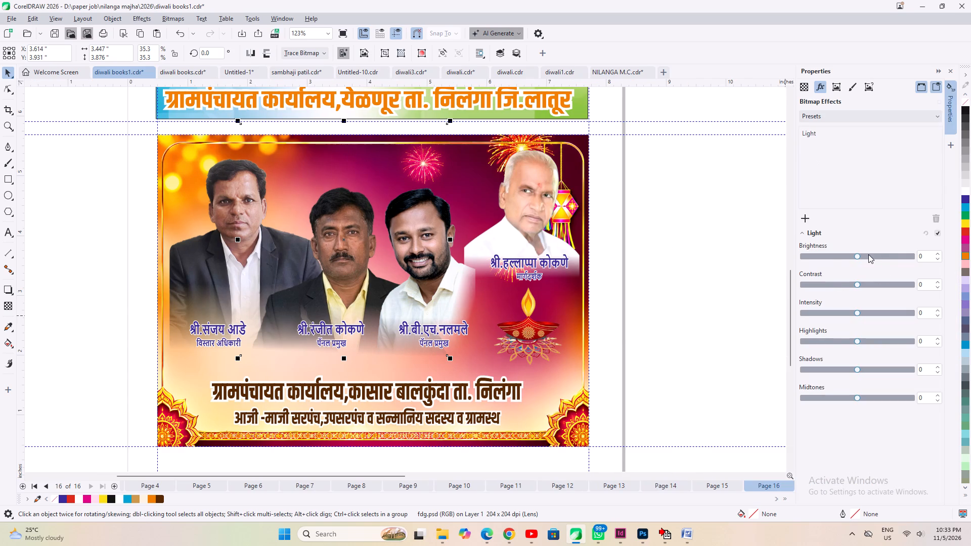
{"action": "left_click", "coordinate": [868, 254]}
{"action": "left_click", "coordinate": [874, 255]}
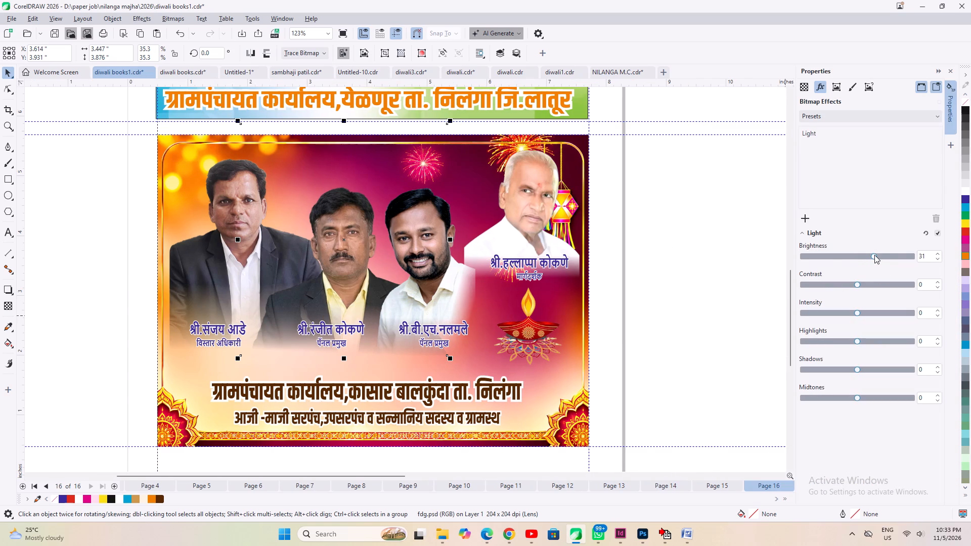
{"action": "left_click", "coordinate": [869, 257]}
{"action": "left_click", "coordinate": [865, 281]}
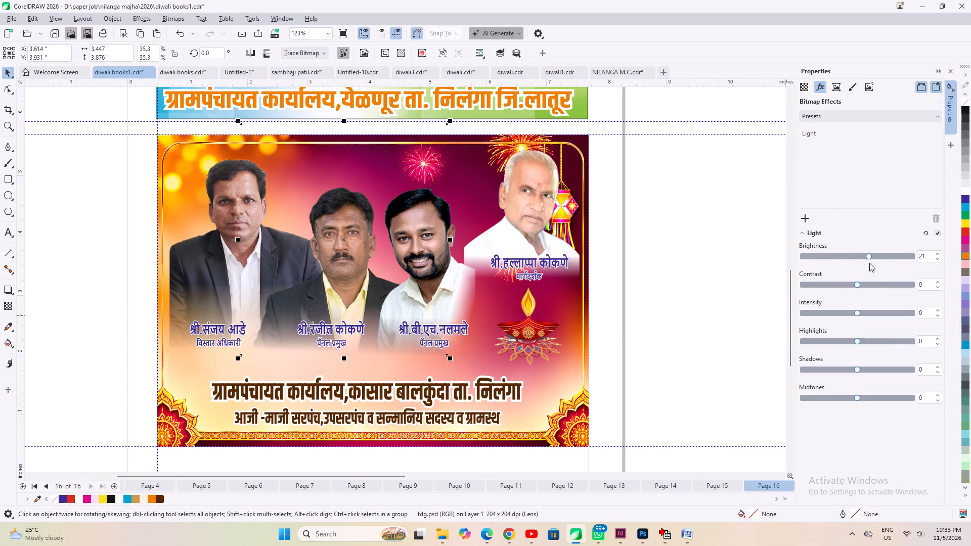
{"action": "left_click", "coordinate": [862, 283]}
{"action": "left_click", "coordinate": [875, 253]}
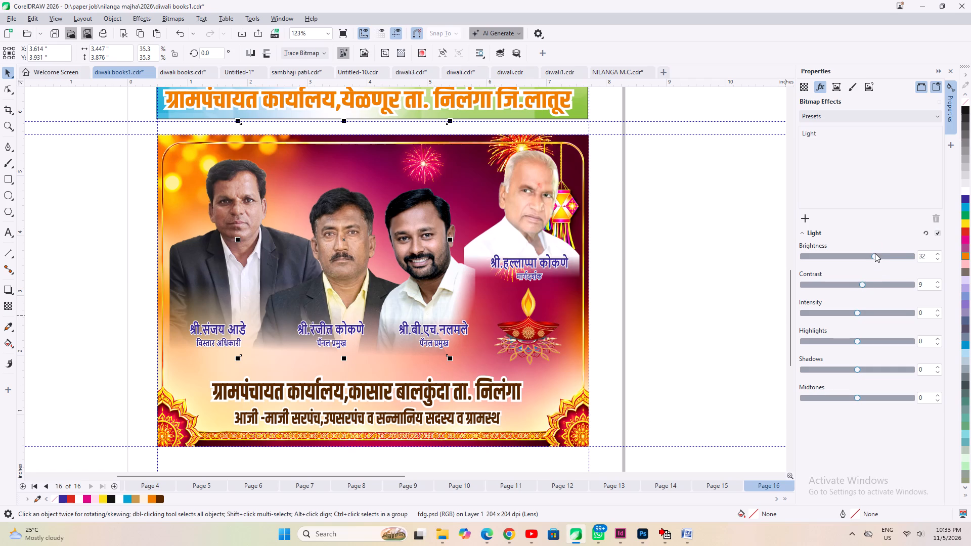
{"action": "left_click", "coordinate": [601, 305]}
Save the booklet document.
{"action": "scroll", "coordinate": [311, 297], "scroll_direction": "down", "scroll_amount": 8}
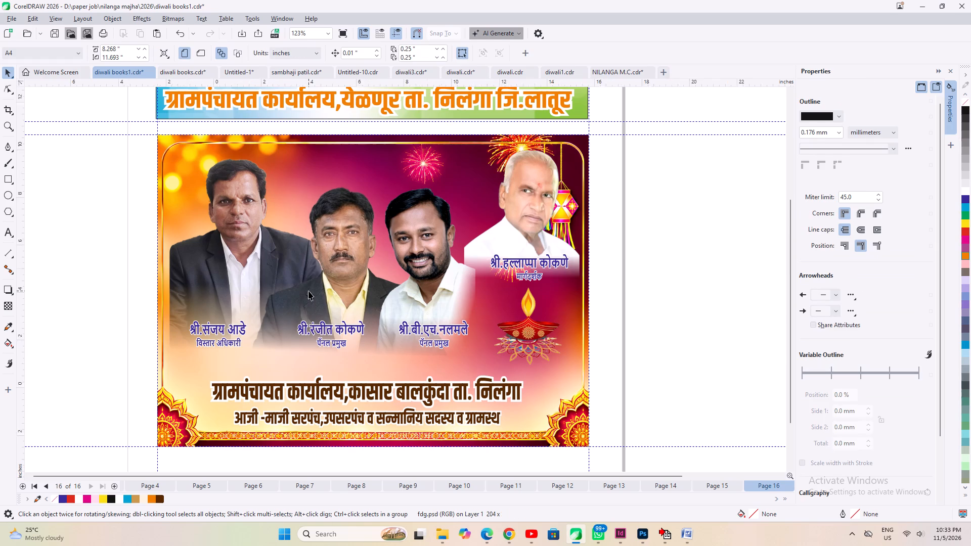
{"action": "left_click", "coordinate": [52, 31]}
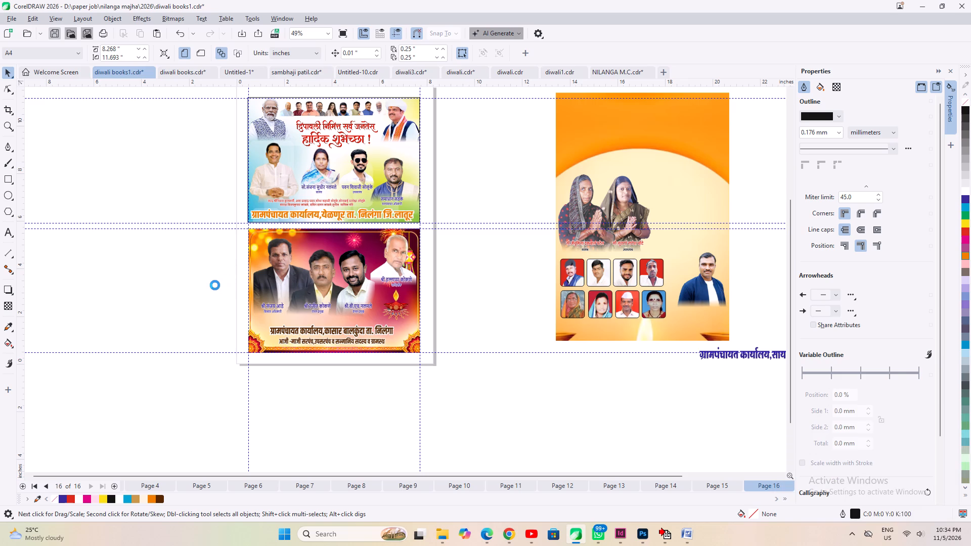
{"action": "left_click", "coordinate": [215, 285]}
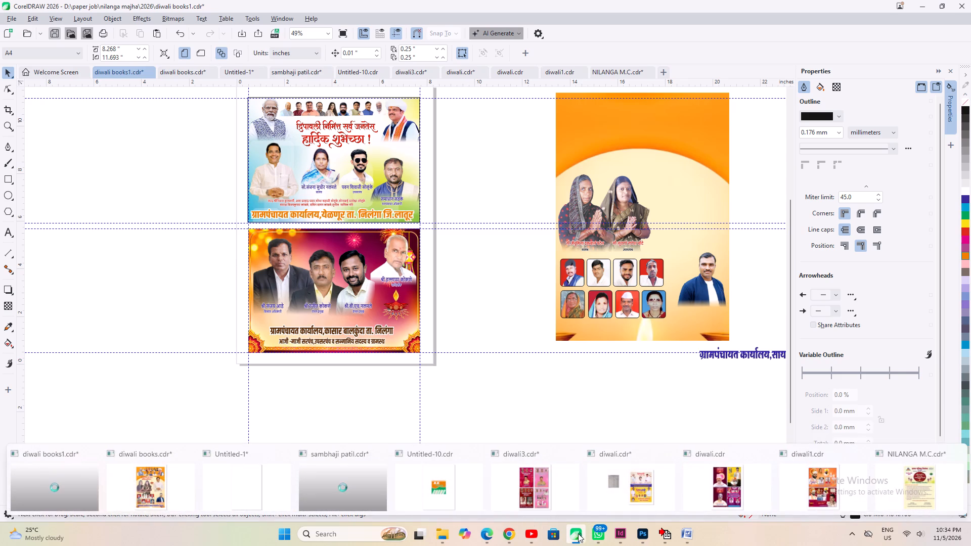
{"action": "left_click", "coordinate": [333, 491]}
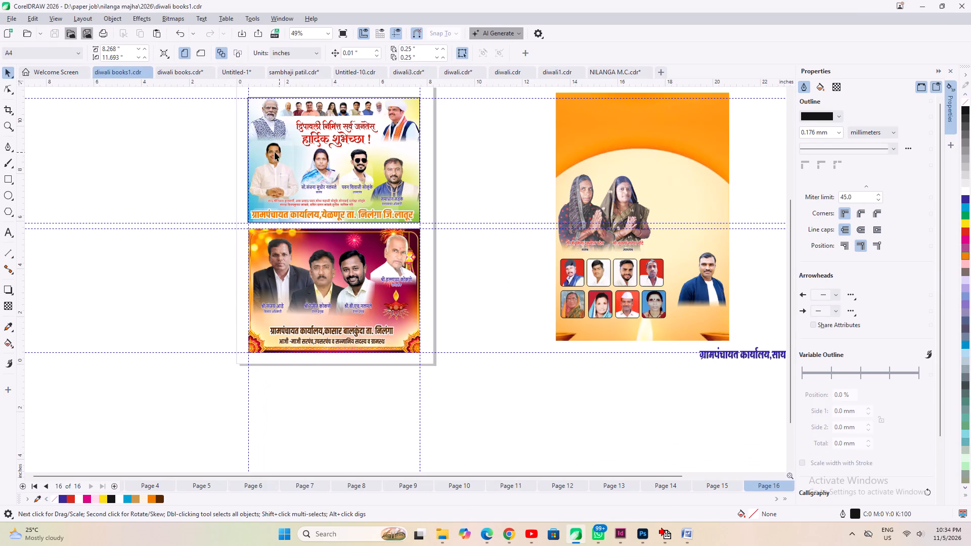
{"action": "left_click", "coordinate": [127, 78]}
Nudge the third portrait and the captions of the three front portraits slightly down in the lower Diwali advertisement.
{"action": "scroll", "coordinate": [290, 243], "scroll_direction": "up", "scroll_amount": 5}
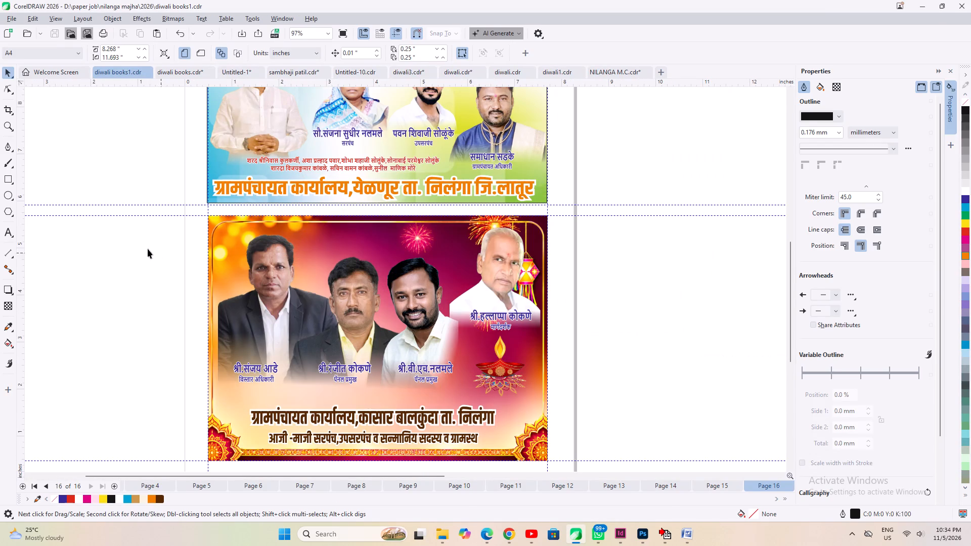
{"action": "left_click_drag", "start_coordinate": [131, 208], "coordinate": [474, 408]}
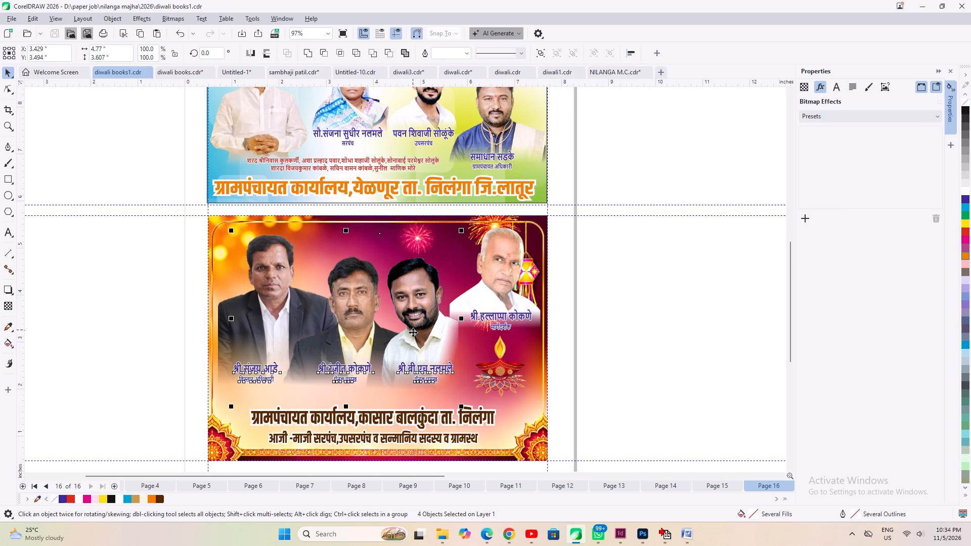
{"action": "key", "text": "Down"}
{"action": "key", "text": "Down"}
{"action": "key", "text": "Down"}
{"action": "key", "text": "Down"}
{"action": "key", "text": "Down"}
{"action": "key", "text": "Down"}
{"action": "key", "text": "Down"}
{"action": "key", "text": "Down"}
{"action": "key", "text": "Down"}
{"action": "key", "text": "Down"}
{"action": "key", "text": "Down"}
{"action": "key", "text": "Down"}
{"action": "key", "text": "Down"}
{"action": "key", "text": "Down"}
{"action": "key", "text": "Down"}
{"action": "key", "text": "Down"}
{"action": "key", "text": "Down"}
{"action": "key", "text": "Down"}
{"action": "key", "text": "Down"}
{"action": "key", "text": "Down"}
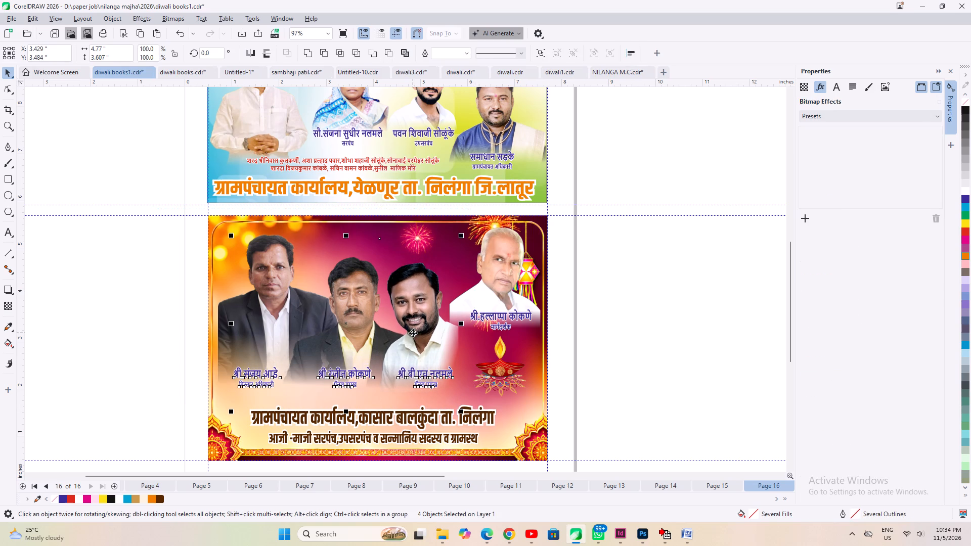
Add the first and second portraits to the selection and nudge the whole group down about 0.22 inches.
{"action": "left_click", "coordinate": [355, 305], "text": "shift"}
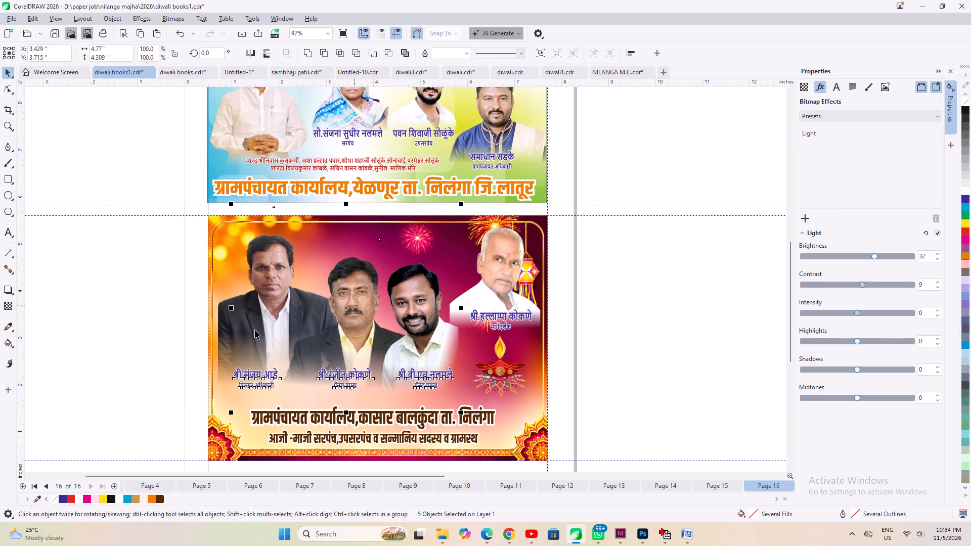
{"action": "left_click", "coordinate": [224, 339], "text": "shift"}
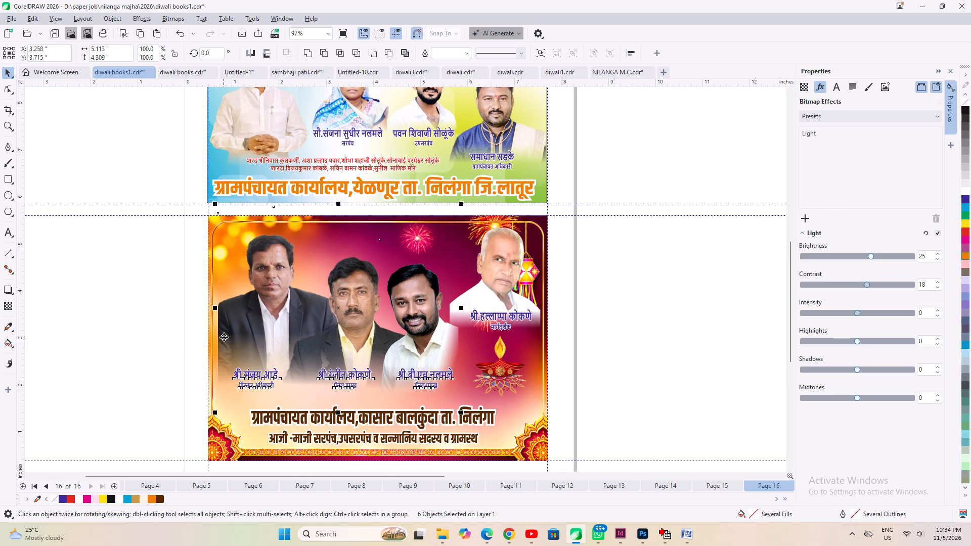
{"action": "key", "text": "shift+Down"}
{"action": "key", "text": "shift+Down"}
{"action": "key", "text": "shift+Down"}
{"action": "key", "text": "shift+Down"}
{"action": "key", "text": "shift+Down"}
{"action": "key", "text": "shift+Down"}
{"action": "key", "text": "shift+Down"}
{"action": "key", "text": "shift+Down"}
{"action": "key", "text": "shift+Down"}
{"action": "key", "text": "shift+Down"}
{"action": "key", "text": "shift+Down"}
{"action": "key", "text": "shift+Down"}
{"action": "key", "text": "shift+Down"}
{"action": "key", "text": "shift+Down"}
{"action": "key", "text": "shift+Down"}
{"action": "key", "text": "shift+Down"}
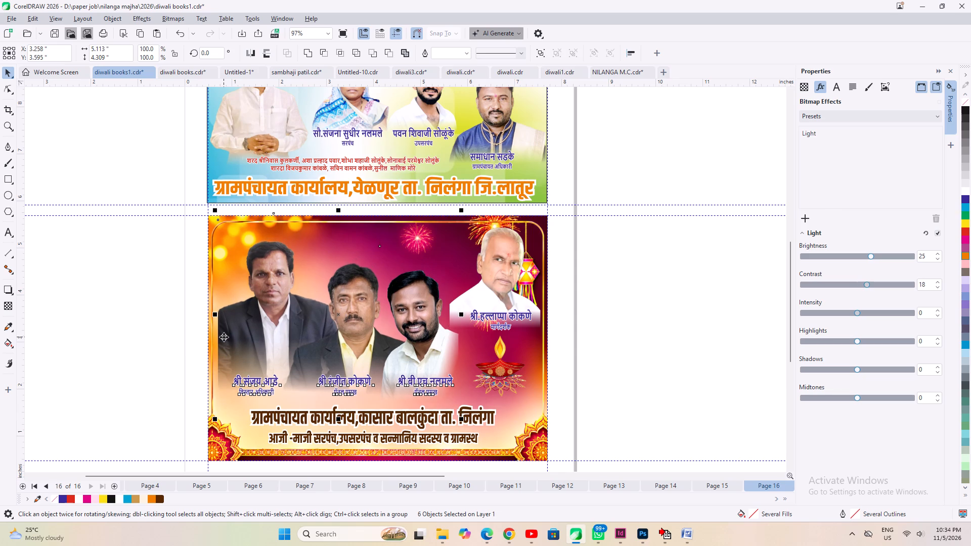
{"action": "key", "text": "shift+Down"}
{"action": "key", "text": "shift+Down"}
{"action": "key", "text": "shift+Down"}
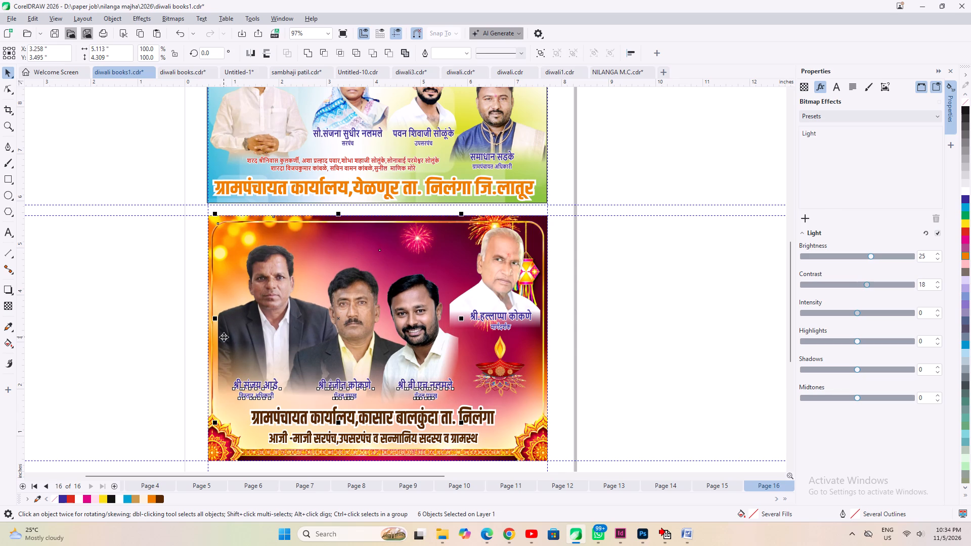
{"action": "key", "text": "shift+Up"}
{"action": "key", "text": "shift+Down"}
{"action": "left_click", "coordinate": [157, 328]}
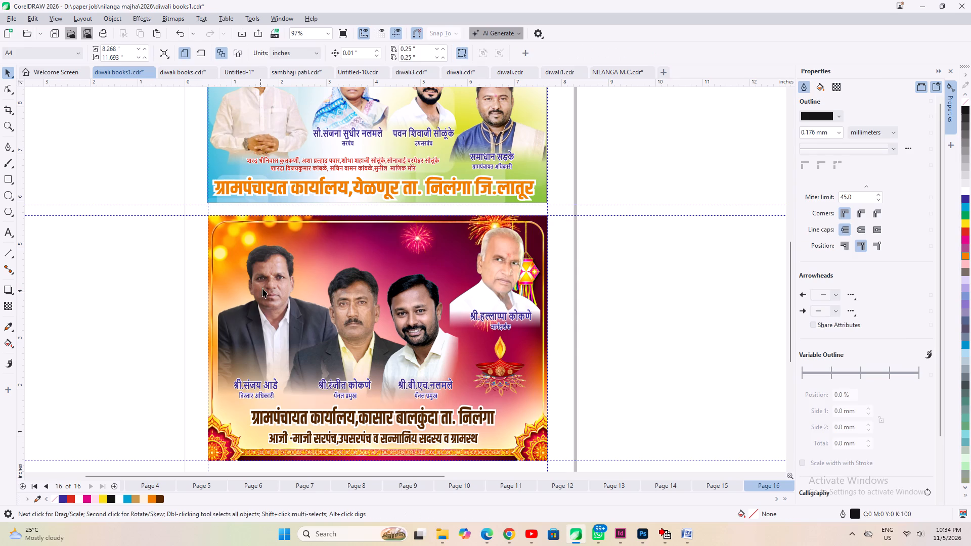
Shift the first portrait slightly left, closer to the advertisement's edge.
{"action": "left_click", "coordinate": [271, 277]}
{"action": "left_click_drag", "start_coordinate": [271, 272], "coordinate": [266, 273]}
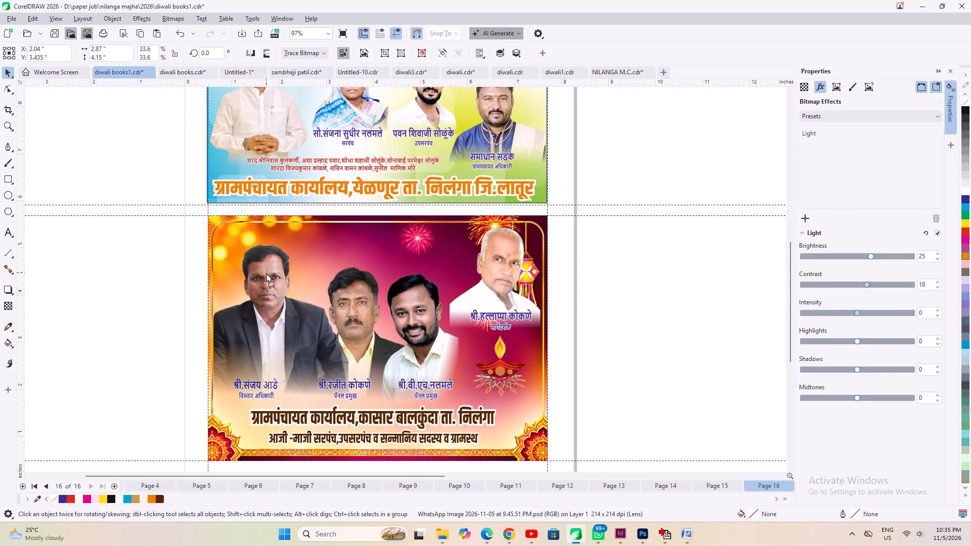
{"action": "left_click_drag", "start_coordinate": [266, 273], "coordinate": [266, 274]}
{"action": "left_click", "coordinate": [190, 340]}
Place a copy of the upper advertisement's red Diwali greeting lettering at the top of the lower advertisement.
{"action": "scroll", "coordinate": [190, 340], "scroll_direction": "down", "scroll_amount": 3}
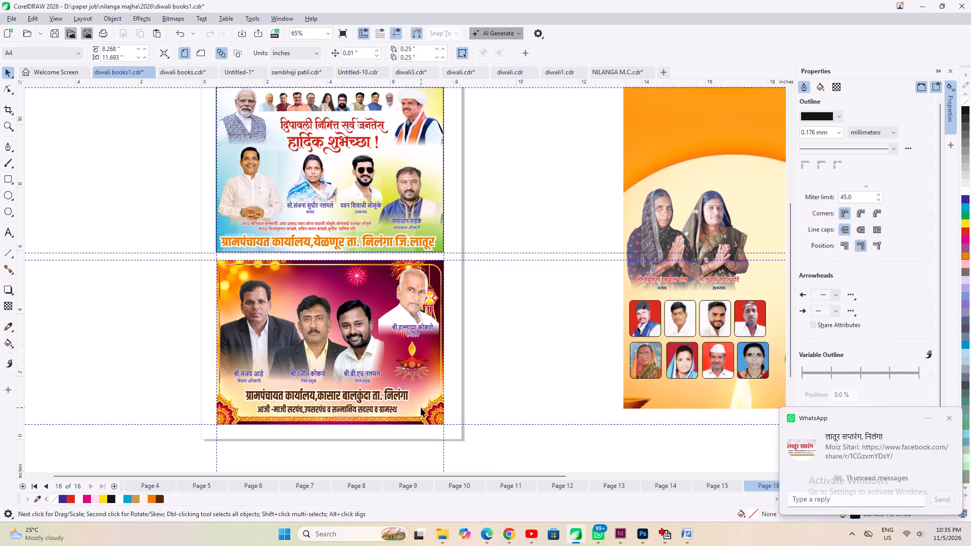
{"action": "left_click", "coordinate": [332, 124]}
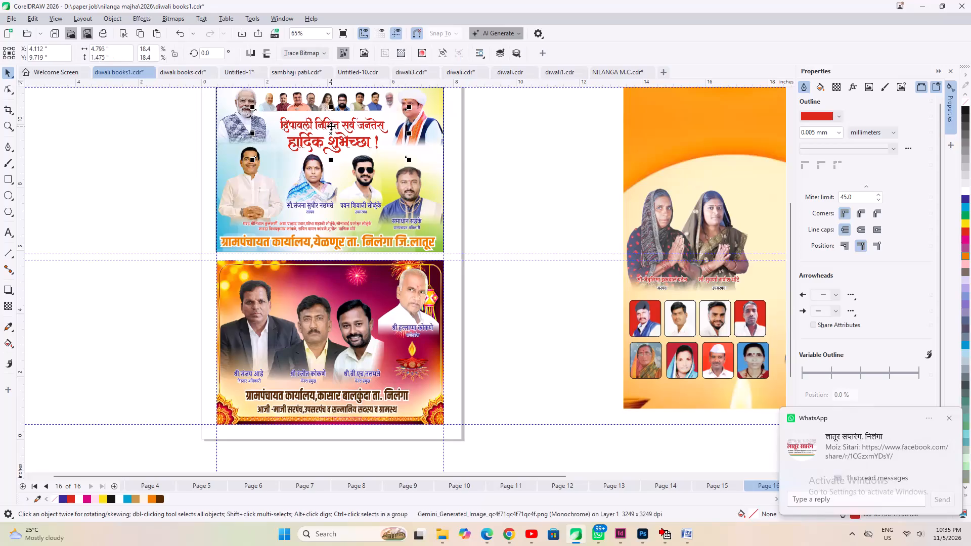
{"action": "left_click_drag", "start_coordinate": [331, 125], "coordinate": [318, 275]}
{"action": "right_click", "coordinate": [318, 275]}
Scale the copied greeting to about 3.72 by 1.04 inches and fit it between the gold frame line and the portraits.
{"action": "scroll", "coordinate": [318, 275], "scroll_direction": "up", "scroll_amount": 8}
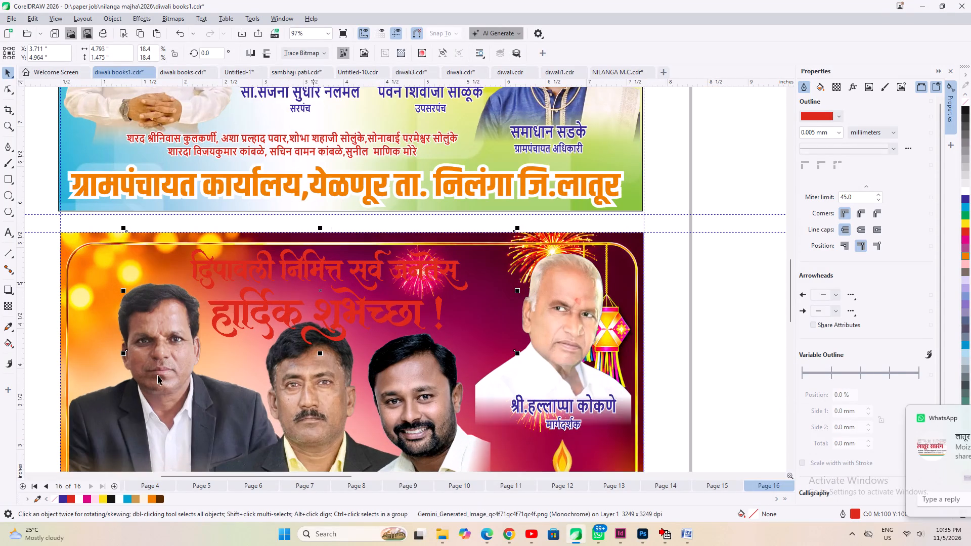
{"action": "left_click_drag", "start_coordinate": [94, 365], "coordinate": [144, 359], "text": "shift"}
{"action": "scroll", "coordinate": [345, 279], "scroll_direction": "up", "scroll_amount": 2}
{"action": "left_click_drag", "start_coordinate": [323, 268], "coordinate": [323, 260]}
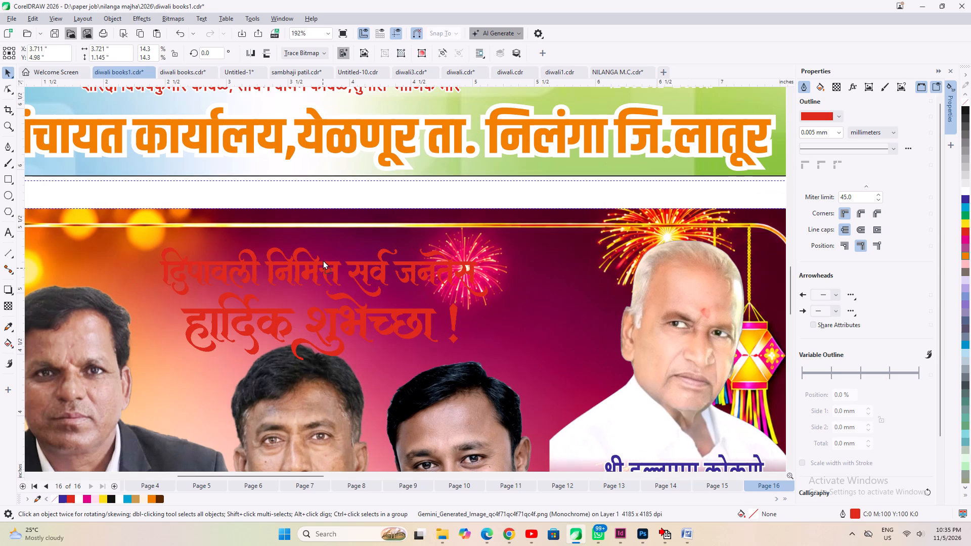
{"action": "left_click_drag", "start_coordinate": [323, 260], "coordinate": [323, 259]}
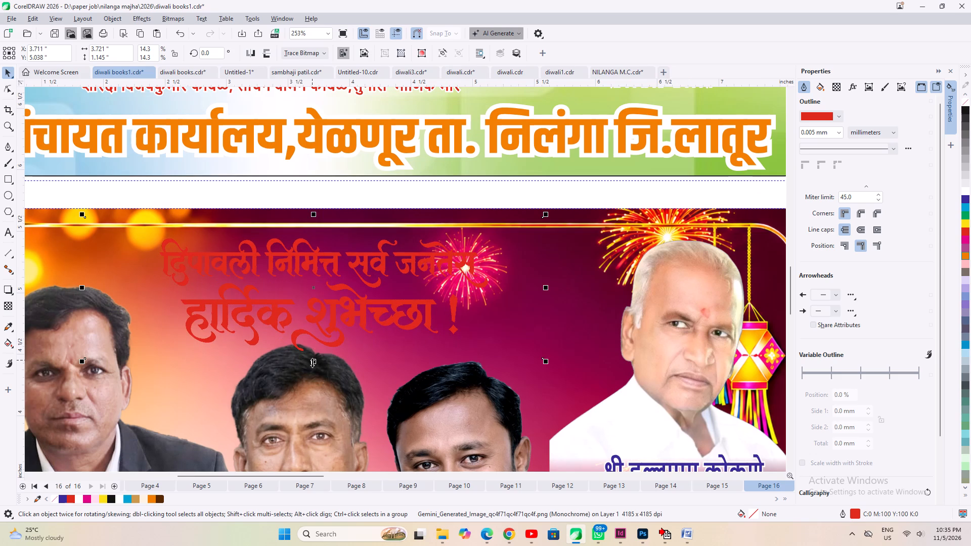
{"action": "left_click_drag", "start_coordinate": [312, 362], "coordinate": [315, 349]}
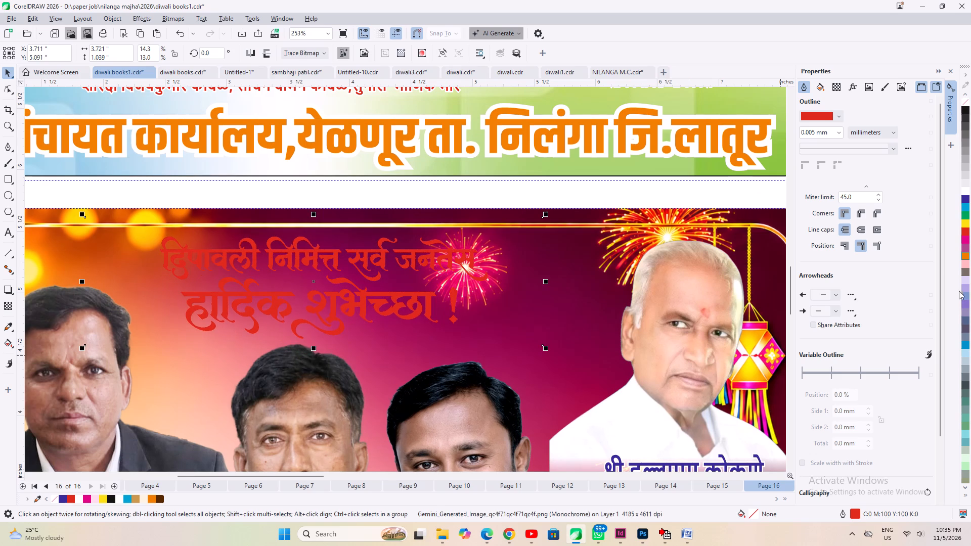
Recolour the copied greeting lettering white.
{"action": "right_click", "coordinate": [965, 192]}
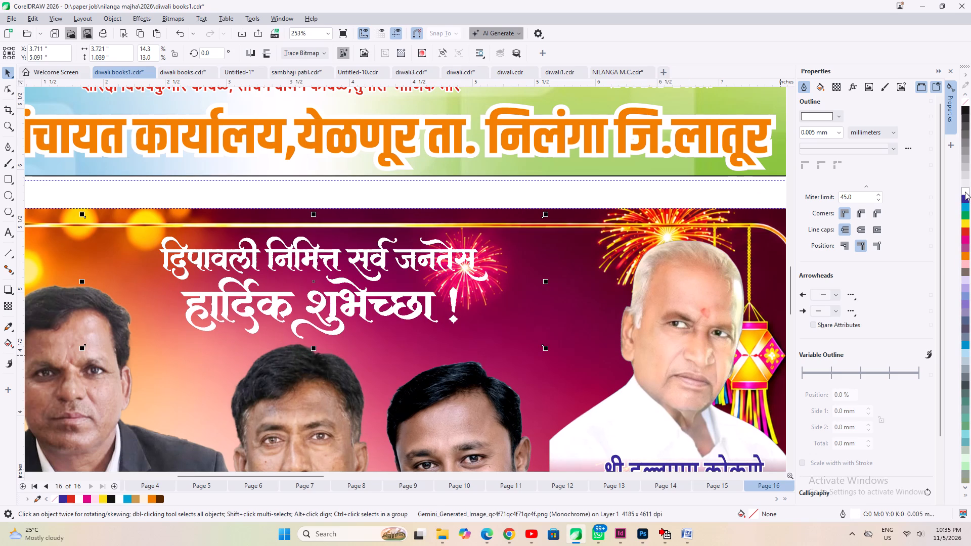
Add a black drop shadow offset down and to the right of the white greeting, with opacity 100.
{"action": "scroll", "coordinate": [250, 377], "scroll_direction": "up", "scroll_amount": 4}
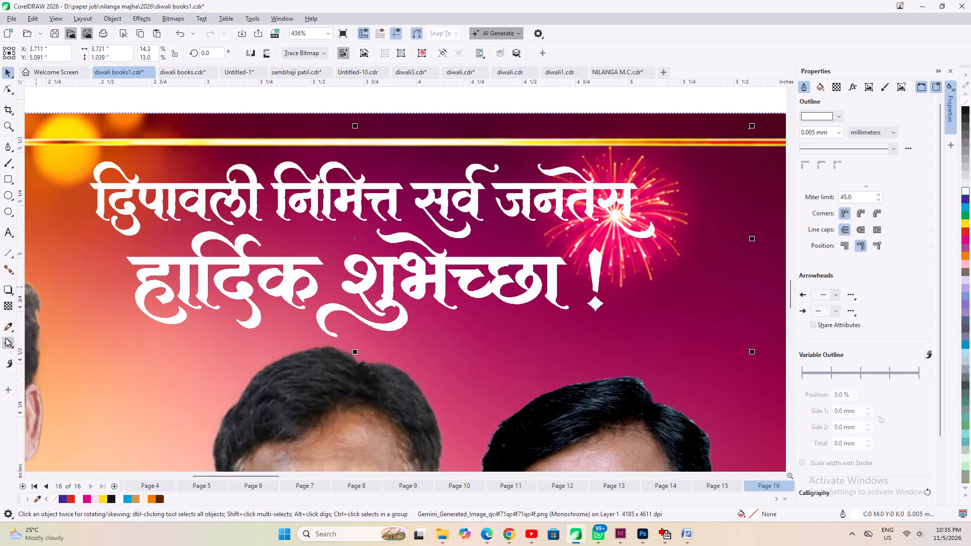
{"action": "left_click", "coordinate": [5, 294]}
{"action": "left_click", "coordinate": [19, 291]}
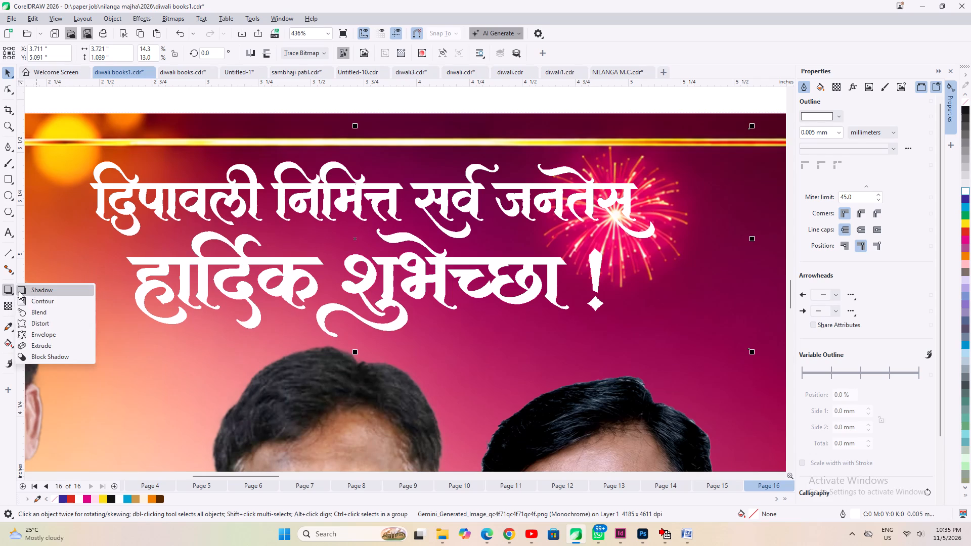
{"action": "left_click_drag", "start_coordinate": [330, 235], "coordinate": [467, 360]}
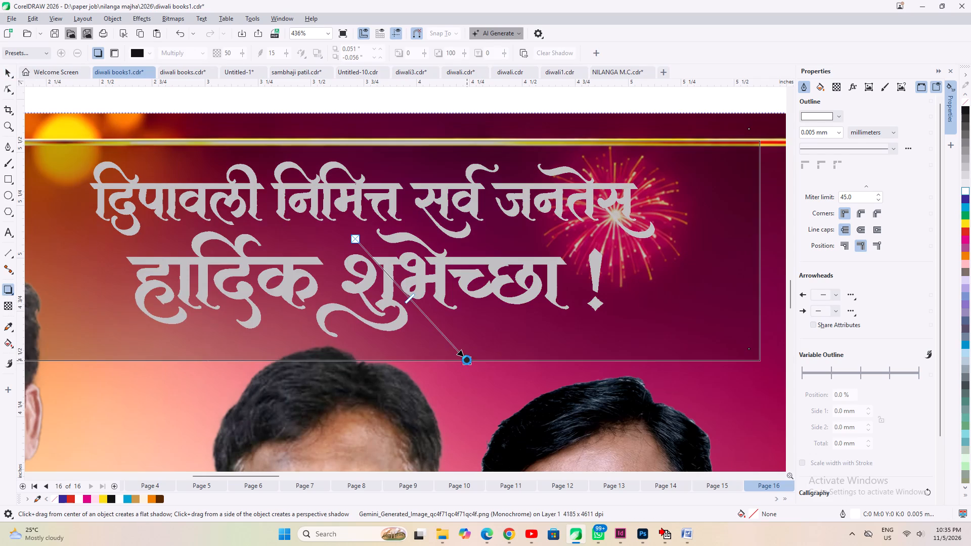
{"action": "left_click_drag", "start_coordinate": [410, 297], "coordinate": [549, 406]}
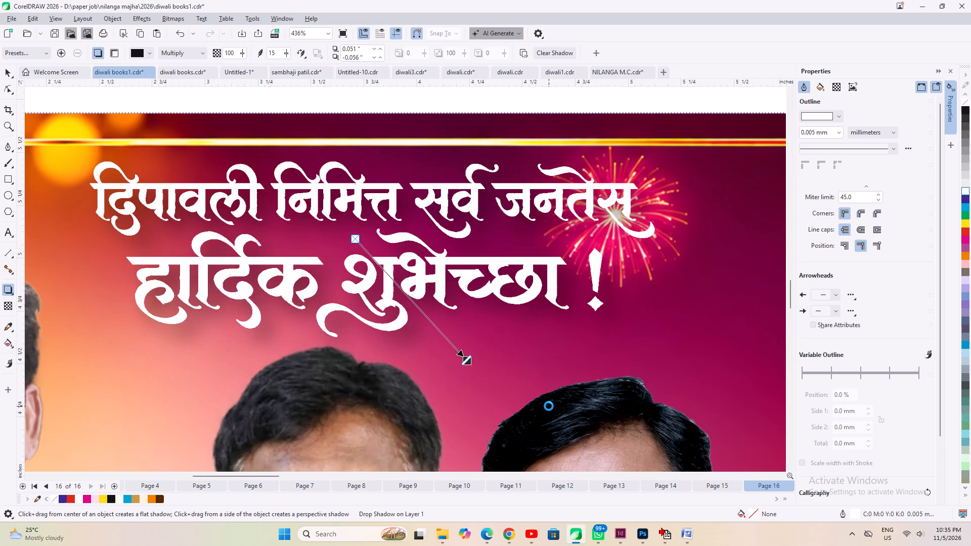
Set the greeting heading's shadow to Normal merge mode with Outside feathering and reduce its opacity to 82.
{"action": "left_click", "coordinate": [183, 52]}
{"action": "left_click", "coordinate": [180, 65]}
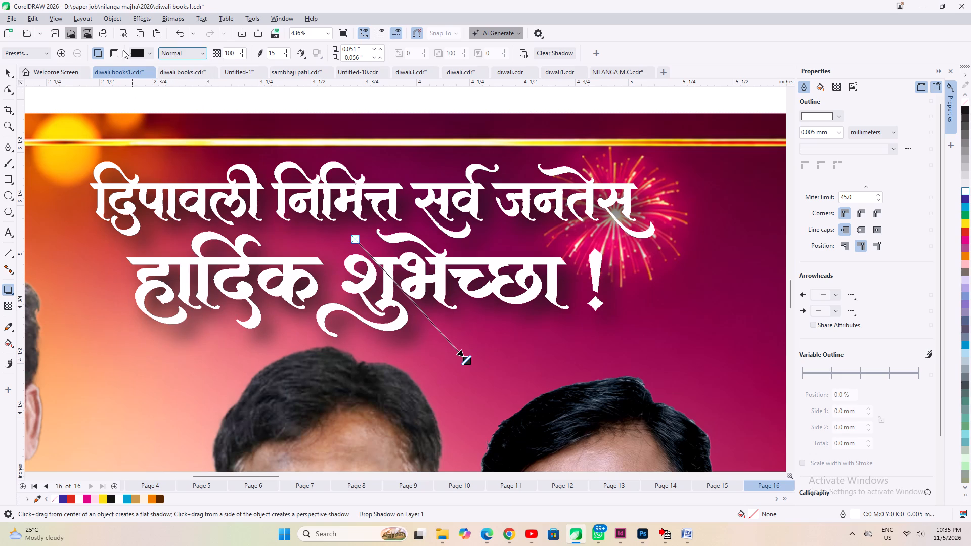
{"action": "left_click", "coordinate": [302, 58]}
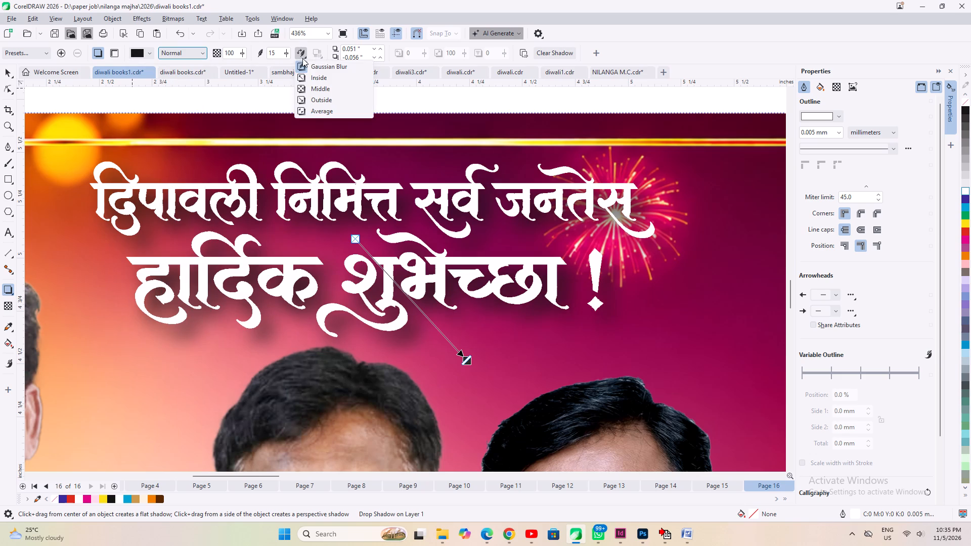
{"action": "left_click", "coordinate": [310, 100]}
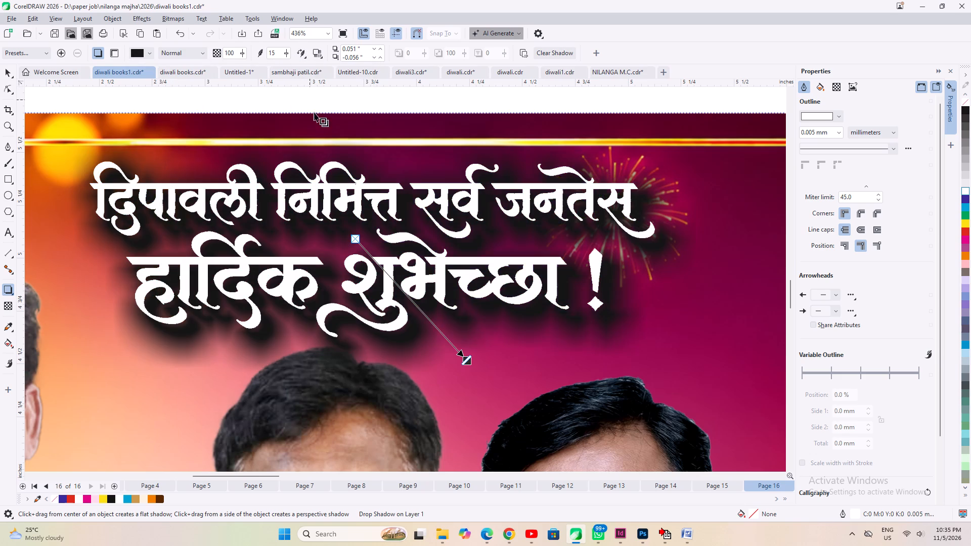
{"action": "left_click_drag", "start_coordinate": [467, 361], "coordinate": [463, 345]}
{"action": "left_click_drag", "start_coordinate": [463, 345], "coordinate": [453, 329]}
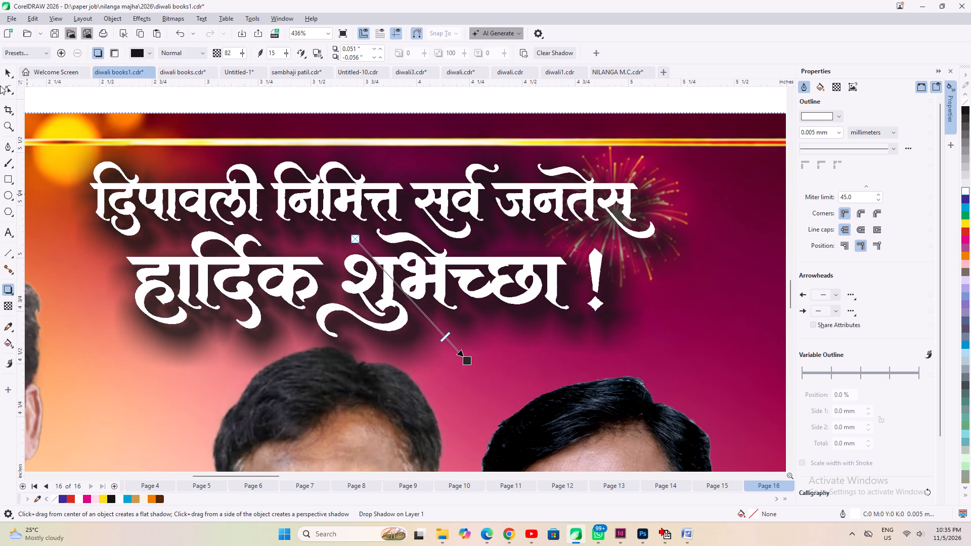
{"action": "left_click", "coordinate": [11, 72]}
{"action": "scroll", "coordinate": [436, 257], "scroll_direction": "down", "scroll_amount": 11}
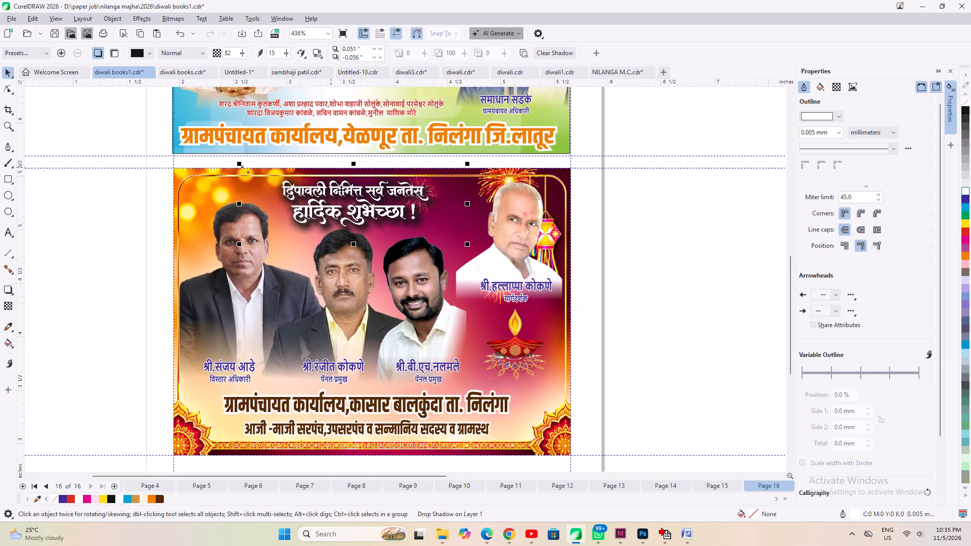
{"action": "left_click", "coordinate": [628, 363]}
Group all objects of the lower कासार बालकुंदा advertisement on page 16.
{"action": "left_click_drag", "start_coordinate": [598, 446], "coordinate": [135, 186]}
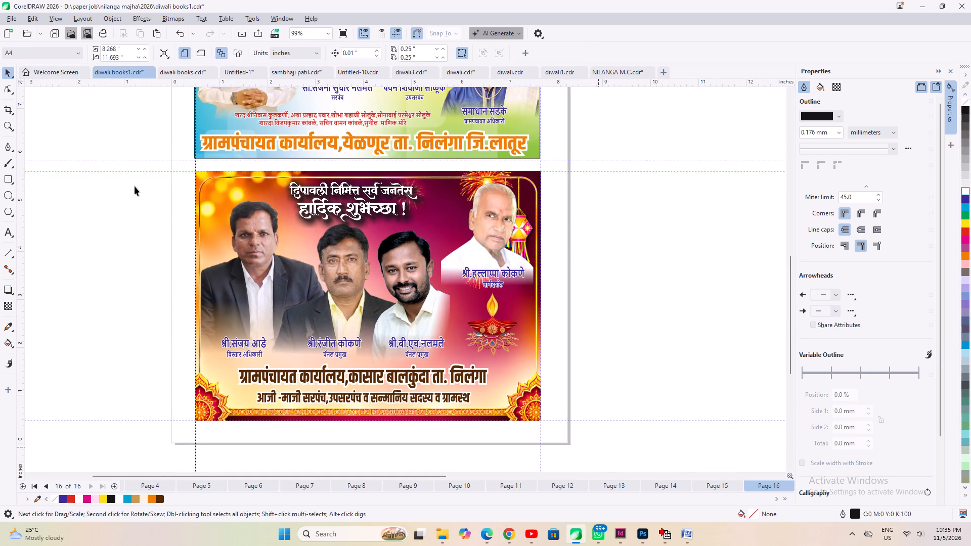
{"action": "left_click_drag", "start_coordinate": [135, 186], "coordinate": [72, 163]}
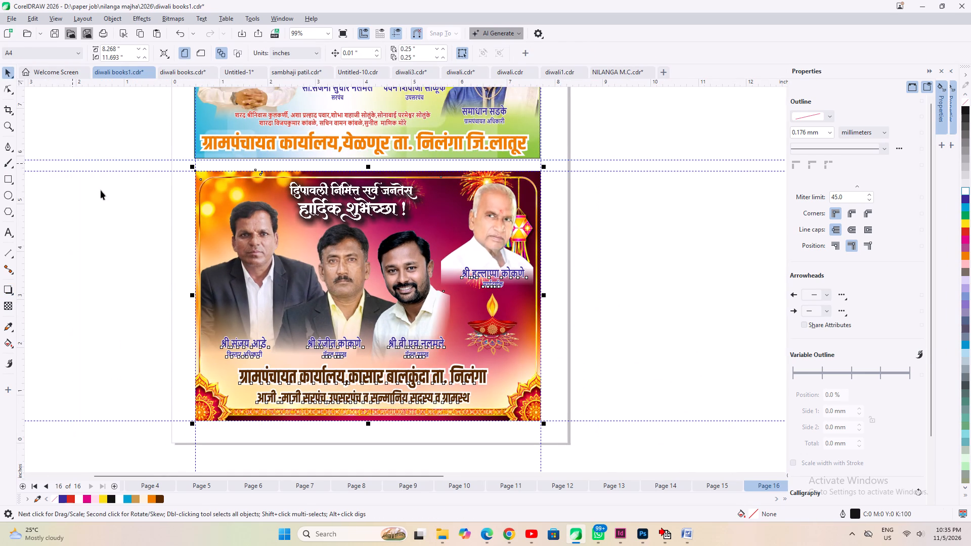
{"action": "key", "text": "ctrl+g"}
{"action": "left_click", "coordinate": [640, 358]}
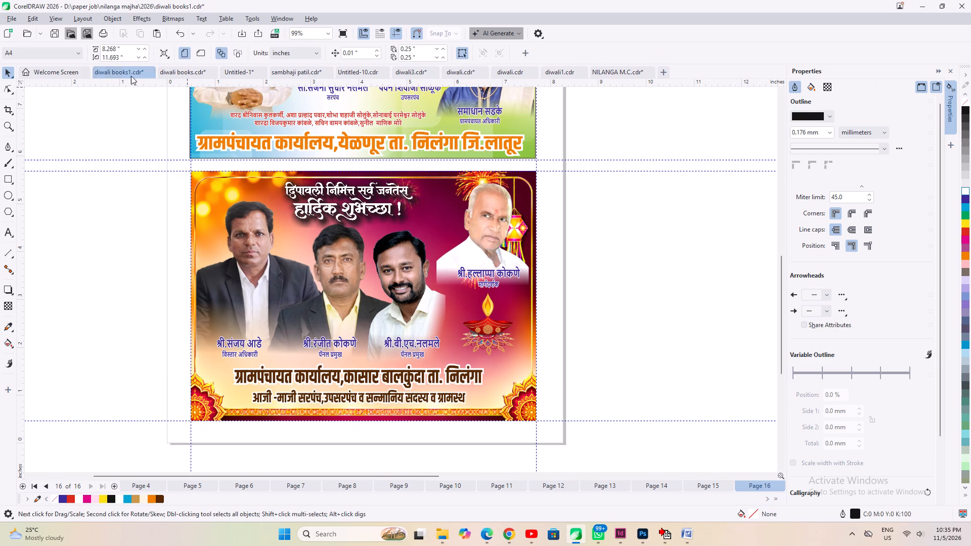
Save the booklet document.
{"action": "left_click", "coordinate": [63, 36]}
{"action": "left_click", "coordinate": [56, 30]}
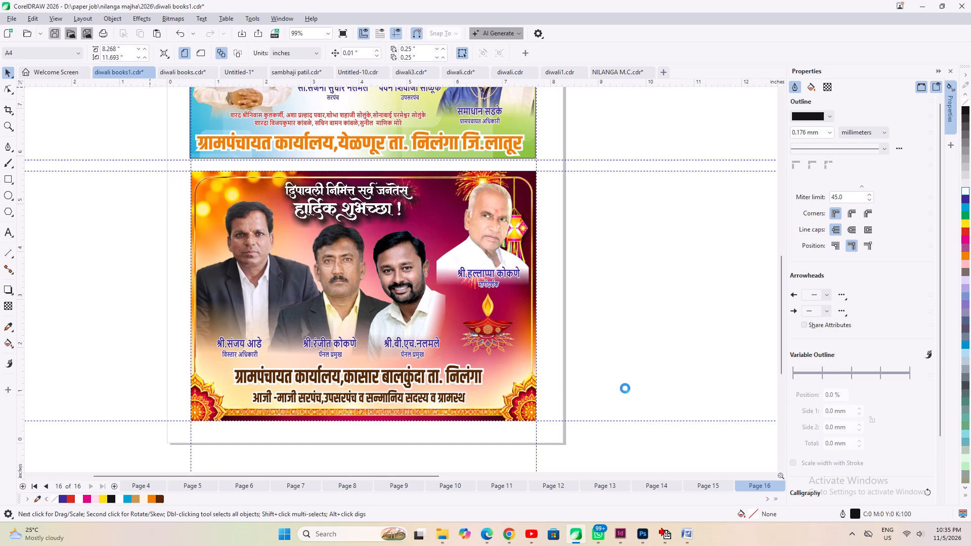
{"action": "key", "text": "Page_Down"}
Switch to Microsoft Word and close the blank Document1 without saving changes.
{"action": "left_click", "coordinate": [693, 540]}
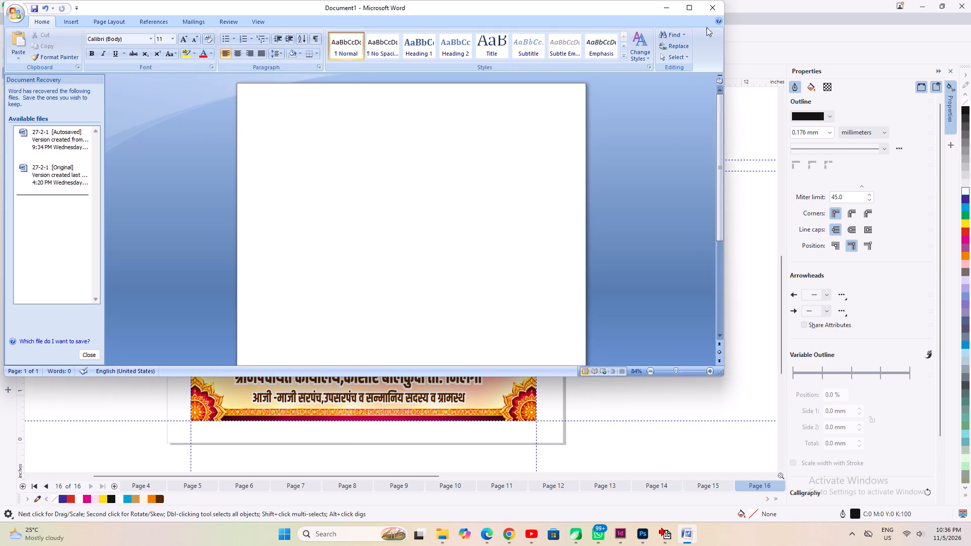
{"action": "left_click", "coordinate": [709, 9]}
{"action": "left_click", "coordinate": [484, 297]}
{"action": "left_click", "coordinate": [485, 293]}
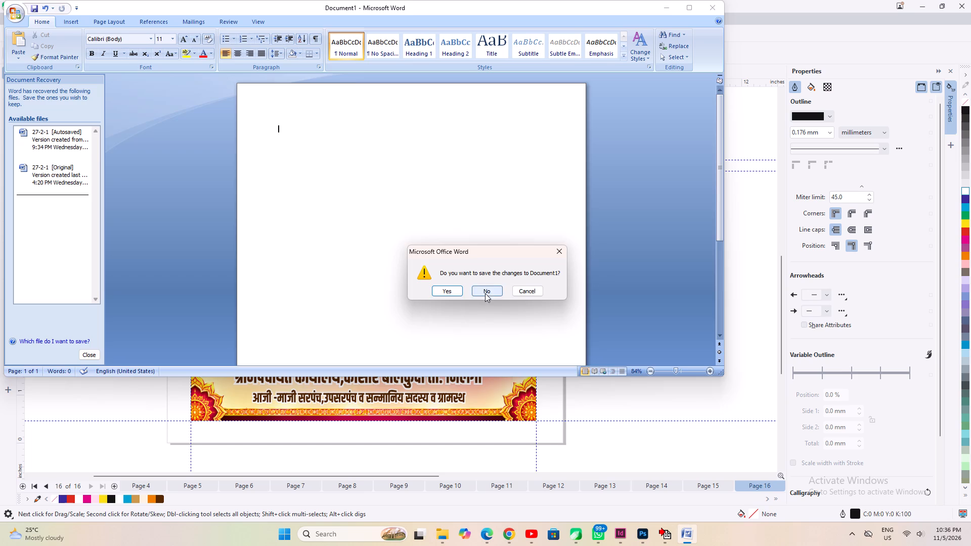
{"action": "left_click", "coordinate": [237, 157]}
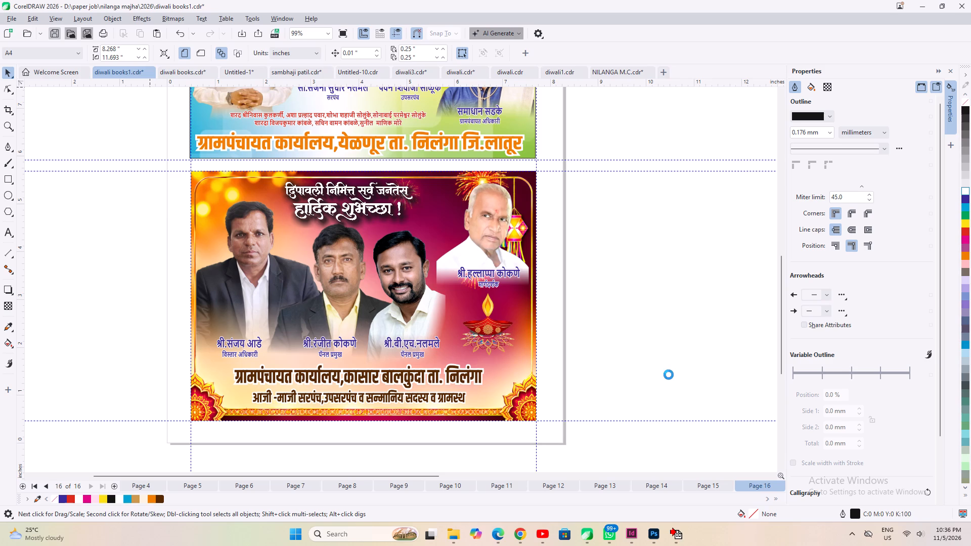
Switch to Microsoft Edge and play the गुनाह बस इतना था Sufi qawwali video on YouTube.
{"action": "left_click", "coordinate": [502, 540]}
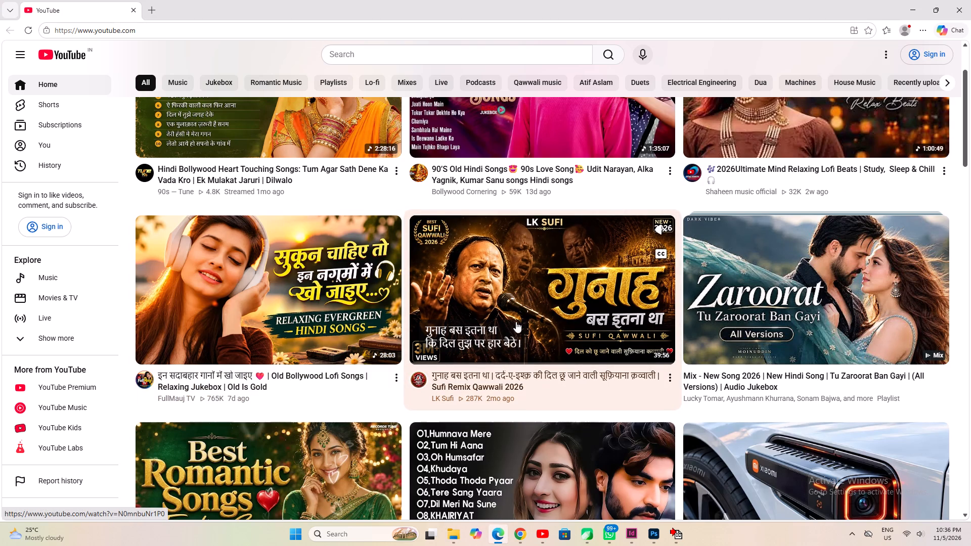
{"action": "left_click", "coordinate": [521, 295]}
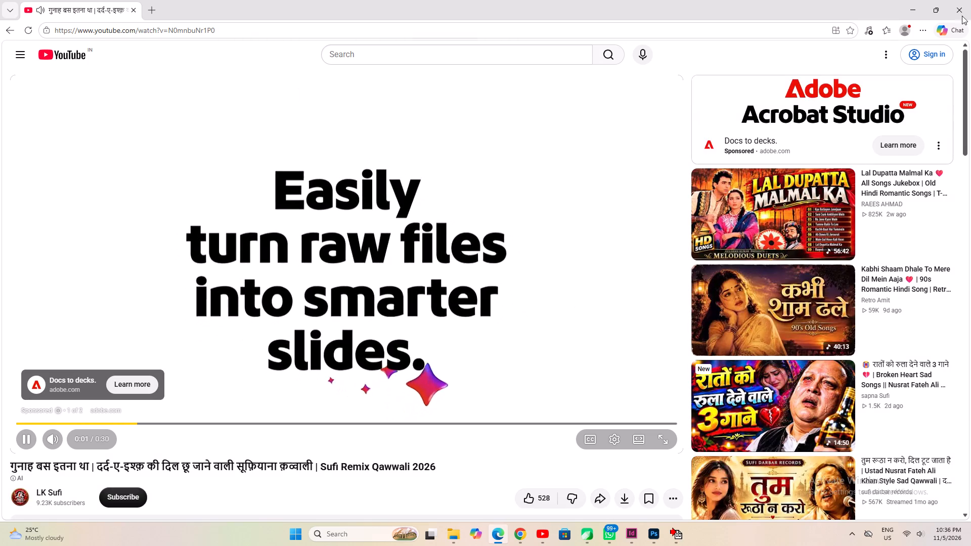
Switch back to CorelDRAW and insert one A4 portrait page after page 16 of the booklet.
{"action": "left_click", "coordinate": [916, 10]}
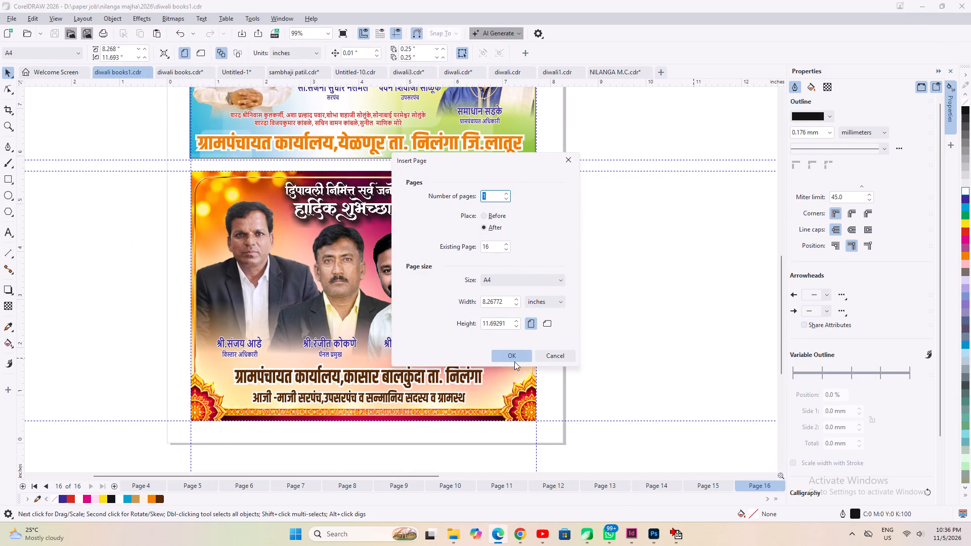
{"action": "left_click", "coordinate": [509, 355]}
Switch to Google Chrome.
{"action": "left_click", "coordinate": [521, 535]}
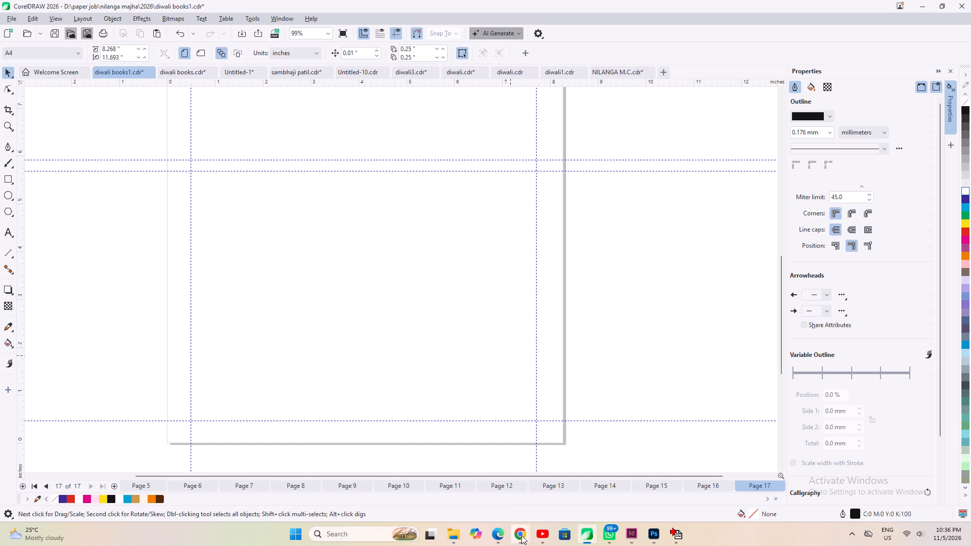
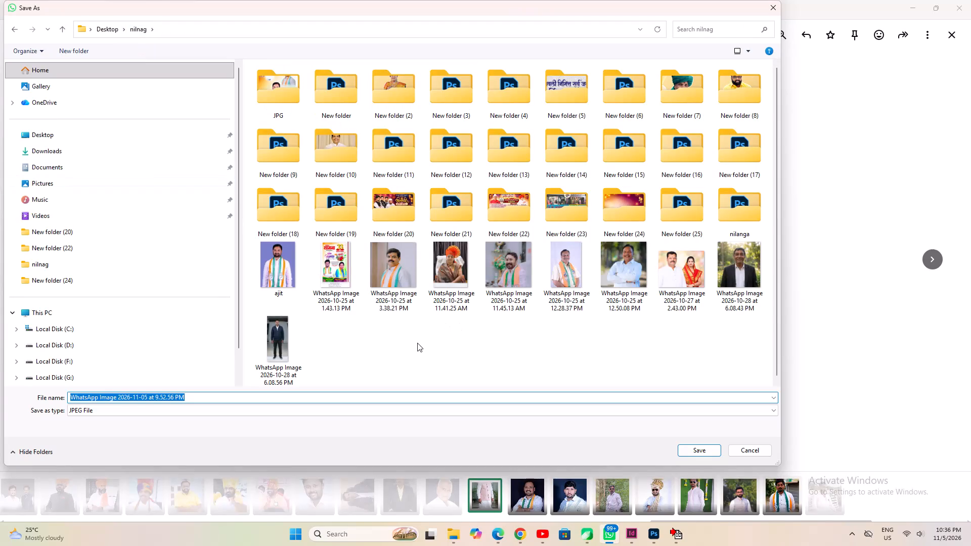
Save the WhatsApp photo as a JPEG into a new folder created inside the Desktop nilnag folder.
{"action": "right_click", "coordinate": [417, 343]}
{"action": "left_click", "coordinate": [476, 450]}
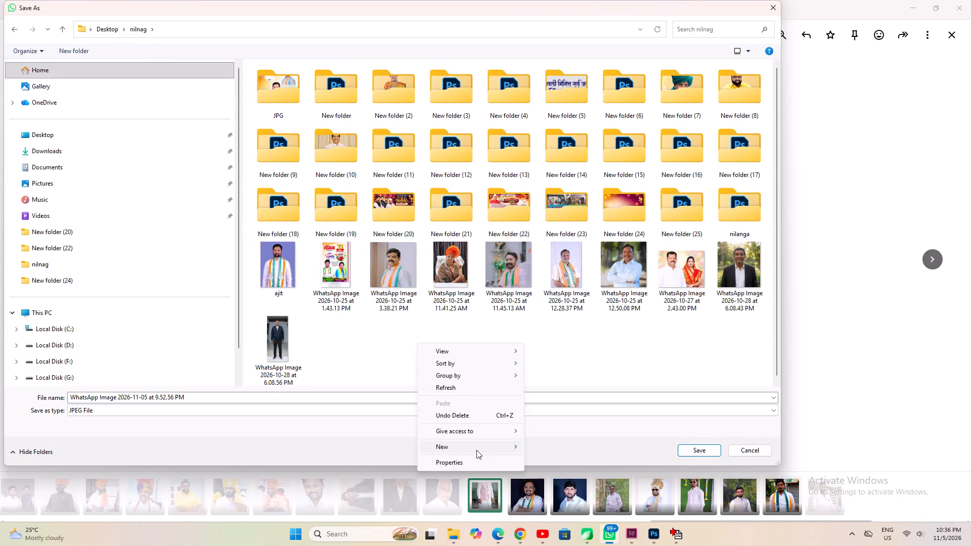
{"action": "left_click", "coordinate": [577, 296]}
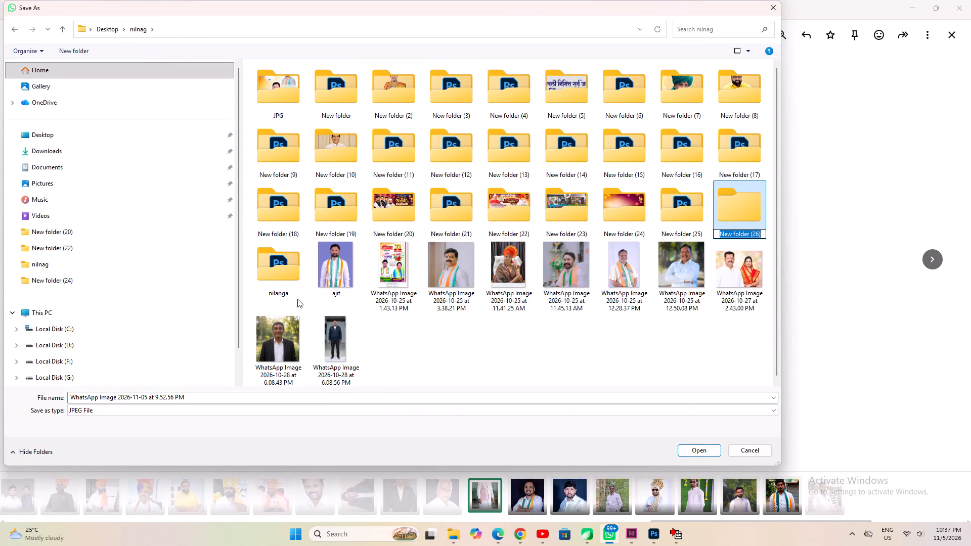
{"action": "double_click", "coordinate": [737, 206]}
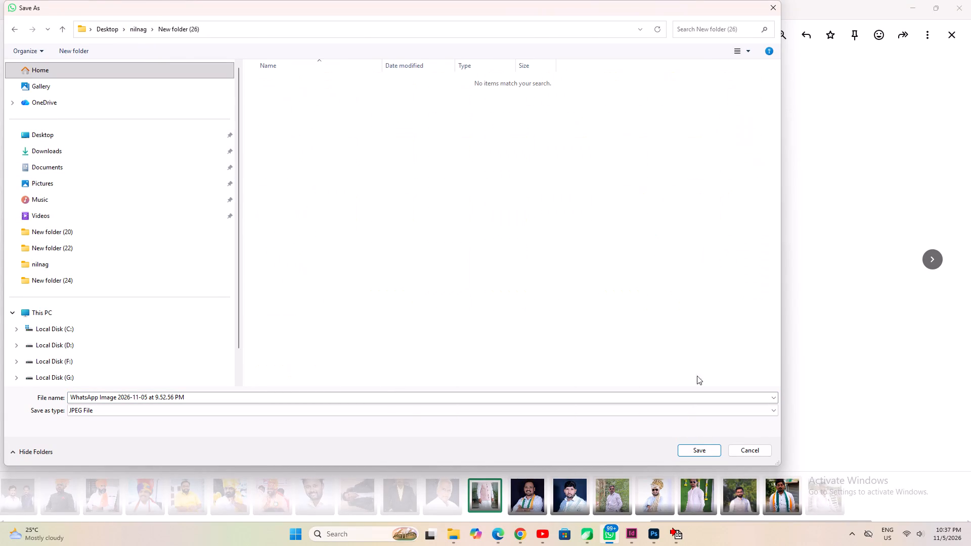
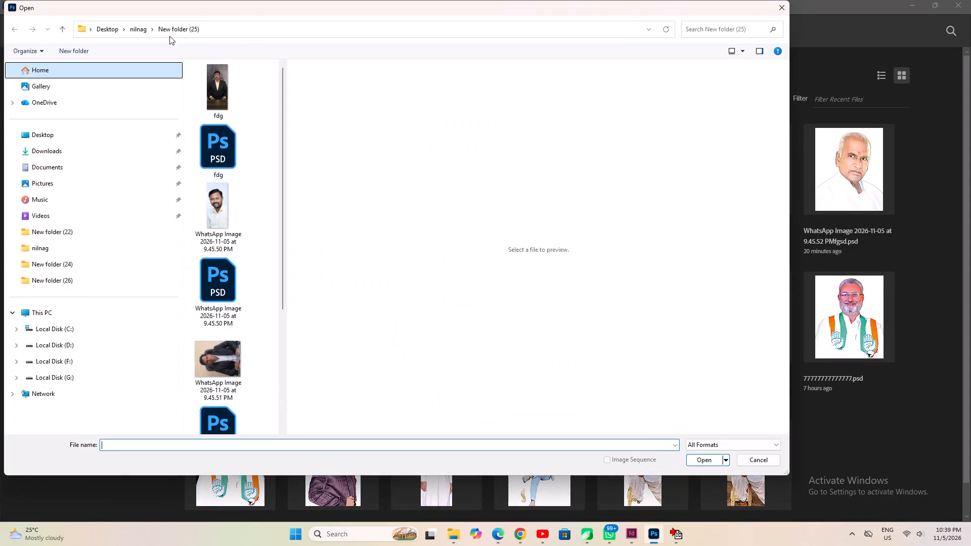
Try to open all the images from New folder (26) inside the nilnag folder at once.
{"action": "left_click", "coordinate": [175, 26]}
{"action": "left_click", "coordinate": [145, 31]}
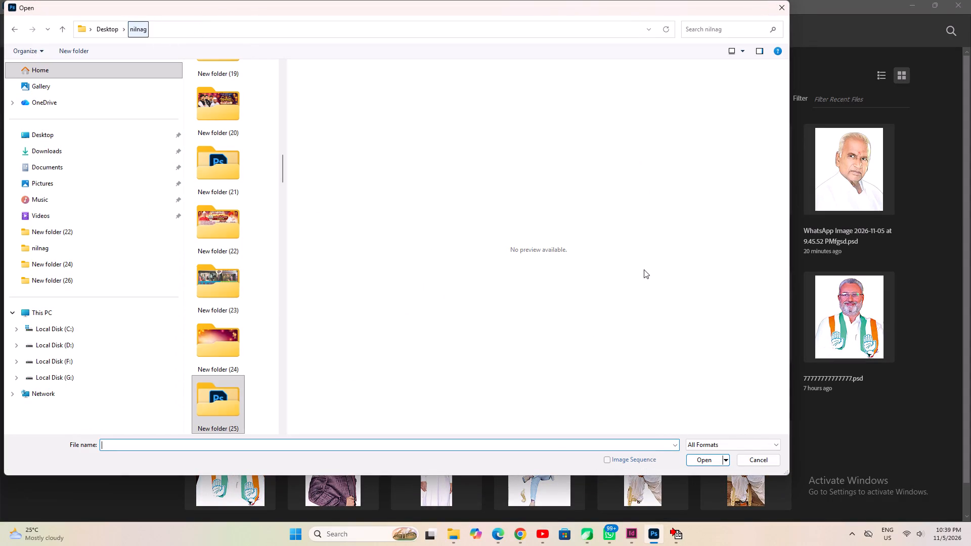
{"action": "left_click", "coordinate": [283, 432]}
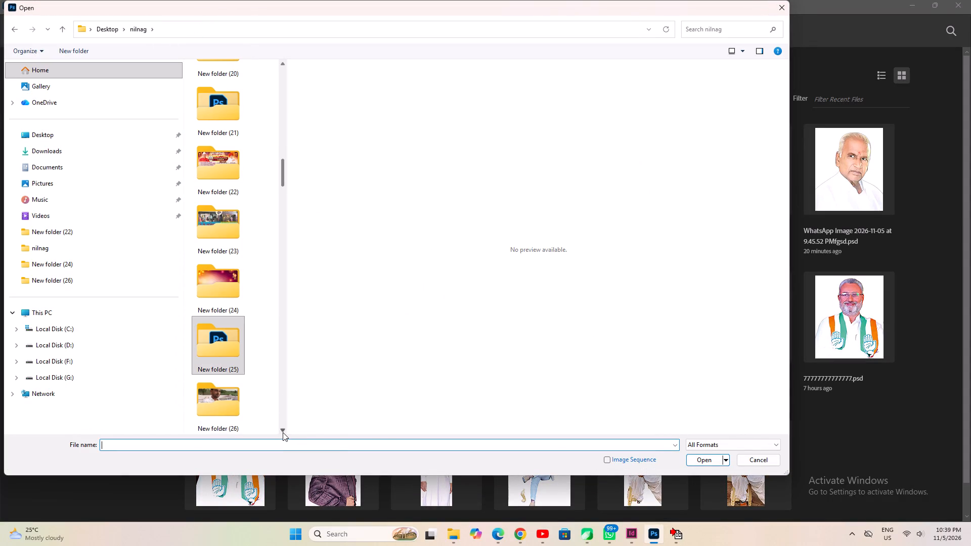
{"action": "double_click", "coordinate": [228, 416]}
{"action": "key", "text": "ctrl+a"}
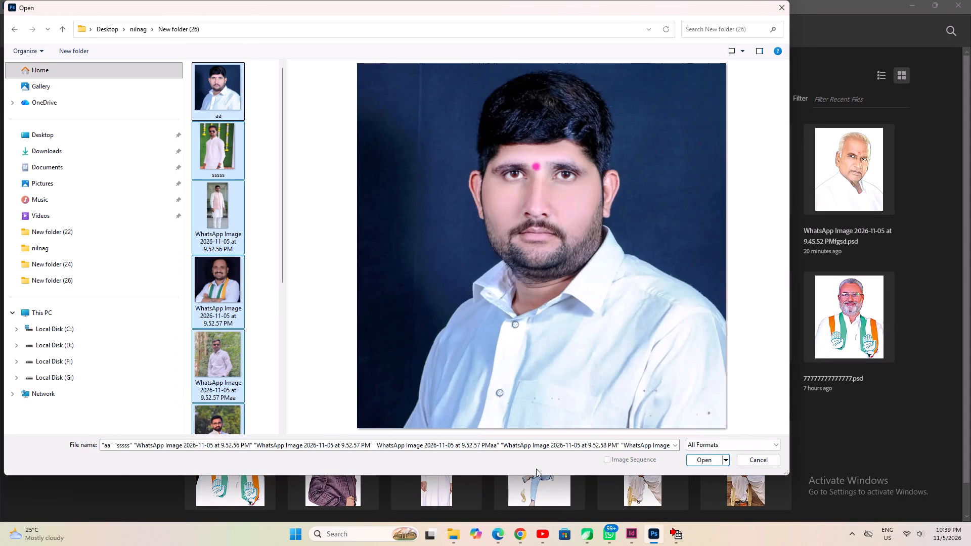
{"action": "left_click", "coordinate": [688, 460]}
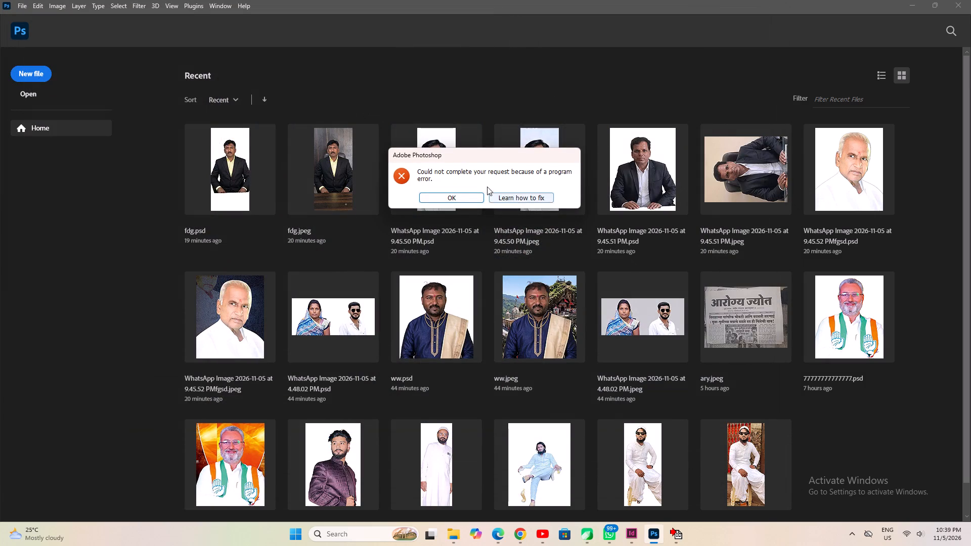
Dismiss the Photoshop error message and switch to diwali books1.cdr in CorelDRAW.
{"action": "left_click", "coordinate": [455, 197]}
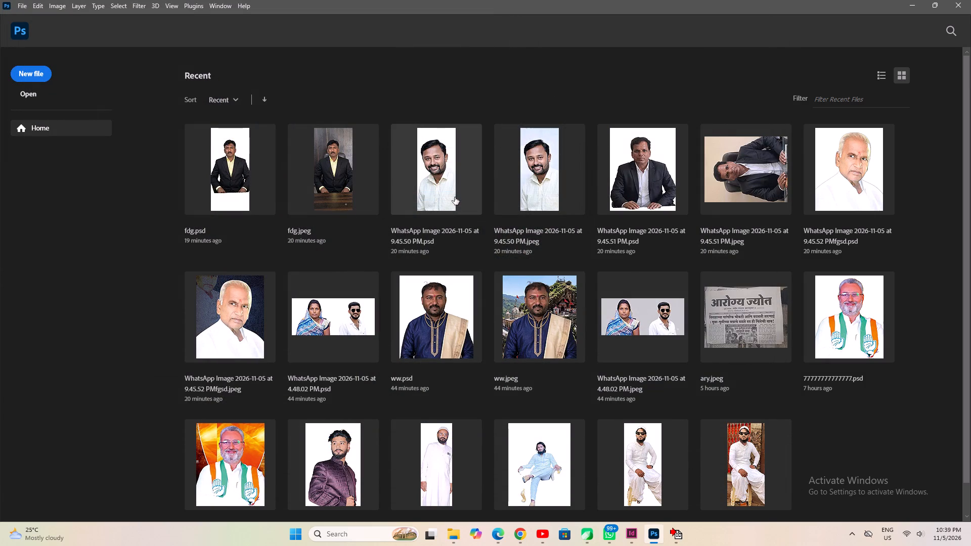
{"action": "left_click", "coordinate": [589, 542]}
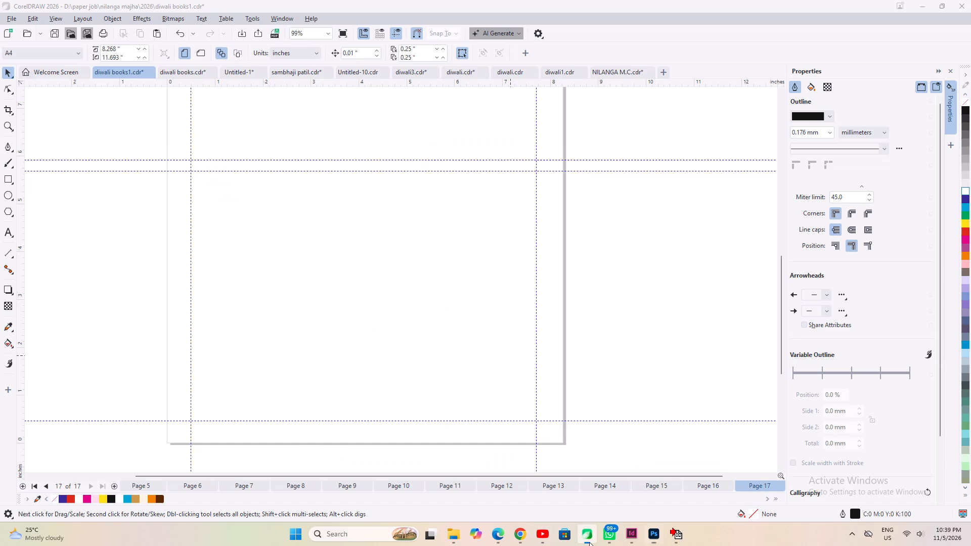
Import all the portrait photos from New folder (26) inside Desktop > nilnag onto the blank page 17.
{"action": "scroll", "coordinate": [263, 401], "scroll_direction": "down", "scroll_amount": 4}
{"action": "right_click", "coordinate": [267, 166]}
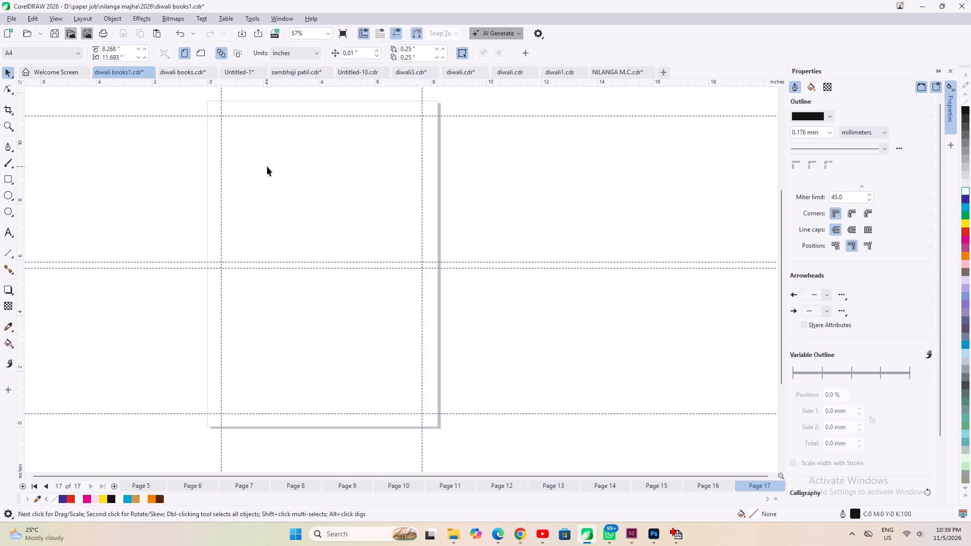
{"action": "left_click", "coordinate": [303, 218]}
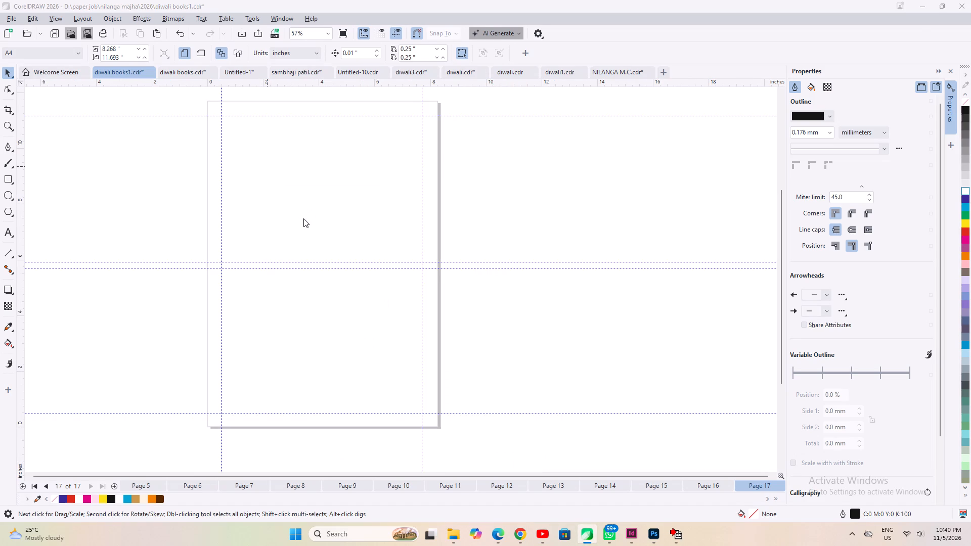
{"action": "left_click", "coordinate": [141, 31]}
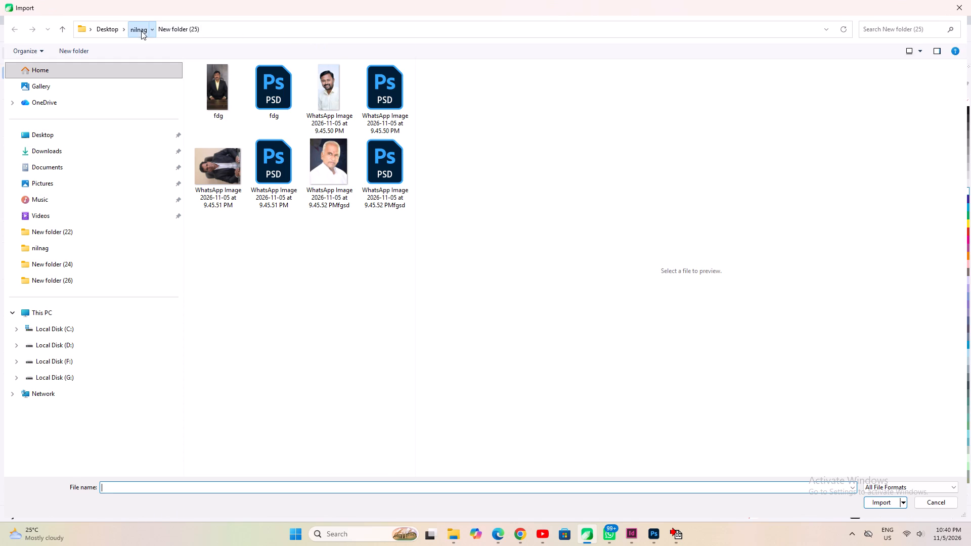
{"action": "double_click", "coordinate": [320, 450]}
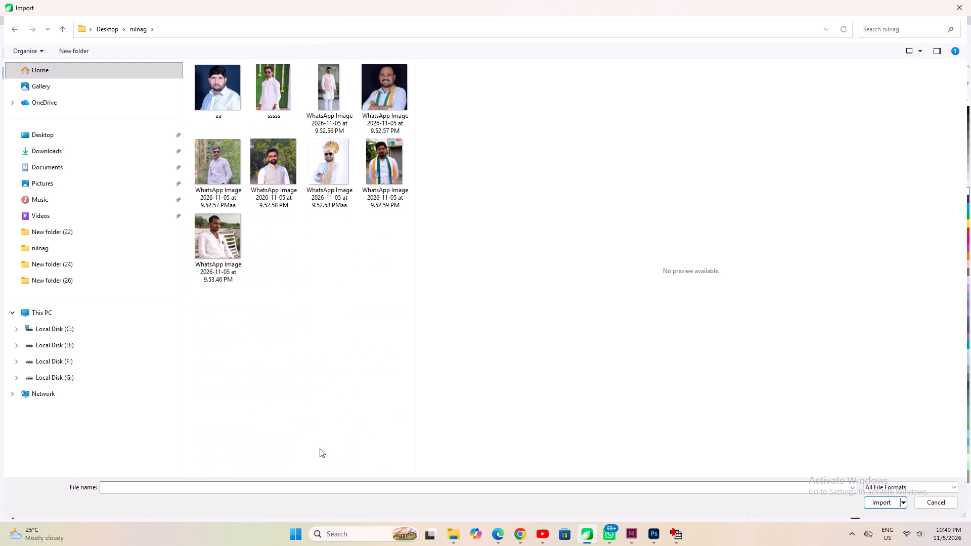
{"action": "key", "text": "ctrl+a"}
{"action": "left_click", "coordinate": [884, 504]}
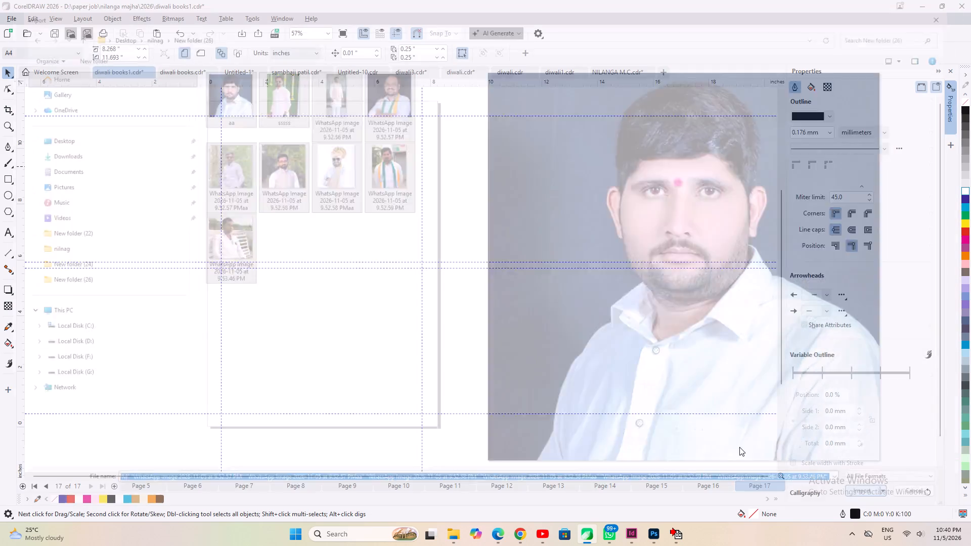
Place the nine imported portrait photos one after another, overlapping, in the middle of page 17.
{"action": "left_click", "coordinate": [243, 151]}
{"action": "left_click", "coordinate": [284, 200]}
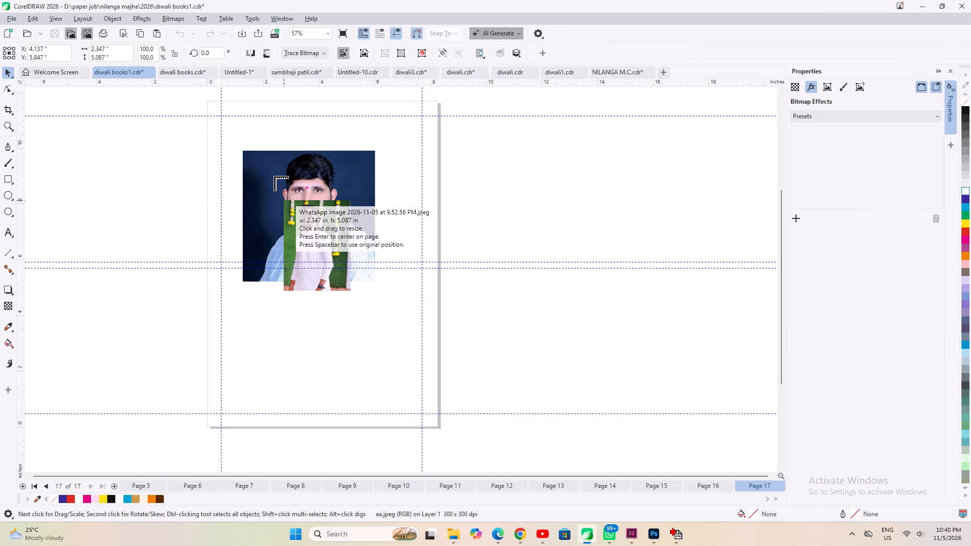
{"action": "left_click", "coordinate": [274, 176]}
{"action": "left_click", "coordinate": [274, 176]}
{"action": "left_click", "coordinate": [321, 246]}
{"action": "left_click", "coordinate": [319, 303]}
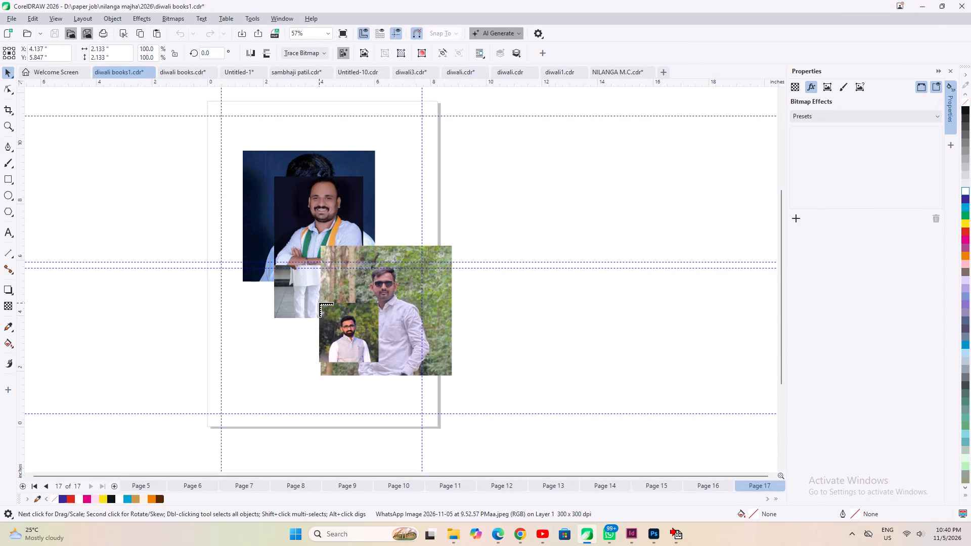
{"action": "left_click", "coordinate": [283, 206]}
{"action": "left_click", "coordinate": [304, 153]}
{"action": "left_click", "coordinate": [236, 256]}
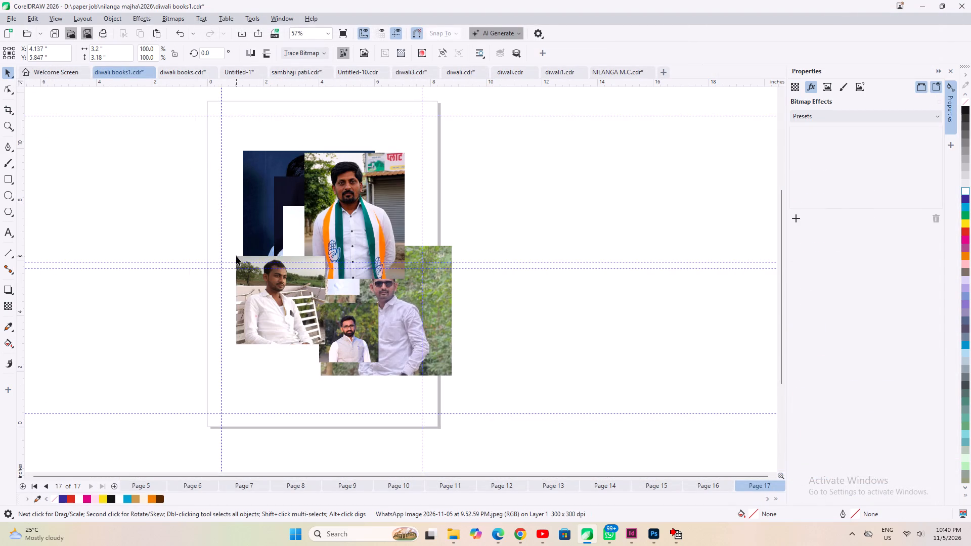
Export the bench photo as a JPG over WhatsApp Image 2026-11-05 at 9.53.46 PM in New folder (26), and delete it from the page.
{"action": "left_click", "coordinate": [274, 290]}
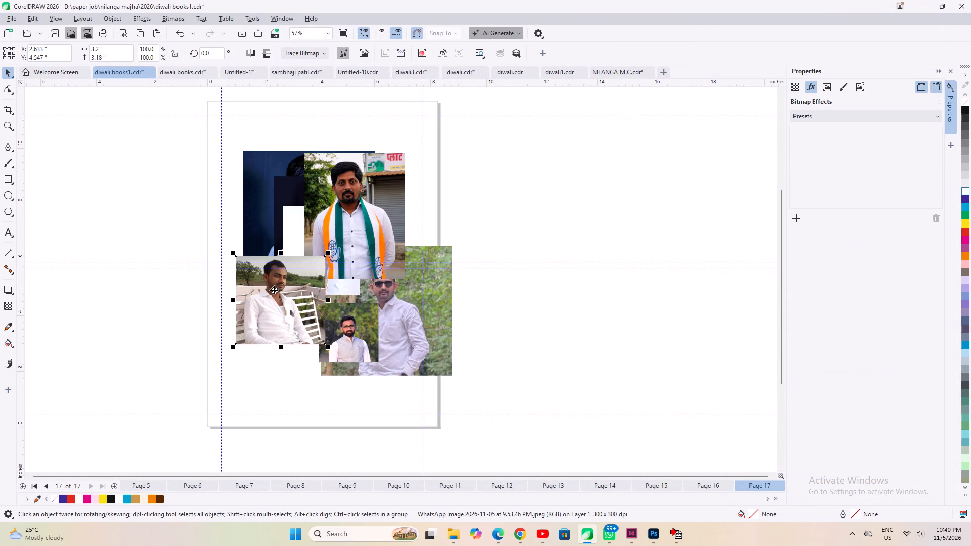
{"action": "key", "text": "ctrl+e"}
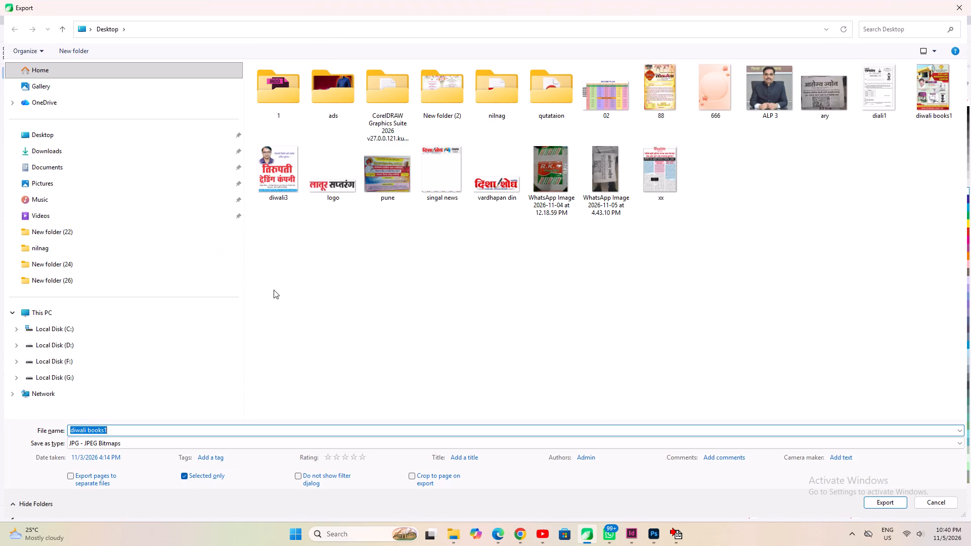
{"action": "left_click", "coordinate": [74, 279]}
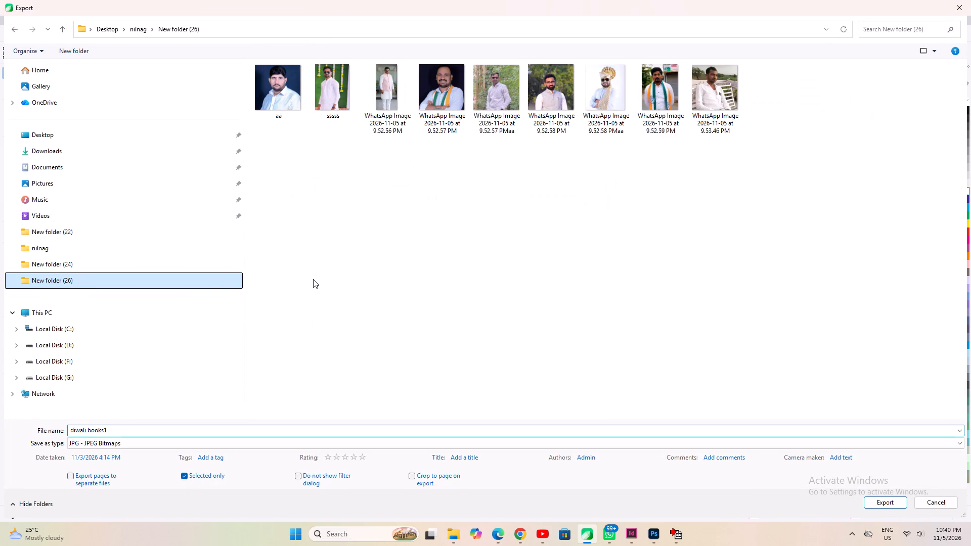
{"action": "left_click", "coordinate": [711, 102]}
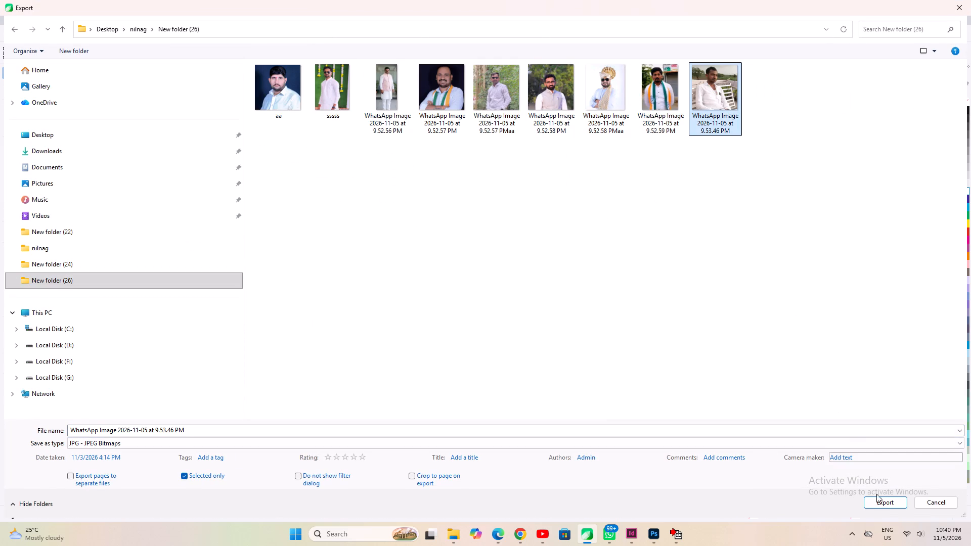
{"action": "left_click", "coordinate": [881, 503]}
{"action": "left_click", "coordinate": [532, 293]}
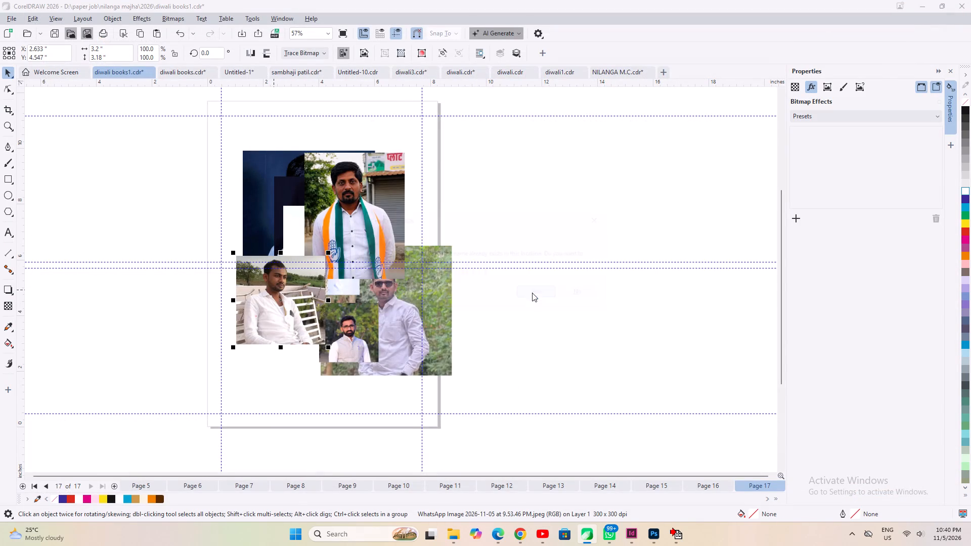
{"action": "left_click", "coordinate": [673, 373]}
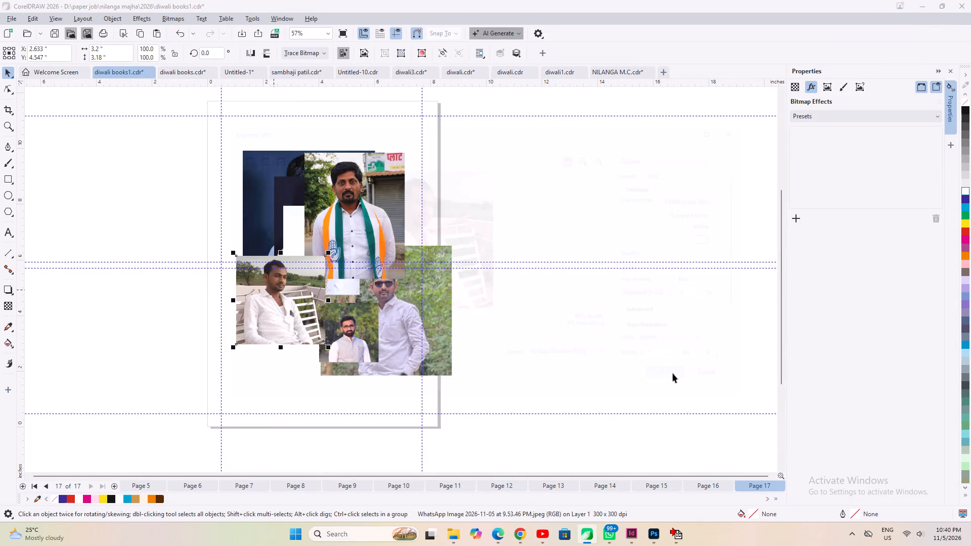
{"action": "key", "text": "Delete"}
Export the photo of the man wearing the orange, white and green scarf as a JPG.
{"action": "left_click", "coordinate": [379, 247]}
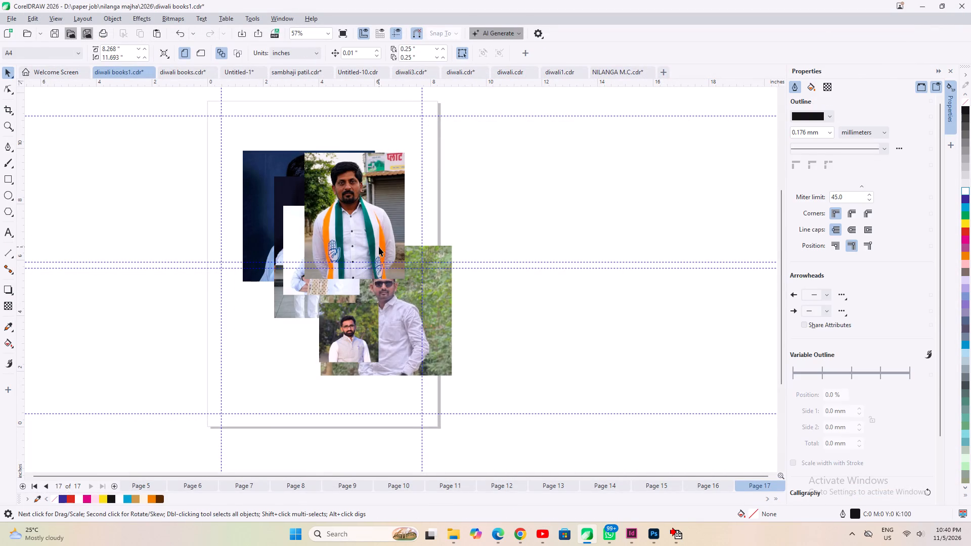
{"action": "key", "text": "ctrl+e"}
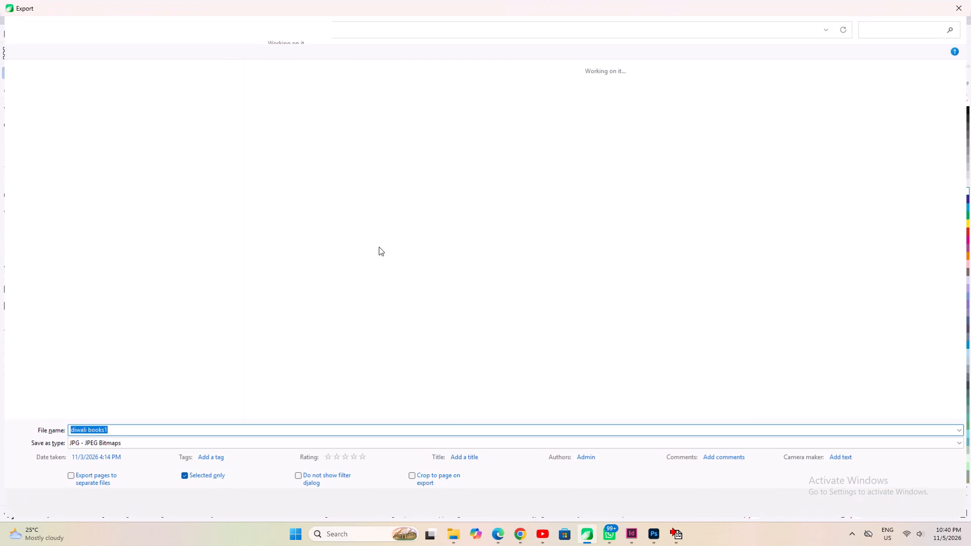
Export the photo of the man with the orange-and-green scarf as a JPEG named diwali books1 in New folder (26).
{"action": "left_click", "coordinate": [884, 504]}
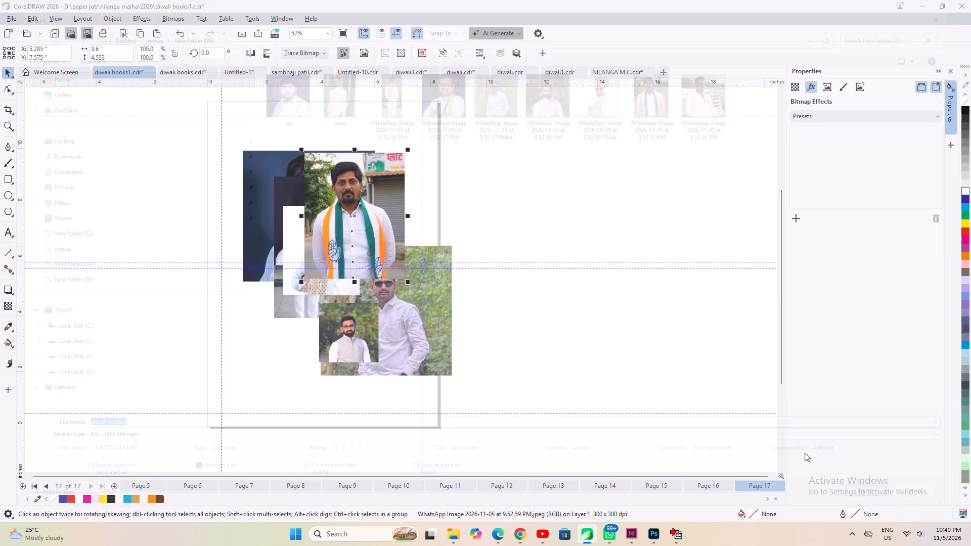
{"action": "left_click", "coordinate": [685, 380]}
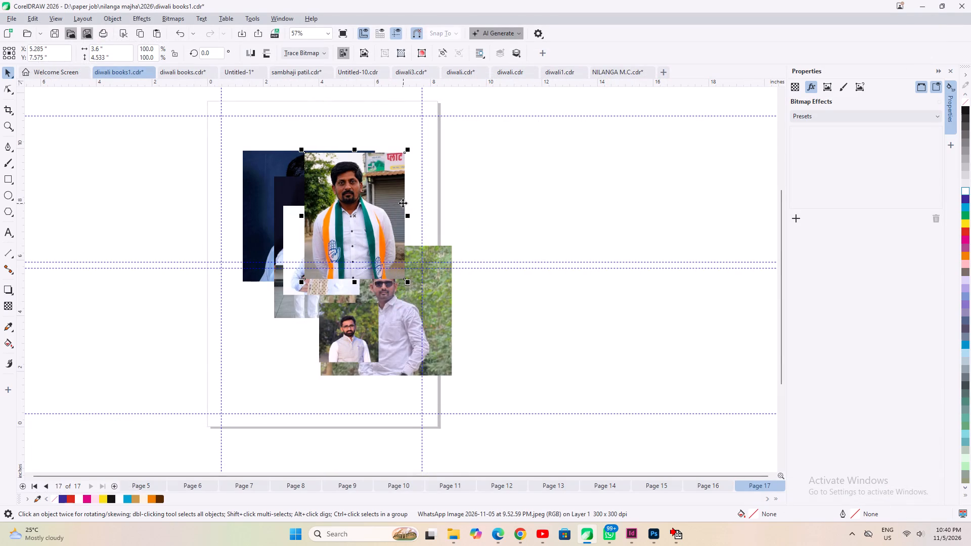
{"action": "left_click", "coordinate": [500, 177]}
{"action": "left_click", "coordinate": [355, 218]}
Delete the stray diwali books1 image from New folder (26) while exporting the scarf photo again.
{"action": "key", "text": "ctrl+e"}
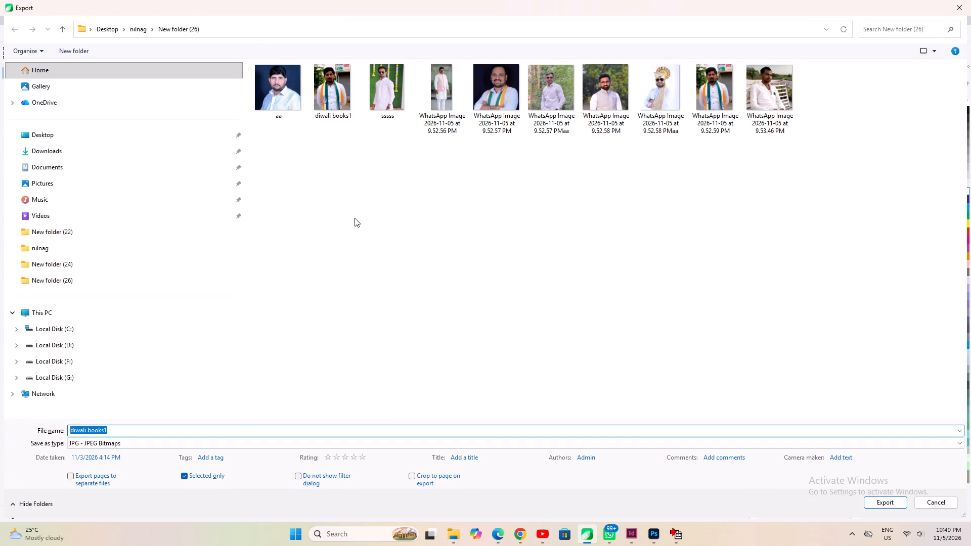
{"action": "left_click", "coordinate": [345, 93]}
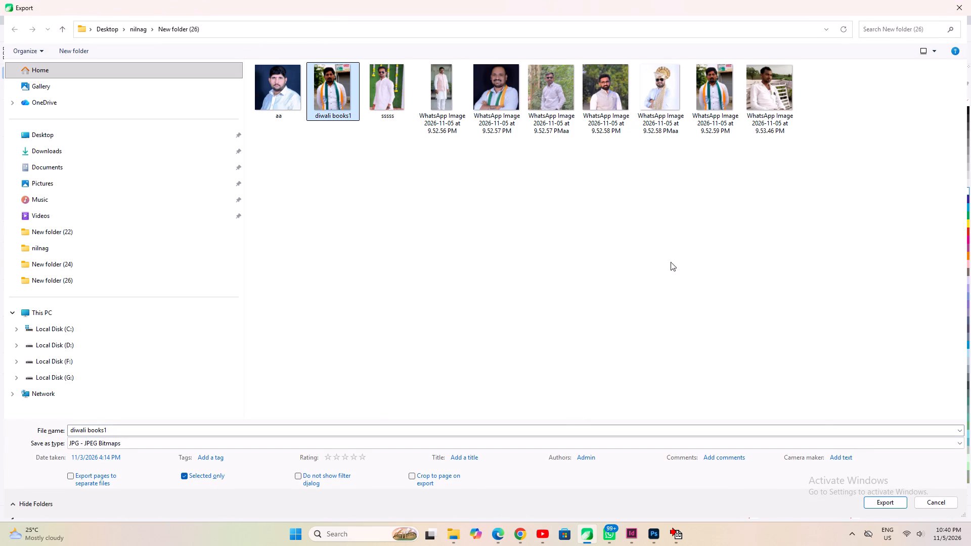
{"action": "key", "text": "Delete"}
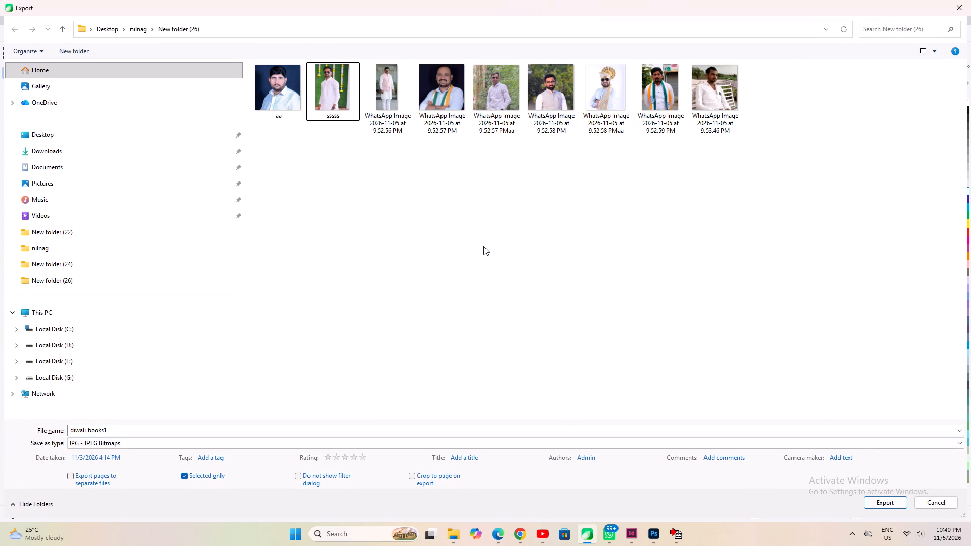
Export the scarf photo as a JPEG replacing WhatsApp Image 2026-11-05 at 9.52.59 PM and delete it from page 17.
{"action": "left_click", "coordinate": [661, 118]}
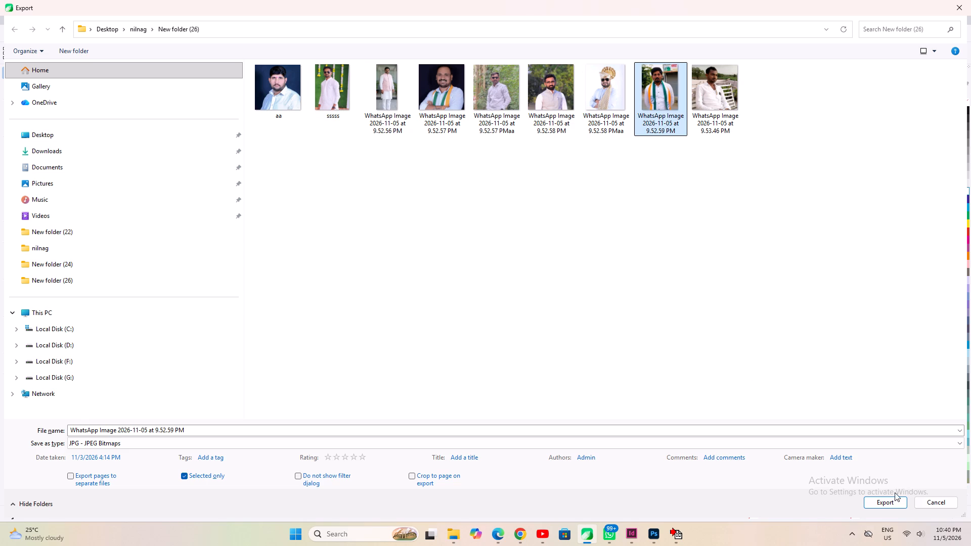
{"action": "left_click", "coordinate": [889, 509]}
{"action": "left_click", "coordinate": [888, 503]}
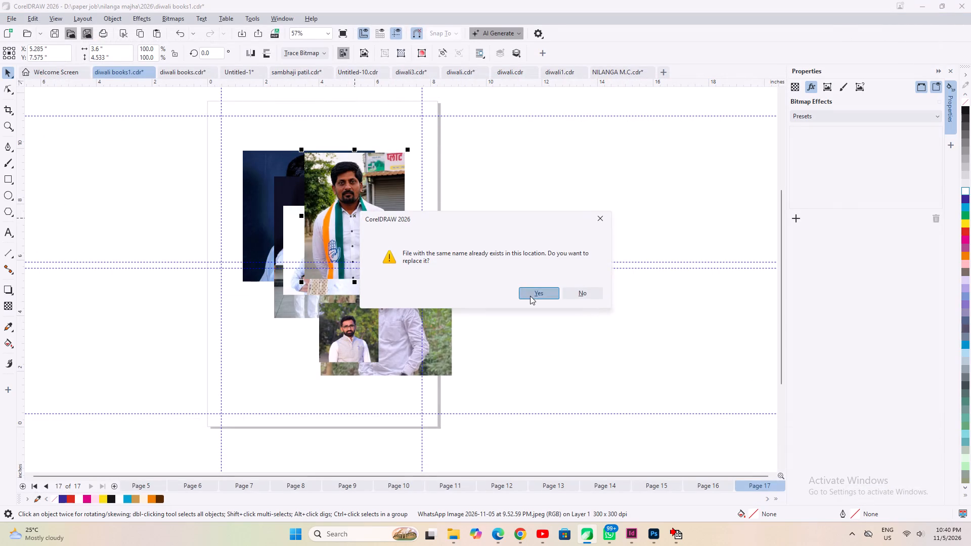
{"action": "left_click", "coordinate": [530, 296]}
{"action": "left_click", "coordinate": [674, 377]}
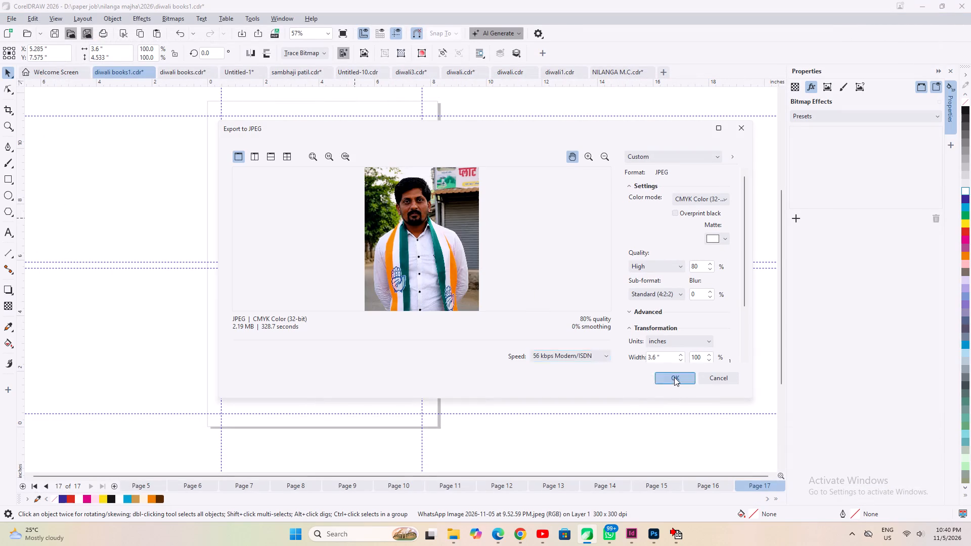
{"action": "key", "text": "Delete"}
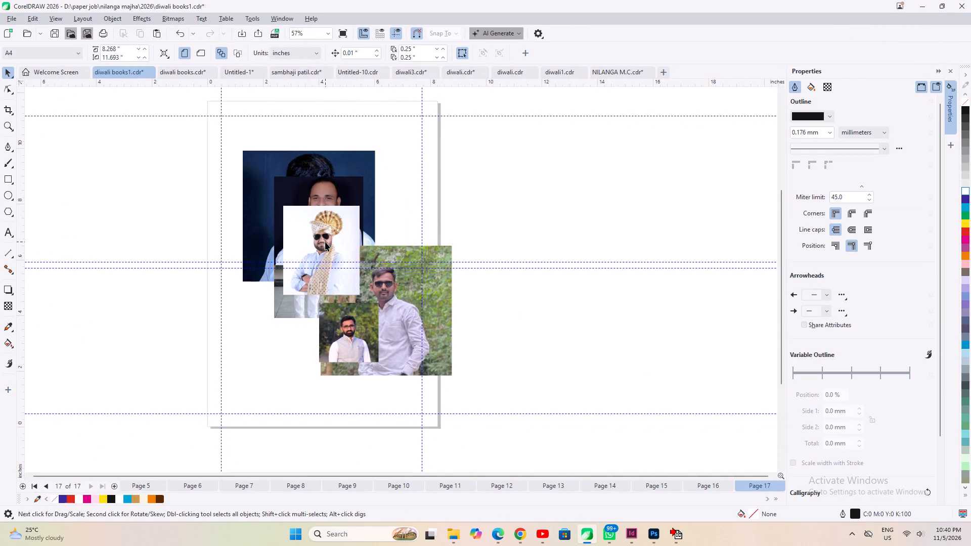
Export the turban photo as a JPEG replacing WhatsApp Image 2026-11-05 at 9.52.58 PMaa and delete it from page 17.
{"action": "left_click", "coordinate": [325, 242]}
{"action": "key", "text": "ctrl+e"}
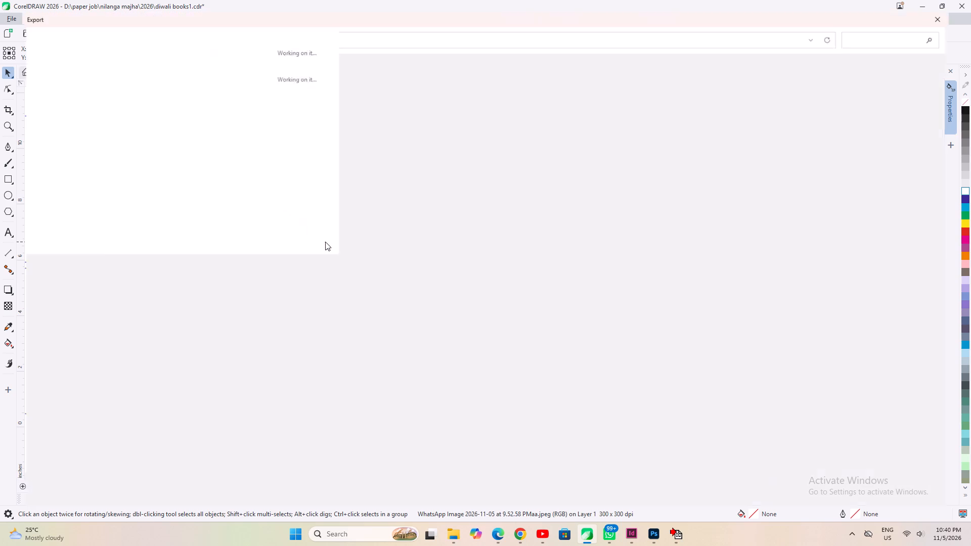
{"action": "left_click", "coordinate": [597, 88]}
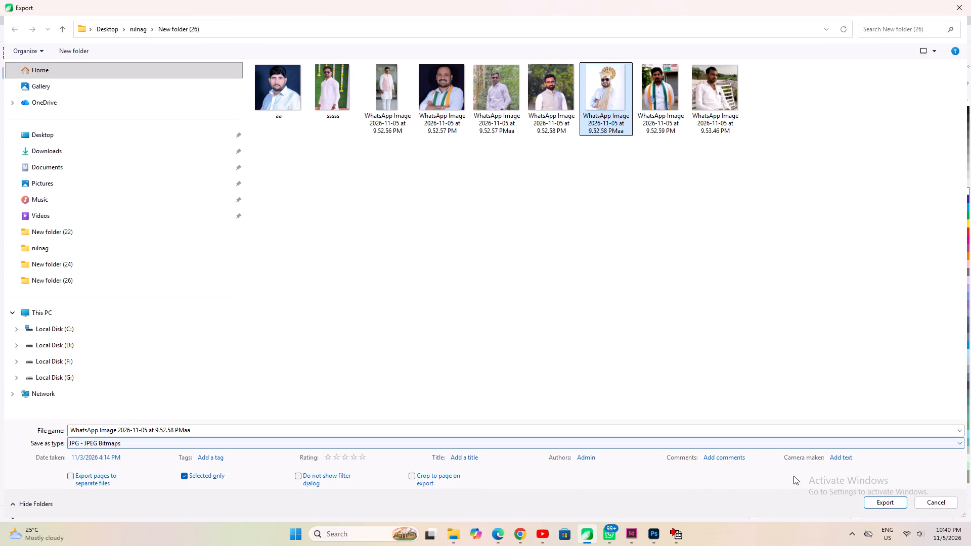
{"action": "left_click", "coordinate": [880, 506]}
{"action": "left_click", "coordinate": [544, 298]}
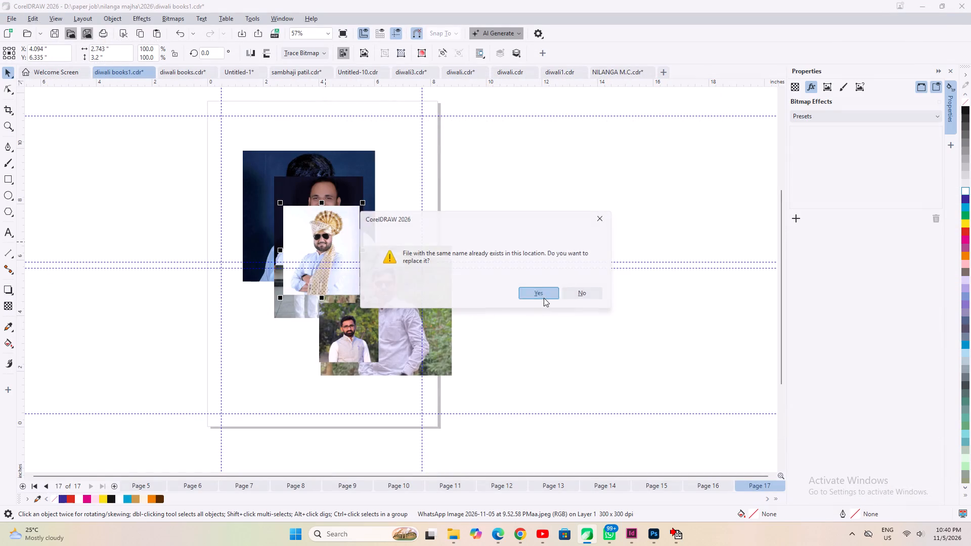
{"action": "left_click", "coordinate": [680, 372]}
{"action": "left_click", "coordinate": [673, 377]}
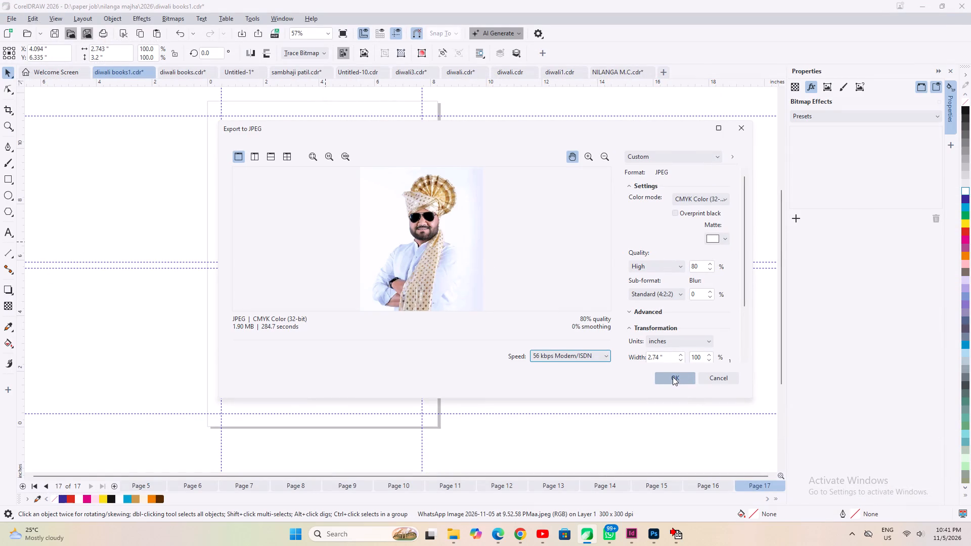
{"action": "key", "text": "Delete"}
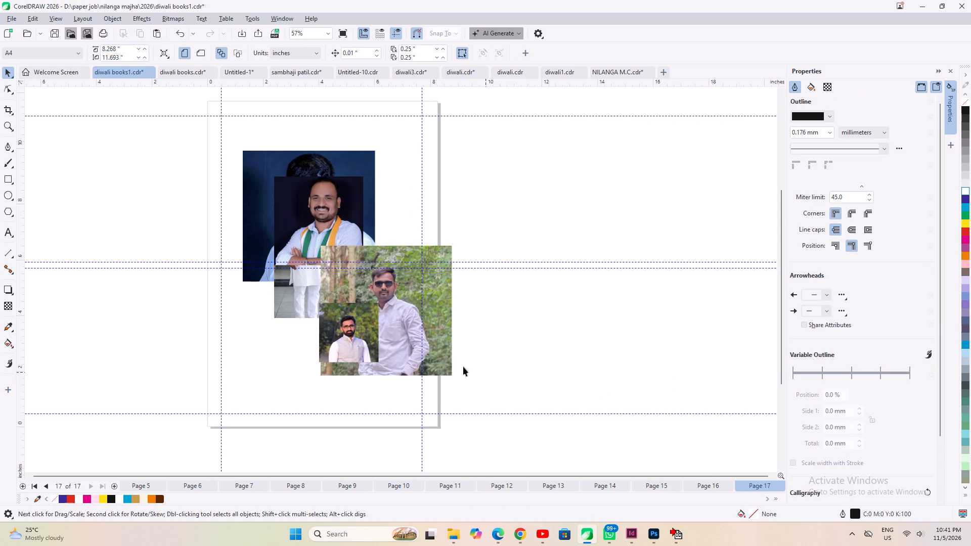
Export the small photo of the man in glasses as a JPEG replacing WhatsApp Image 2026-11-05 at 9.52.58 PM and delete it from page 17.
{"action": "left_click", "coordinate": [379, 351]}
{"action": "key", "text": "ctrl+e"}
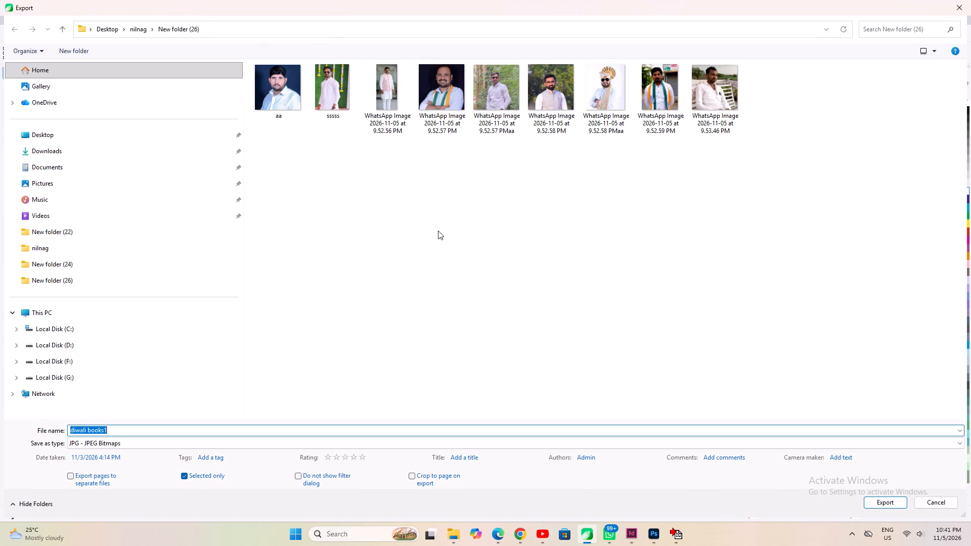
{"action": "left_click", "coordinate": [564, 110]}
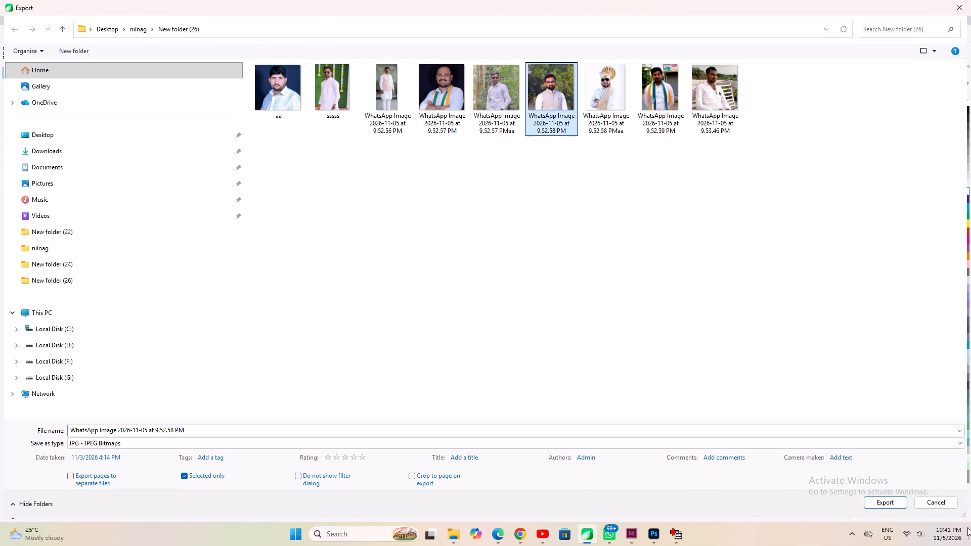
{"action": "left_click", "coordinate": [877, 506]}
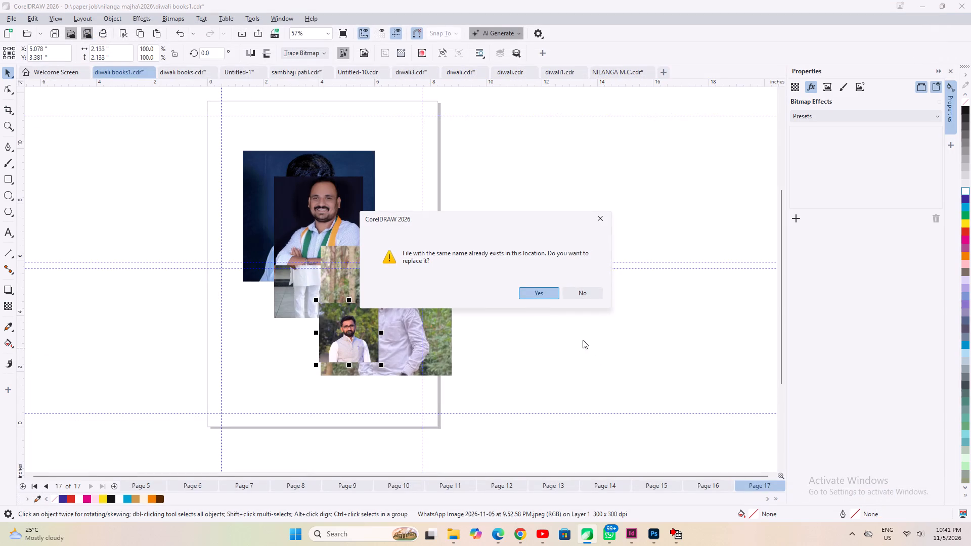
{"action": "left_click", "coordinate": [535, 294]}
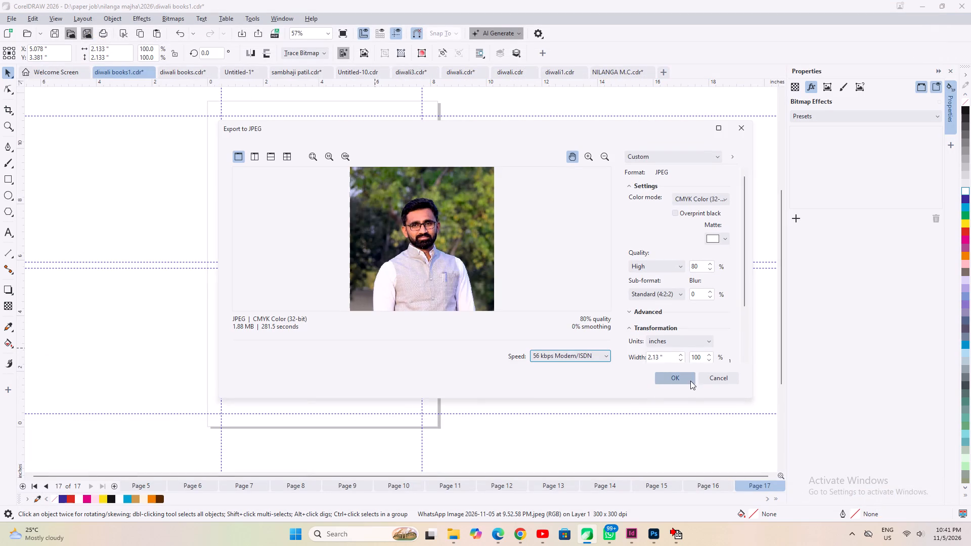
{"action": "left_click", "coordinate": [691, 381]}
{"action": "key", "text": "Delete"}
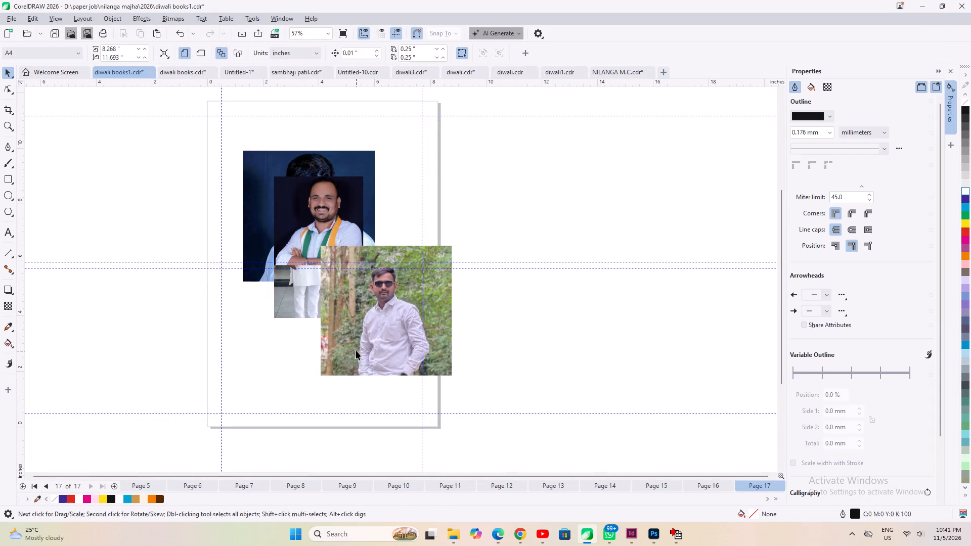
Export the photo of the man in sunglasses among trees as a JPEG replacing WhatsApp Image 2026-11-05 at 9.52.57 PMaa.
{"action": "left_click", "coordinate": [356, 347]}
{"action": "key", "text": "ctrl+e"}
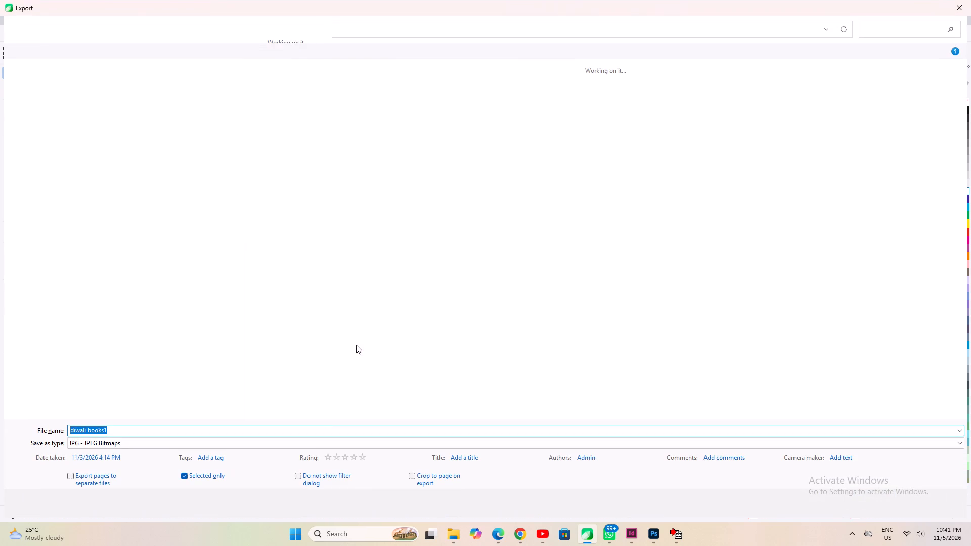
{"action": "left_click", "coordinate": [487, 77]}
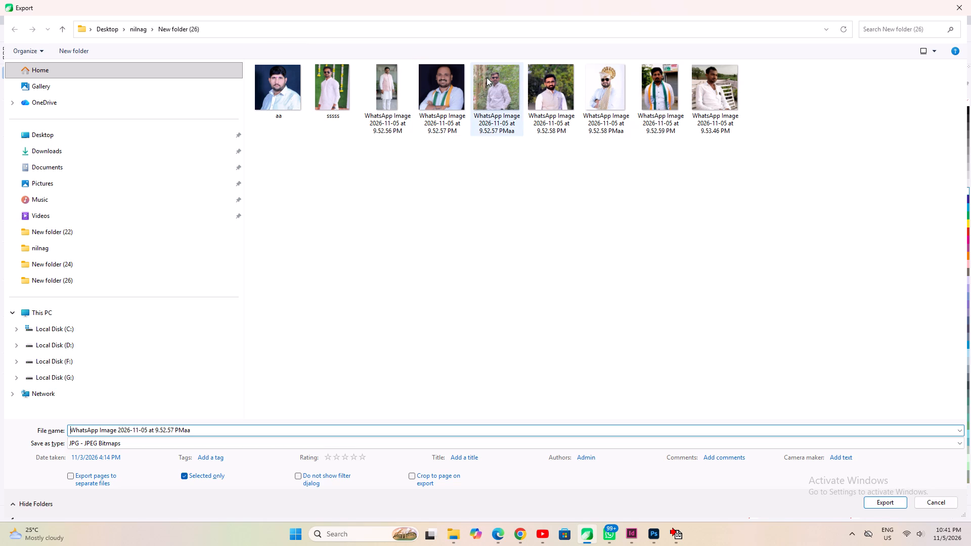
{"action": "left_click", "coordinate": [878, 503]}
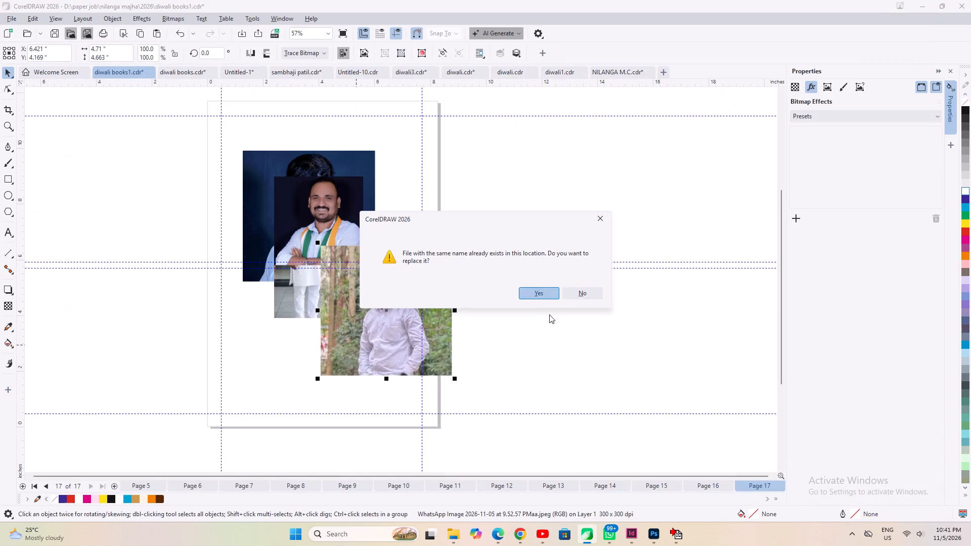
{"action": "left_click", "coordinate": [537, 293]}
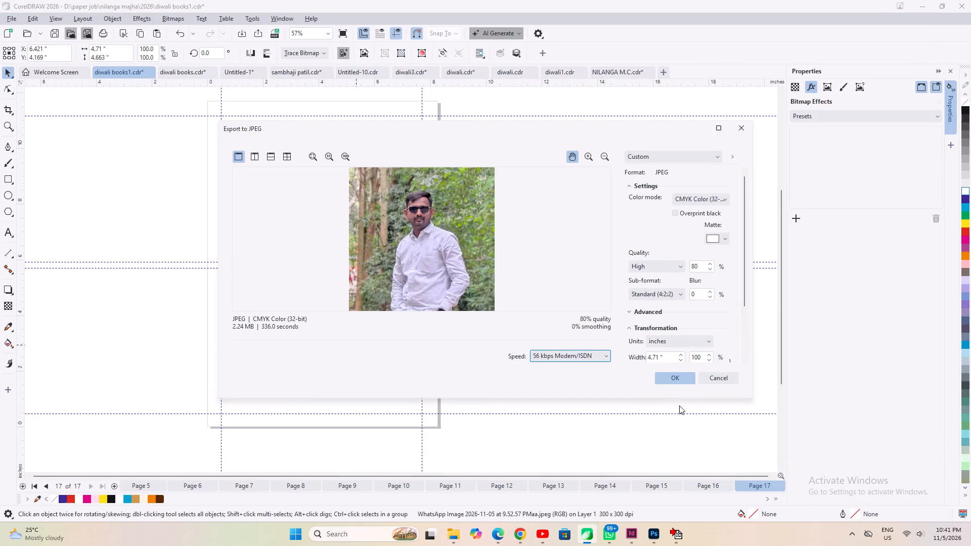
Complete the CMYK JPEG export of the man in sunglasses among trees at 80% quality and delete the photo from page 17.
{"action": "left_click", "coordinate": [673, 380]}
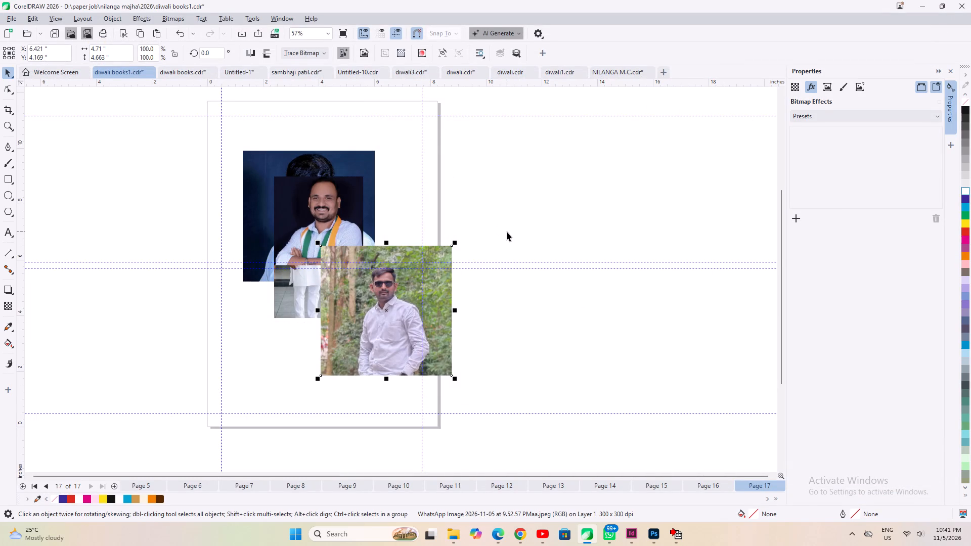
{"action": "key", "text": "Delete"}
Export the tricolour-scarf portrait with crossed arms as a JPEG replacing WhatsApp Image 2026-11-05 at 9.52.57 PM and delete it from page 17.
{"action": "left_click", "coordinate": [360, 208]}
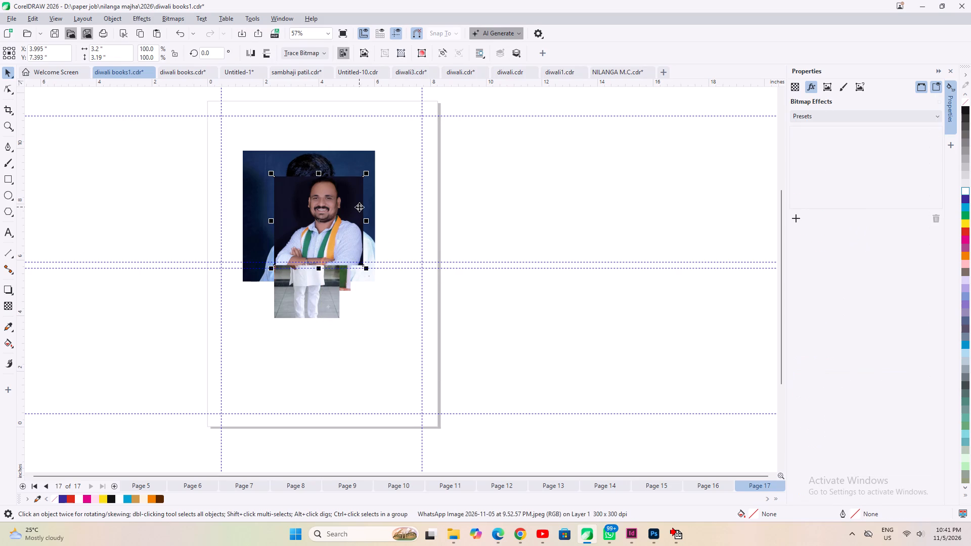
{"action": "key", "text": "ctrl+e"}
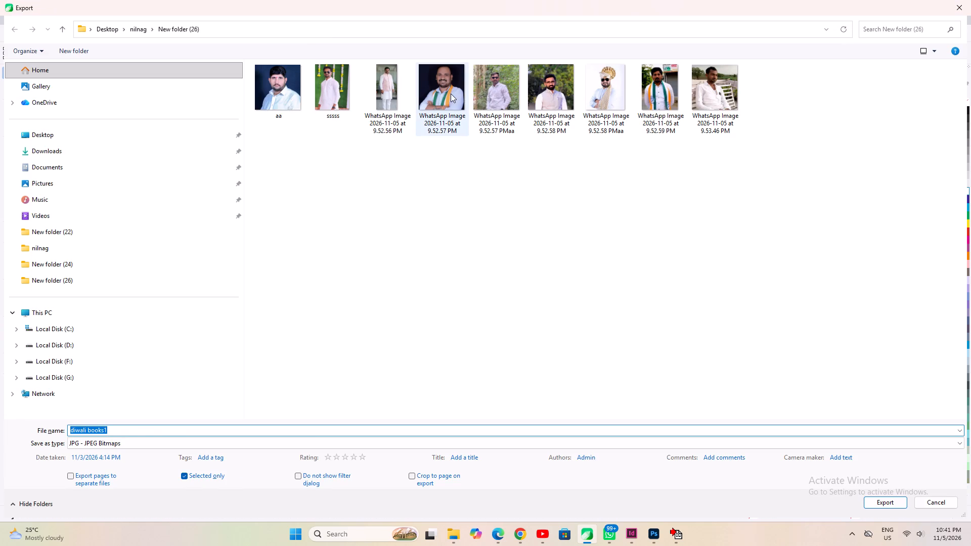
{"action": "left_click", "coordinate": [451, 91]}
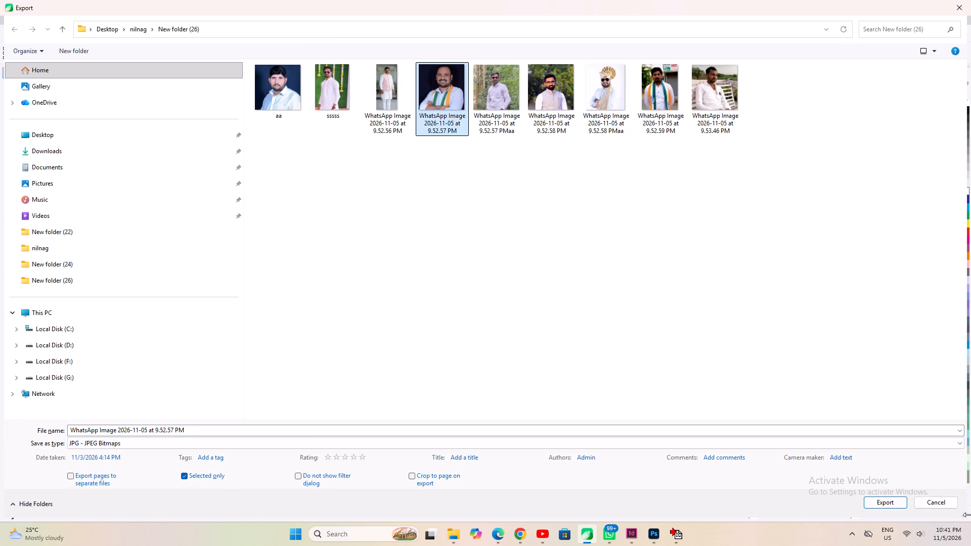
{"action": "left_click", "coordinate": [881, 501]}
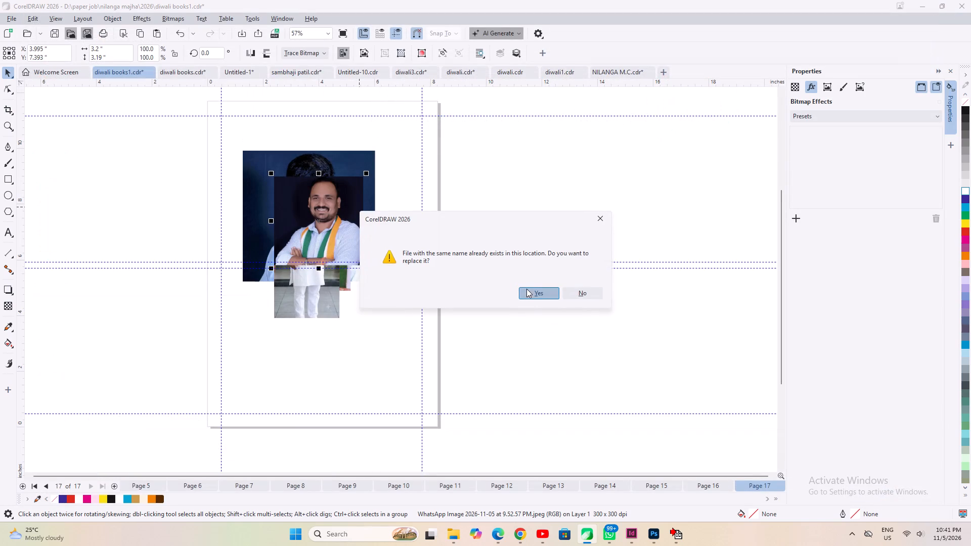
{"action": "left_click", "coordinate": [526, 289]}
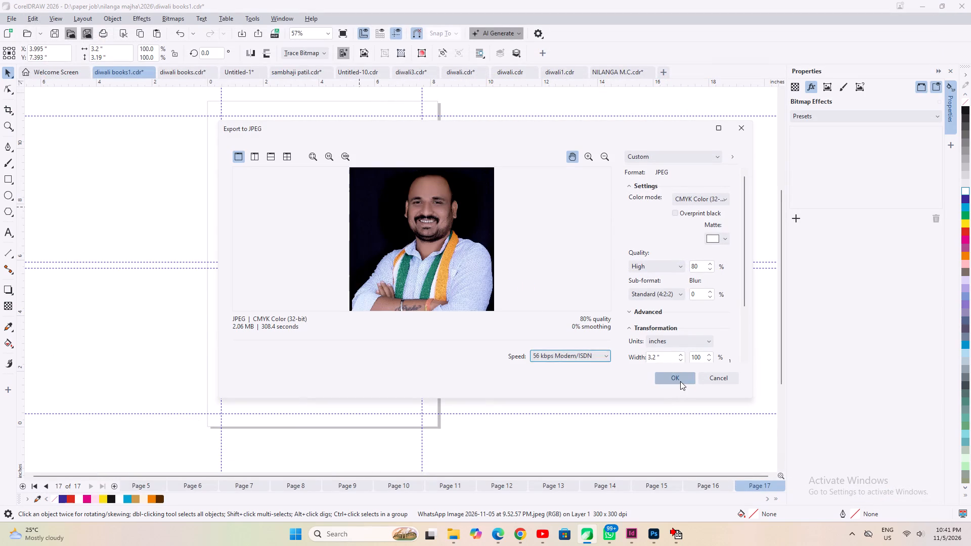
{"action": "left_click", "coordinate": [680, 381]}
{"action": "key", "text": "Delete"}
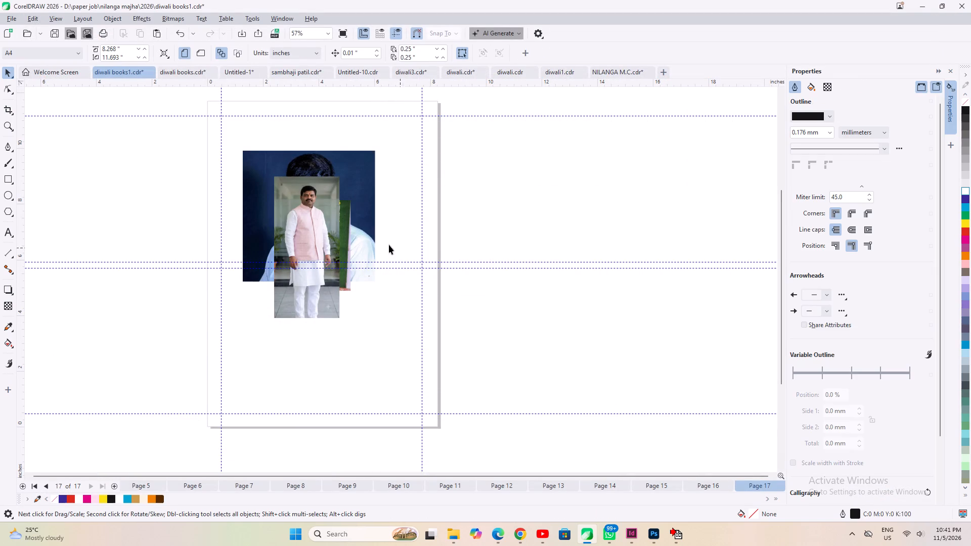
Export the full-length photo of the man in the pink vest as a JPEG replacing WhatsApp Image 2026-11-05 at 9.52.56 PM and delete it from page 17.
{"action": "left_click", "coordinate": [327, 248]}
{"action": "key", "text": "ctrl+e"}
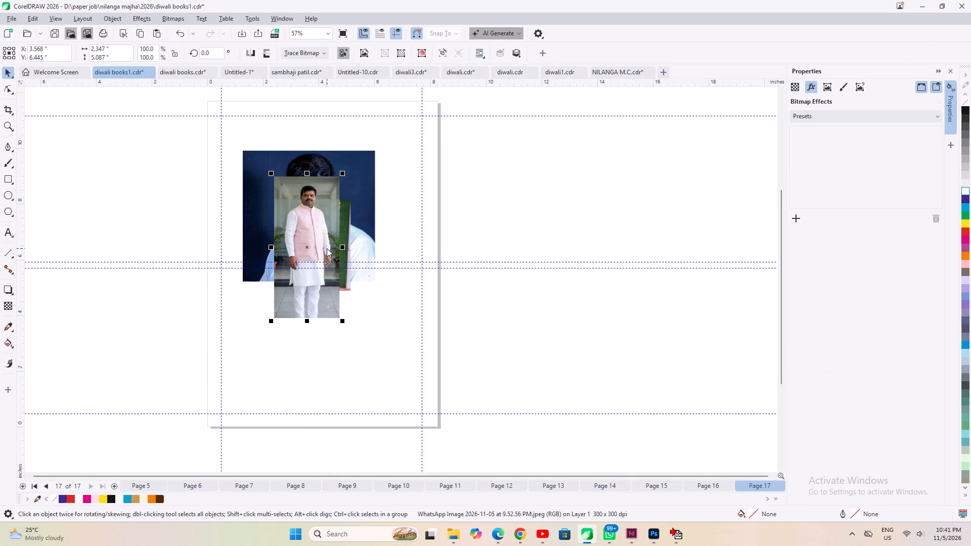
{"action": "left_click", "coordinate": [384, 90]}
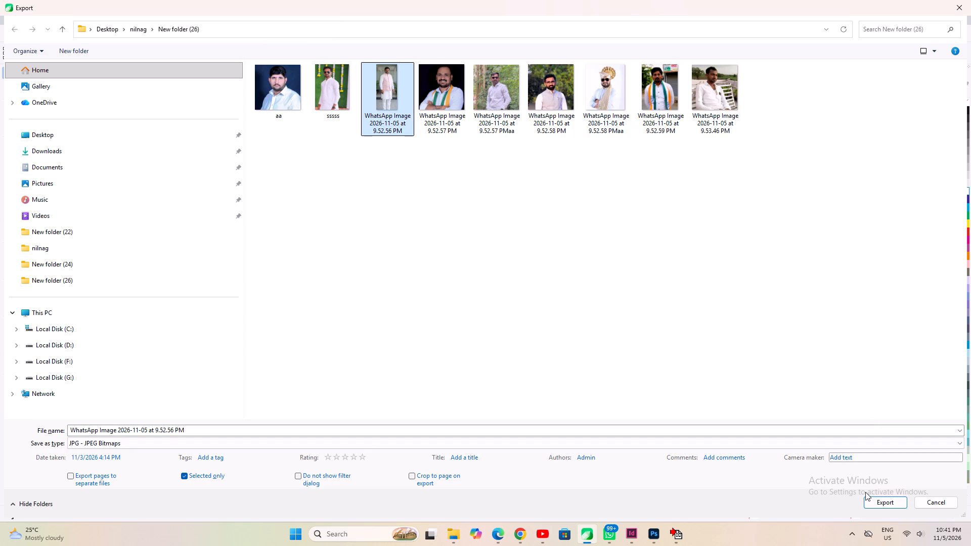
{"action": "left_click", "coordinate": [868, 503]}
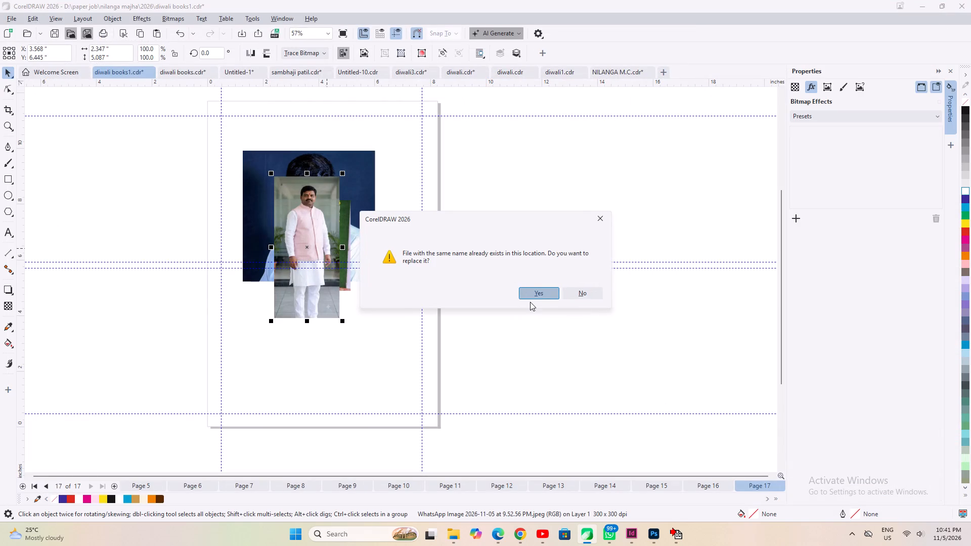
{"action": "left_click", "coordinate": [540, 295]}
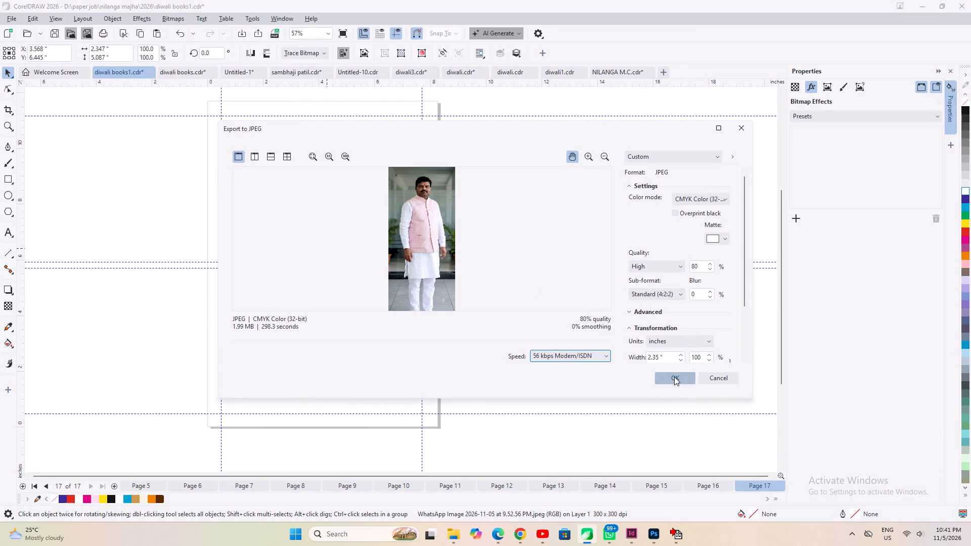
{"action": "left_click", "coordinate": [674, 377]}
{"action": "key", "text": "Delete"}
Export the photo of the man in sunglasses in front of the flower garlands as a JPEG to New folder (26).
{"action": "left_click", "coordinate": [340, 253]}
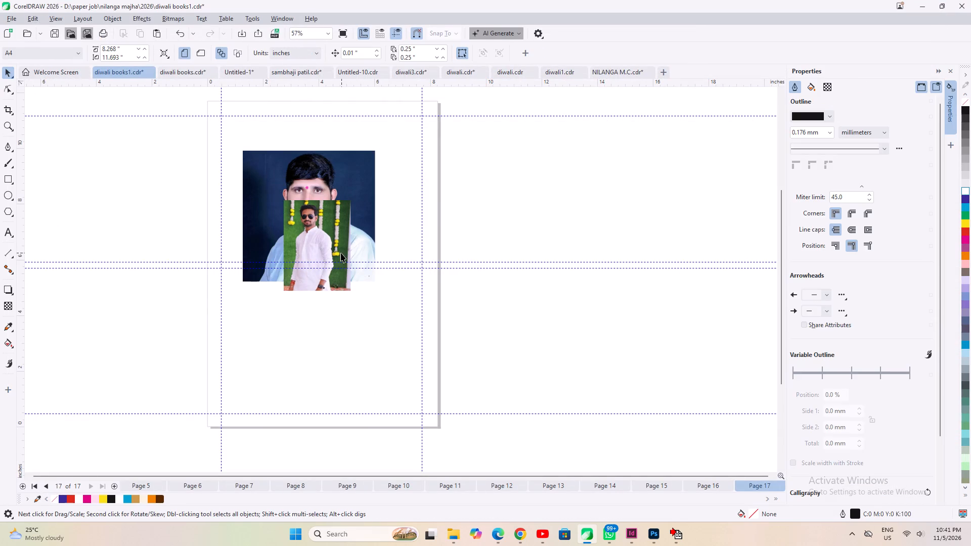
{"action": "key", "text": "ctrl+e"}
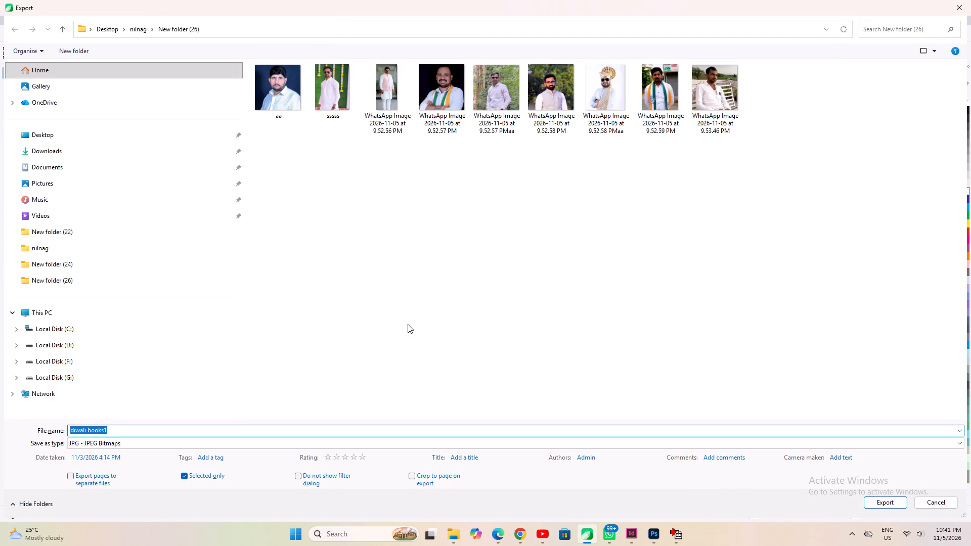
Export the photo of the man in the white kurta as a JPEG replacing sssss and delete it from page 17.
{"action": "left_click", "coordinate": [959, 509]}
{"action": "left_click", "coordinate": [938, 505]}
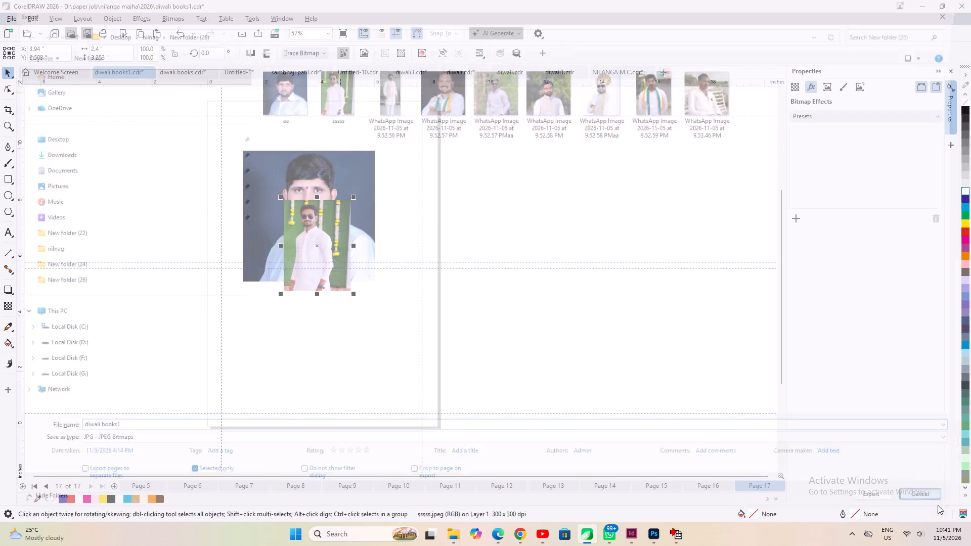
{"action": "key", "text": "ctrl+e"}
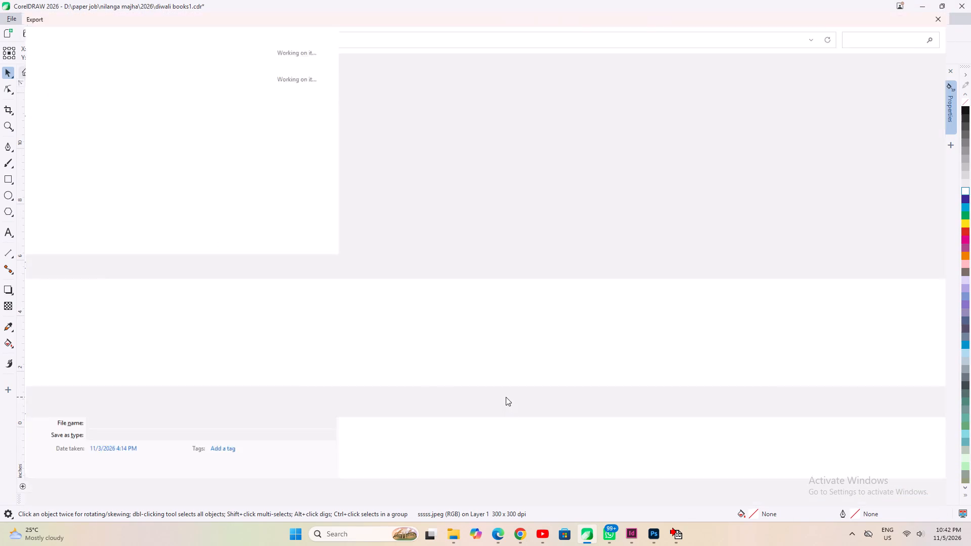
{"action": "left_click", "coordinate": [325, 95]}
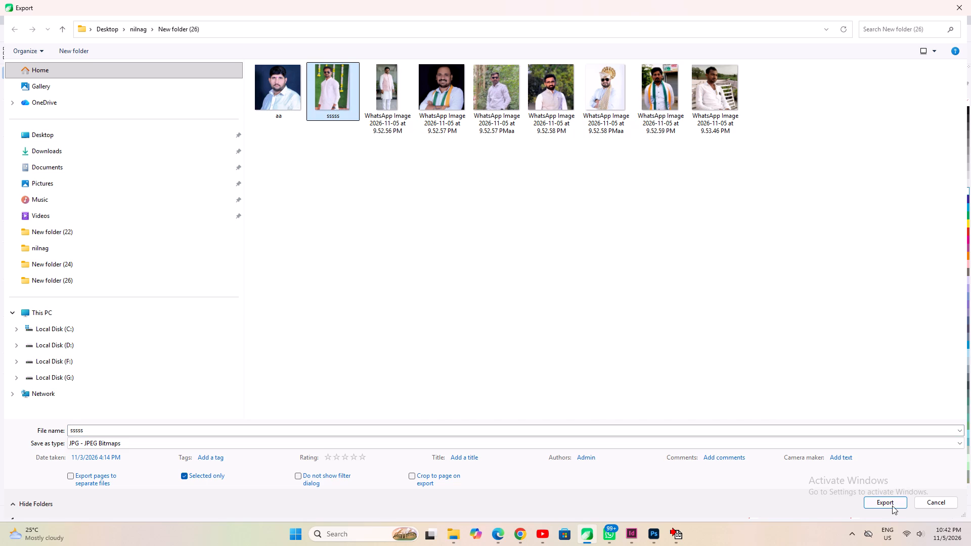
{"action": "left_click", "coordinate": [892, 506]}
{"action": "left_click", "coordinate": [541, 295]}
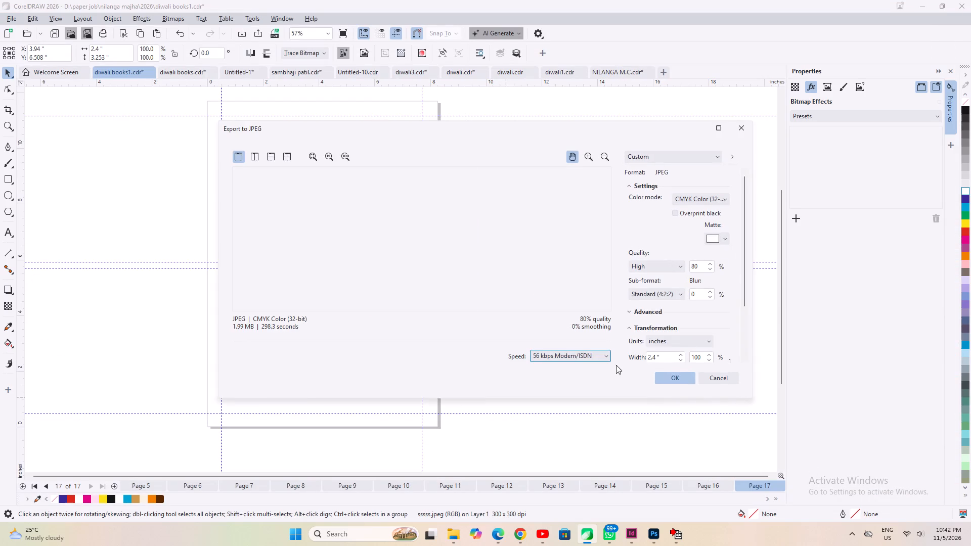
{"action": "left_click", "coordinate": [683, 372]}
{"action": "key", "text": "Delete"}
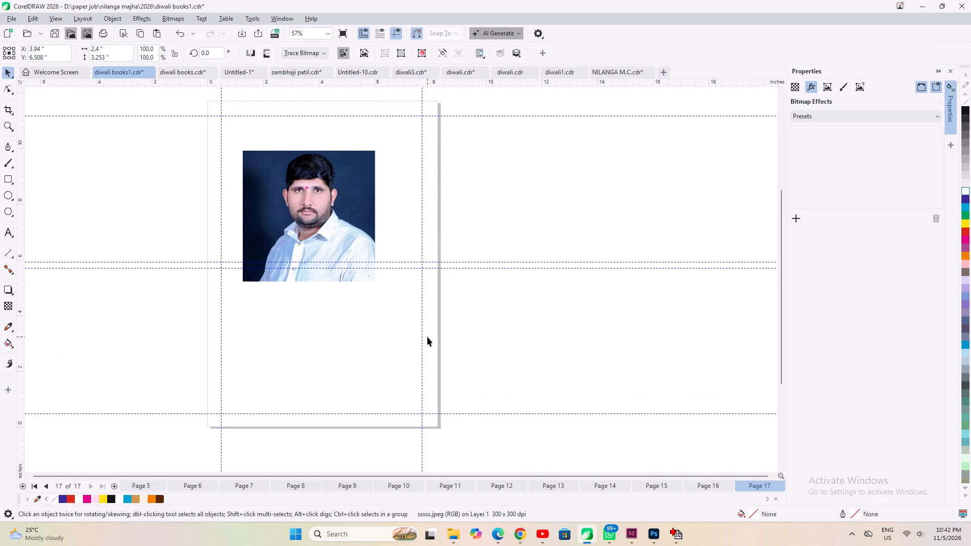
Export the portrait with the dark blue background as a JPEG replacing aa.
{"action": "left_click", "coordinate": [346, 273]}
{"action": "key", "text": "ctrl+e"}
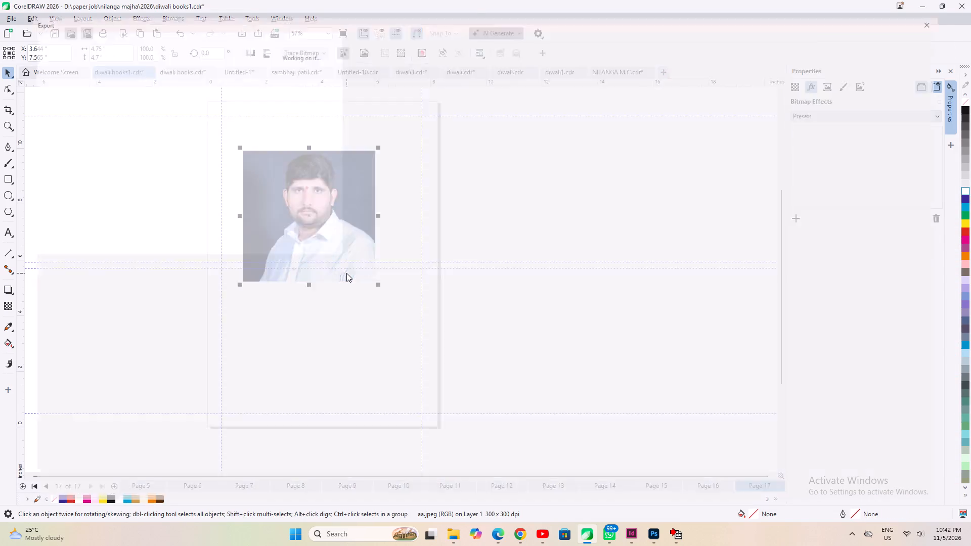
{"action": "left_click", "coordinate": [281, 97]}
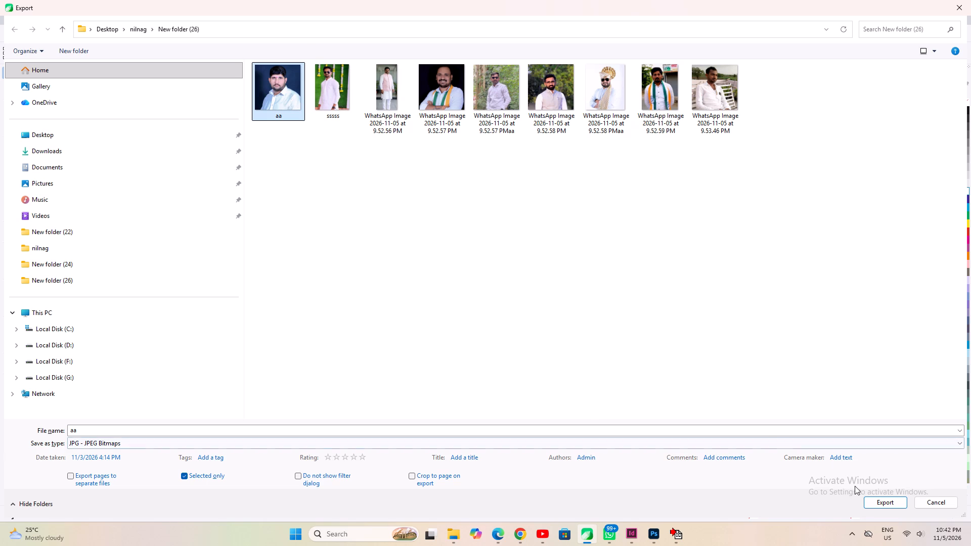
{"action": "left_click", "coordinate": [868, 502]}
{"action": "left_click", "coordinate": [544, 285]}
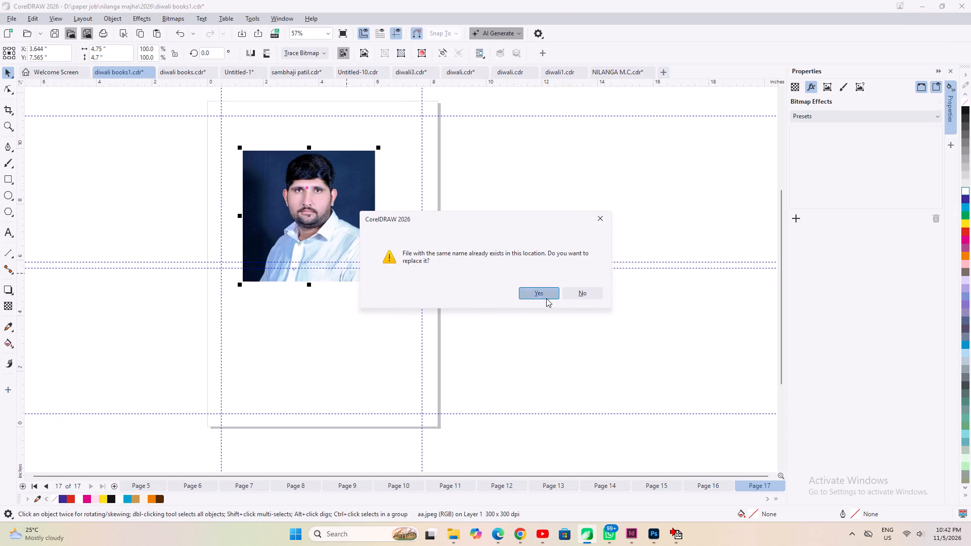
{"action": "left_click", "coordinate": [546, 298]}
{"action": "left_click", "coordinate": [676, 373]}
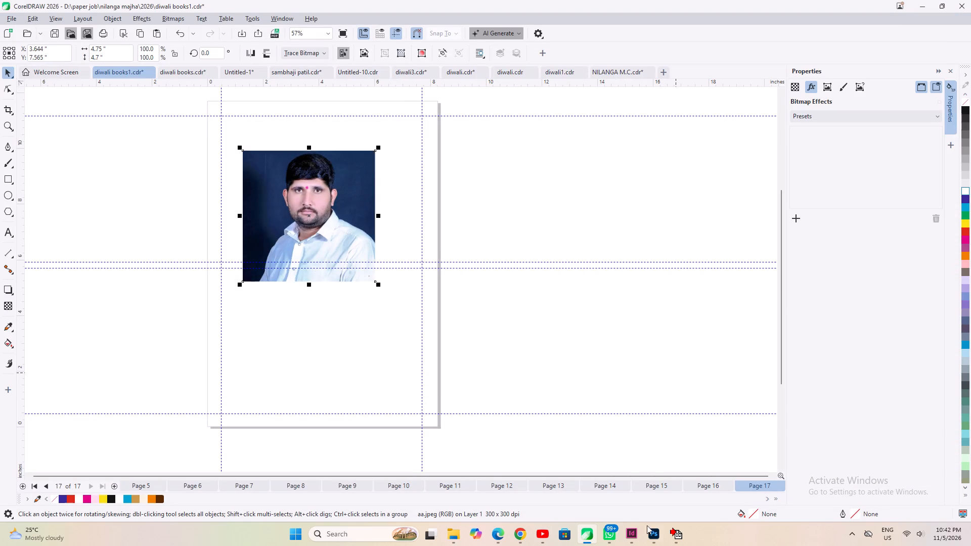
Switch to Photoshop and open all the images in New folder (26) together.
{"action": "left_click", "coordinate": [644, 540]}
{"action": "left_click", "coordinate": [40, 92]}
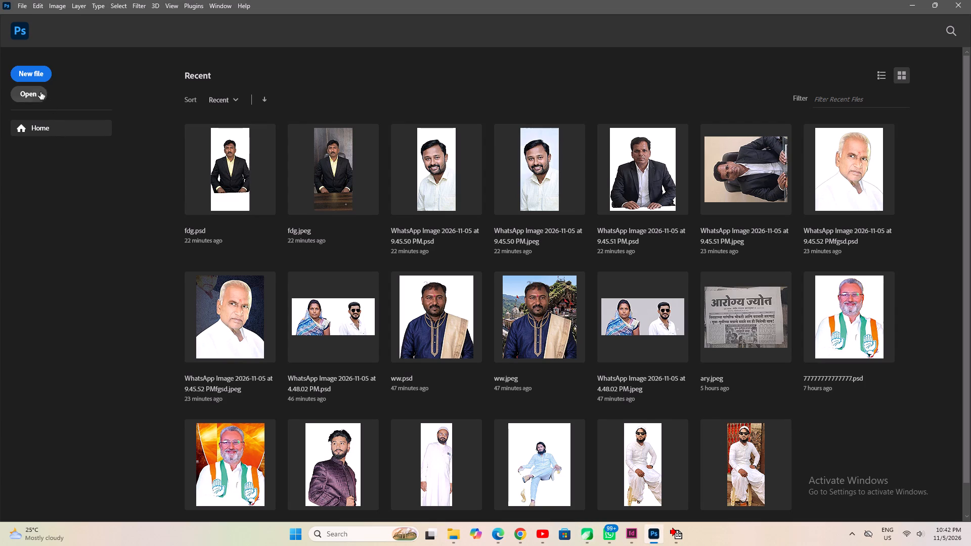
{"action": "left_click", "coordinate": [217, 101]}
{"action": "key", "text": "ctrl+a"}
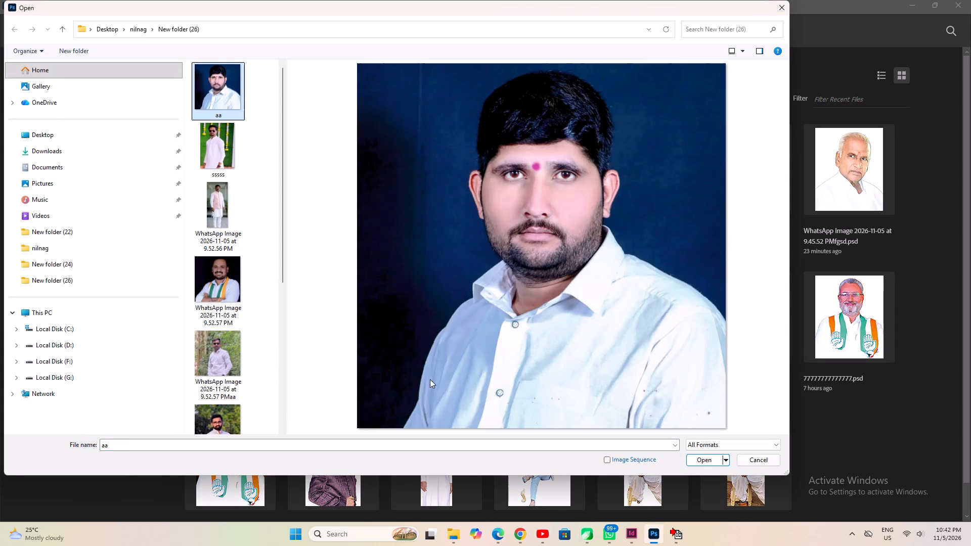
{"action": "left_click", "coordinate": [700, 462]}
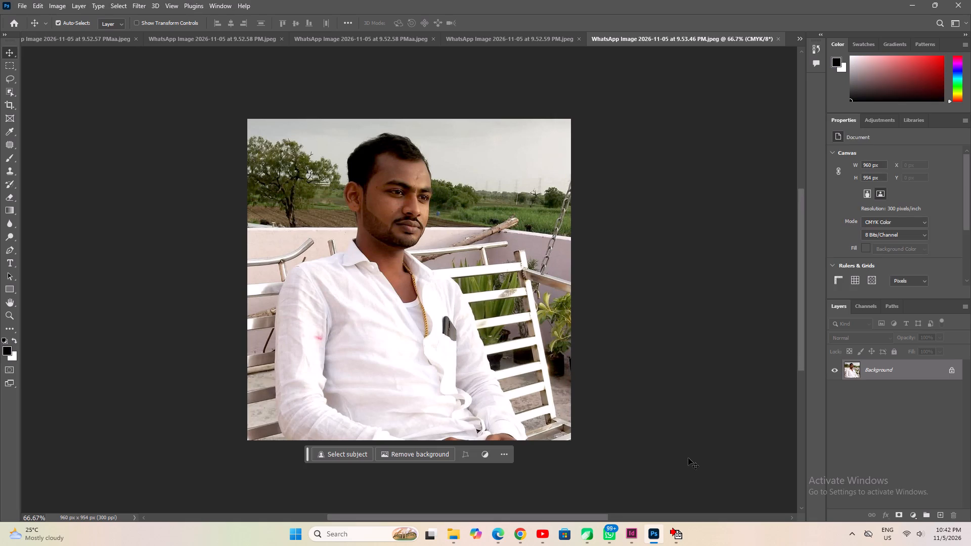
Remove the background from WhatsApp Image 2026-11-05 at 9.53.46 PM, save it as a PSD with maximum compatibility and close it.
{"action": "left_click", "coordinate": [402, 457]}
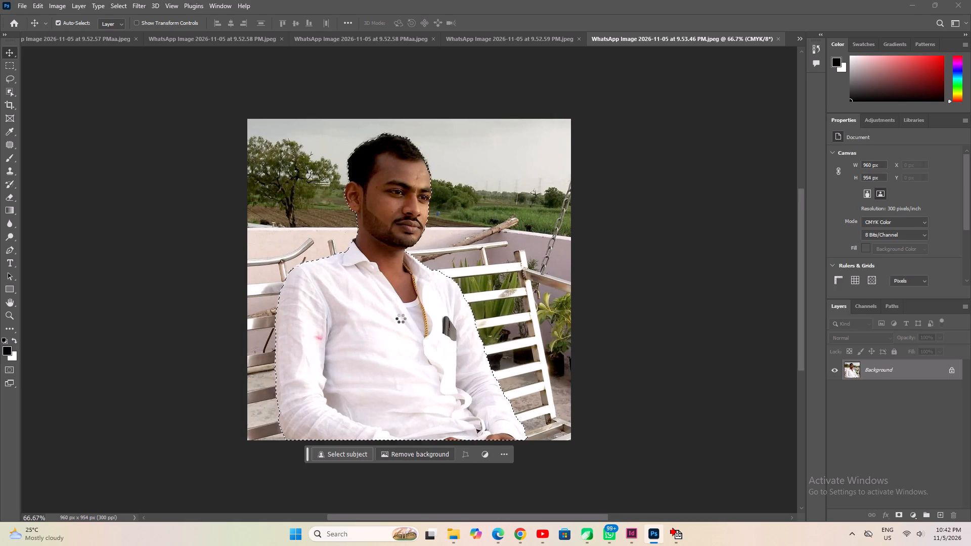
{"action": "key", "text": "ctrl+s"}
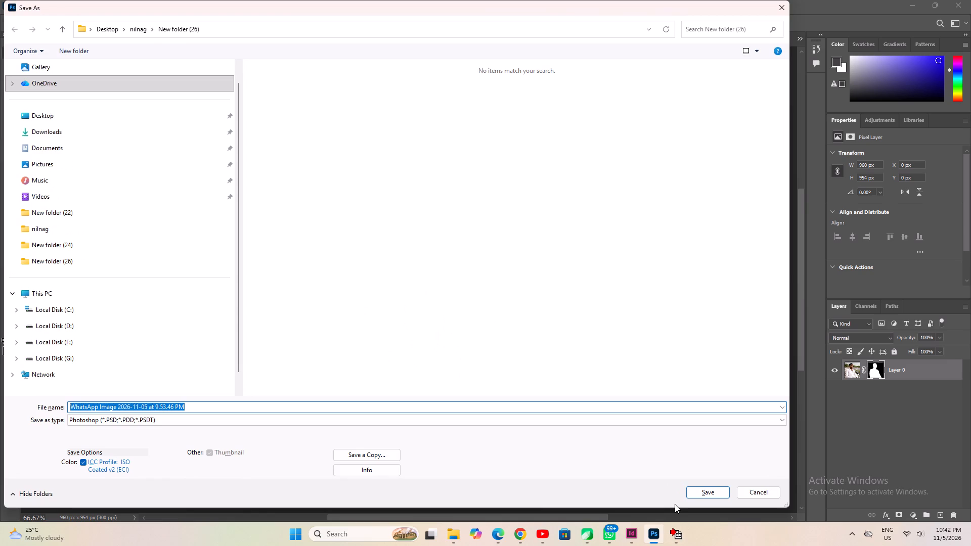
{"action": "left_click", "coordinate": [695, 489]}
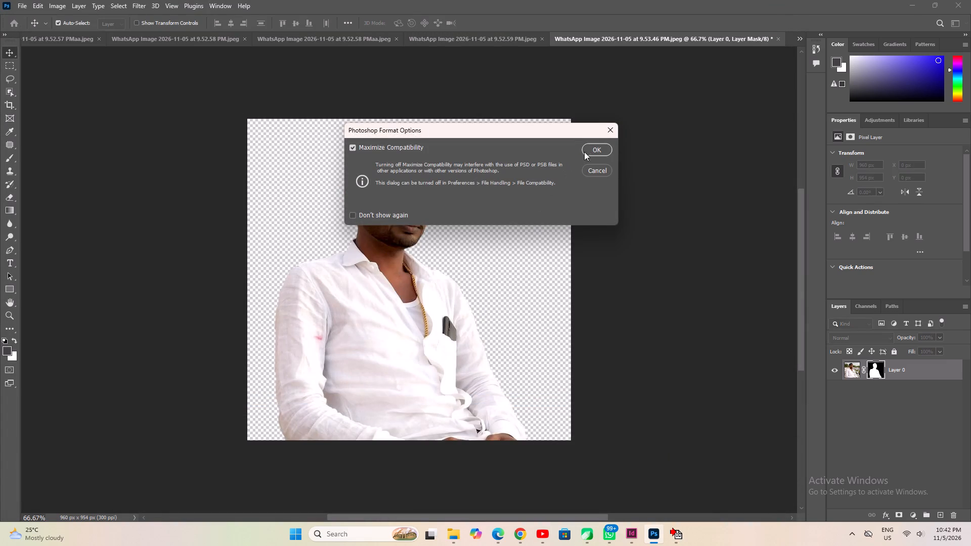
{"action": "left_click", "coordinate": [588, 150]}
{"action": "left_click", "coordinate": [780, 37]}
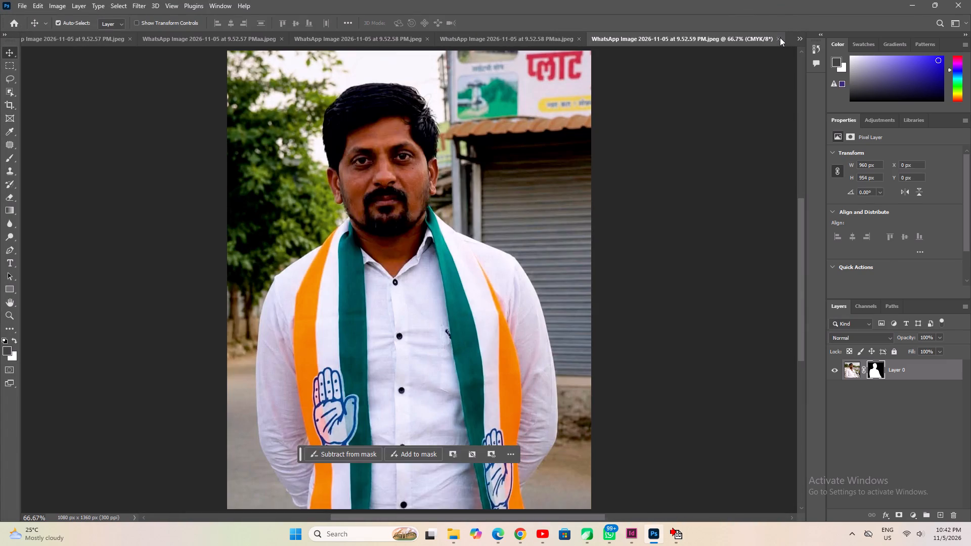
Remove the background from WhatsApp Image 2026-11-05 at 9.52.59 PM, save it as a PSD with maximum compatibility and close it.
{"action": "left_click", "coordinate": [436, 499]}
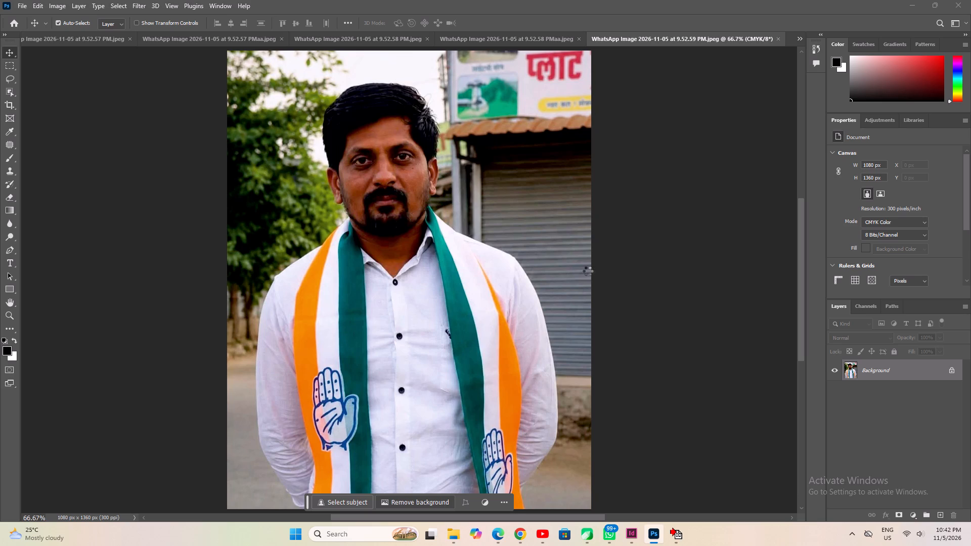
{"action": "key", "text": "ctrl+s"}
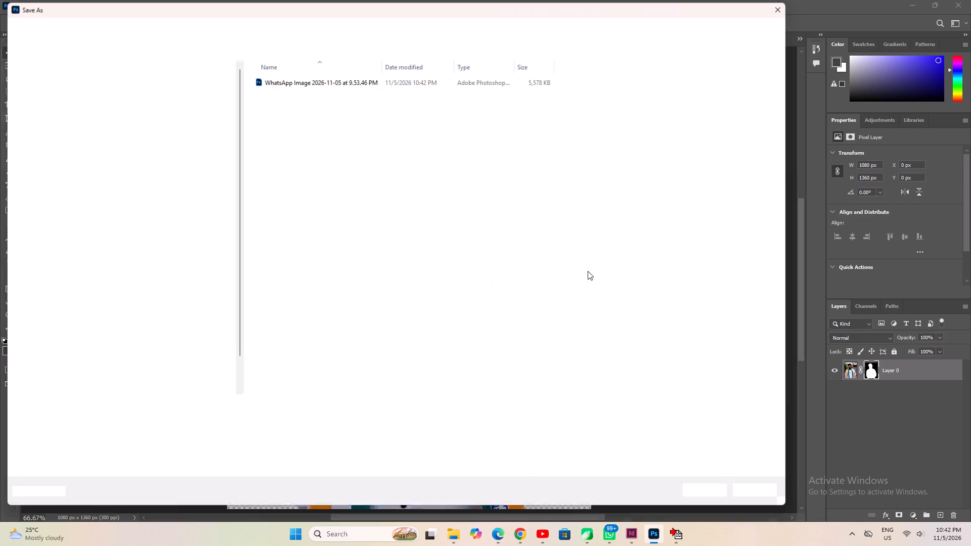
{"action": "left_click", "coordinate": [691, 492]}
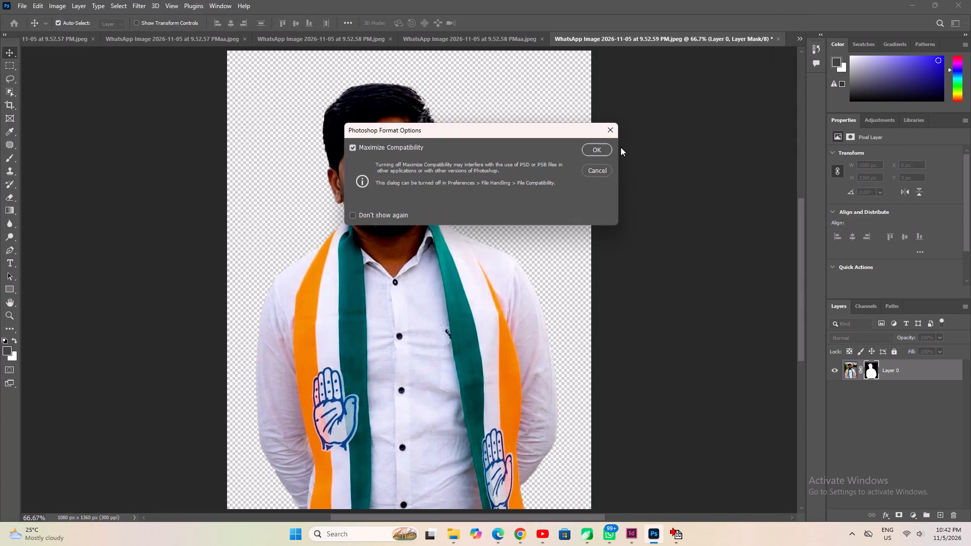
{"action": "left_click", "coordinate": [602, 147]}
{"action": "left_click", "coordinate": [778, 39]}
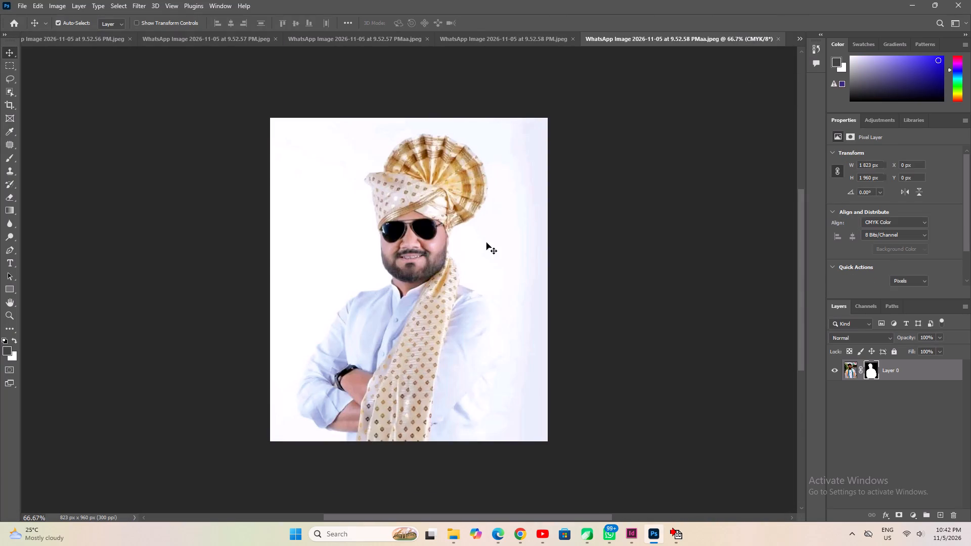
Remove the background from WhatsApp Image 2026-11-05 at 9.52.58 PMaa, save it as a PSD and close it.
{"action": "left_click", "coordinate": [425, 459]}
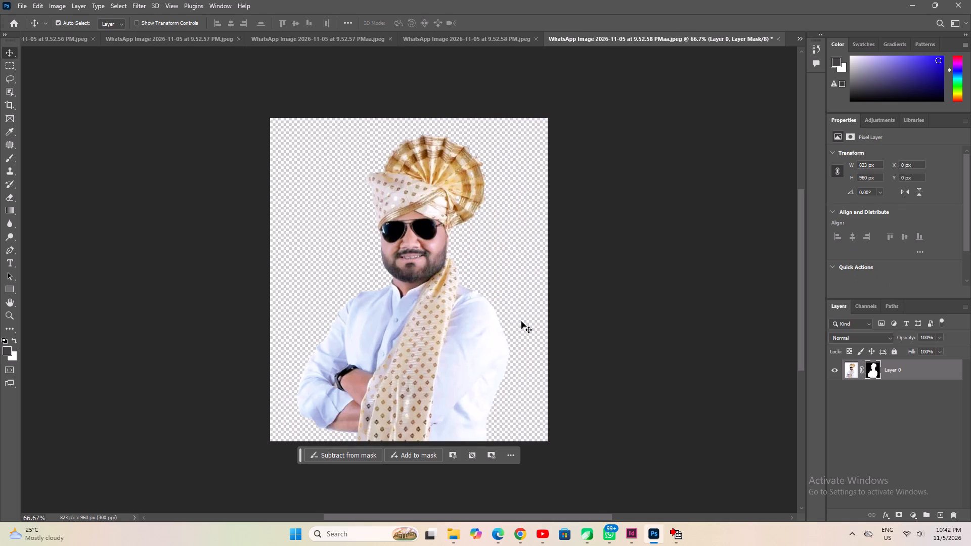
{"action": "key", "text": "ctrl+s"}
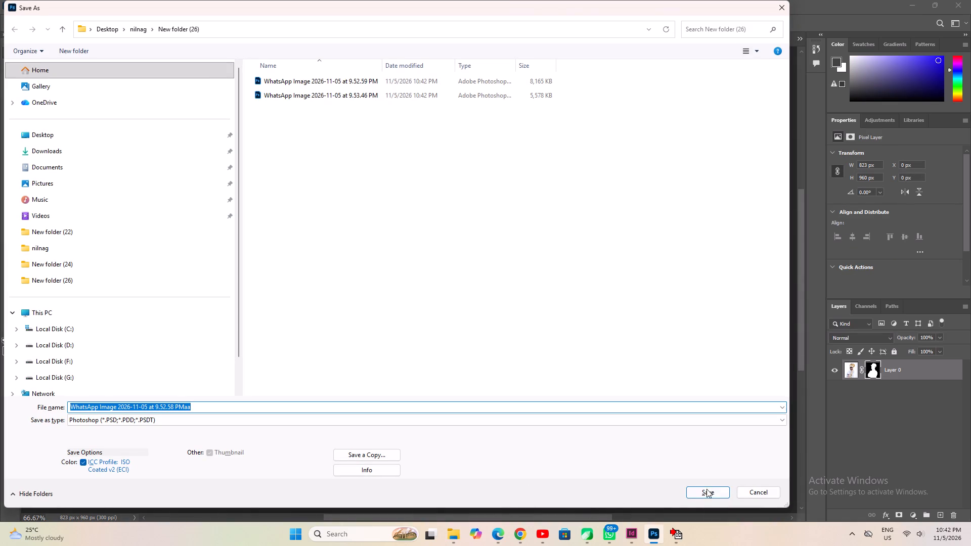
{"action": "left_click", "coordinate": [707, 489]}
{"action": "left_click", "coordinate": [595, 148]}
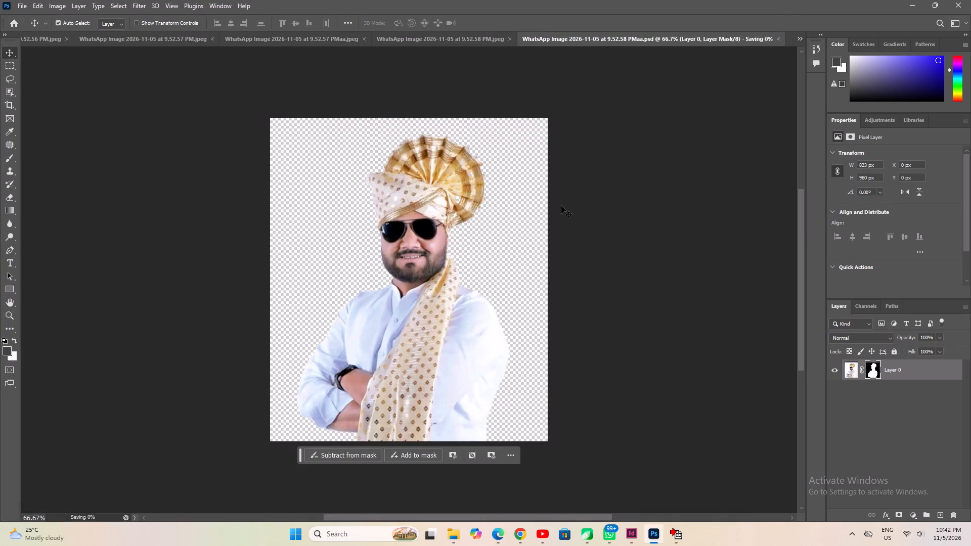
{"action": "left_click", "coordinate": [778, 42]}
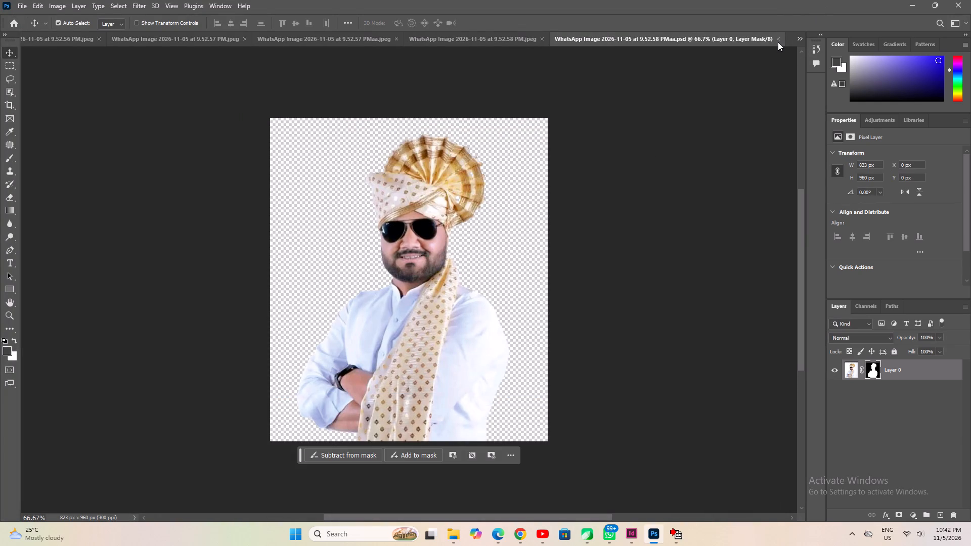
{"action": "left_click", "coordinate": [775, 38]}
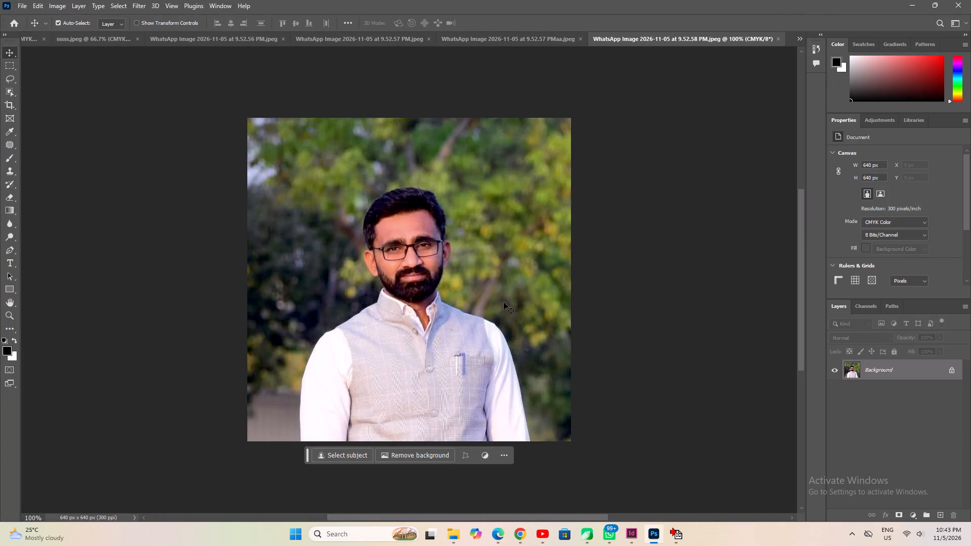
Remove the background from WhatsApp Image 2026-11-05 at 9.52.58 PM, the man in glasses and a waistcoat.
{"action": "left_click", "coordinate": [437, 453]}
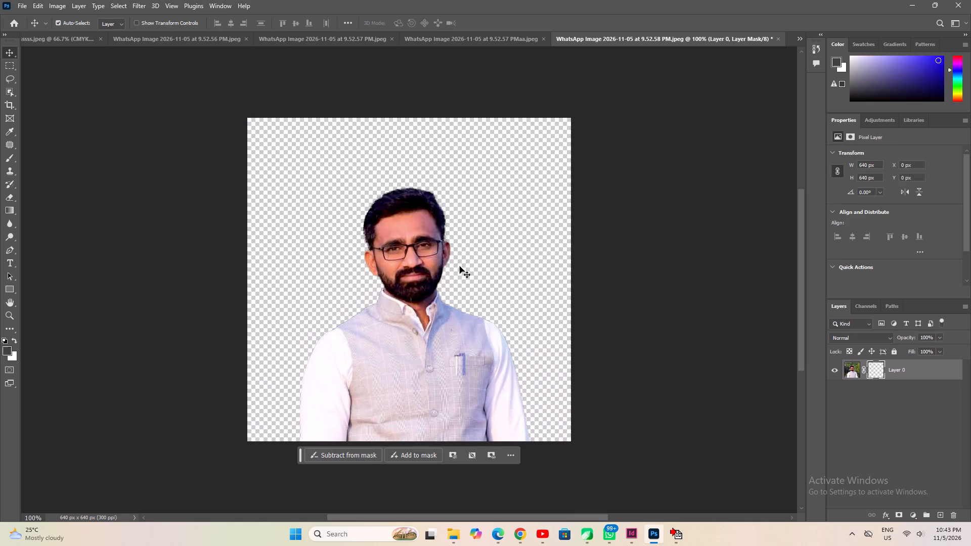
In Photoshop, save the cut-out of the man in glasses as PSD WhatsApp Image 2026-11-05 at 9.52.58 PM and close it.
{"action": "key", "text": "ctrl+s"}
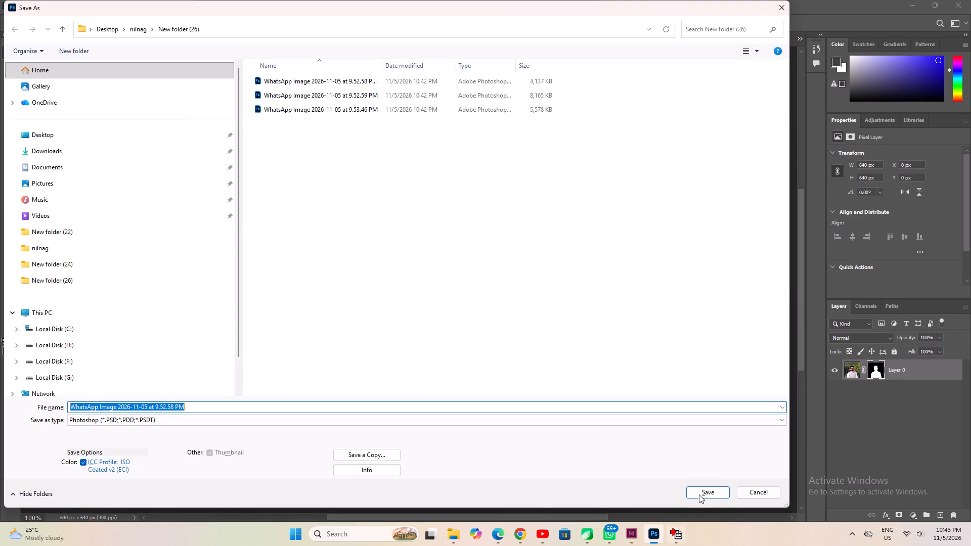
{"action": "left_click", "coordinate": [700, 493]}
{"action": "left_click", "coordinate": [601, 145]}
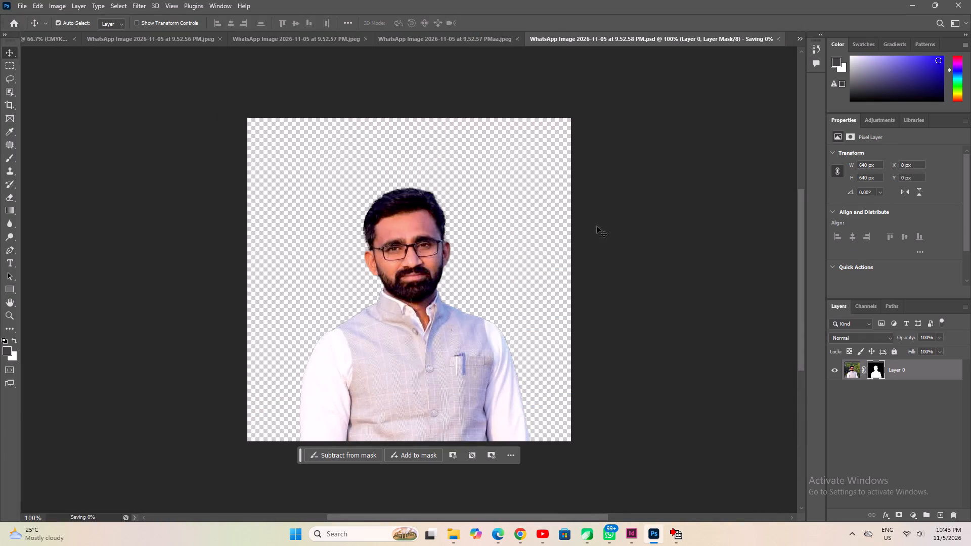
{"action": "left_click", "coordinate": [779, 41]}
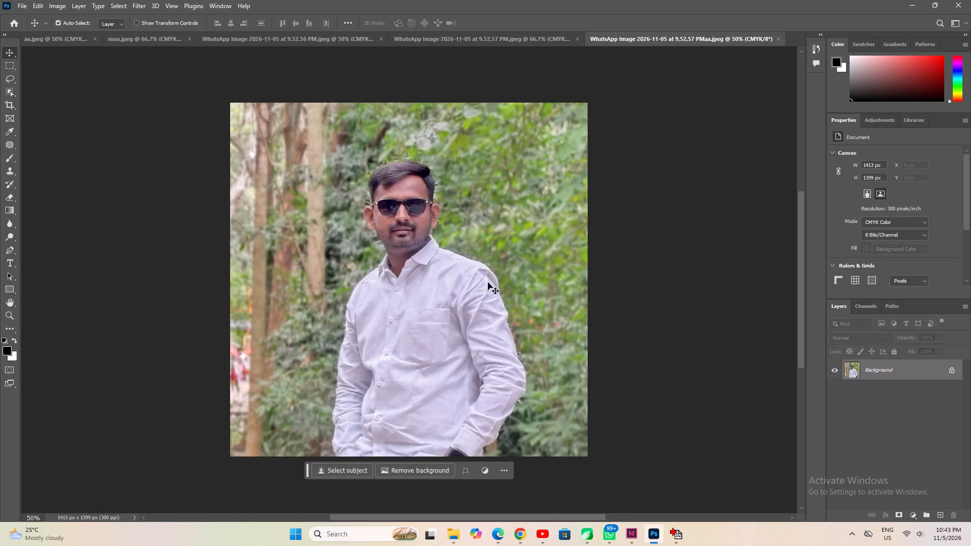
Remove the background of the man in sunglasses among trees, save it as PSD WhatsApp Image 2026-11-05 at 9.52.57 PMaa, and close it.
{"action": "left_click", "coordinate": [427, 471]}
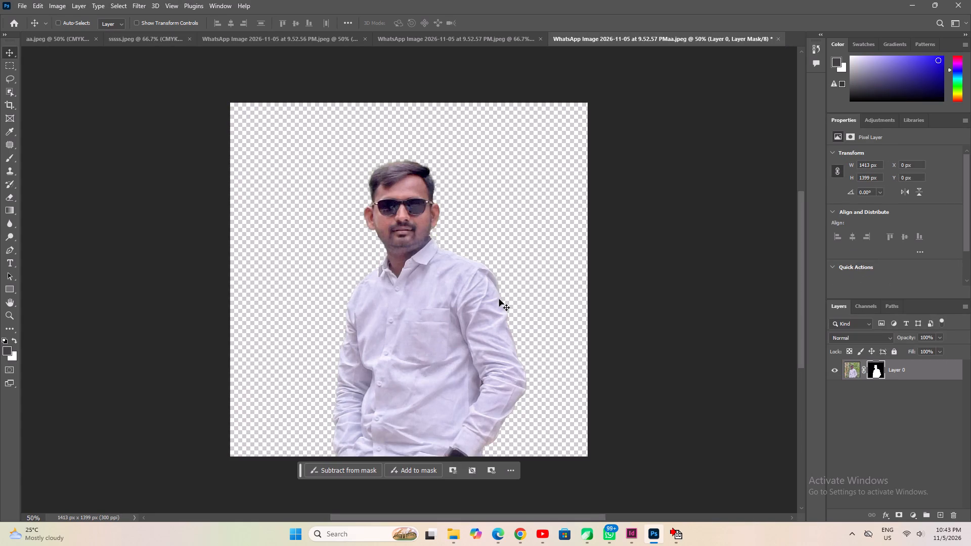
{"action": "key", "text": "ctrl+s"}
{"action": "left_click", "coordinate": [710, 493]}
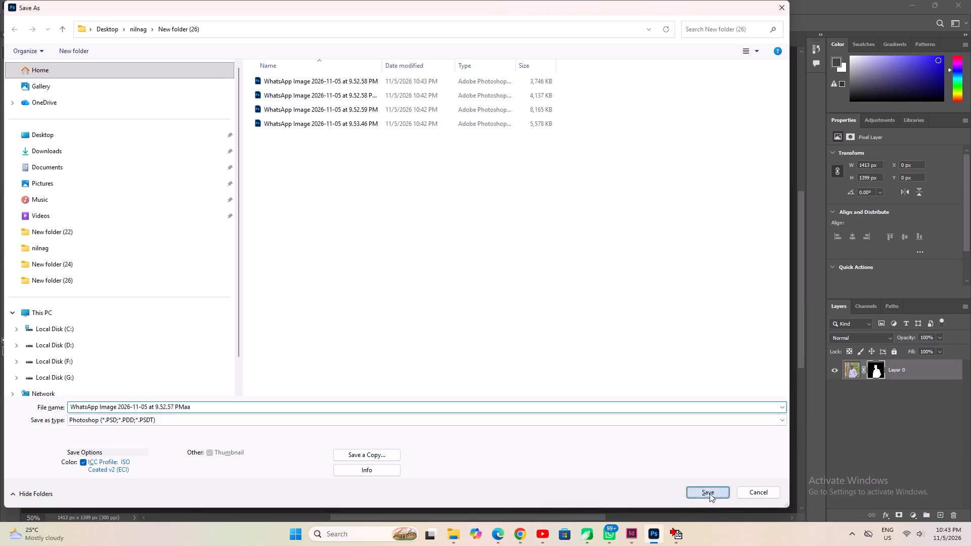
{"action": "left_click", "coordinate": [591, 151]}
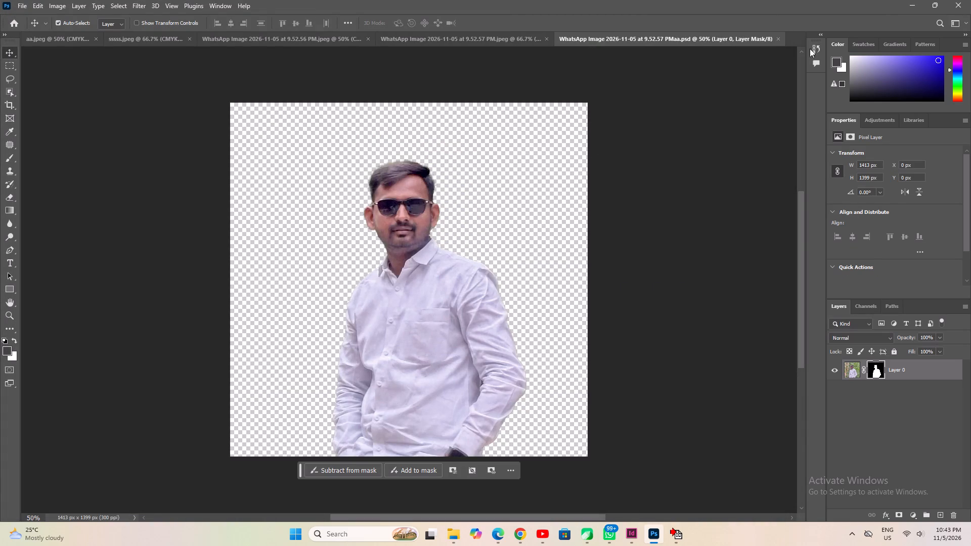
{"action": "left_click", "coordinate": [778, 37]}
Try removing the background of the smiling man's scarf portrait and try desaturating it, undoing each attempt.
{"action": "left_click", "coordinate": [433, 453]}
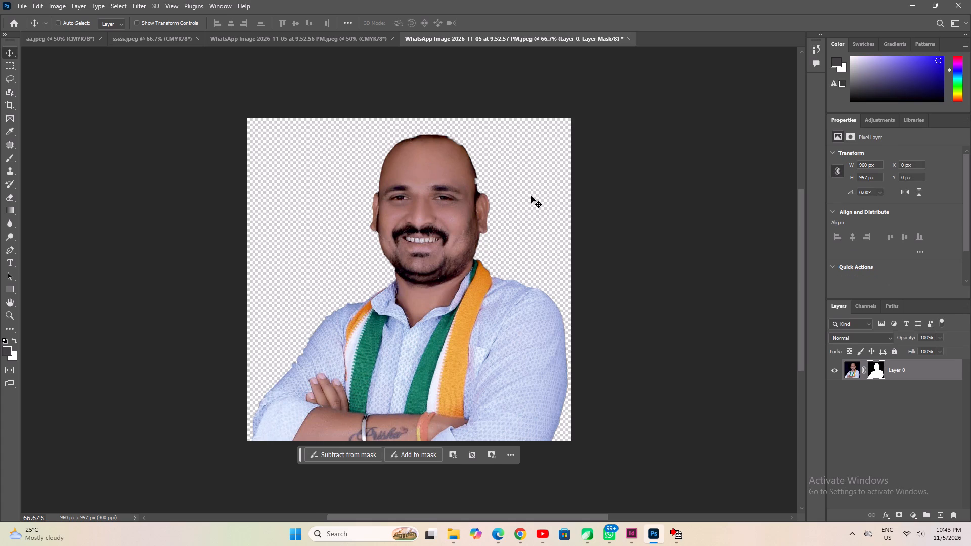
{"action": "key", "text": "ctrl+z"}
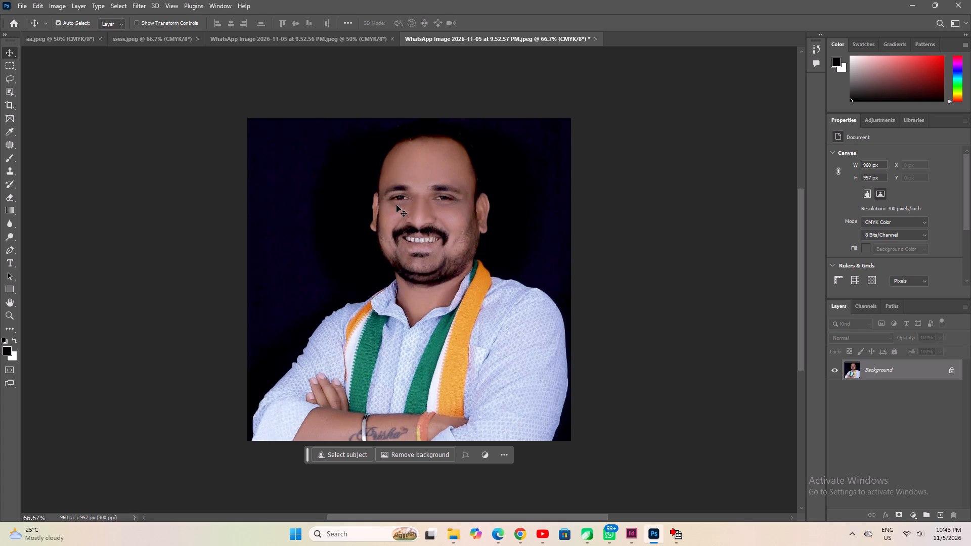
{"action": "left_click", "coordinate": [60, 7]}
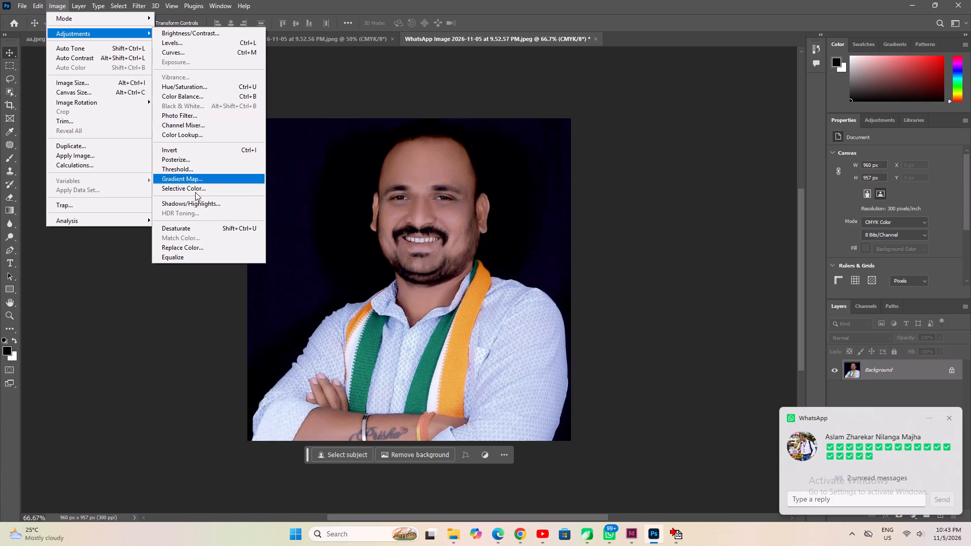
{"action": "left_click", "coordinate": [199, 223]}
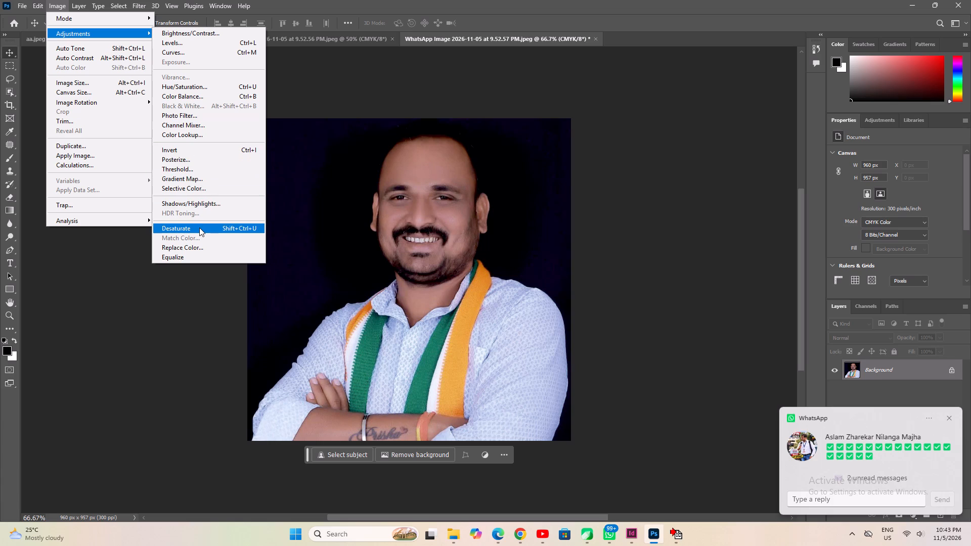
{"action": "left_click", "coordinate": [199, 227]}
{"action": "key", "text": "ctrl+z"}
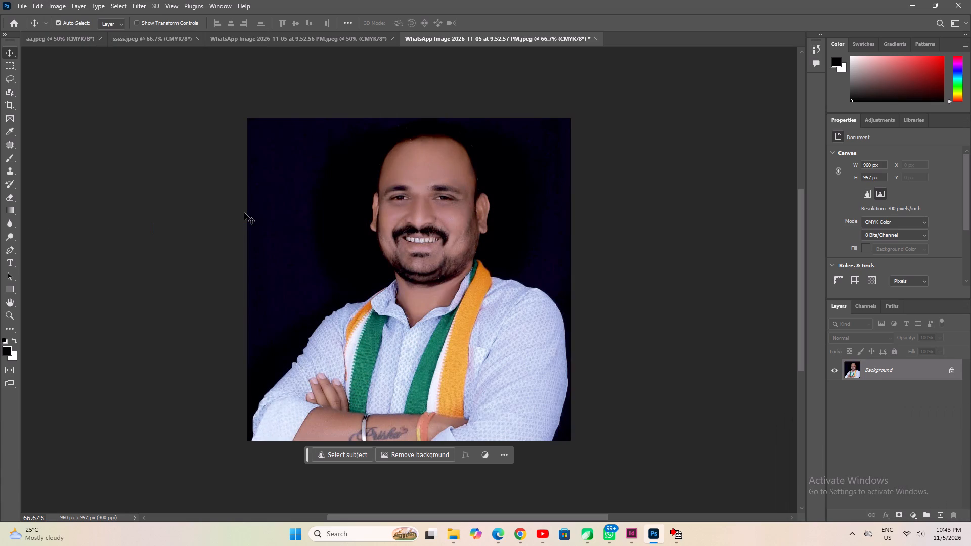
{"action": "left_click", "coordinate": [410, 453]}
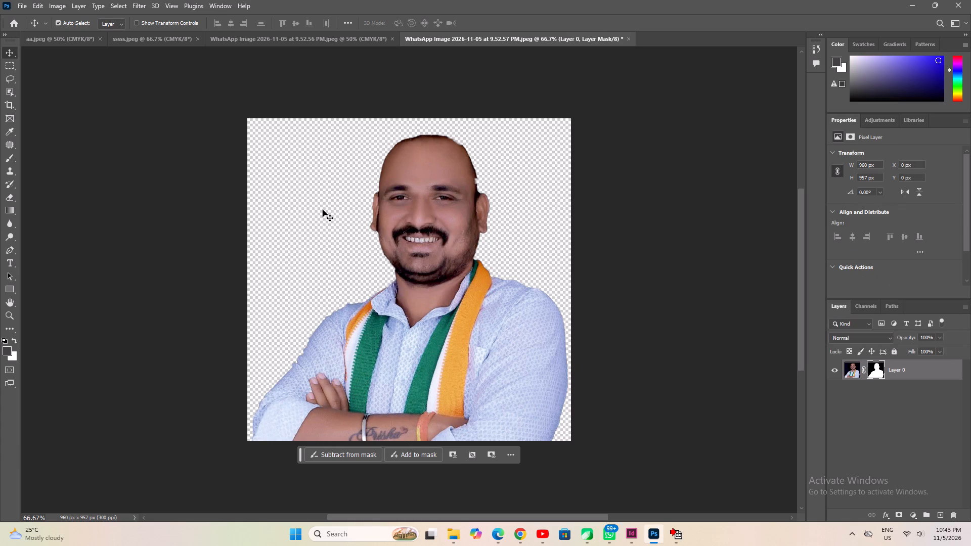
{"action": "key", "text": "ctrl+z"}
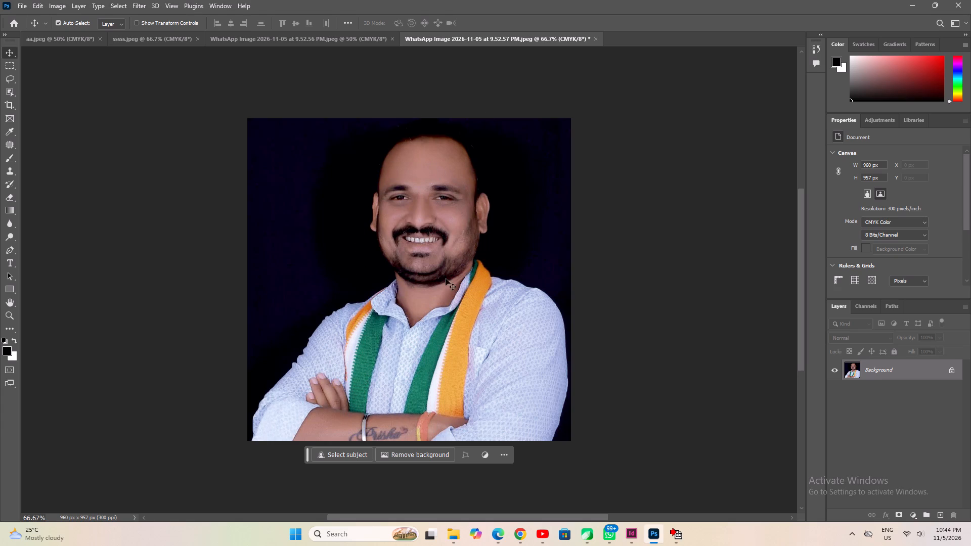
Close the smiling man's scarf portrait, WhatsApp Image 2026-11-05 at 9.52.57 PM.
{"action": "left_click", "coordinate": [596, 38]}
{"action": "left_click", "coordinate": [475, 195]}
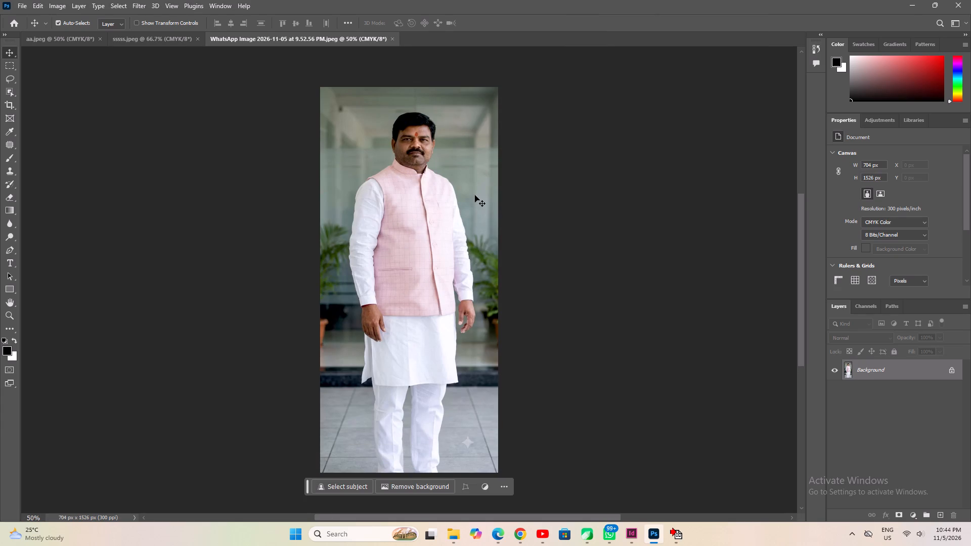
Remove the background of the man in the pink vest, save it as PSD WhatsApp Image 2026-11-05 at 9.52.56 PM, and close it.
{"action": "left_click", "coordinate": [409, 487]}
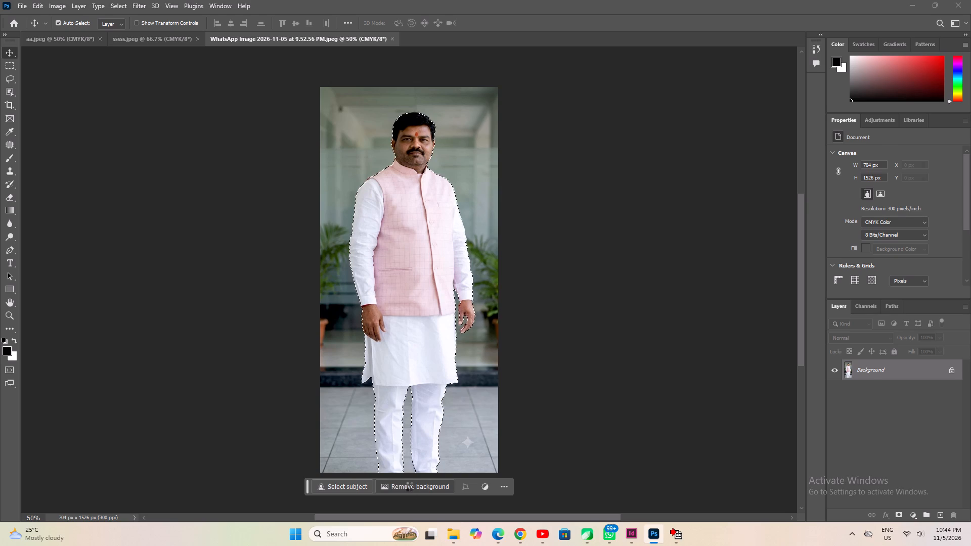
{"action": "key", "text": "ctrl+s"}
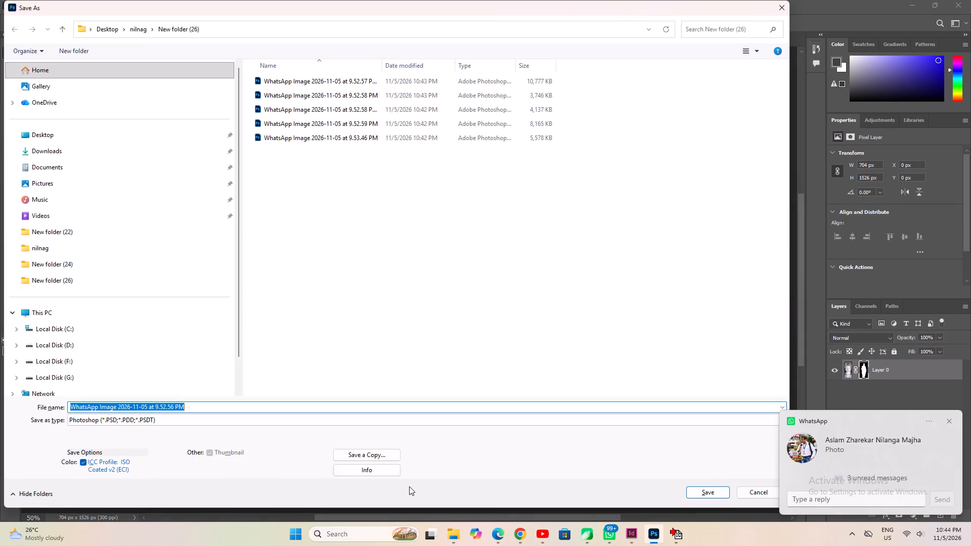
{"action": "left_click", "coordinate": [716, 489]}
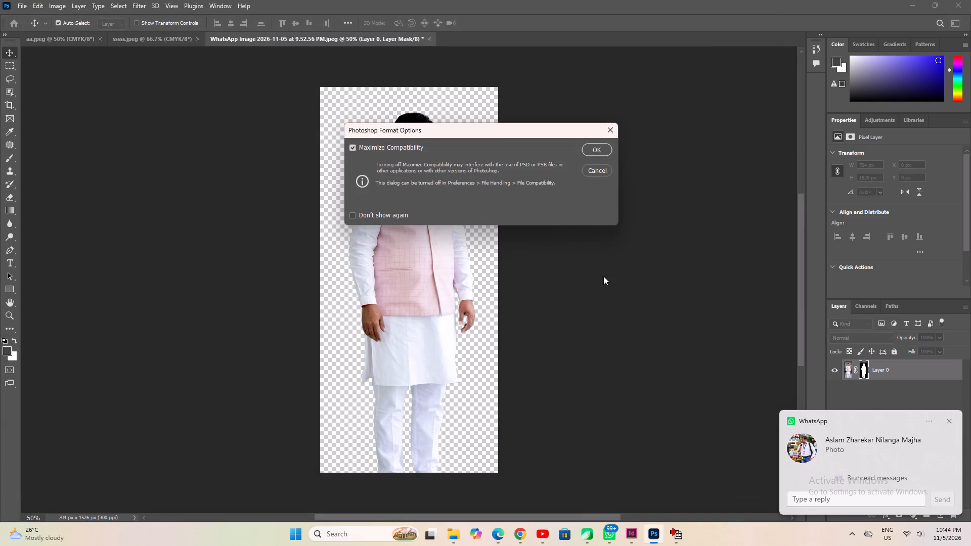
{"action": "left_click", "coordinate": [598, 149]}
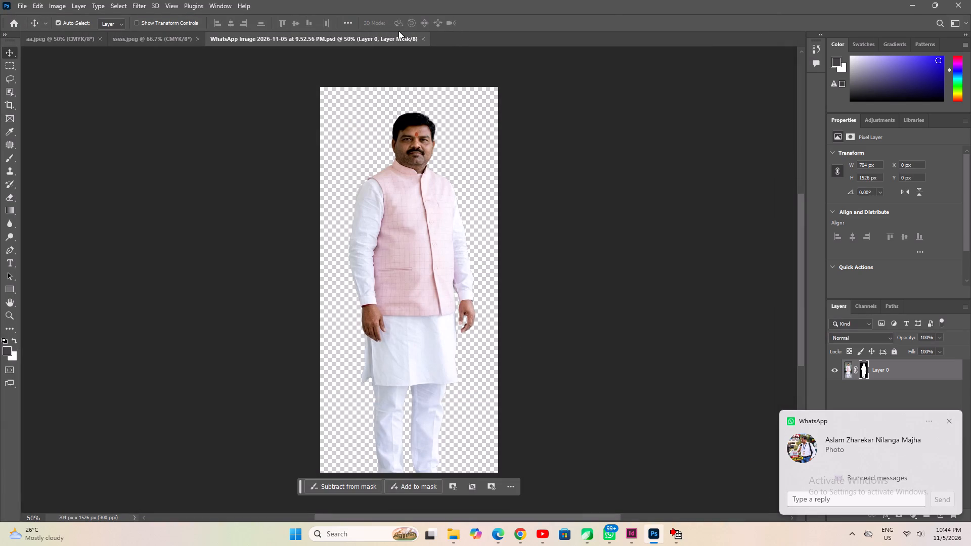
{"action": "left_click", "coordinate": [427, 37]}
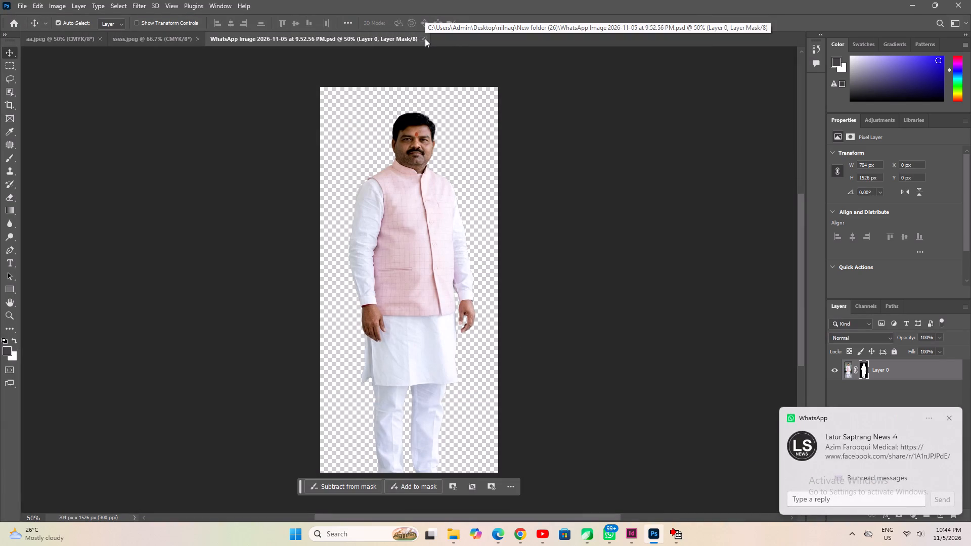
{"action": "left_click", "coordinate": [421, 40]}
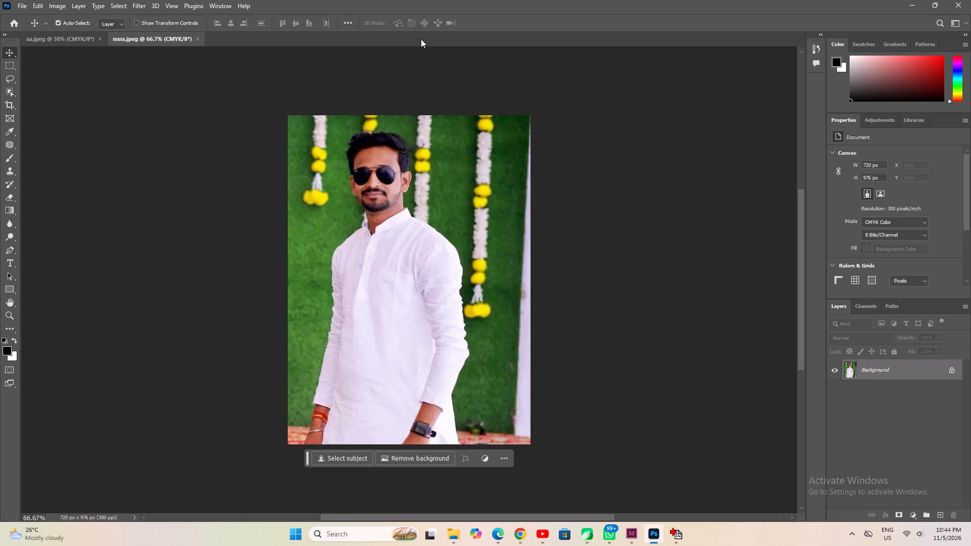
Remove the green garland background from the man in sunglasses and white kurta in sssss.jpeg.
{"action": "left_click", "coordinate": [431, 451]}
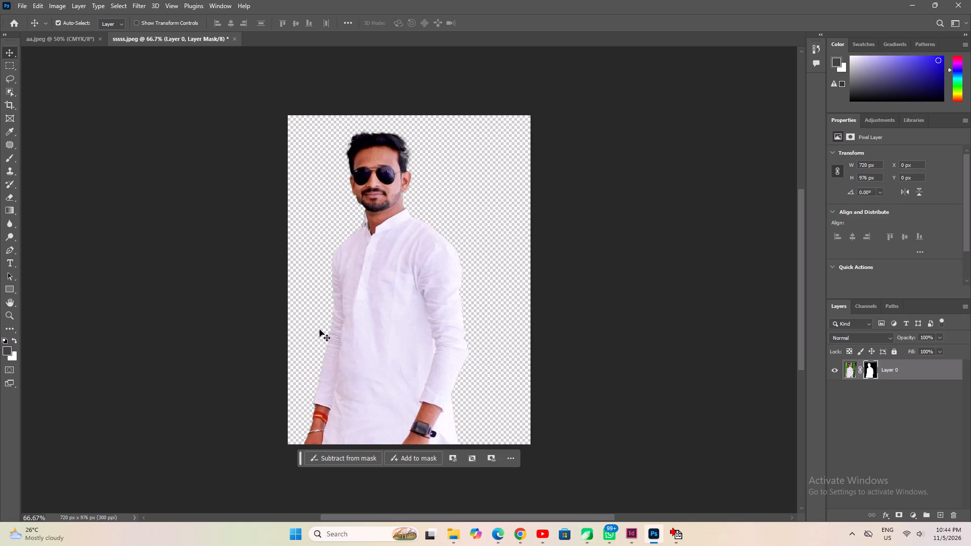
Save the cut-out of the man in the white kurta from sssss.jpeg.
{"action": "left_click", "coordinate": [22, 5]}
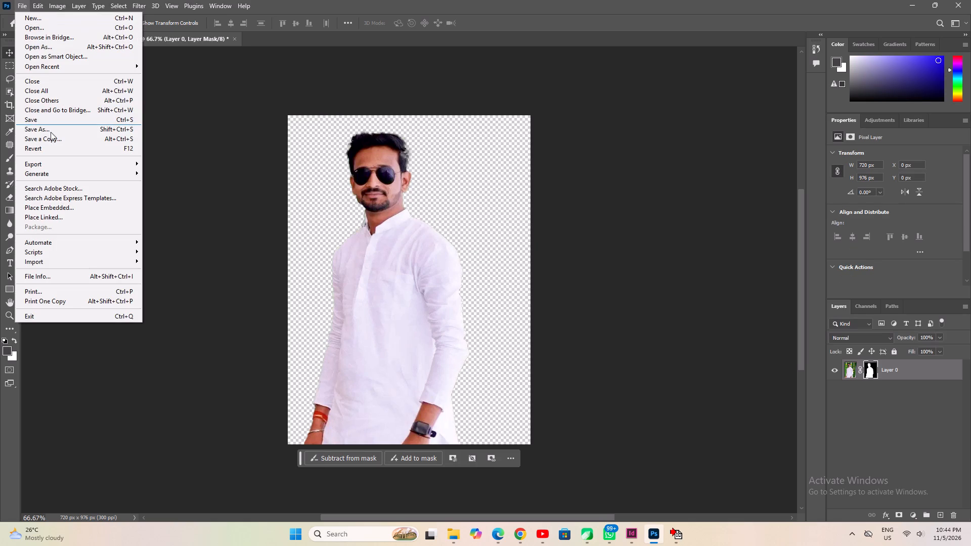
Save the cut-out of the man in the white kurta as Photoshop file sssss in New folder (26), and close it.
{"action": "left_click", "coordinate": [51, 121]}
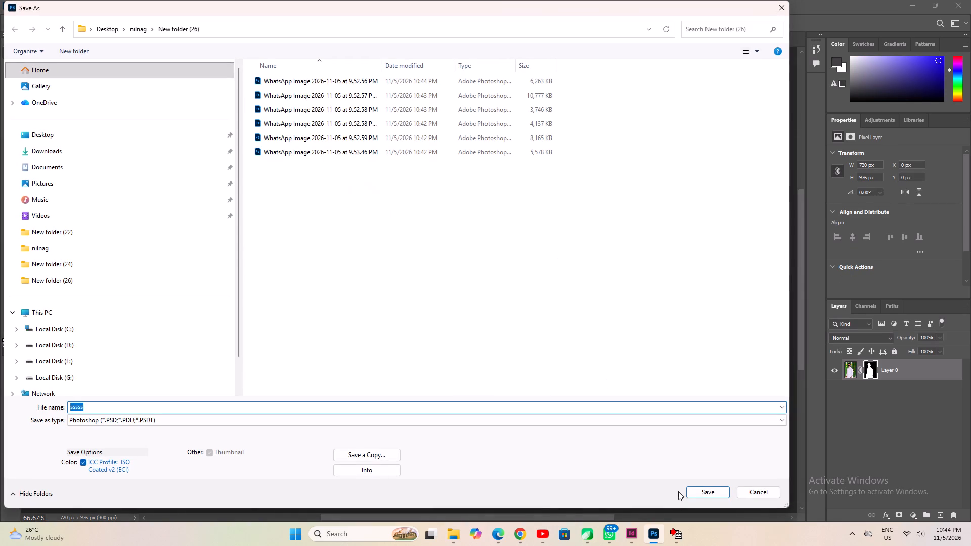
{"action": "left_click", "coordinate": [695, 488]}
{"action": "left_click", "coordinate": [594, 153]}
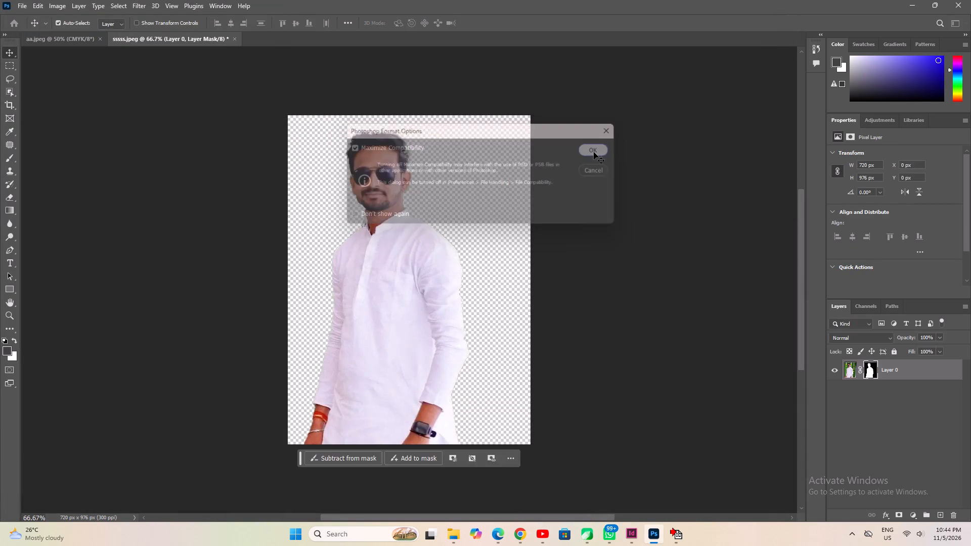
{"action": "left_click", "coordinate": [229, 39]}
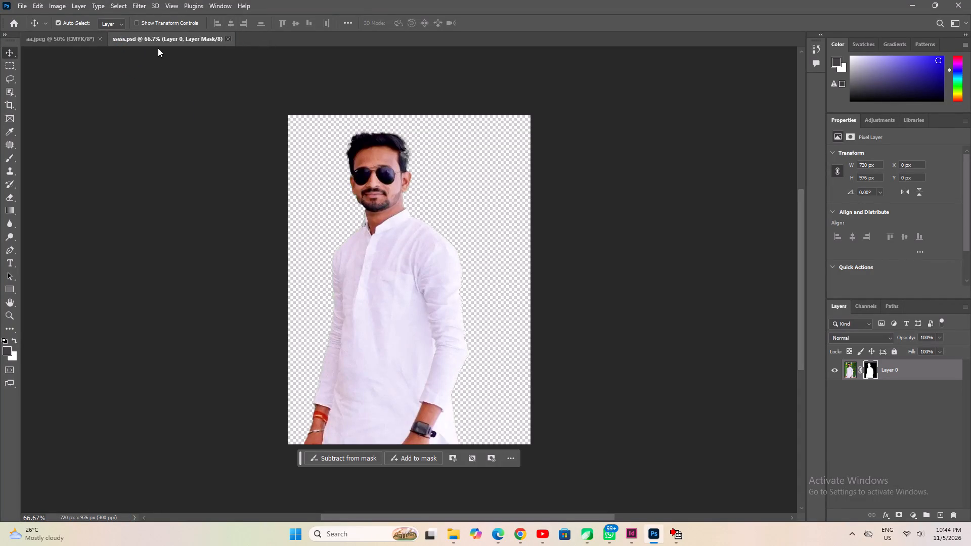
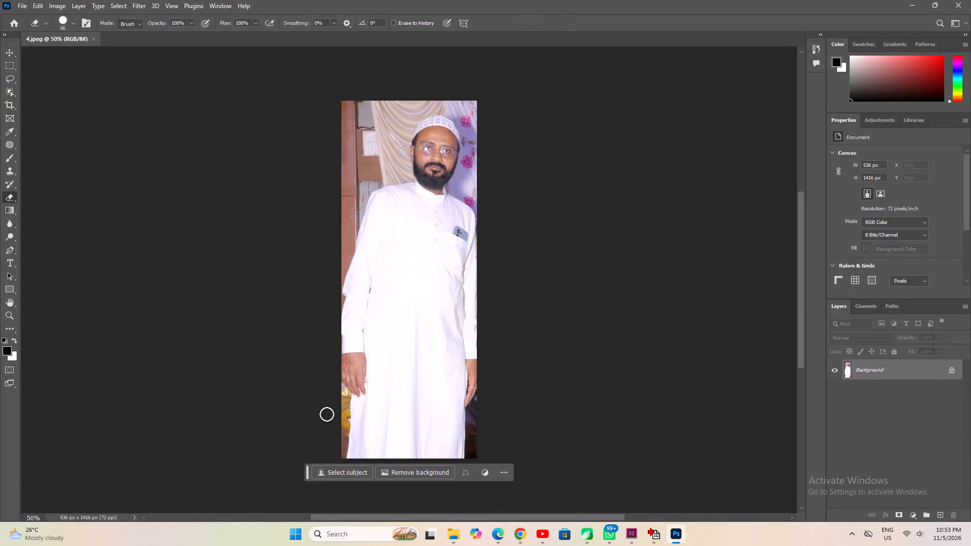
Switch from Photoshop back to CorelDRAW, where page 17 of diwali books1.cdr is open.
{"action": "double_click", "coordinate": [506, 248]}
{"action": "left_click", "coordinate": [589, 541]}
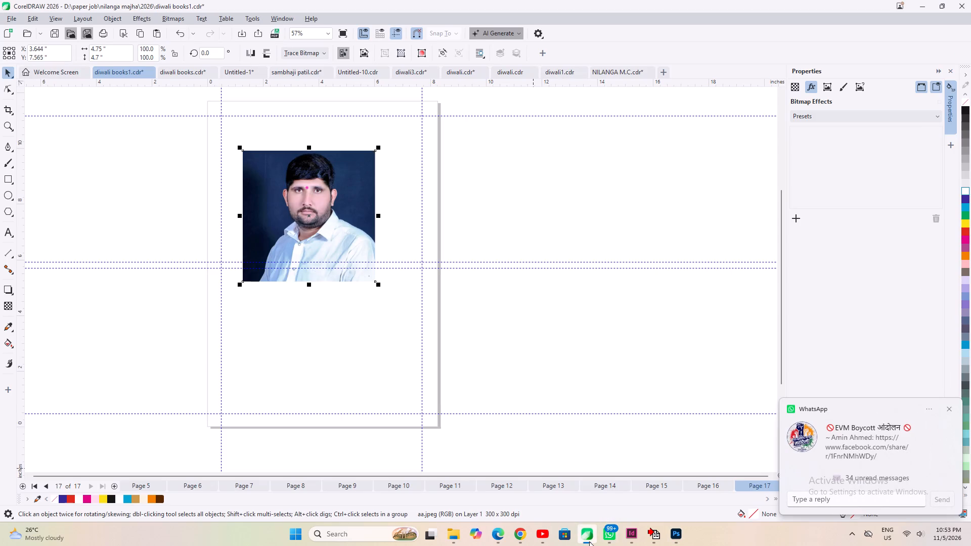
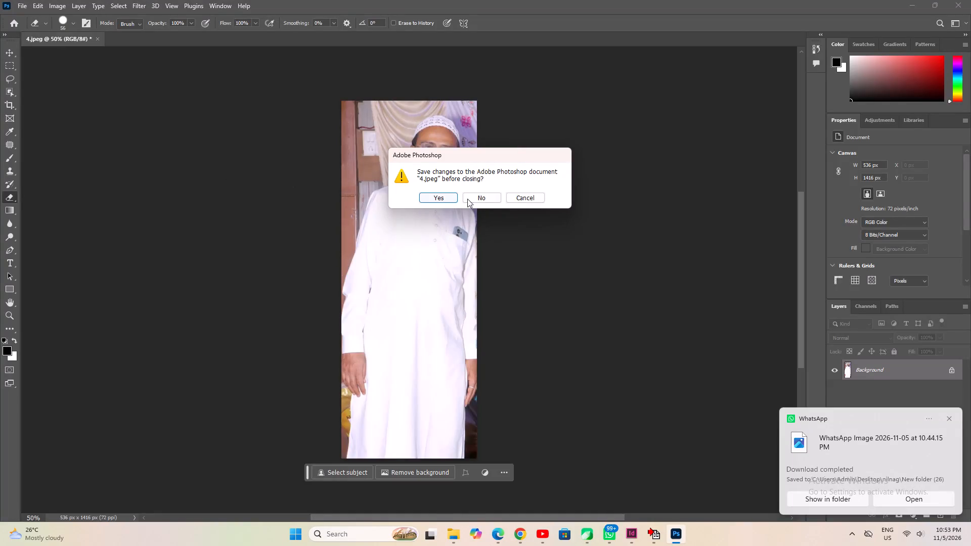
Close 4.jpeg in Photoshop without saving its changes.
{"action": "left_click", "coordinate": [480, 197]}
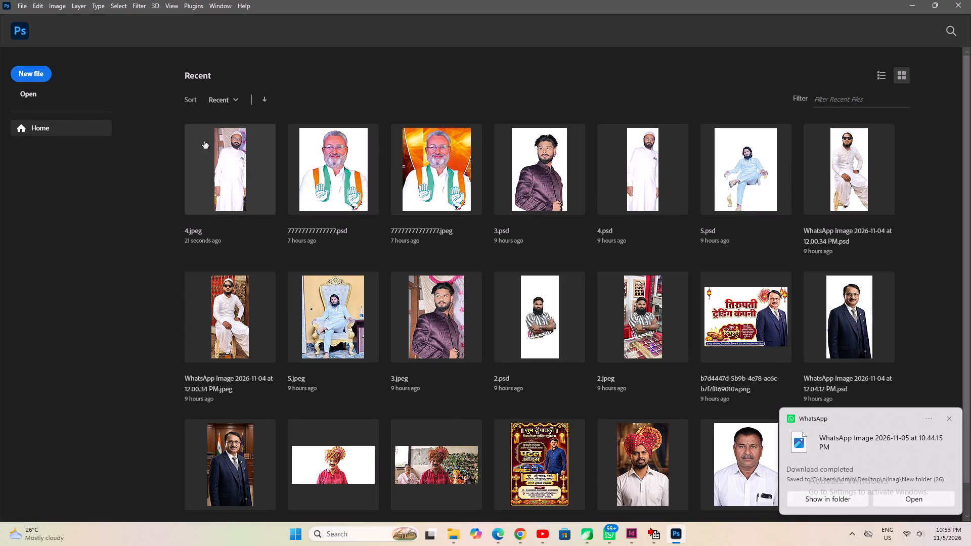
Open the portrait WhatsApp Image 2026-11-05 at 10.44.15 PM from Desktop > nilnag > New folder (26).
{"action": "left_click", "coordinate": [28, 97]}
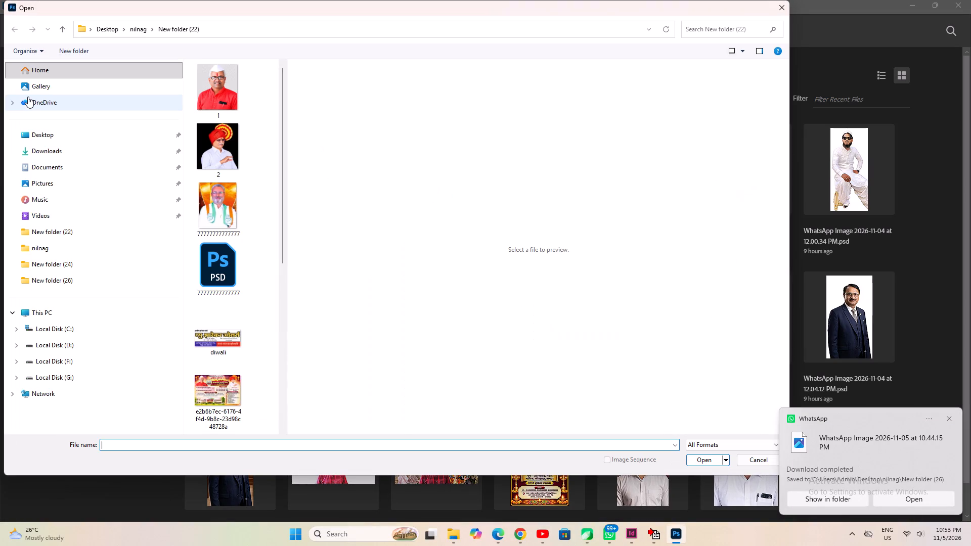
{"action": "left_click", "coordinate": [144, 27]}
{"action": "scroll", "coordinate": [207, 335], "scroll_direction": "down", "scroll_amount": 4}
{"action": "scroll", "coordinate": [220, 396], "scroll_direction": "up", "scroll_amount": 1}
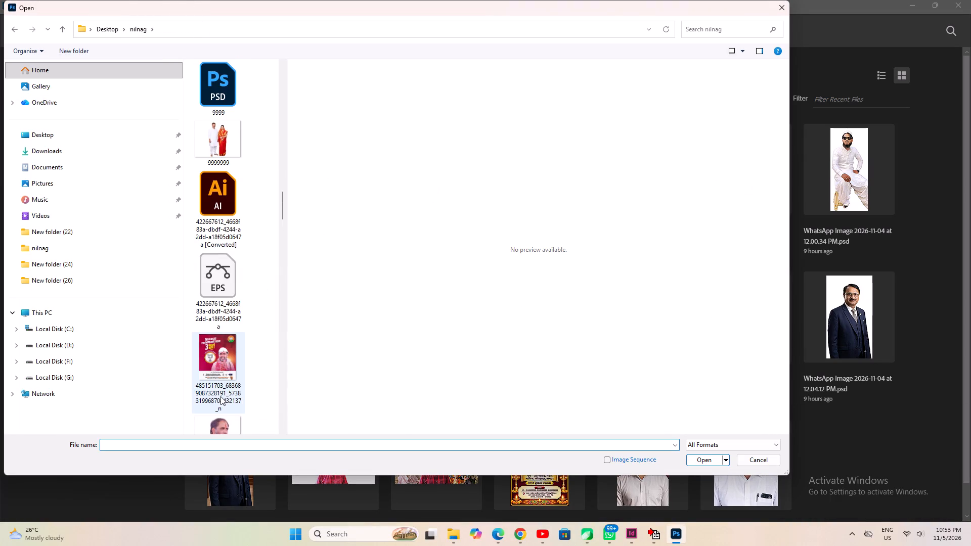
{"action": "scroll", "coordinate": [215, 321], "scroll_direction": "up", "scroll_amount": 1}
{"action": "triple_click", "coordinate": [225, 197]}
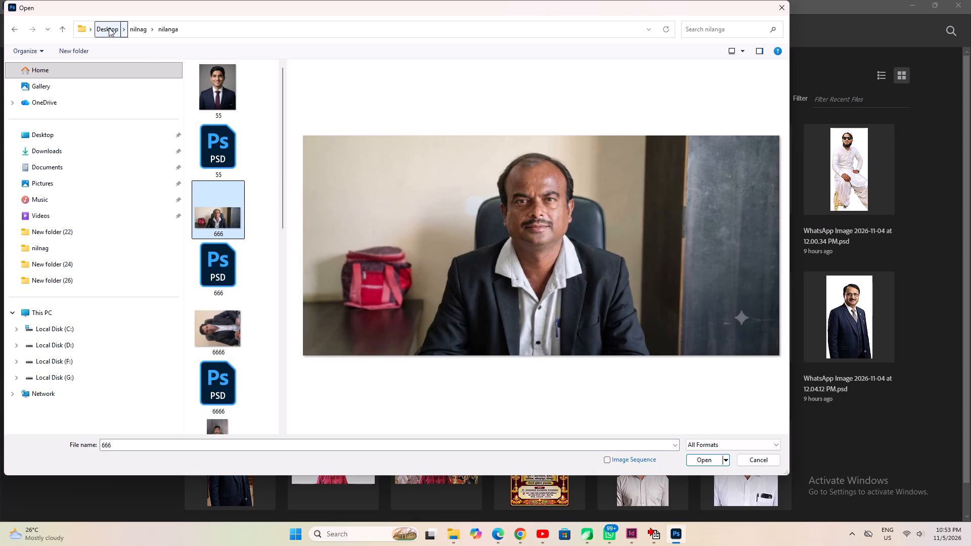
{"action": "left_click", "coordinate": [135, 28]}
{"action": "left_click", "coordinate": [223, 357]}
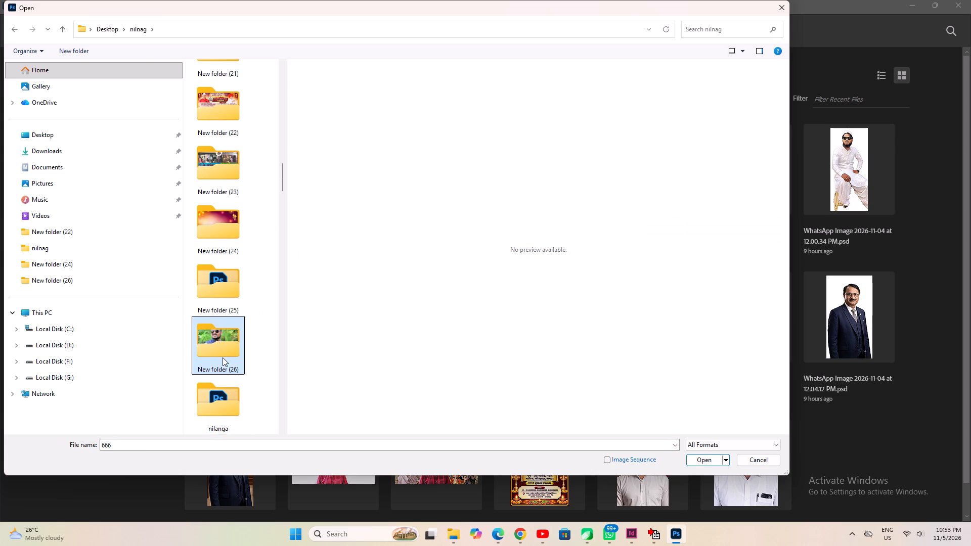
{"action": "left_click", "coordinate": [223, 357]}
{"action": "double_click", "coordinate": [220, 354]}
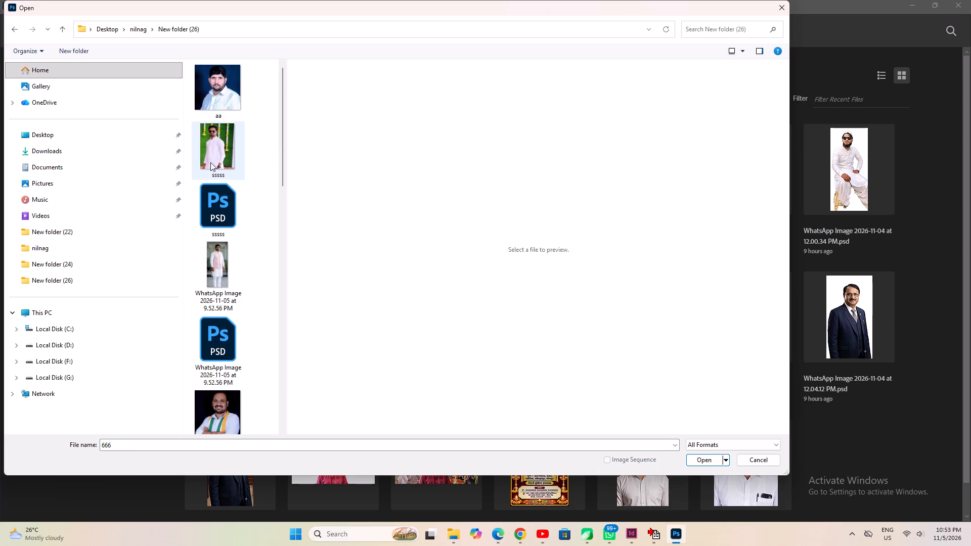
{"action": "left_click_drag", "start_coordinate": [285, 125], "coordinate": [290, 207]}
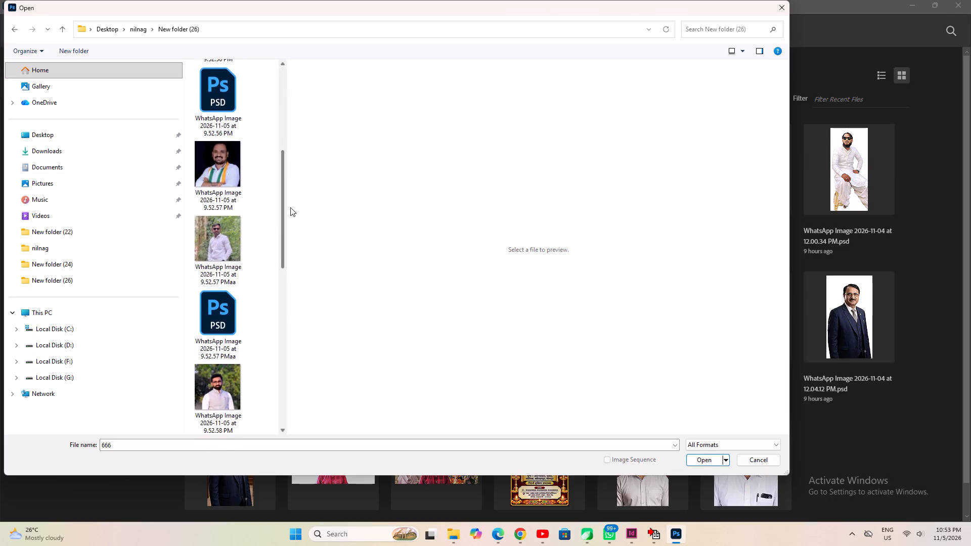
{"action": "left_click_drag", "start_coordinate": [290, 207], "coordinate": [288, 376]}
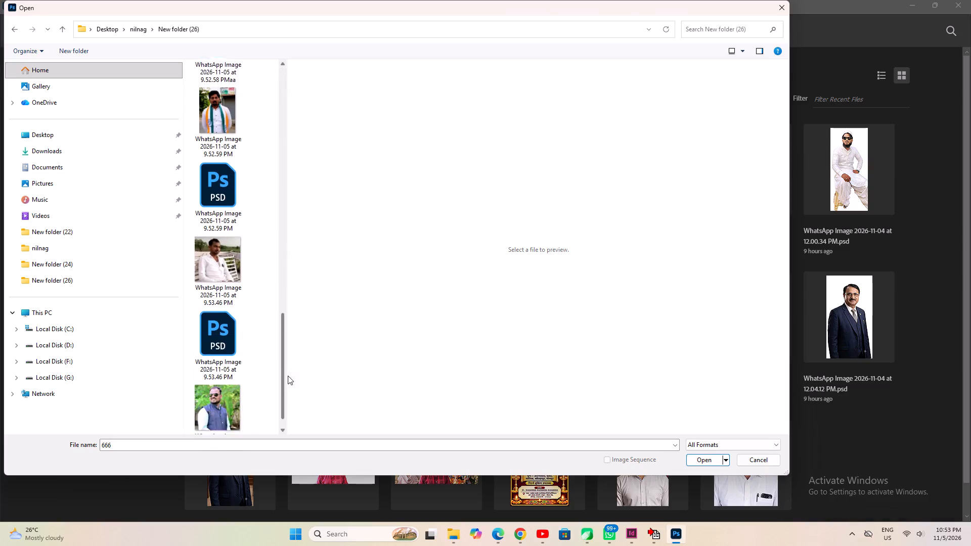
{"action": "left_click_drag", "start_coordinate": [288, 376], "coordinate": [287, 398]}
{"action": "left_click", "coordinate": [203, 394]}
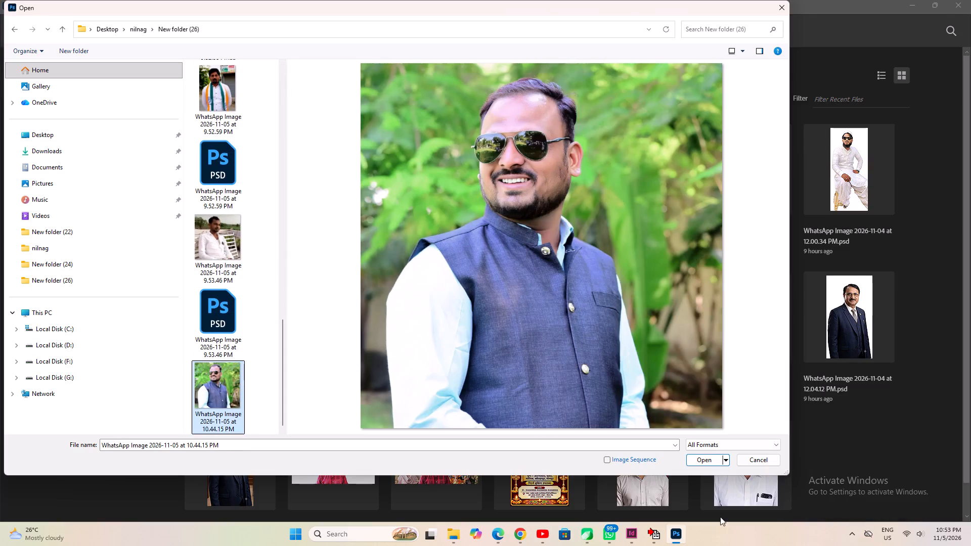
{"action": "left_click", "coordinate": [703, 455]}
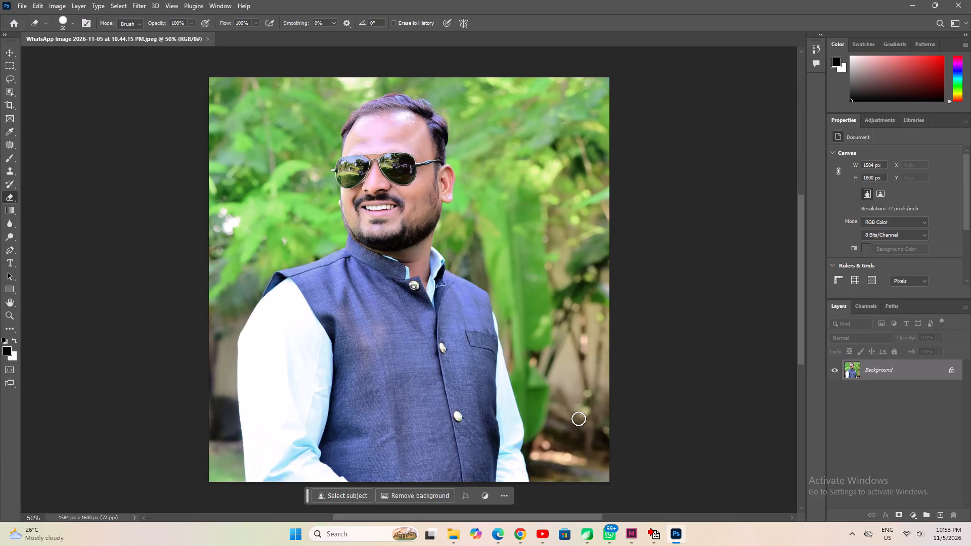
Remove the background from the portrait of the man in sunglasses and save the cut-out as a PSD in New folder (26).
{"action": "left_click", "coordinate": [414, 500]}
{"action": "key", "text": "ctrl+s"}
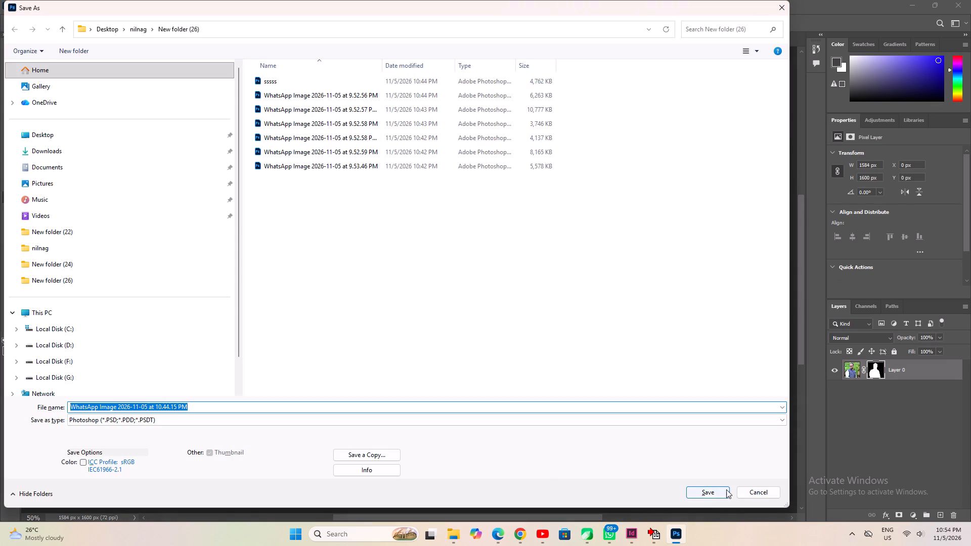
{"action": "left_click", "coordinate": [707, 490]}
{"action": "left_click", "coordinate": [593, 151]}
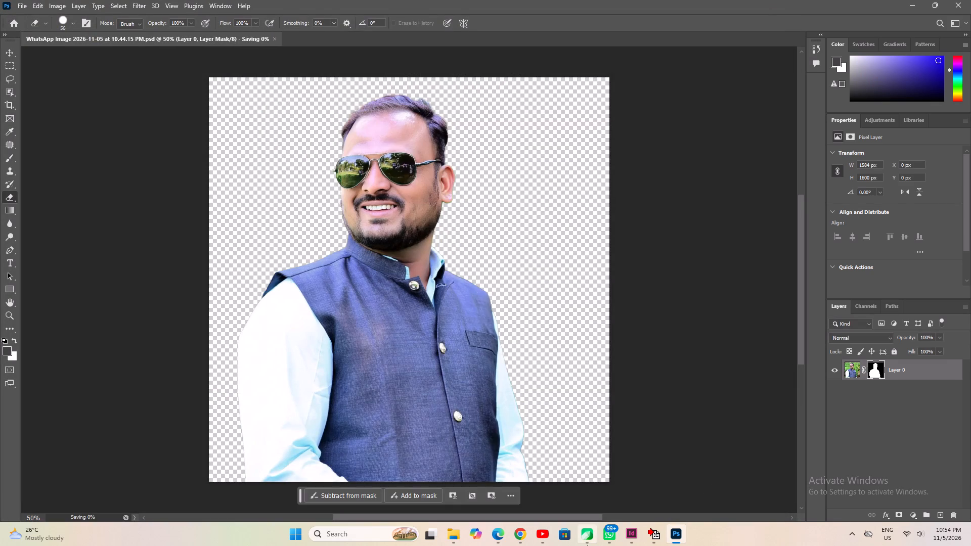
Switch to CorelDRAW and delete the aa.jpeg portrait from page 17 of diwali books1.cdr.
{"action": "left_click", "coordinate": [584, 538]}
{"action": "left_click", "coordinate": [305, 225]}
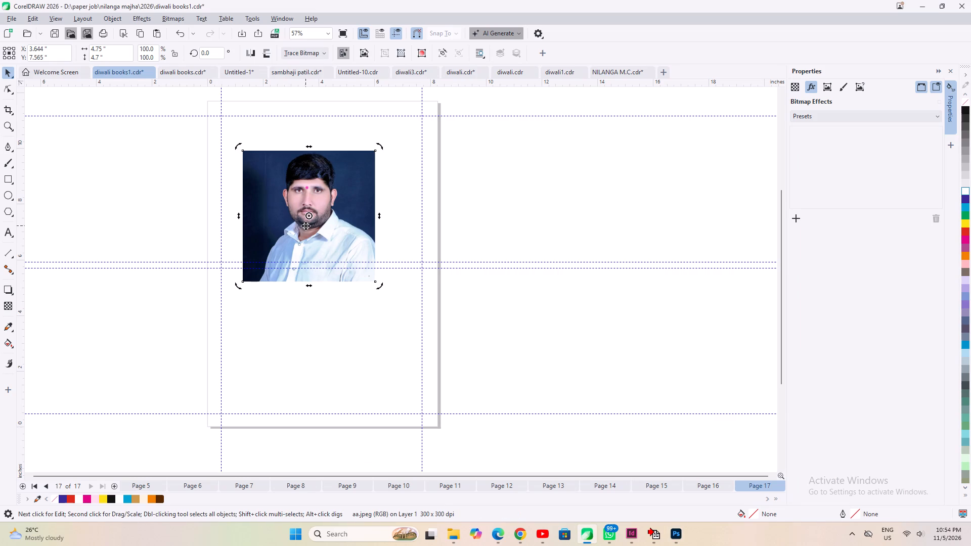
{"action": "key", "text": "Delete"}
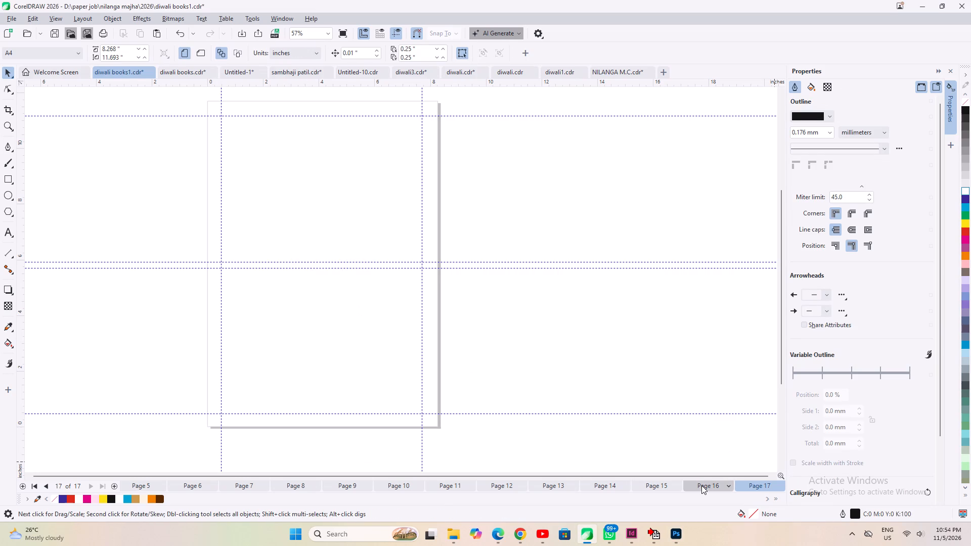
Copy the blue-green background frame of page 16's upper advertisement to the same position on page 17.
{"action": "left_click", "coordinate": [701, 485]}
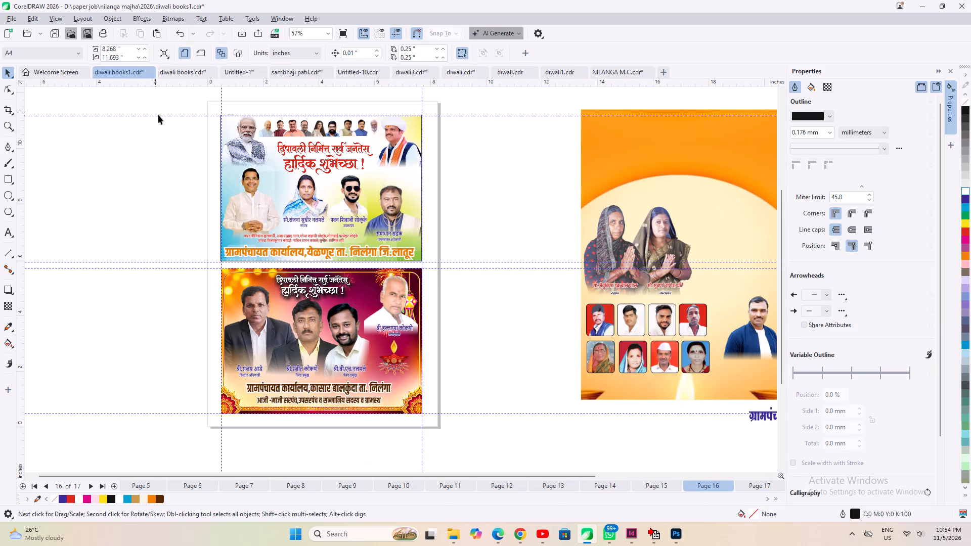
{"action": "double_click", "coordinate": [221, 187], "text": "ctrl"}
{"action": "left_click", "coordinate": [226, 186], "text": "ctrl"}
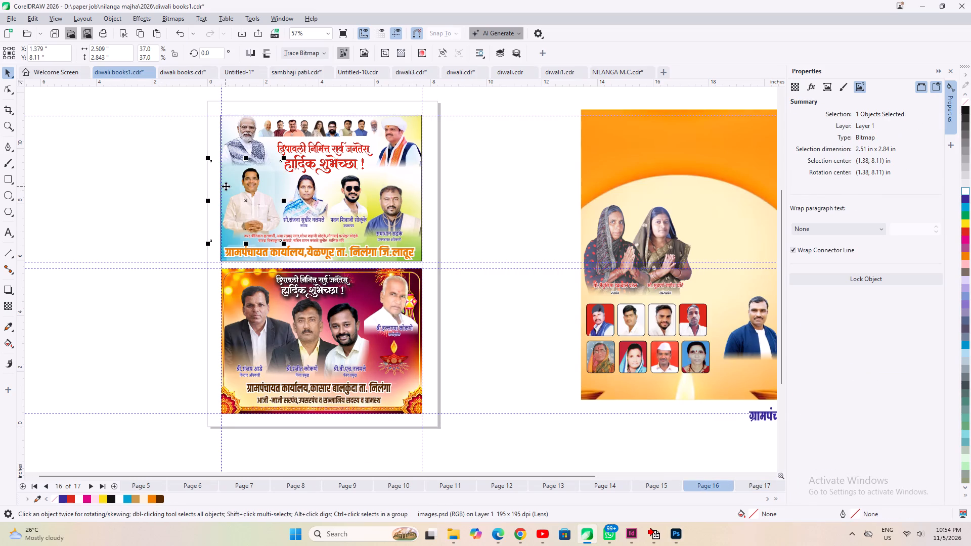
{"action": "left_click", "coordinate": [357, 181]}
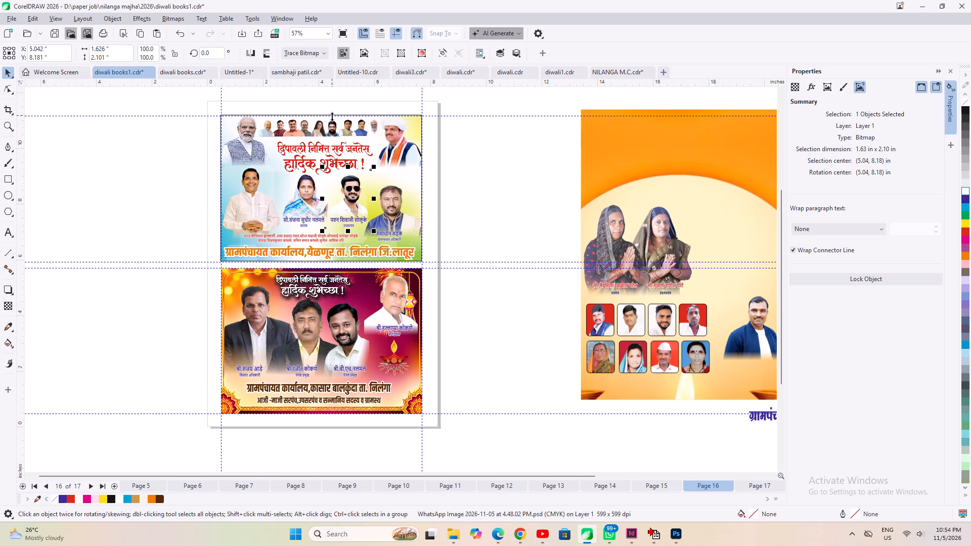
{"action": "left_click", "coordinate": [332, 116]}
{"action": "left_click", "coordinate": [331, 114]}
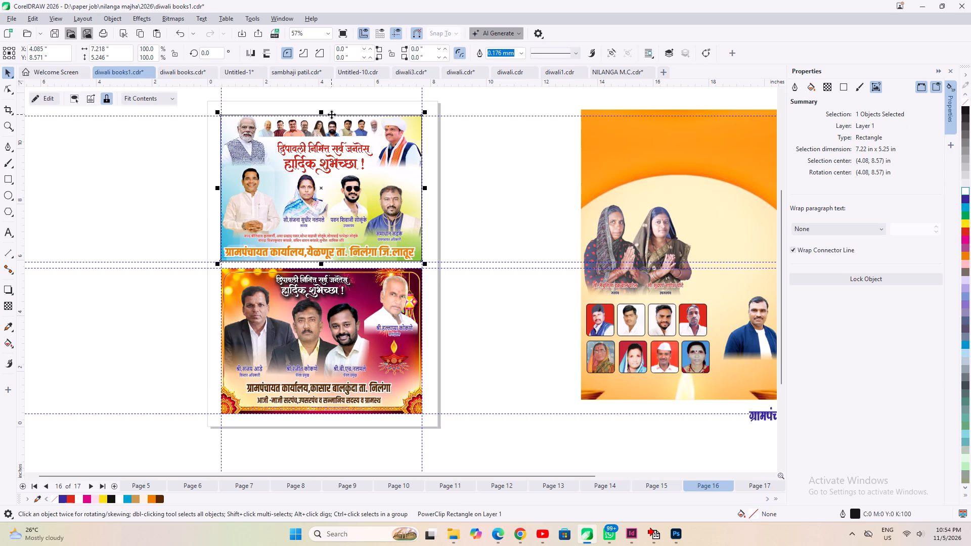
{"action": "key", "text": "ctrl+c"}
{"action": "key", "text": "Page_Down"}
{"action": "key", "text": "ctrl+v"}
{"action": "left_click", "coordinate": [561, 242]}
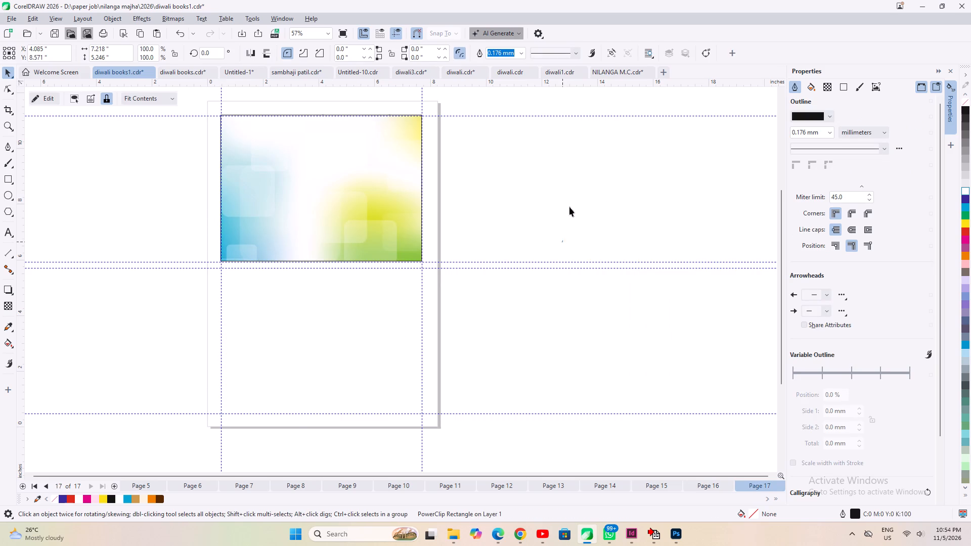
Import all eight PSD cut-outs from New folder (26), from sssss through WhatsApp Image 2026-11-05 at 10.44.15 PM.
{"action": "right_click", "coordinate": [558, 154]}
{"action": "left_click", "coordinate": [590, 214]}
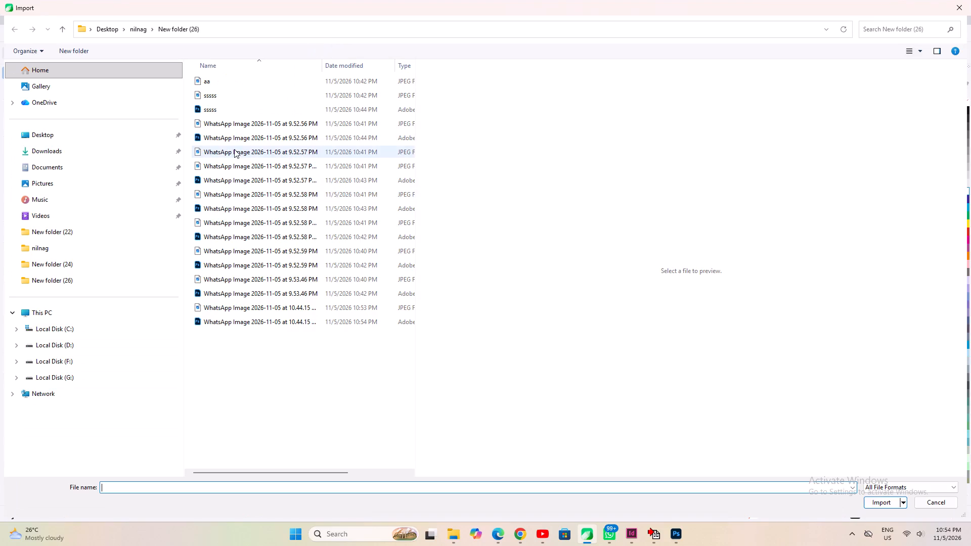
{"action": "left_click", "coordinate": [211, 107]}
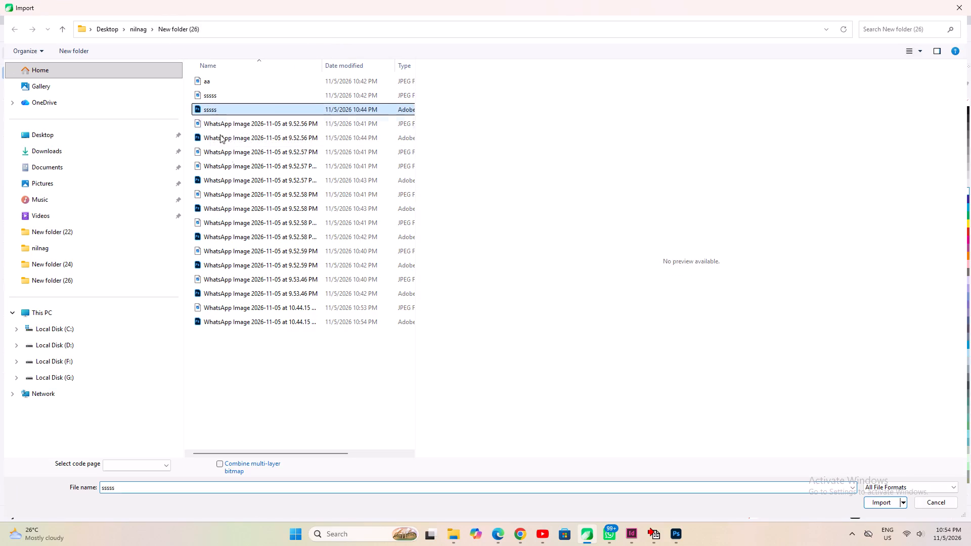
{"action": "left_click", "coordinate": [230, 142], "text": "ctrl"}
{"action": "left_click", "coordinate": [221, 181], "text": "ctrl"}
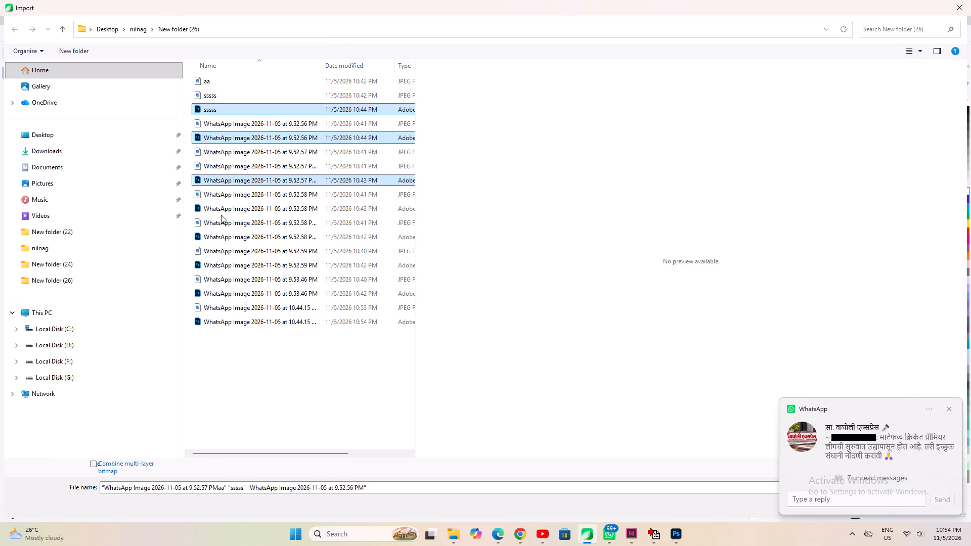
{"action": "left_click", "coordinate": [220, 210], "text": "ctrl"}
{"action": "left_click", "coordinate": [225, 237], "text": "ctrl"}
{"action": "left_click", "coordinate": [228, 271], "text": "ctrl"}
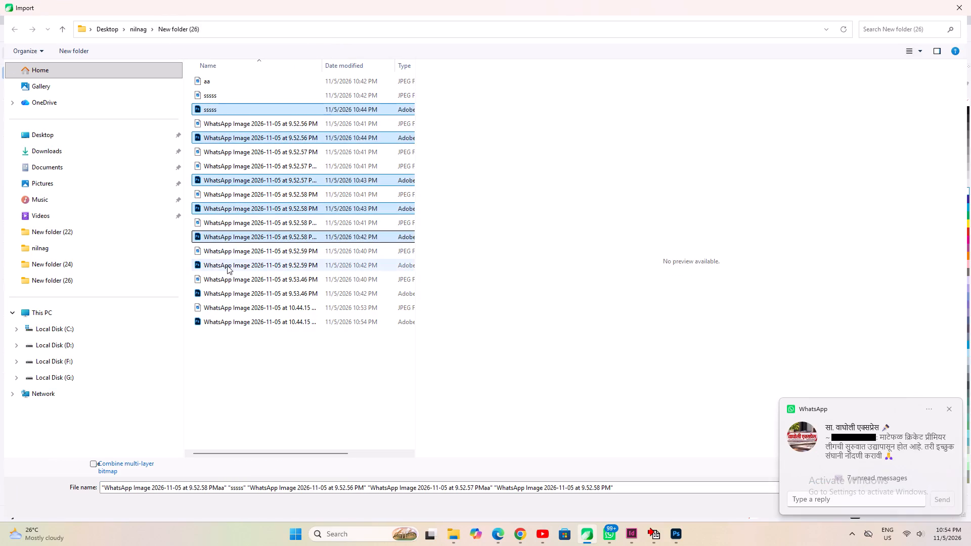
{"action": "left_click", "coordinate": [227, 264], "text": "ctrl"}
{"action": "left_click", "coordinate": [226, 290], "text": "ctrl"}
{"action": "left_click", "coordinate": [221, 322], "text": "ctrl"}
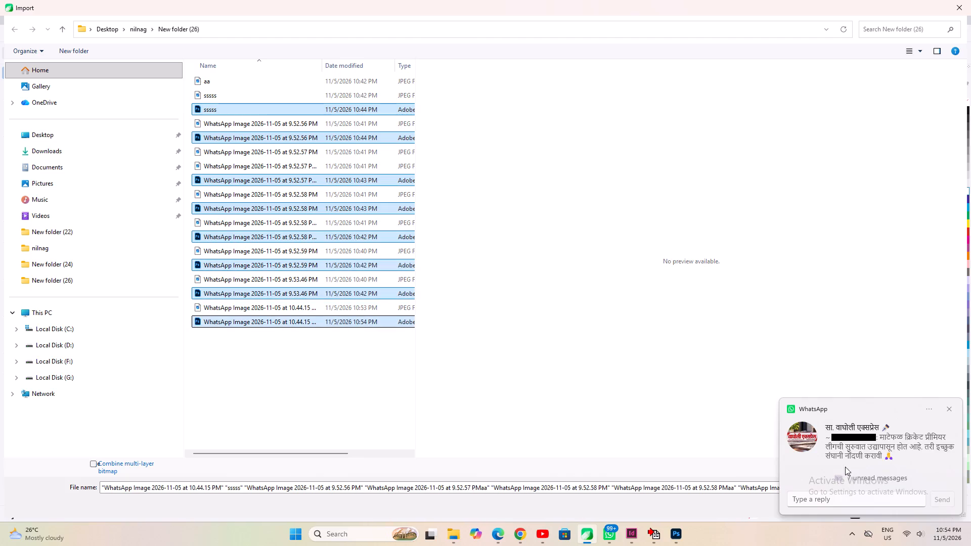
{"action": "left_click", "coordinate": [947, 405]}
{"action": "left_click", "coordinate": [869, 505]}
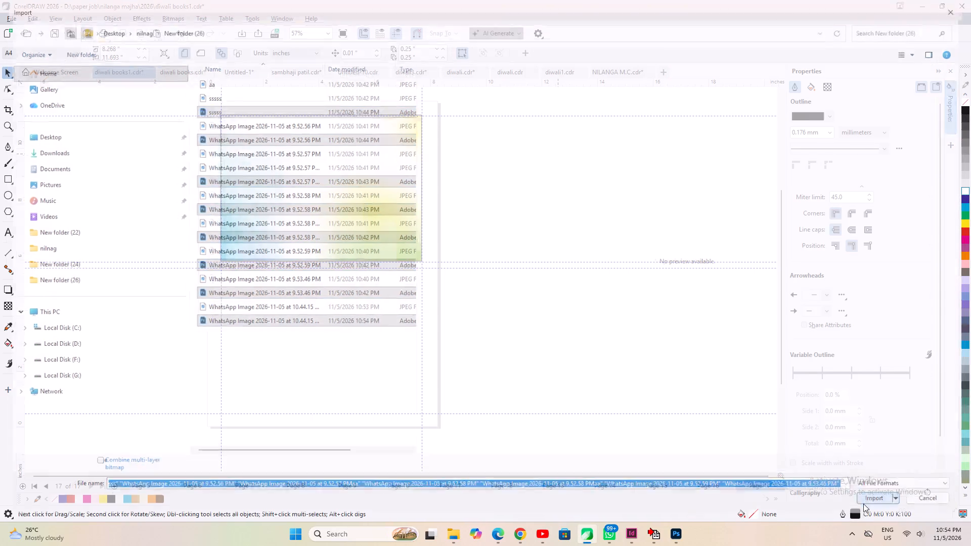
Place the eight imported cut-outs one by one below the background frame and beyond the page's right edge.
{"action": "left_click", "coordinate": [218, 271]}
{"action": "left_click", "coordinate": [271, 288]}
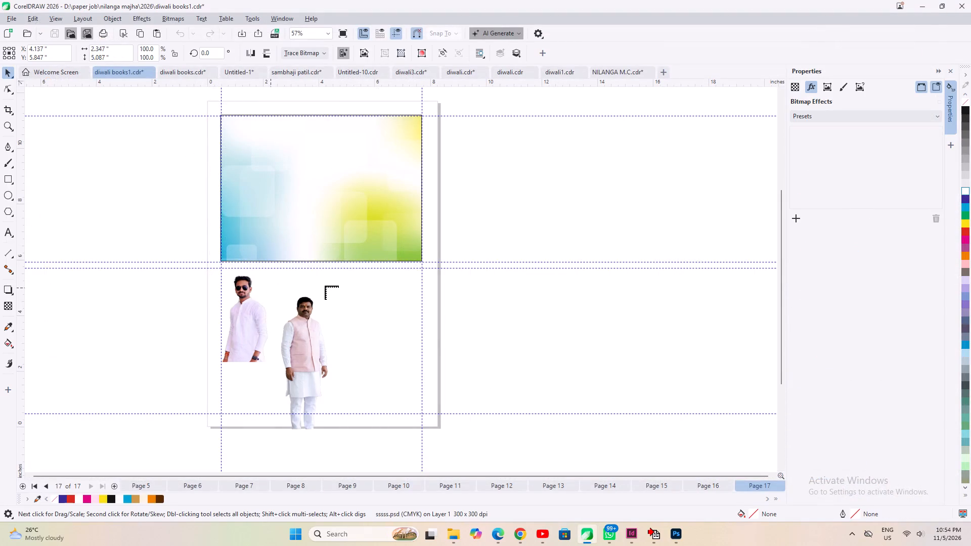
{"action": "left_click", "coordinate": [325, 286]}
{"action": "left_click", "coordinate": [393, 278]}
{"action": "left_click", "coordinate": [447, 254]}
{"action": "left_click", "coordinate": [511, 231]}
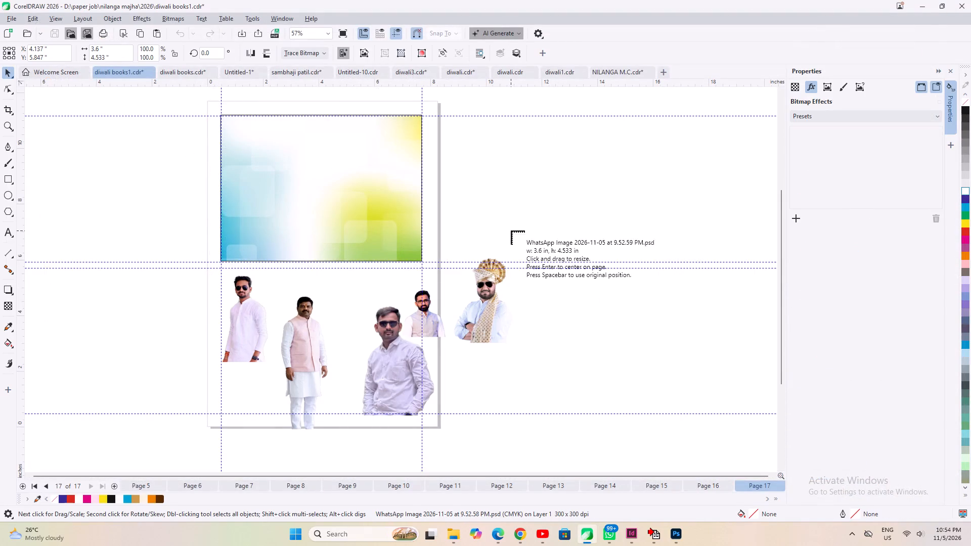
{"action": "left_click", "coordinate": [471, 343]}
{"action": "left_click", "coordinate": [624, 247]}
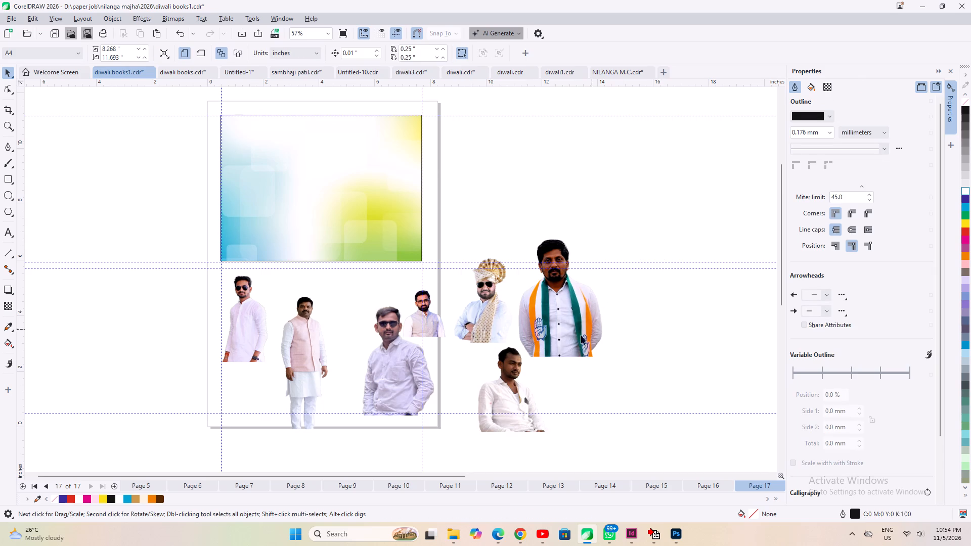
Move the oversized cut-out of the man in the blue vest up and left, closer to page 17.
{"action": "scroll", "coordinate": [284, 266], "scroll_direction": "down", "scroll_amount": 8}
{"action": "left_click", "coordinate": [518, 330]}
{"action": "left_click_drag", "start_coordinate": [515, 313], "coordinate": [504, 296]}
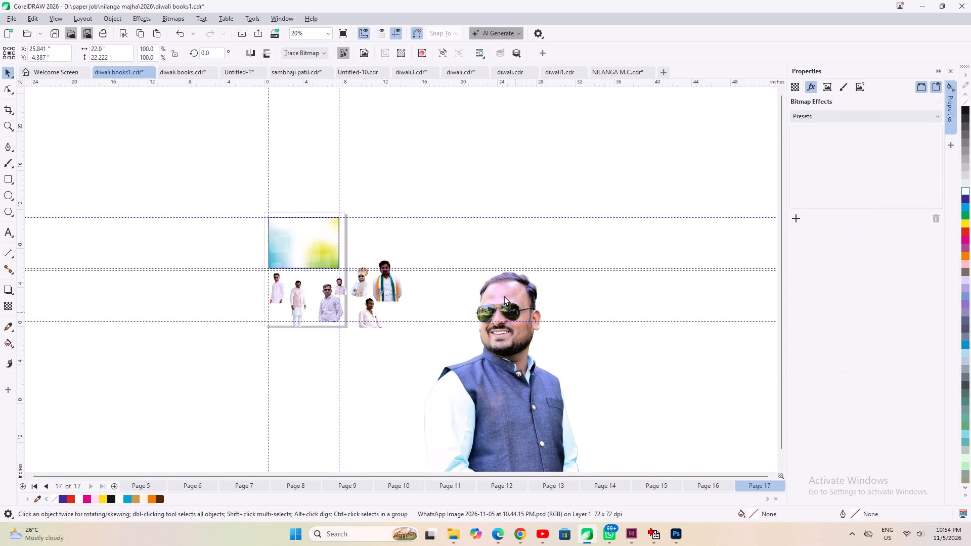
{"action": "left_click_drag", "start_coordinate": [504, 296], "coordinate": [469, 254]}
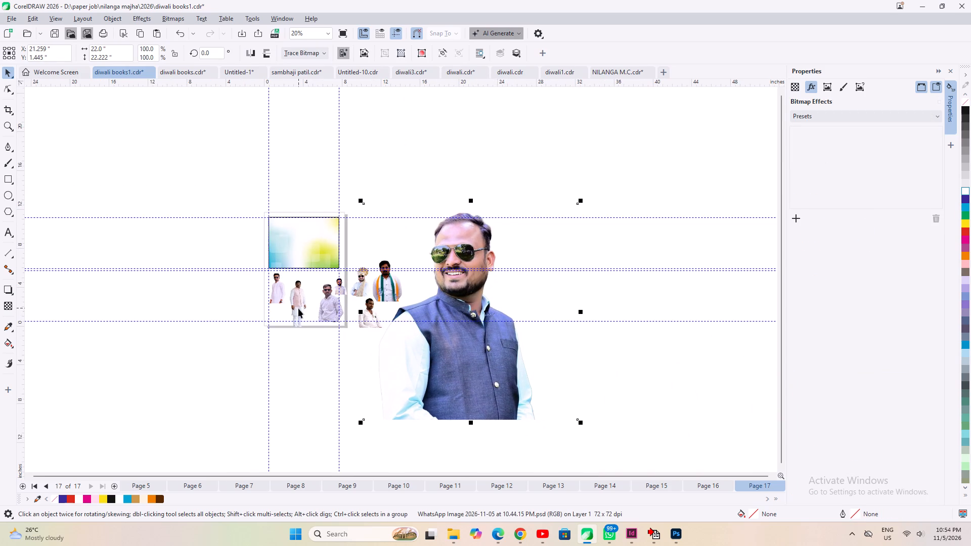
Move the pink-vest, grey-shirt, sssss and WhatsApp Image 2026-11-05 at 9.52.58 PM cut-outs off page 17 to its left.
{"action": "left_click_drag", "start_coordinate": [299, 308], "coordinate": [167, 250]}
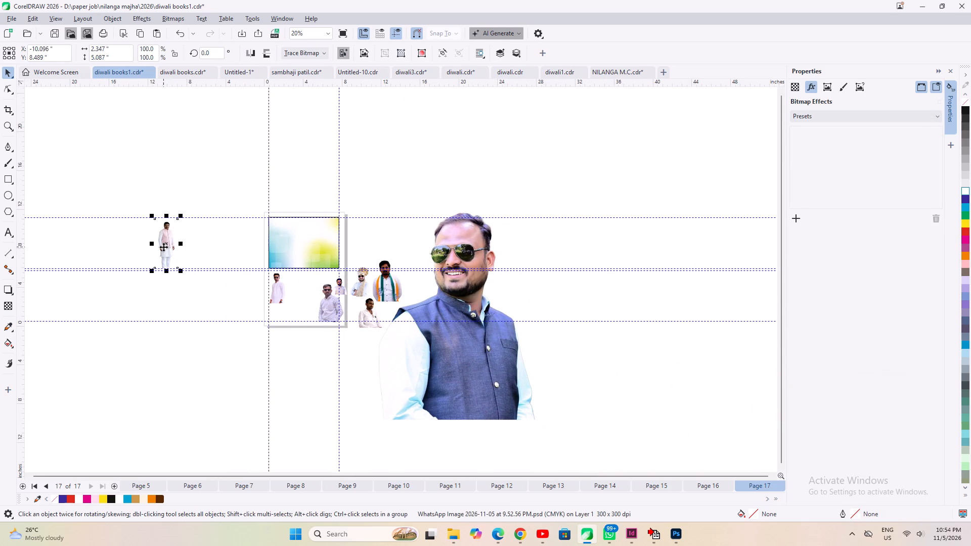
{"action": "left_click_drag", "start_coordinate": [330, 316], "coordinate": [321, 312]}
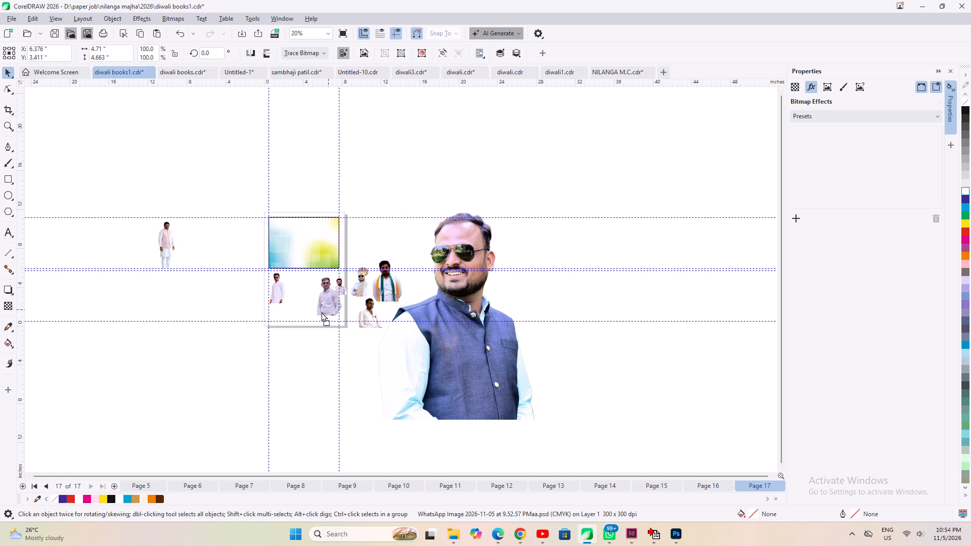
{"action": "left_click_drag", "start_coordinate": [321, 312], "coordinate": [206, 336]}
{"action": "left_click_drag", "start_coordinate": [278, 295], "coordinate": [232, 328]}
{"action": "left_click", "coordinate": [232, 327]}
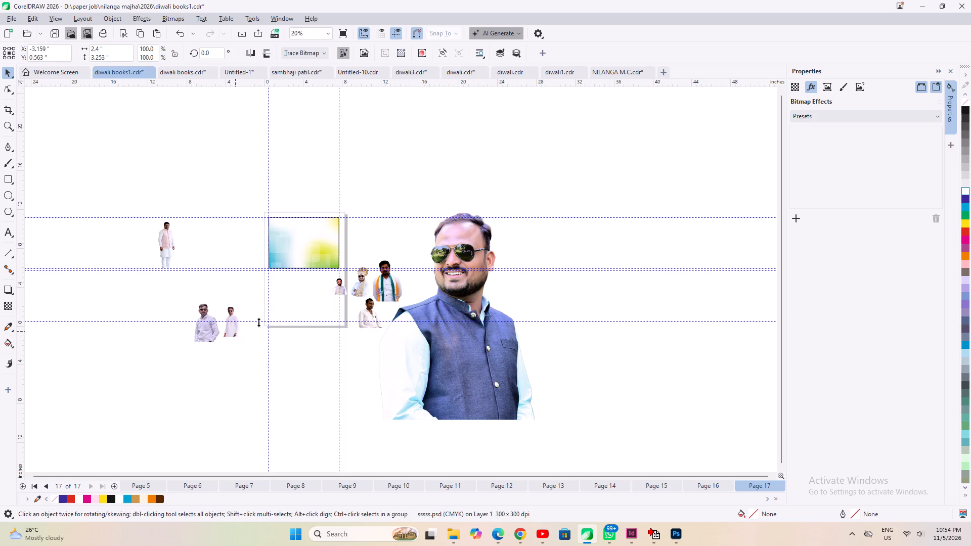
{"action": "double_click", "coordinate": [345, 289]}
{"action": "left_click", "coordinate": [338, 369], "text": "ctrl"}
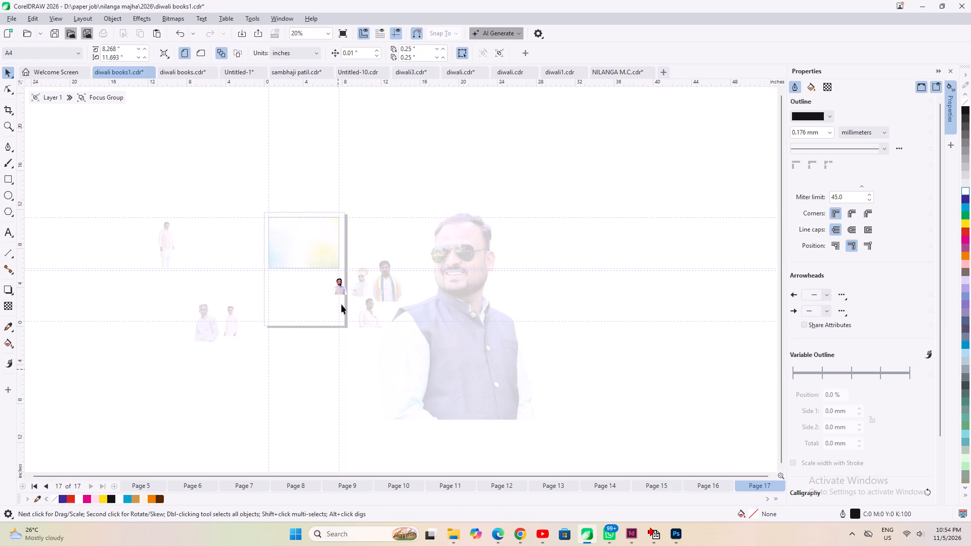
{"action": "left_click_drag", "start_coordinate": [342, 295], "coordinate": [250, 328]}
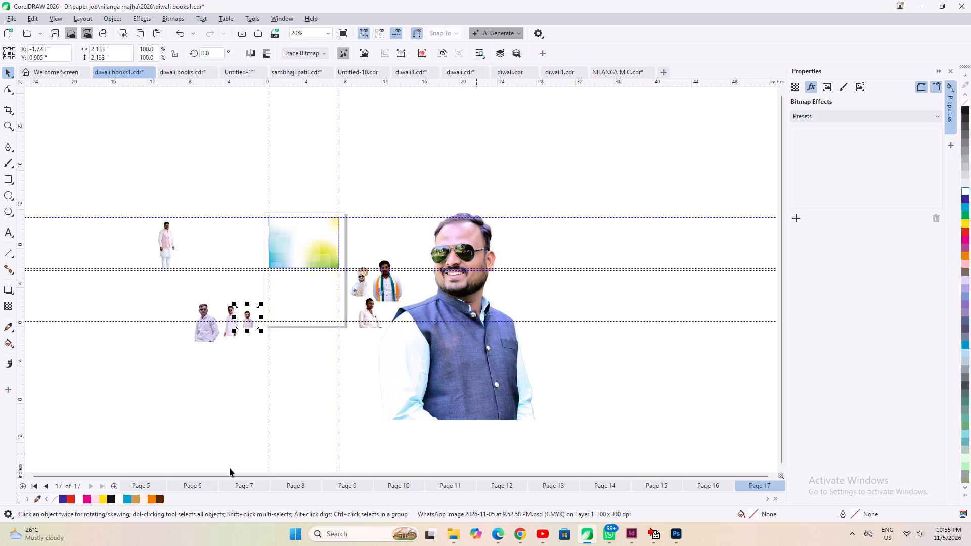
Go to page 1 of diwali books1.cdr and copy all objects of the lower Diwali greeting ad.
{"action": "left_click", "coordinate": [57, 488]}
{"action": "key", "text": "1"}
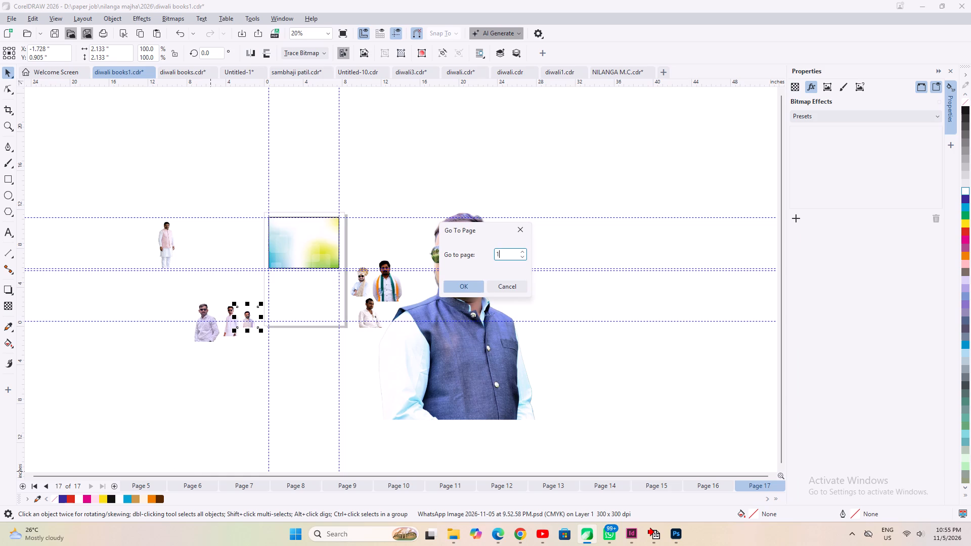
{"action": "key", "text": "Return"}
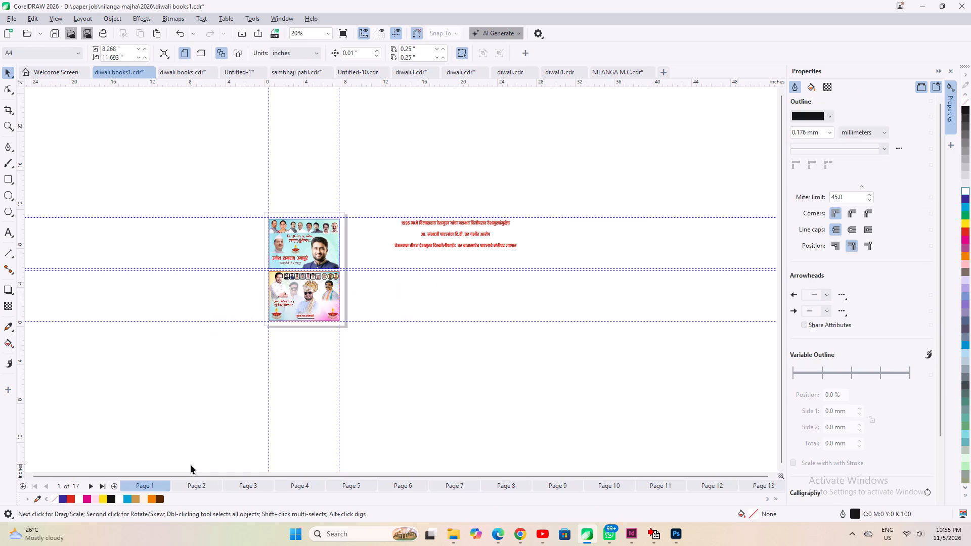
{"action": "scroll", "coordinate": [293, 300], "scroll_direction": "up", "scroll_amount": 3}
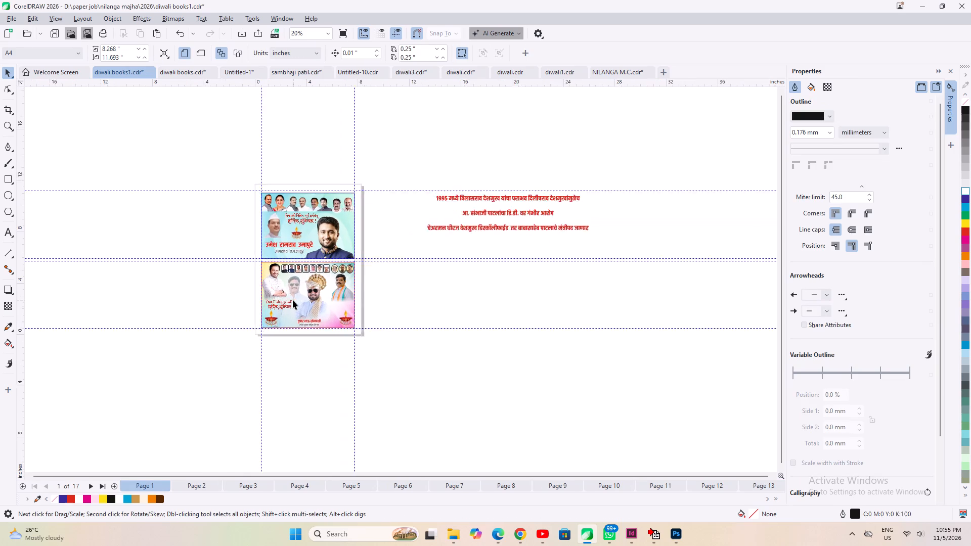
{"action": "left_click_drag", "start_coordinate": [434, 376], "coordinate": [214, 251]}
{"action": "key", "text": "ctrl+c"}
Return to page 17 and delete the blue-green gradient PowerClip rectangle in the upper ad space.
{"action": "left_click", "coordinate": [71, 482]}
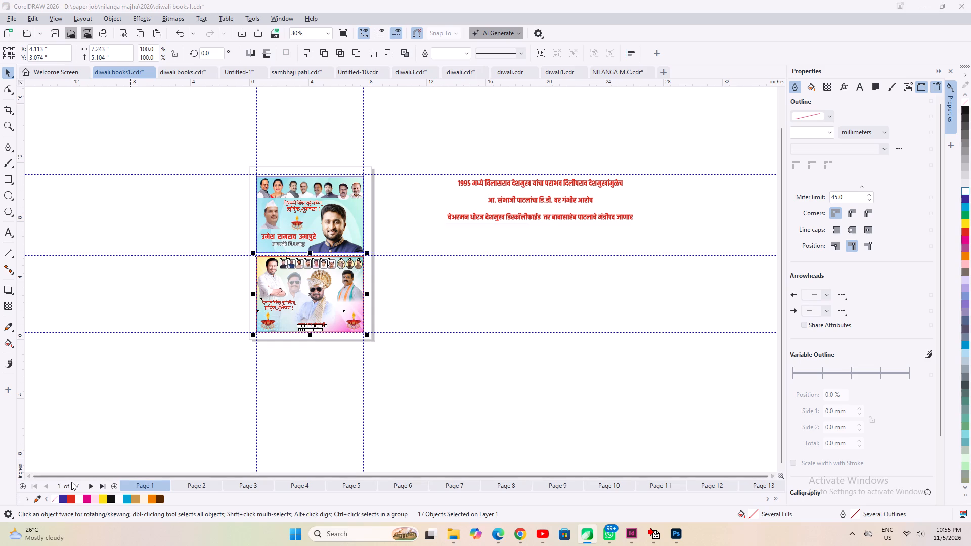
{"action": "type", "text": "17"}
{"action": "key", "text": "Return"}
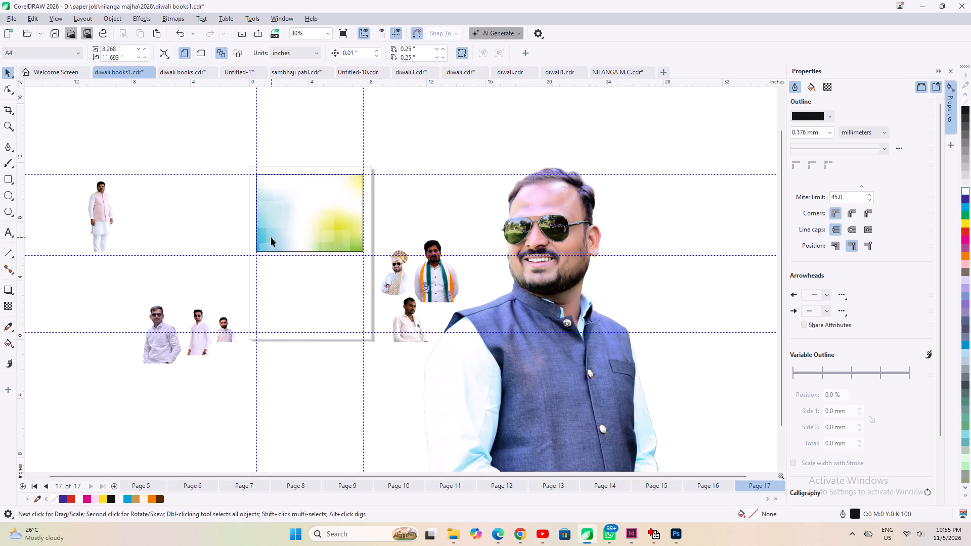
{"action": "left_click_drag", "start_coordinate": [236, 159], "coordinate": [390, 272]}
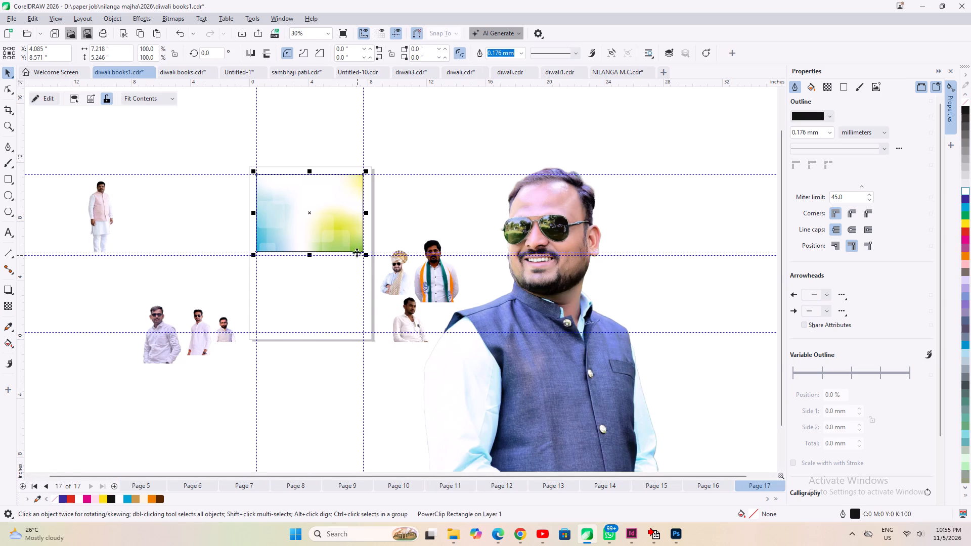
{"action": "key", "text": "Delete"}
Paste the copied greeting ad on page 17 and move it up into the upper ad space.
{"action": "right_click", "coordinate": [217, 204]}
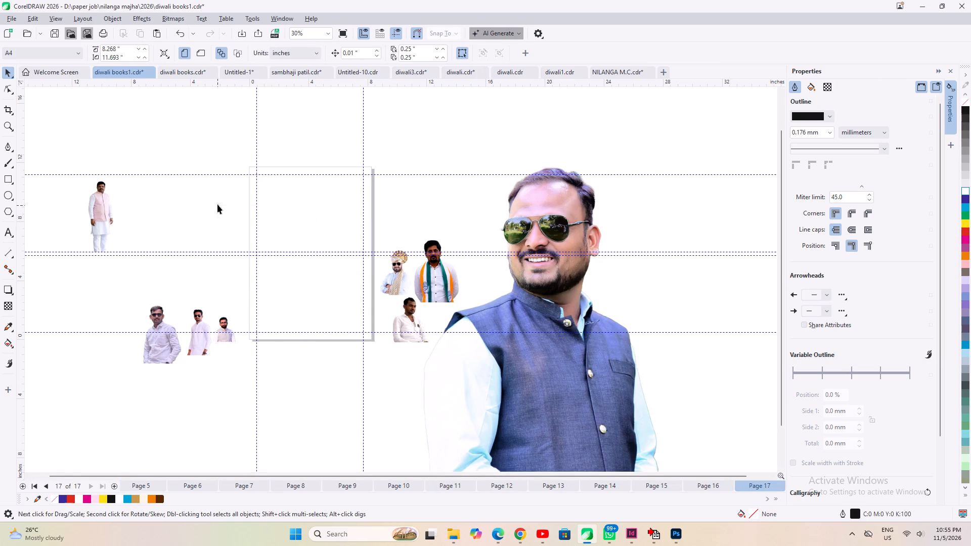
{"action": "left_click", "coordinate": [235, 285]}
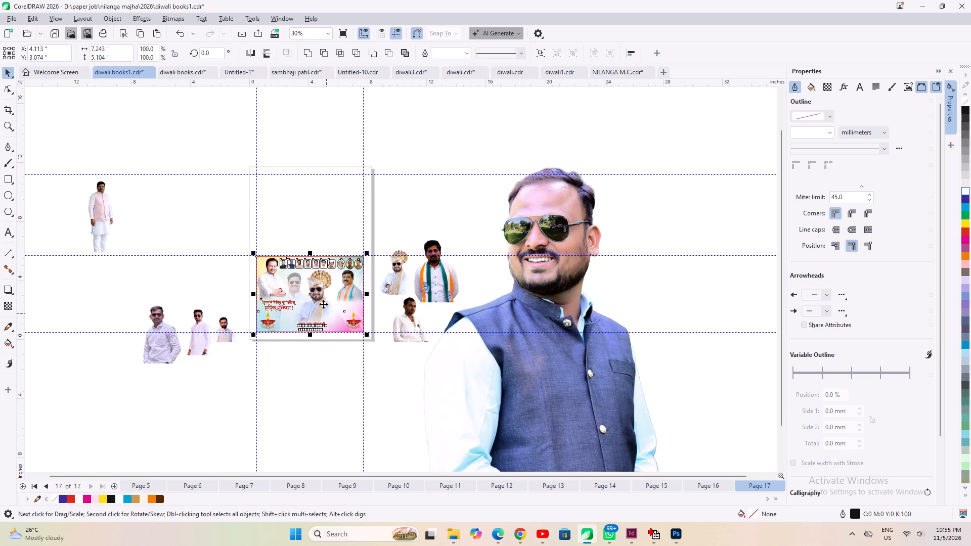
{"action": "left_click_drag", "start_coordinate": [323, 298], "coordinate": [325, 214]}
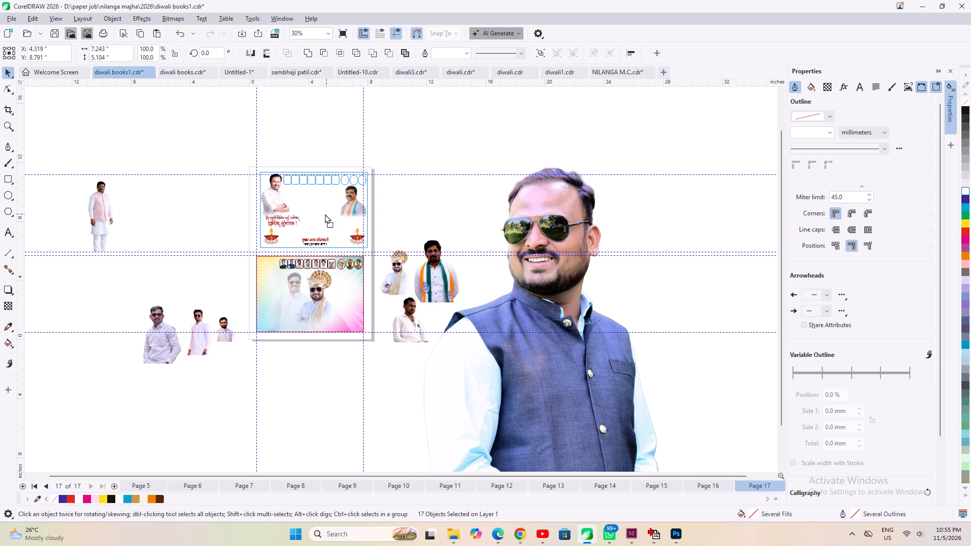
{"action": "left_click_drag", "start_coordinate": [325, 214], "coordinate": [324, 217]}
{"action": "left_click", "coordinate": [328, 317]}
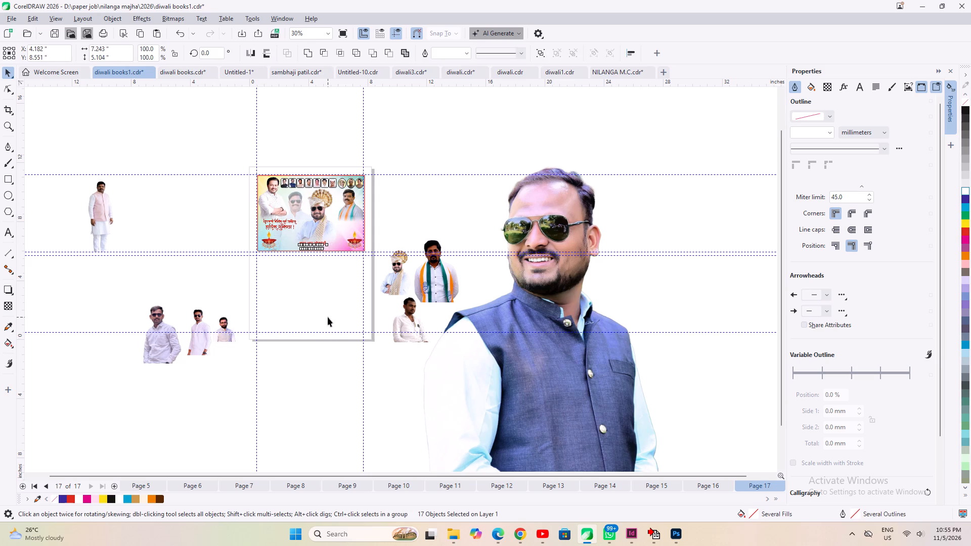
Nudge the ad's red-outlined background frame left and up to align with the upper ad space's guidelines.
{"action": "scroll", "coordinate": [308, 209], "scroll_direction": "up", "scroll_amount": 5}
{"action": "left_click", "coordinate": [331, 204]}
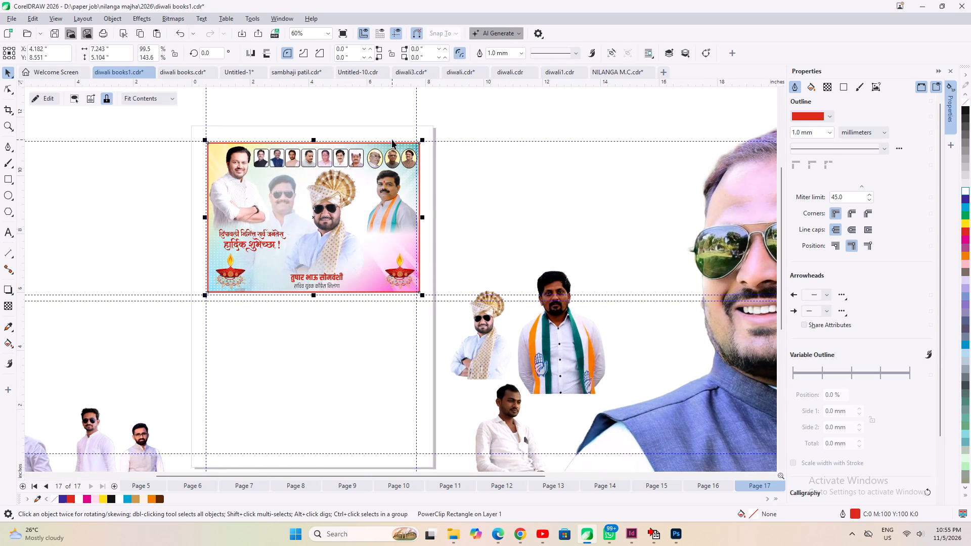
{"action": "scroll", "coordinate": [382, 167], "scroll_direction": "up", "scroll_amount": 3}
{"action": "key", "text": "Left"}
{"action": "key", "text": "shift+Left"}
{"action": "key", "text": "shift+Left"}
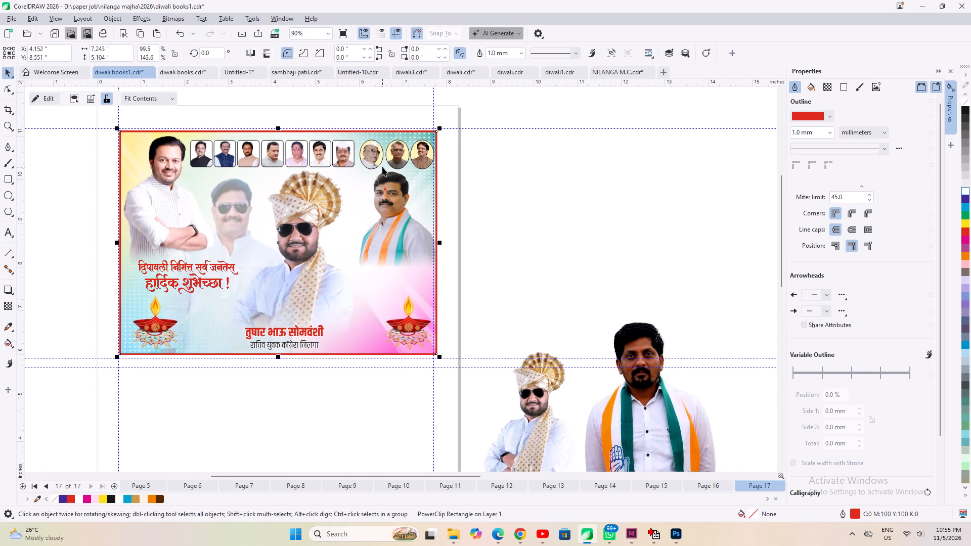
{"action": "key", "text": "shift+Up"}
{"action": "key", "text": "shift+Up"}
{"action": "key", "text": "shift+Up"}
{"action": "key", "text": "Left"}
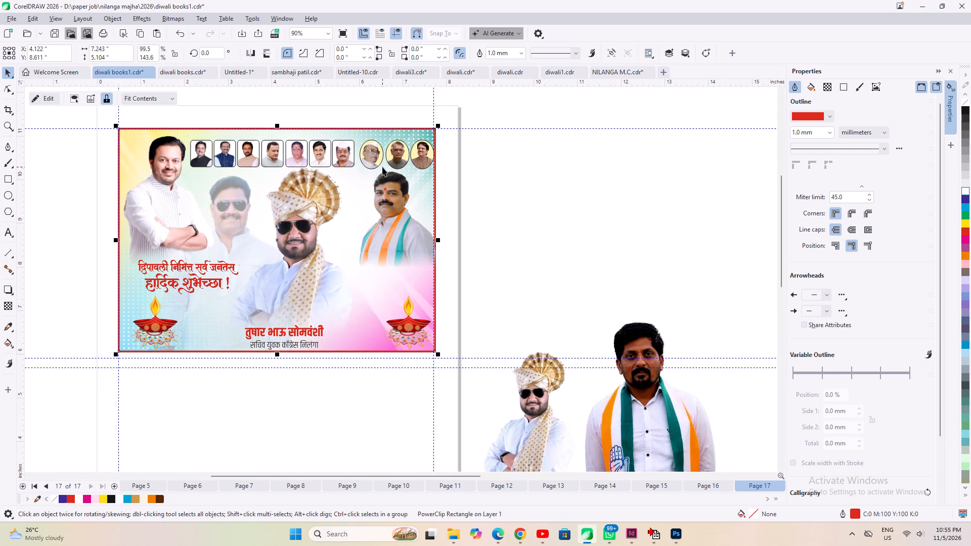
{"action": "key", "text": "Right"}
{"action": "scroll", "coordinate": [436, 188], "scroll_direction": "up", "scroll_amount": 3}
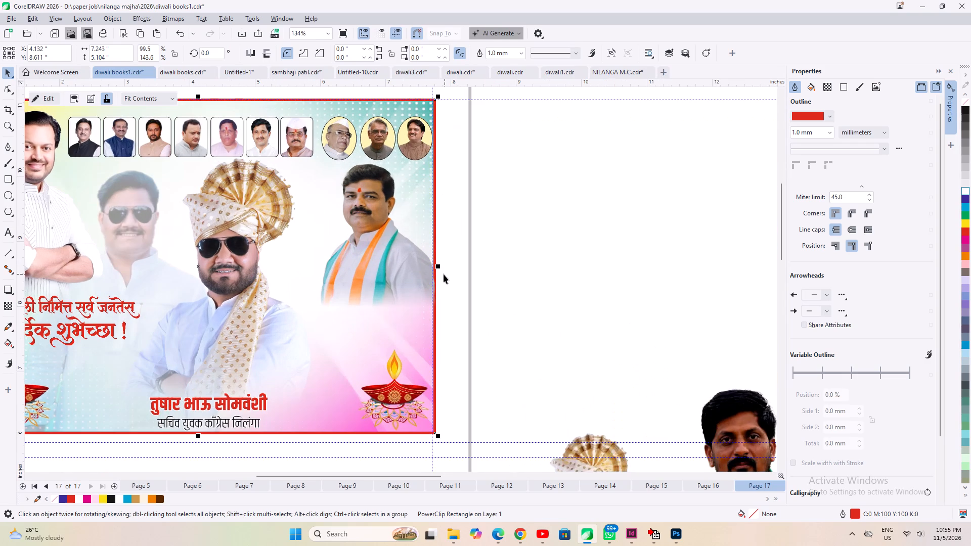
{"action": "left_click", "coordinate": [511, 309]}
Open the background frame's PowerClip contents and delete the faded portrait of the man in sunglasses.
{"action": "scroll", "coordinate": [494, 304], "scroll_direction": "down", "scroll_amount": 3}
{"action": "left_click", "coordinate": [296, 316]}
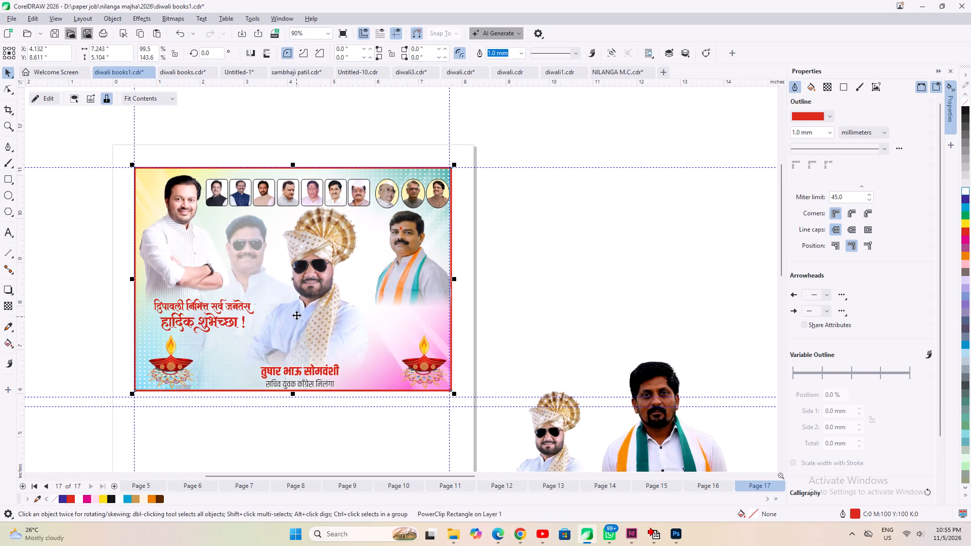
{"action": "left_click", "coordinate": [296, 314], "text": "ctrl"}
{"action": "left_click", "coordinate": [321, 293]}
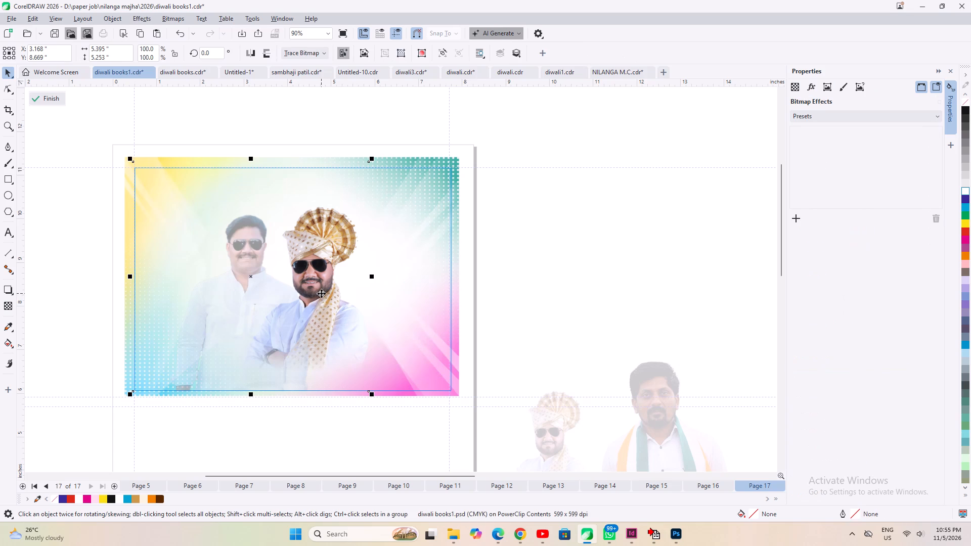
{"action": "left_click", "coordinate": [559, 261], "text": "ctrl"}
{"action": "left_click", "coordinate": [295, 343], "text": "ctrl"}
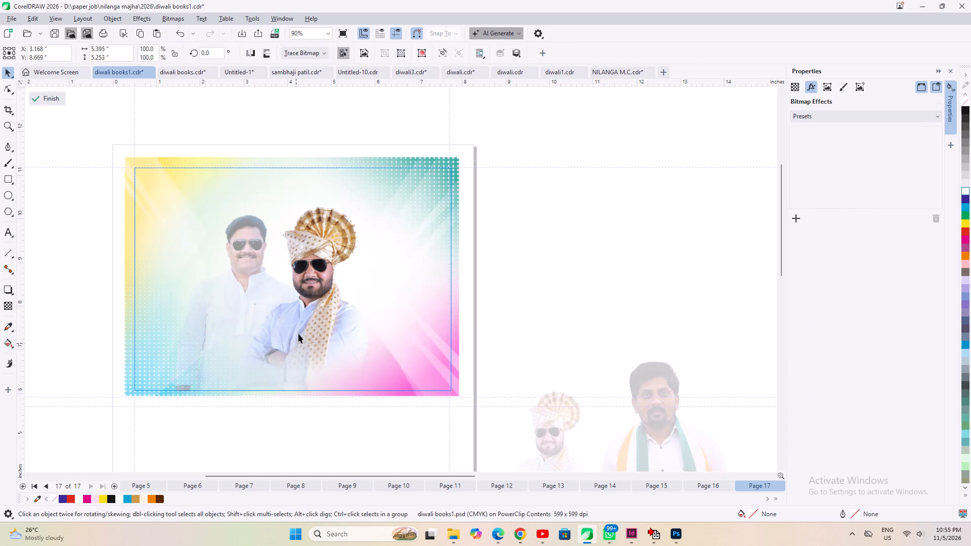
{"action": "left_click", "coordinate": [307, 295], "text": "ctrl"}
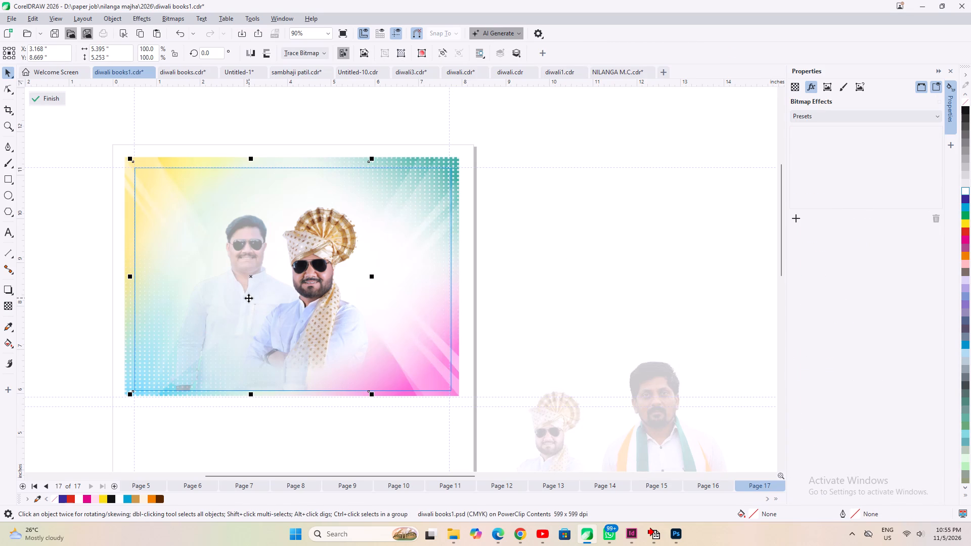
{"action": "key", "text": "Delete"}
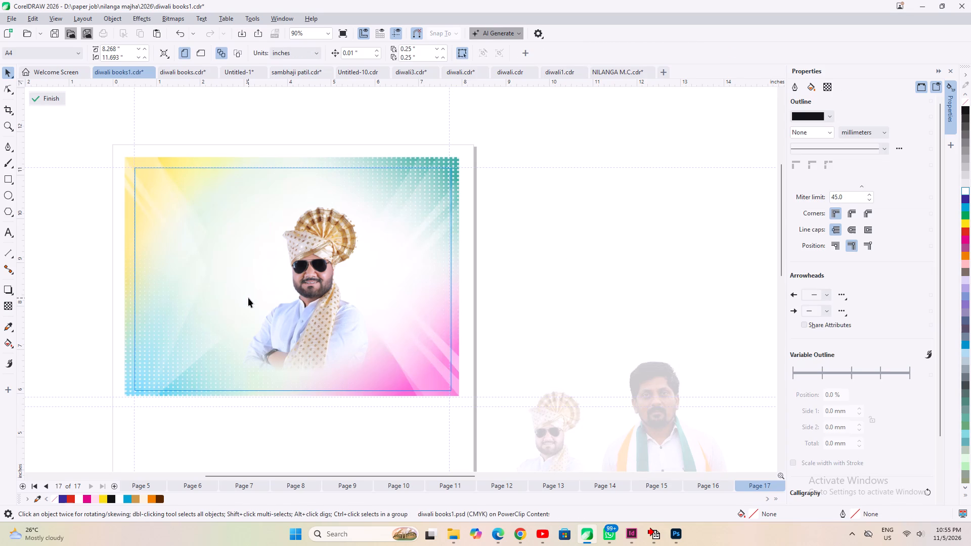
Cut the turbaned man's portrait from the PowerClip, finish editing, and paste it beside the page.
{"action": "left_click", "coordinate": [302, 285], "text": "ctrl"}
{"action": "key", "text": "ctrl+x"}
{"action": "left_click", "coordinate": [537, 276], "text": "ctrl"}
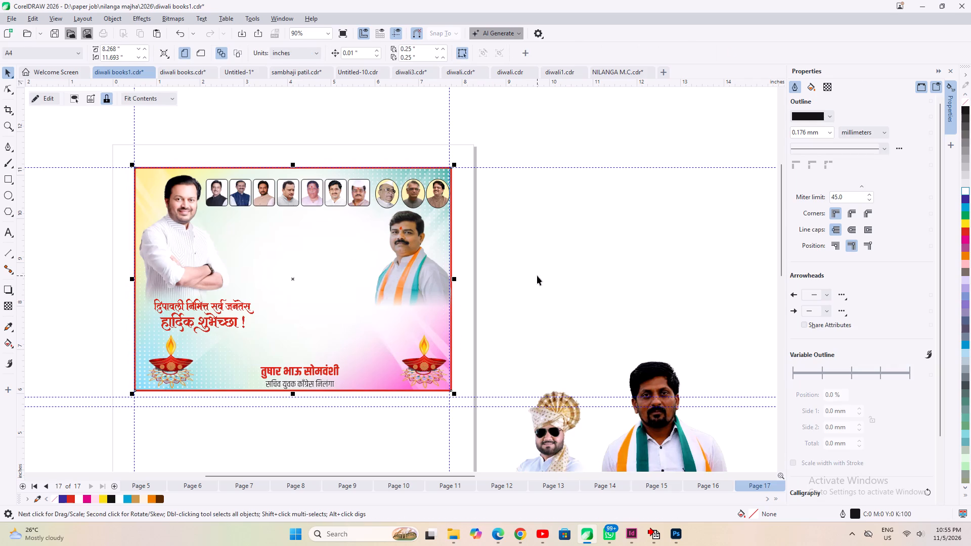
{"action": "left_click", "coordinate": [537, 276]}
{"action": "key", "text": "ctrl+v"}
{"action": "left_click_drag", "start_coordinate": [305, 264], "coordinate": [584, 235]}
Delete the portrait of the man with the tricolour scarf from the ad.
{"action": "left_click", "coordinate": [429, 291]}
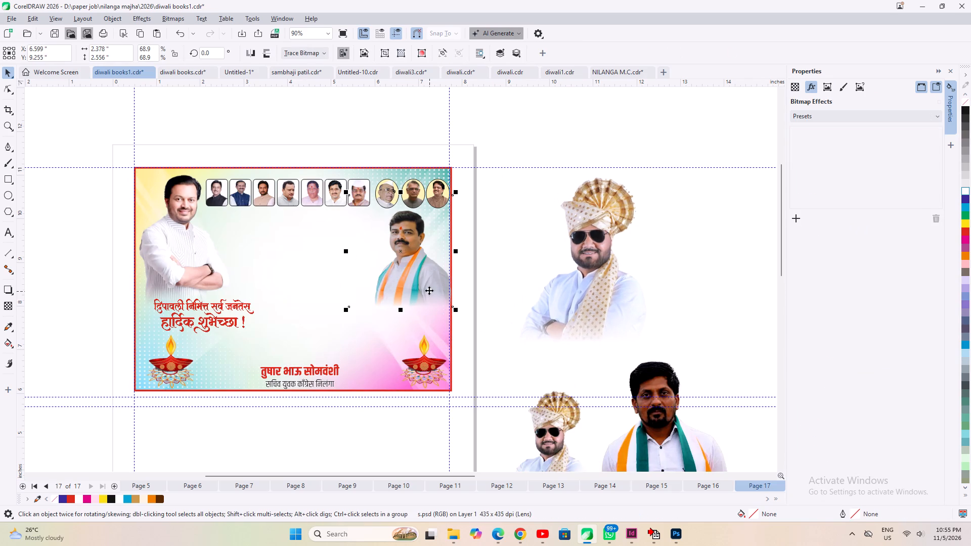
{"action": "key", "text": "Delete"}
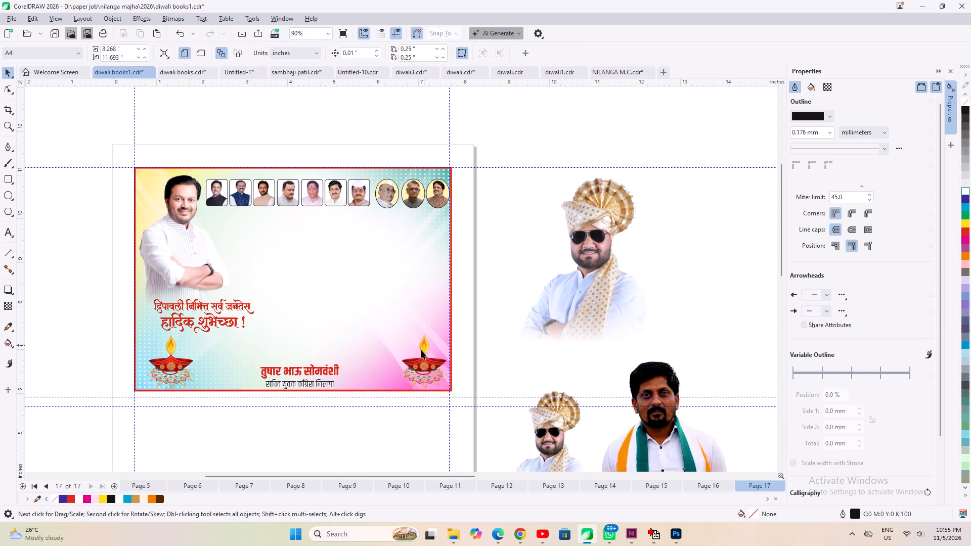
Move the two diyas and the name-and-title text out of the ad to above the page.
{"action": "left_click_drag", "start_coordinate": [105, 323], "coordinate": [480, 420]}
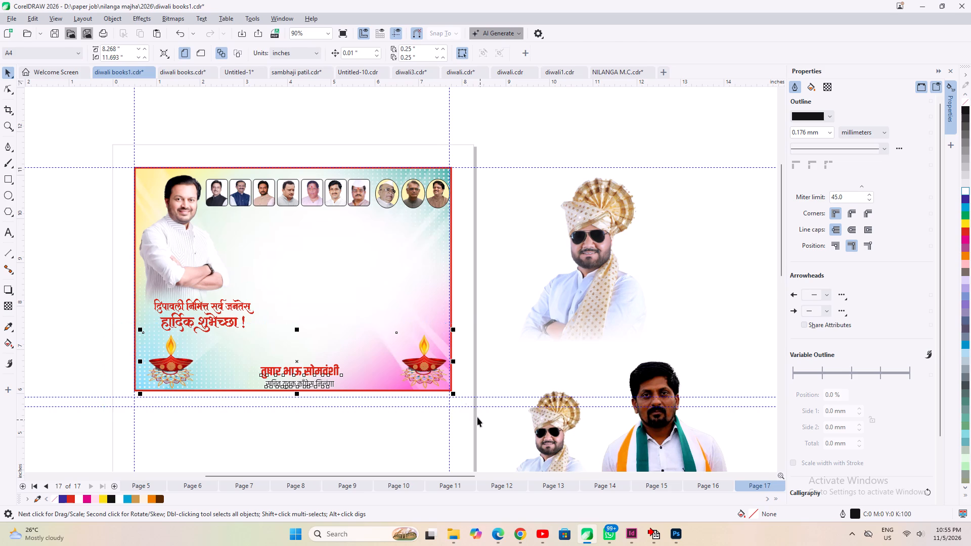
{"action": "scroll", "coordinate": [411, 355], "scroll_direction": "down", "scroll_amount": 3}
{"action": "left_click_drag", "start_coordinate": [329, 369], "coordinate": [420, 146]}
Open the ad frame's PowerClip contents and delete the multicoloured background image.
{"action": "double_click", "coordinate": [379, 293]}
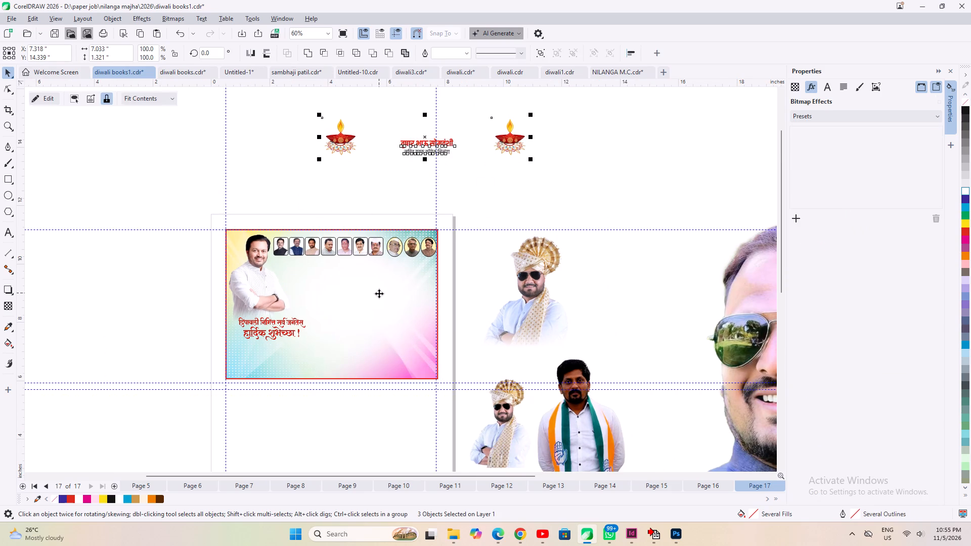
{"action": "left_click", "coordinate": [378, 294]}
{"action": "key", "text": "Delete"}
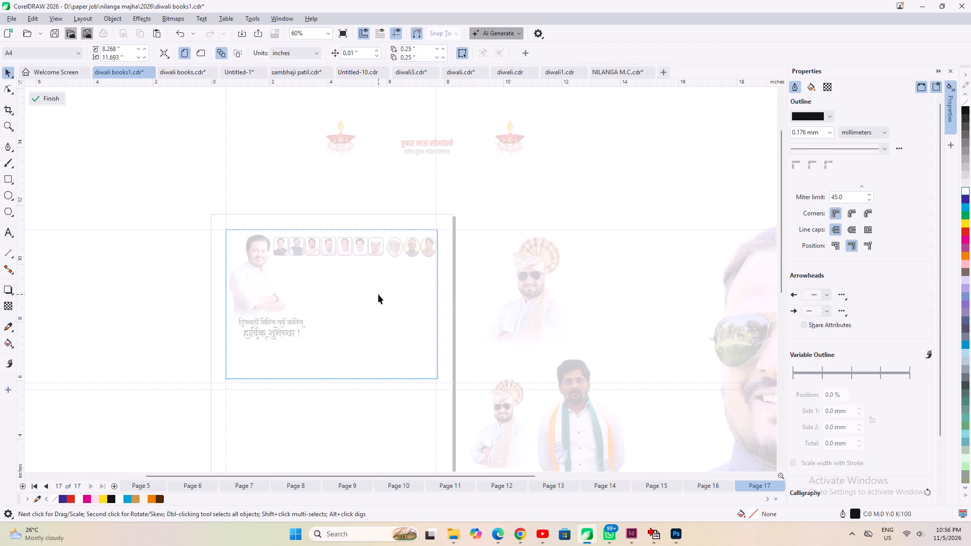
Switch to Chrome and open the Google image results for vector background.
{"action": "left_click", "coordinate": [521, 535]}
{"action": "left_click", "coordinate": [477, 485]}
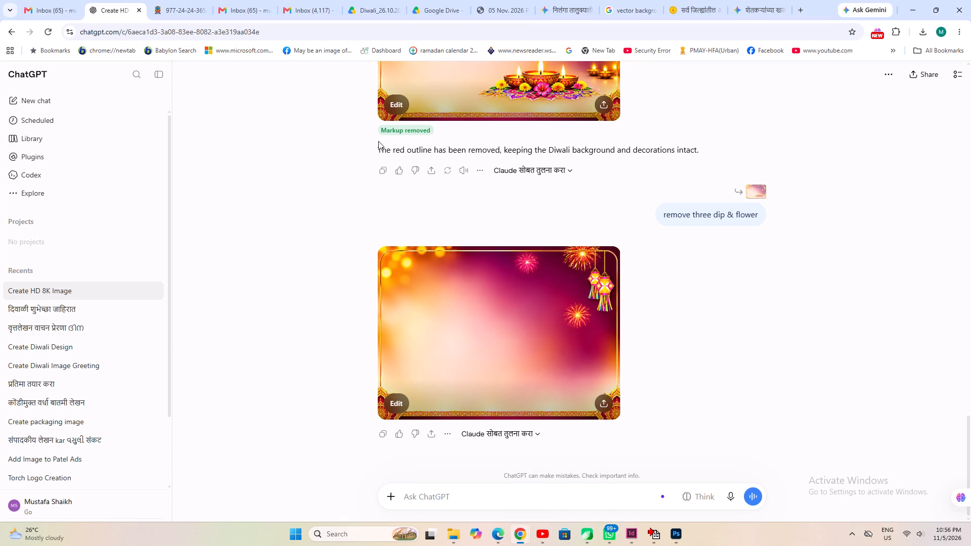
{"action": "scroll", "coordinate": [377, 143], "scroll_direction": "down", "scroll_amount": 4}
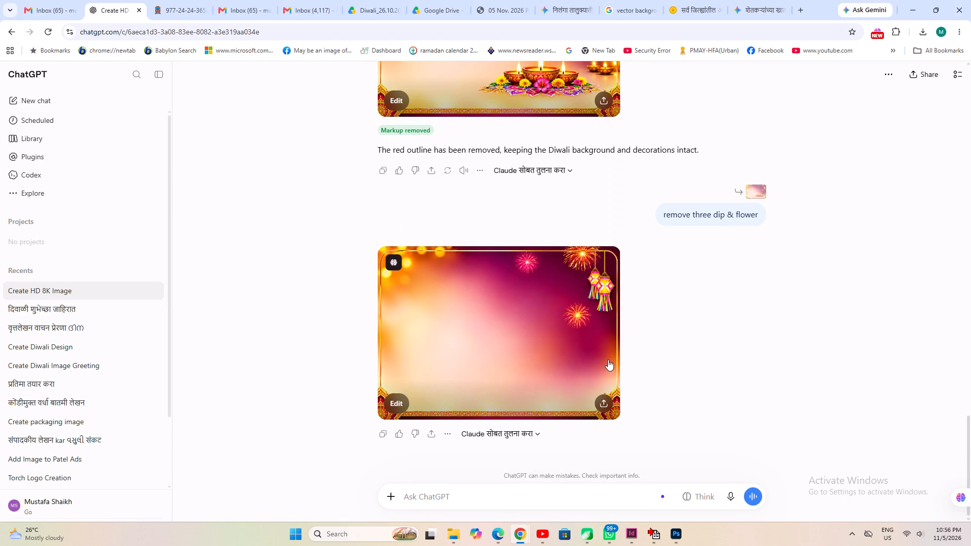
{"action": "scroll", "coordinate": [608, 359], "scroll_direction": "down", "scroll_amount": 4}
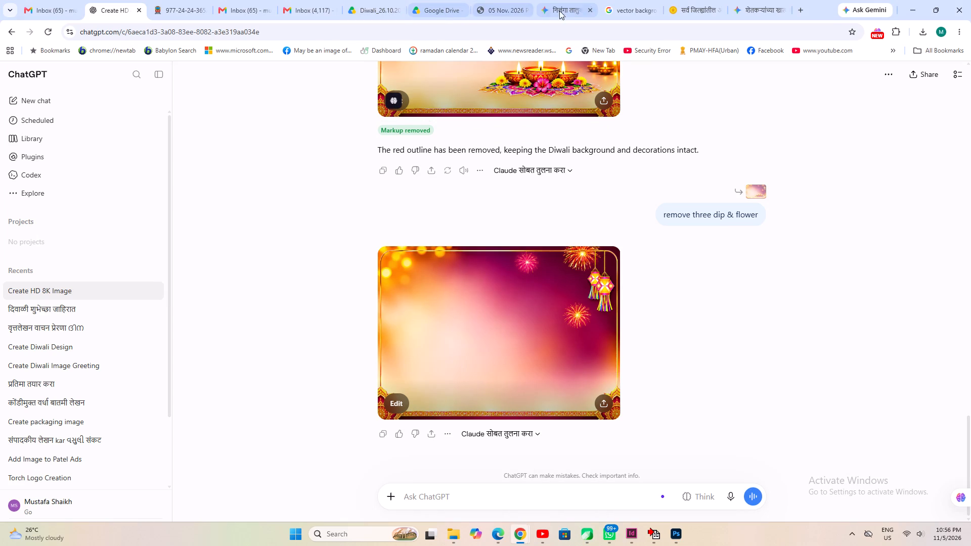
{"action": "left_click", "coordinate": [629, 10]}
Browse the related blue backgrounds and copy Magnific's light-blue abstract background image.
{"action": "scroll", "coordinate": [629, 408], "scroll_direction": "down", "scroll_amount": 5}
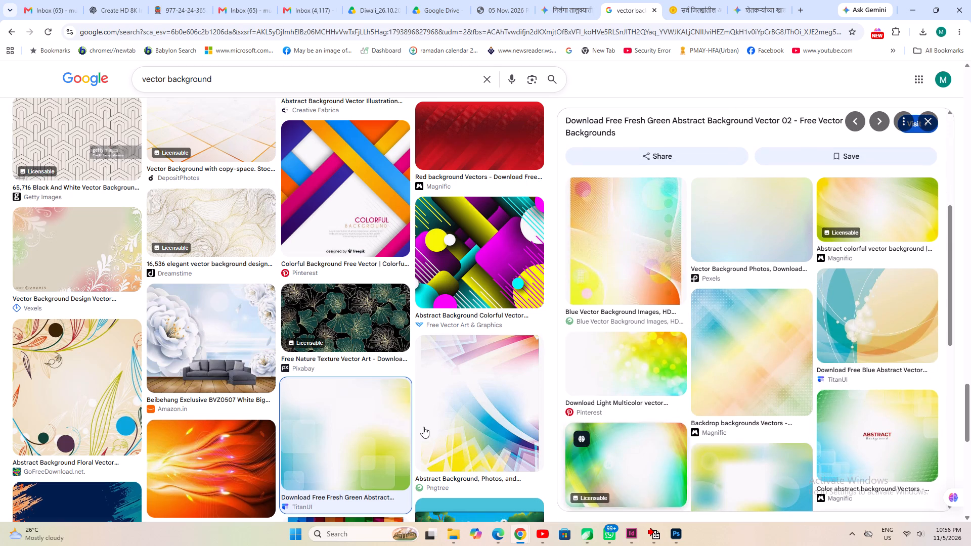
{"action": "scroll", "coordinate": [374, 452], "scroll_direction": "down", "scroll_amount": 5}
{"action": "left_click", "coordinate": [197, 450]}
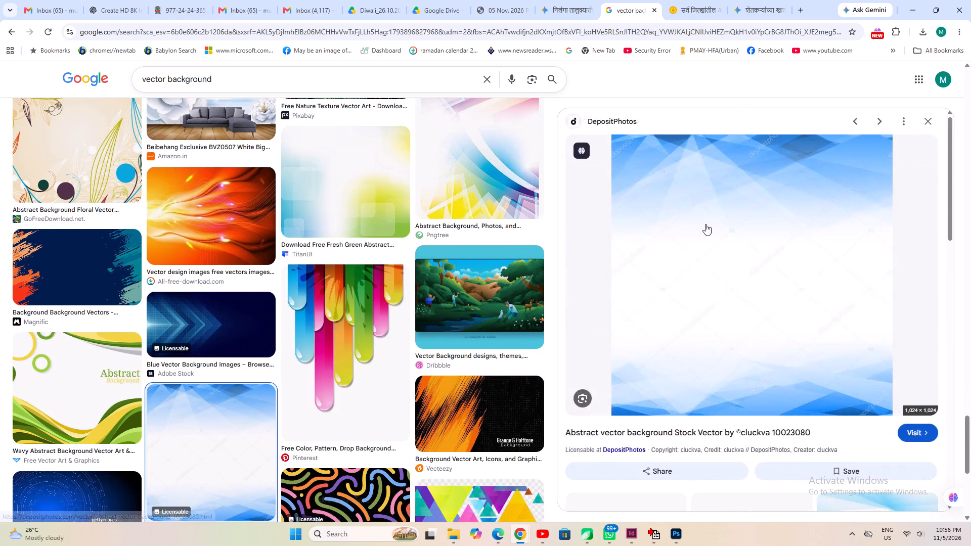
{"action": "scroll", "coordinate": [702, 296], "scroll_direction": "down", "scroll_amount": 4}
{"action": "scroll", "coordinate": [716, 347], "scroll_direction": "down", "scroll_amount": 9}
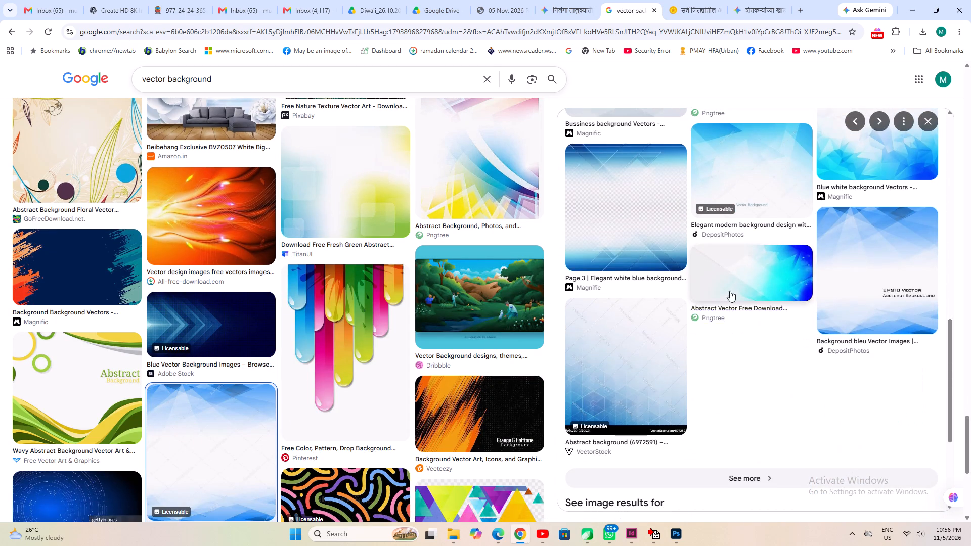
{"action": "left_click", "coordinate": [766, 171]}
{"action": "right_click", "coordinate": [765, 173]}
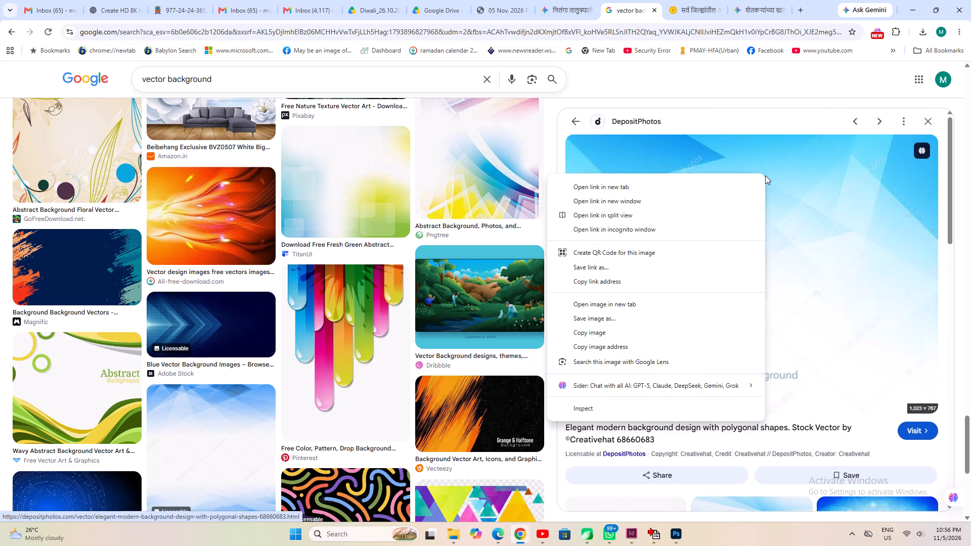
{"action": "scroll", "coordinate": [873, 414], "scroll_direction": "down", "scroll_amount": 4}
{"action": "left_click", "coordinate": [772, 335]}
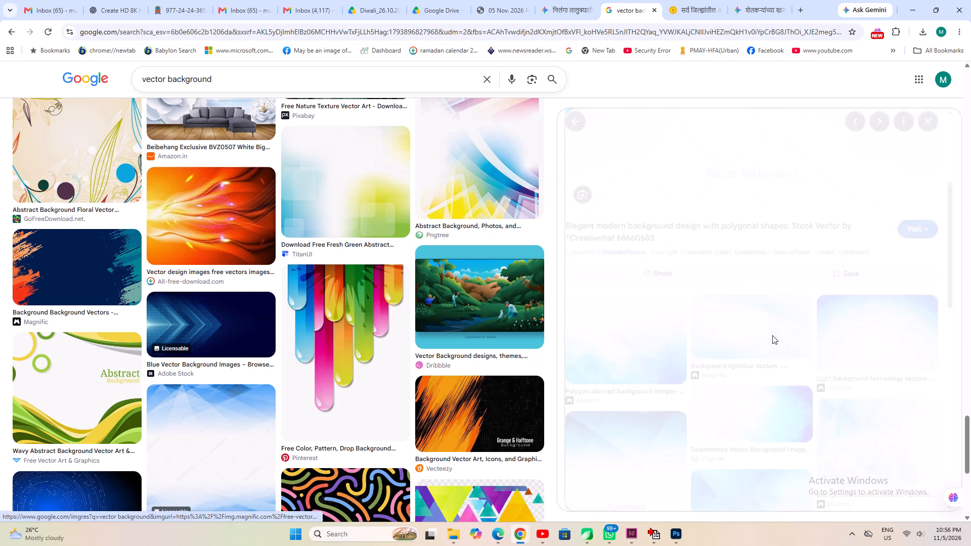
{"action": "right_click", "coordinate": [736, 185]}
{"action": "left_click", "coordinate": [763, 348]}
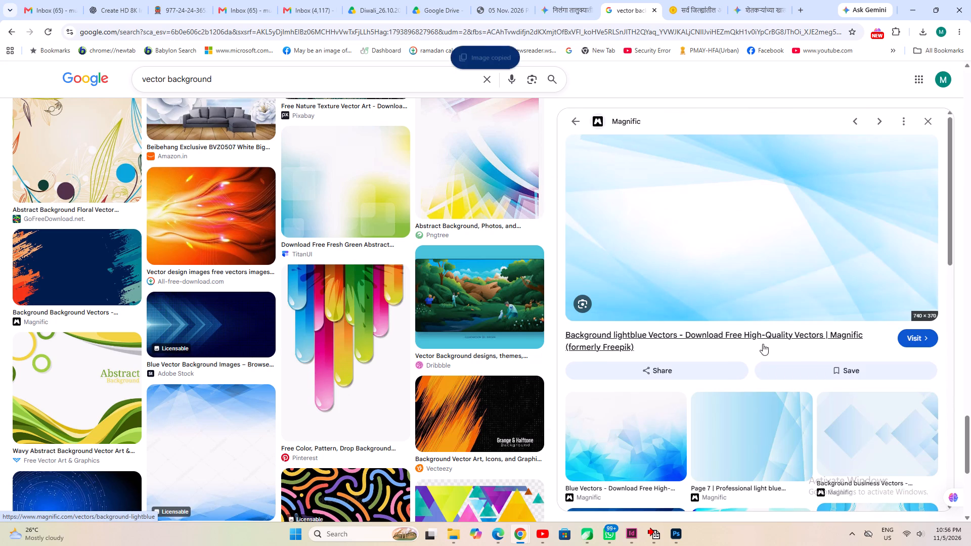
Switch to CorelDRAW, paste the copied light-blue background into the open PowerClip and position it over the ad frame.
{"action": "left_click", "coordinate": [582, 538]}
{"action": "right_click", "coordinate": [41, 262]}
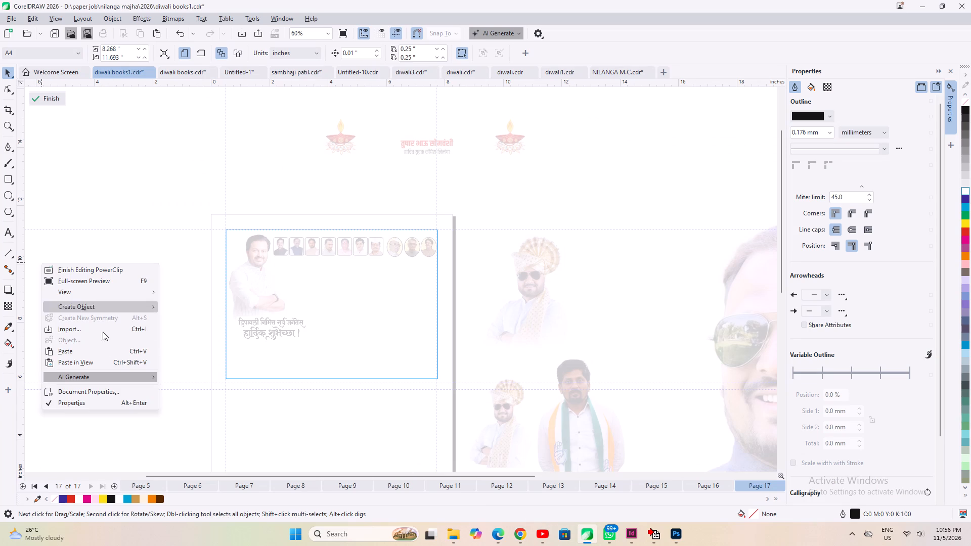
{"action": "left_click", "coordinate": [100, 347]}
{"action": "left_click_drag", "start_coordinate": [363, 392], "coordinate": [368, 304]}
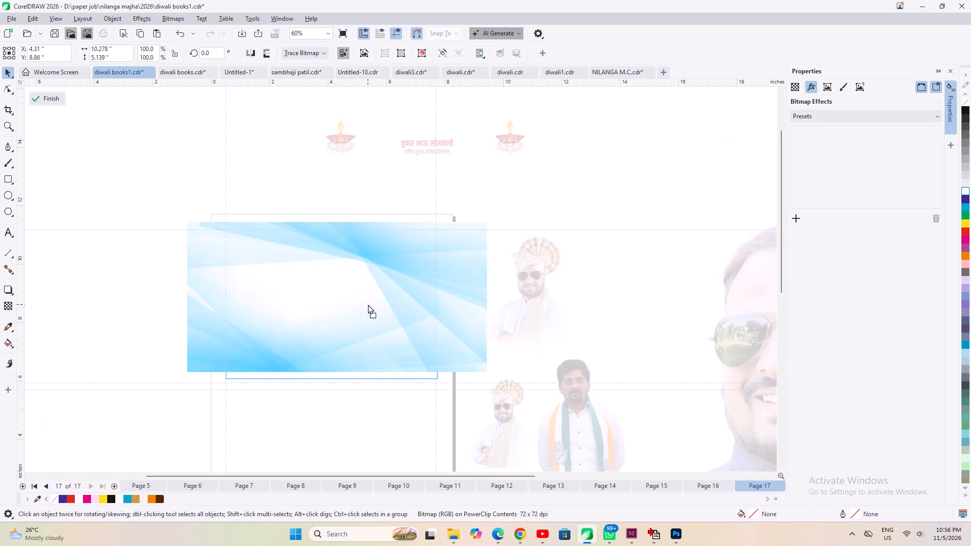
{"action": "left_click_drag", "start_coordinate": [368, 304], "coordinate": [371, 307]}
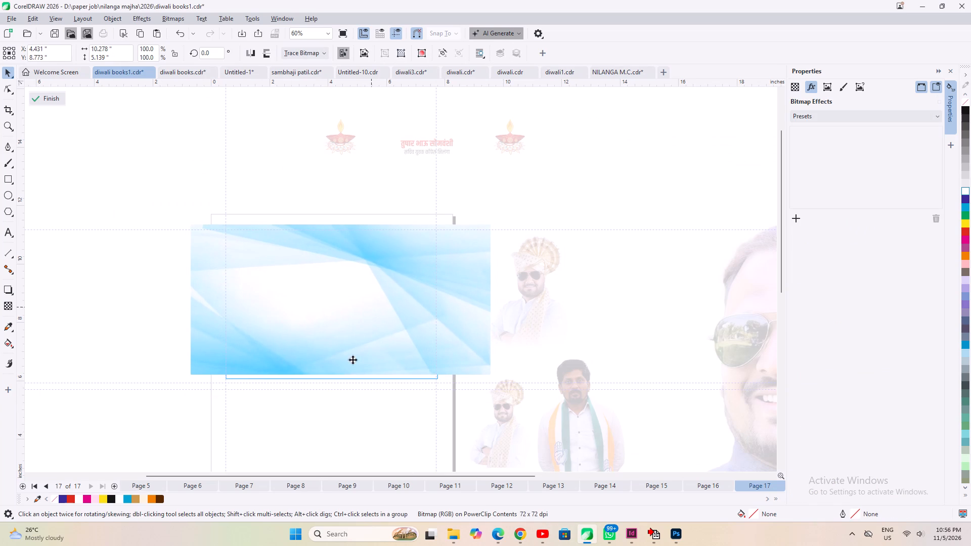
Stretch the background to about 5.44 inches high and narrow it from both sides to fit the ad frame's width.
{"action": "left_click_drag", "start_coordinate": [342, 379], "coordinate": [342, 388]}
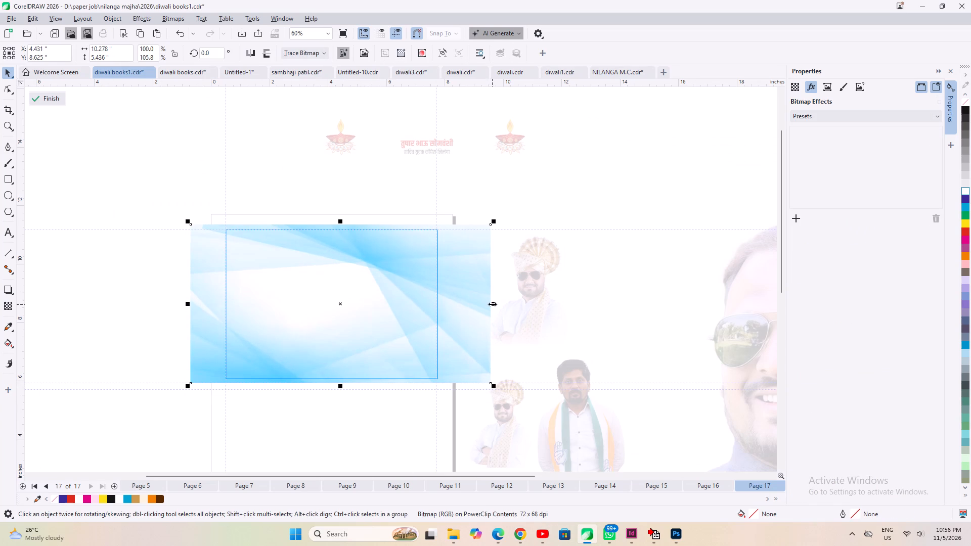
{"action": "left_click_drag", "start_coordinate": [492, 304], "coordinate": [442, 351]}
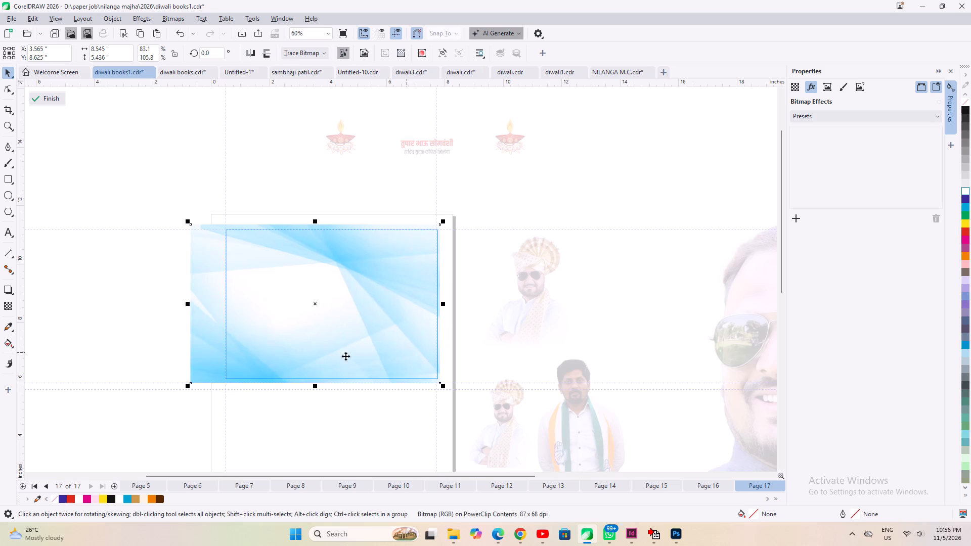
{"action": "left_click", "coordinate": [188, 304]}
{"action": "left_click_drag", "start_coordinate": [190, 305], "coordinate": [215, 304]}
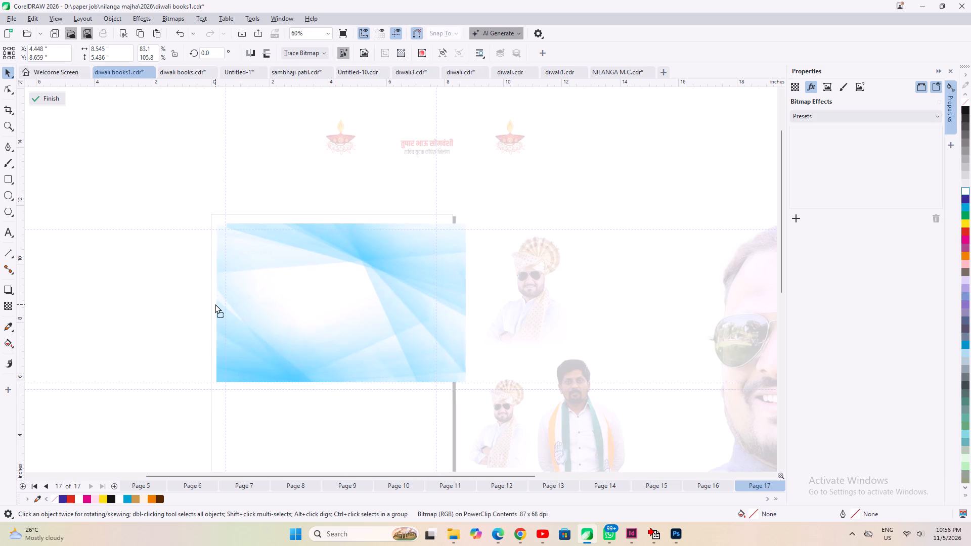
Undo the background's last shift, narrow it from its left edge to about 7.48 inches, and finish editing the PowerClip.
{"action": "left_click_drag", "start_coordinate": [215, 304], "coordinate": [212, 302]}
{"action": "key", "text": "ctrl+z"}
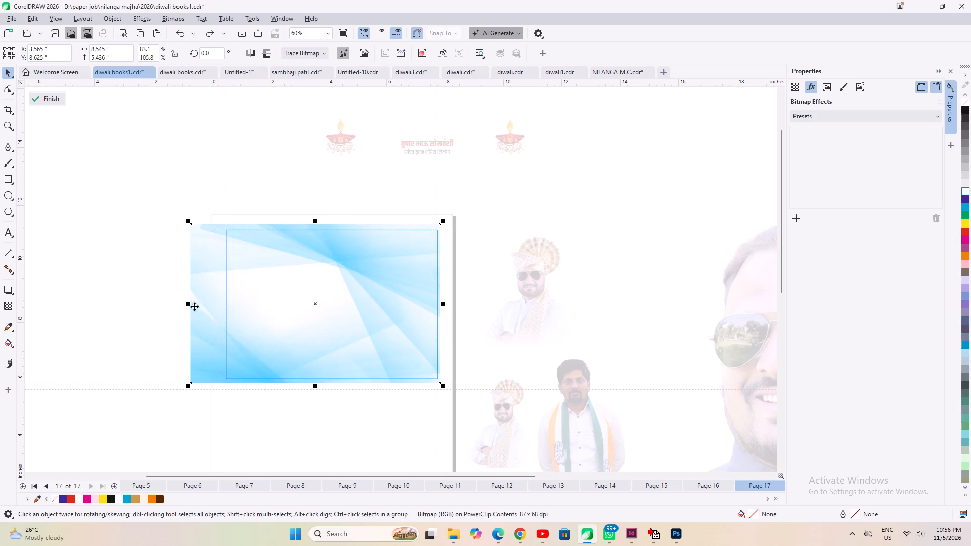
{"action": "left_click_drag", "start_coordinate": [186, 304], "coordinate": [217, 309]}
{"action": "left_click", "coordinate": [171, 347], "text": "ctrl"}
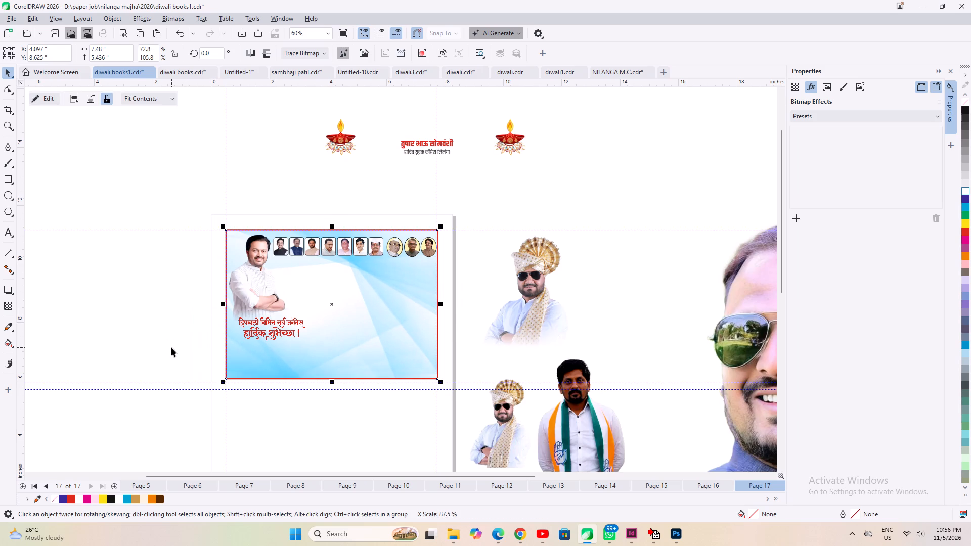
{"action": "left_click", "coordinate": [171, 347]}
{"action": "left_click", "coordinate": [380, 463]}
Try the larger turbaned man's portrait over the ad frame, and move it off the page beside the large sunglasses portrait.
{"action": "scroll", "coordinate": [242, 262], "scroll_direction": "down", "scroll_amount": 3}
{"action": "scroll", "coordinate": [494, 336], "scroll_direction": "down", "scroll_amount": 3}
{"action": "left_click", "coordinate": [568, 361]}
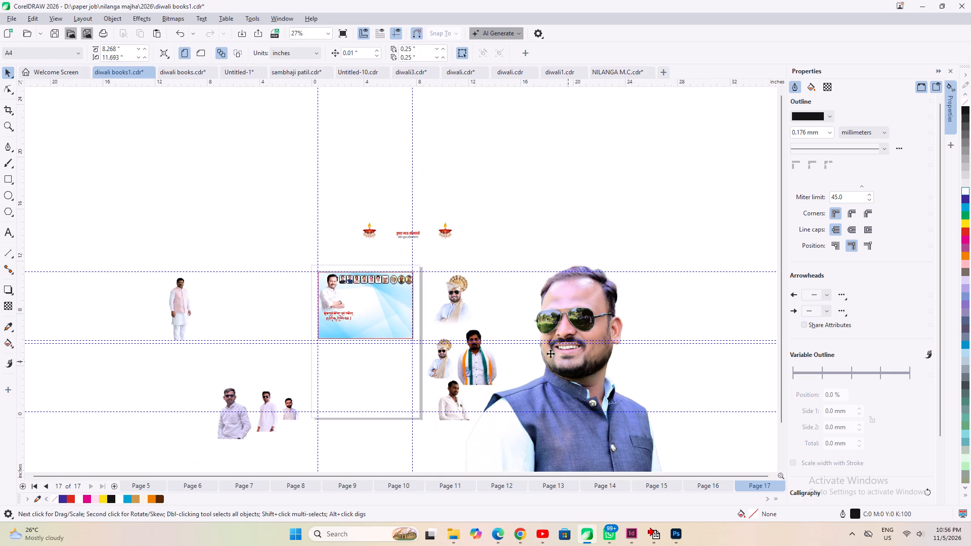
{"action": "left_click", "coordinate": [457, 293]}
{"action": "left_click_drag", "start_coordinate": [452, 289], "coordinate": [336, 322]}
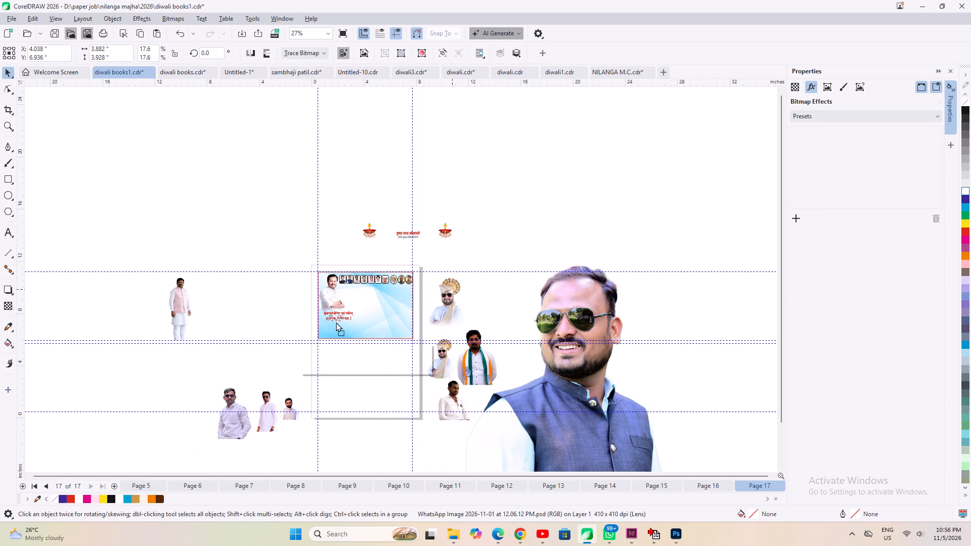
{"action": "left_click_drag", "start_coordinate": [336, 322], "coordinate": [502, 287]}
Move the full-length portrait of the man in the pink vest into the ad's PowerClip, placing it along the right side.
{"action": "left_click", "coordinate": [191, 313]}
{"action": "left_click_drag", "start_coordinate": [181, 312], "coordinate": [181, 309]}
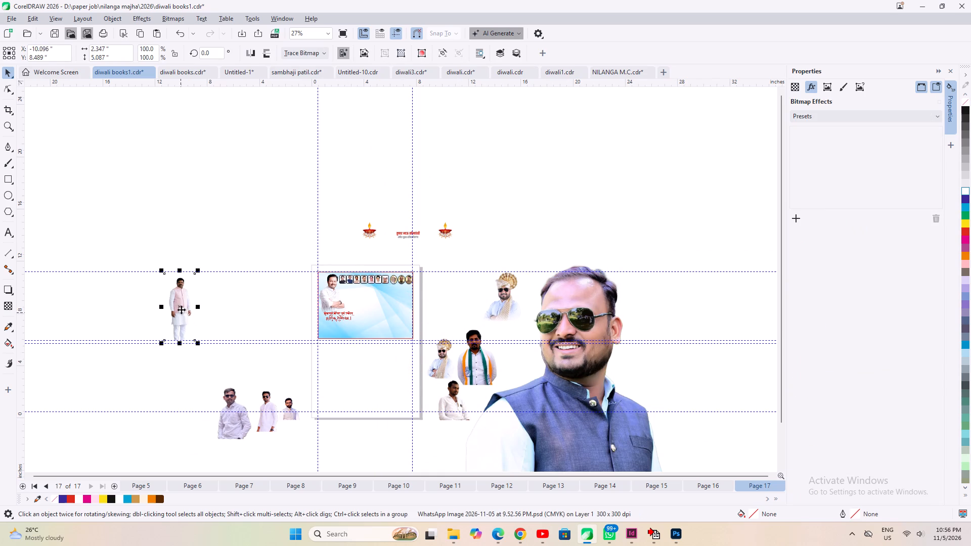
{"action": "left_click_drag", "start_coordinate": [181, 309], "coordinate": [221, 272]}
{"action": "scroll", "coordinate": [232, 224], "scroll_direction": "up", "scroll_amount": 2}
{"action": "left_click", "coordinate": [226, 262]}
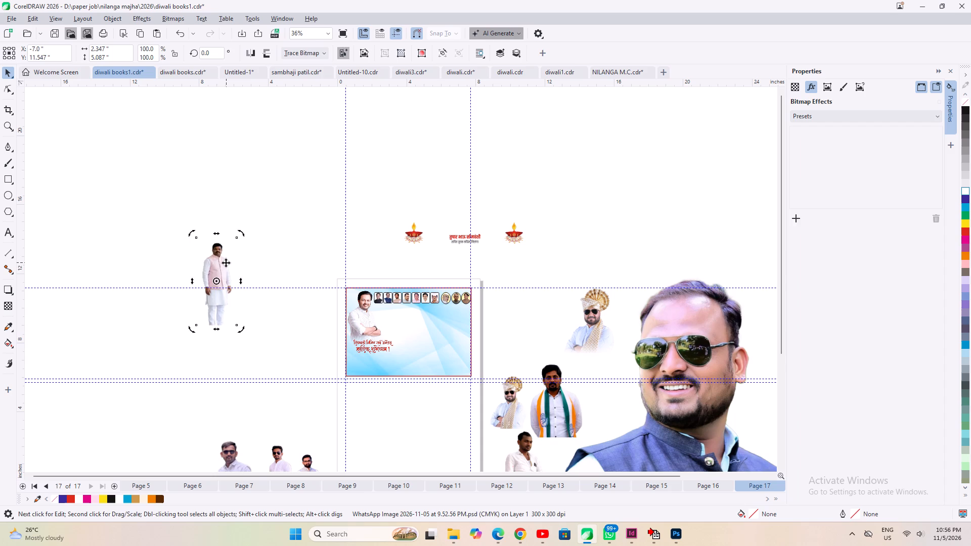
{"action": "key", "text": "ctrl+x"}
{"action": "left_click", "coordinate": [424, 333], "text": "ctrl"}
{"action": "left_click", "coordinate": [424, 333], "text": "ctrl"}
{"action": "key", "text": "ctrl+v"}
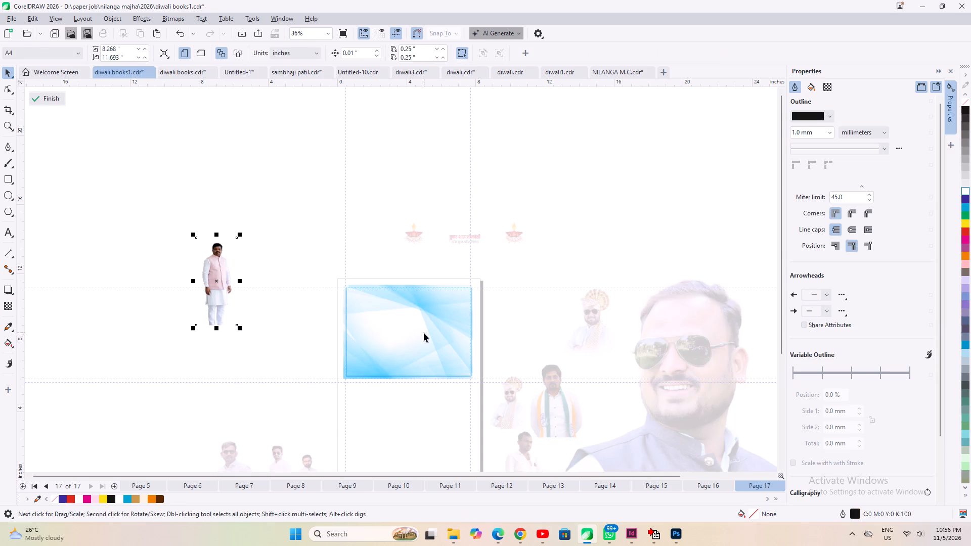
{"action": "left_click_drag", "start_coordinate": [216, 295], "coordinate": [440, 350]}
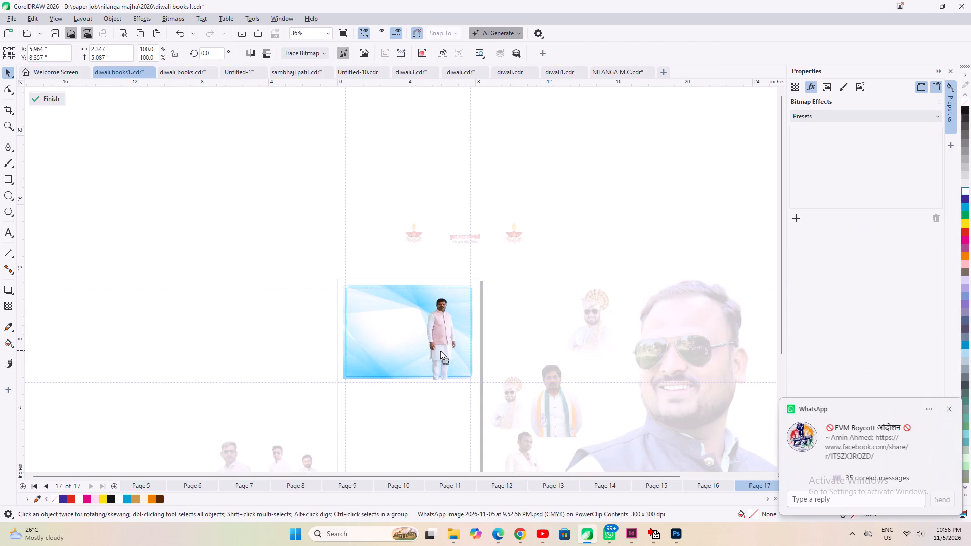
{"action": "left_click_drag", "start_coordinate": [440, 350], "coordinate": [453, 355]}
{"action": "left_click", "coordinate": [535, 284], "text": "ctrl"}
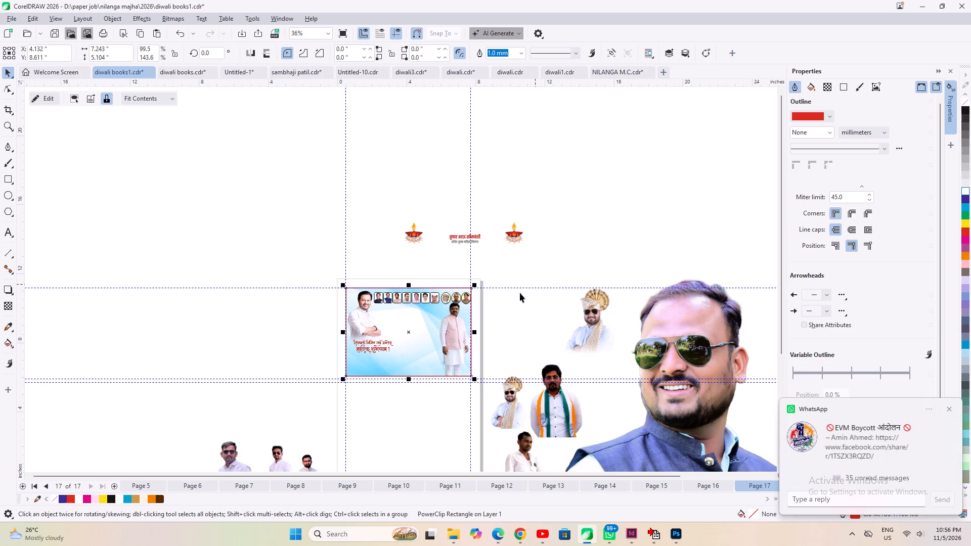
Take the pink-vest portrait out of the PowerClip, paste it over the ad, and shift it slightly down to about Y 7.96 inches.
{"action": "left_click", "coordinate": [454, 351], "text": "ctrl"}
{"action": "left_click", "coordinate": [452, 341]}
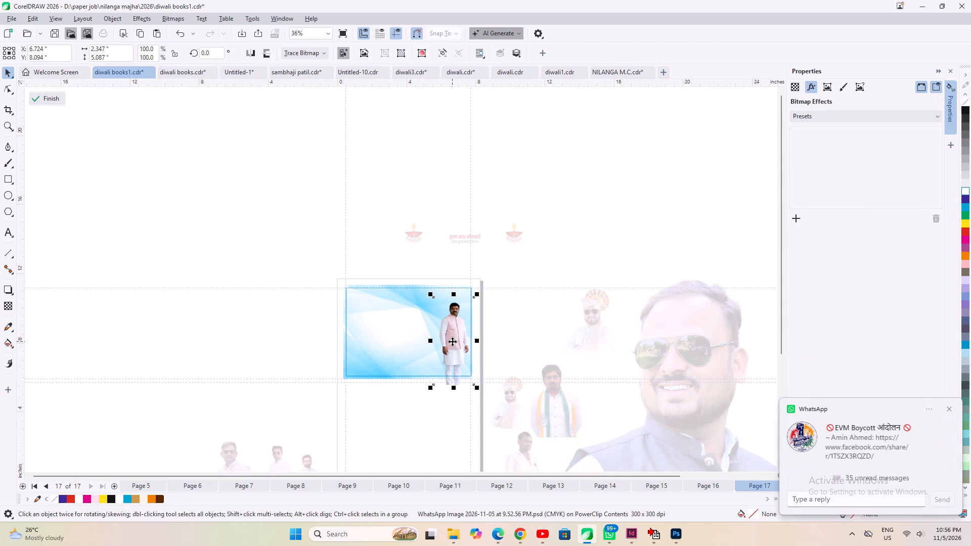
{"action": "key", "text": "ctrl+x"}
{"action": "left_click", "coordinate": [510, 291], "text": "ctrl"}
{"action": "key", "text": "ctrl+v"}
{"action": "scroll", "coordinate": [452, 322], "scroll_direction": "up", "scroll_amount": 2}
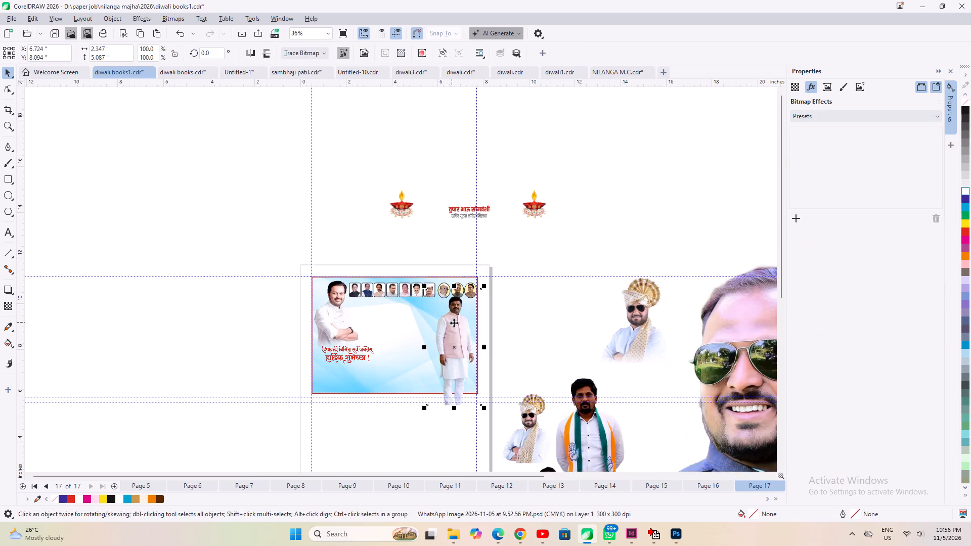
{"action": "scroll", "coordinate": [454, 323], "scroll_direction": "up", "scroll_amount": 3}
{"action": "left_click_drag", "start_coordinate": [457, 331], "coordinate": [457, 335]}
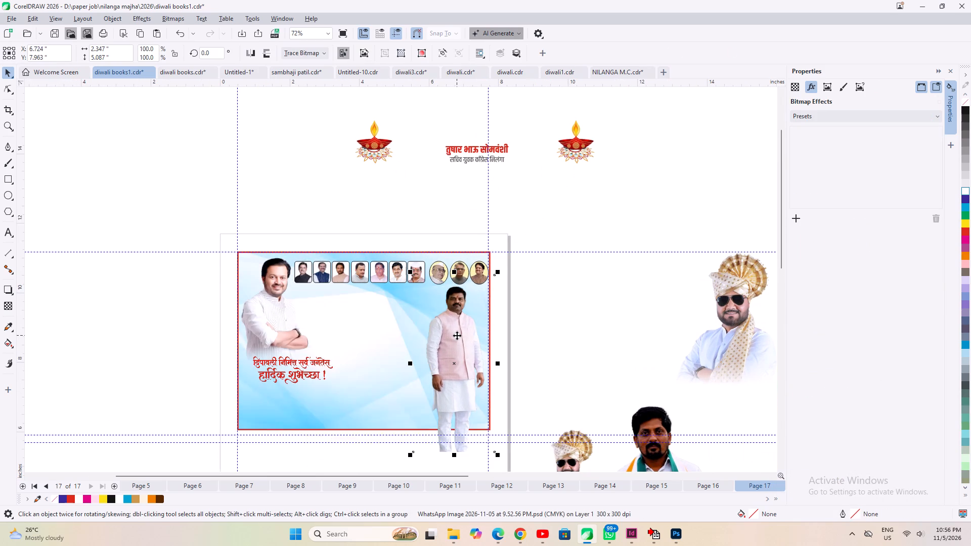
{"action": "scroll", "coordinate": [457, 335], "scroll_direction": "up", "scroll_amount": 2}
{"action": "scroll", "coordinate": [453, 268], "scroll_direction": "up", "scroll_amount": 7}
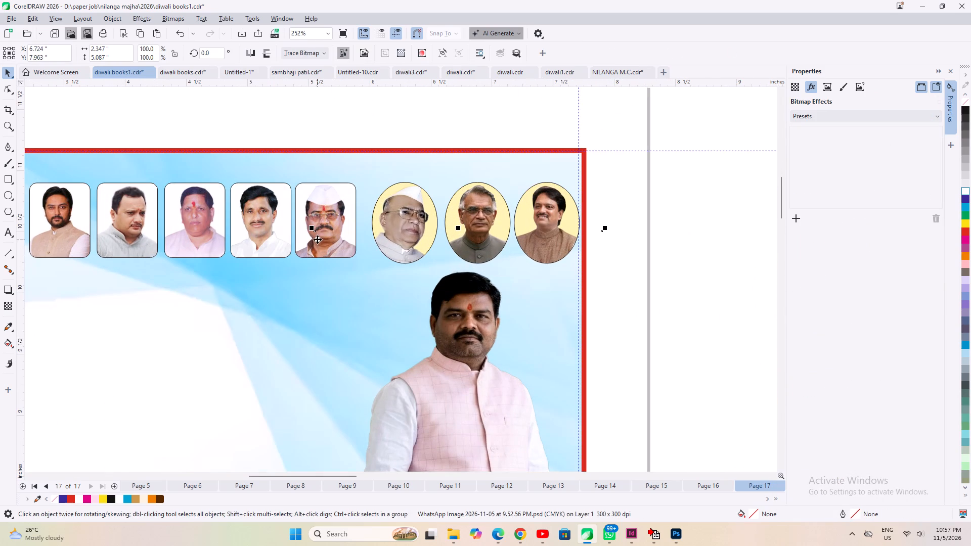
Enlarge the portrait of the man in the pink vest to about 3.01 × 6.52 inches and place it below the oval portraits.
{"action": "left_click_drag", "start_coordinate": [313, 229], "coordinate": [241, 141], "text": "shift"}
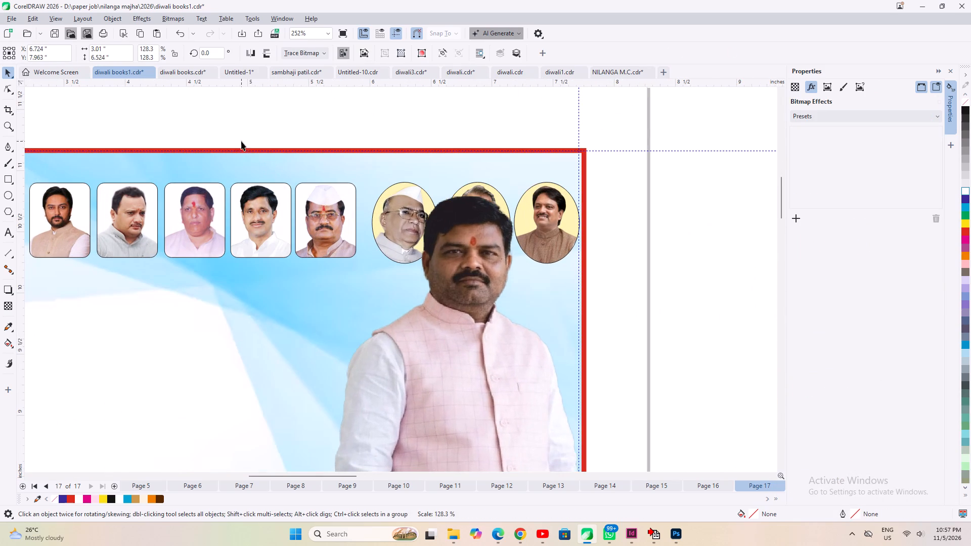
{"action": "scroll", "coordinate": [412, 219], "scroll_direction": "down", "scroll_amount": 3}
{"action": "left_click_drag", "start_coordinate": [463, 386], "coordinate": [458, 425]}
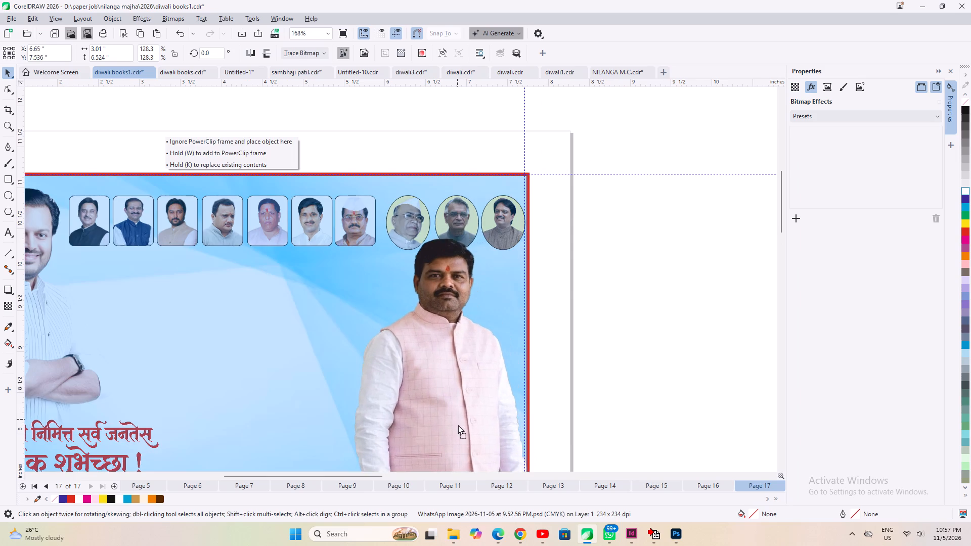
{"action": "left_click_drag", "start_coordinate": [458, 425], "coordinate": [461, 429]}
{"action": "scroll", "coordinate": [491, 344], "scroll_direction": "down", "scroll_amount": 4}
{"action": "scroll", "coordinate": [476, 379], "scroll_direction": "up", "scroll_amount": 1}
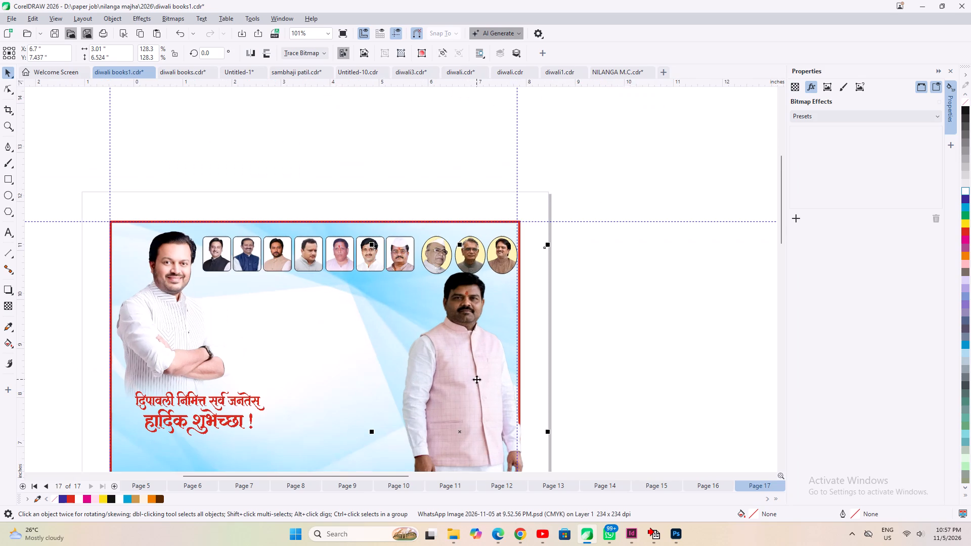
{"action": "left_click_drag", "start_coordinate": [471, 307], "coordinate": [470, 316]}
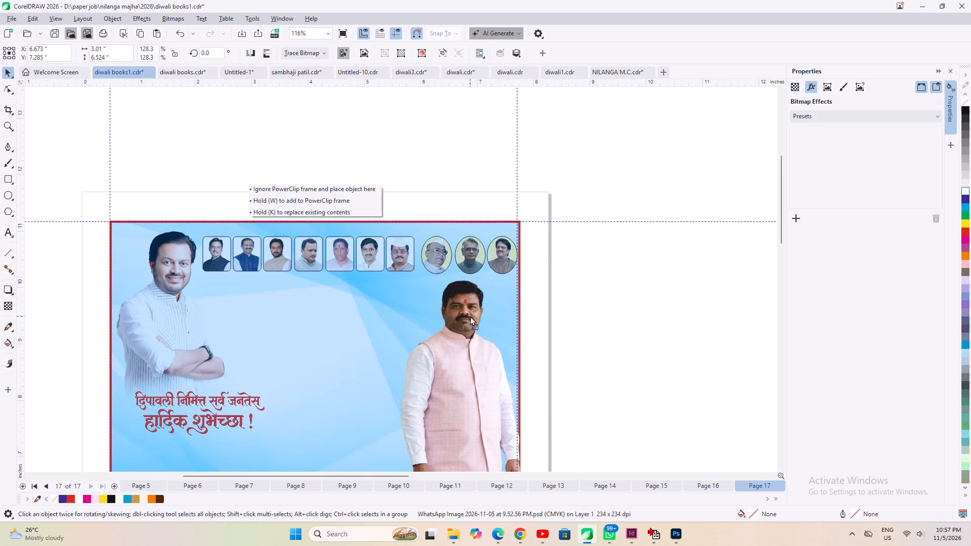
{"action": "left_click_drag", "start_coordinate": [470, 316], "coordinate": [464, 313]}
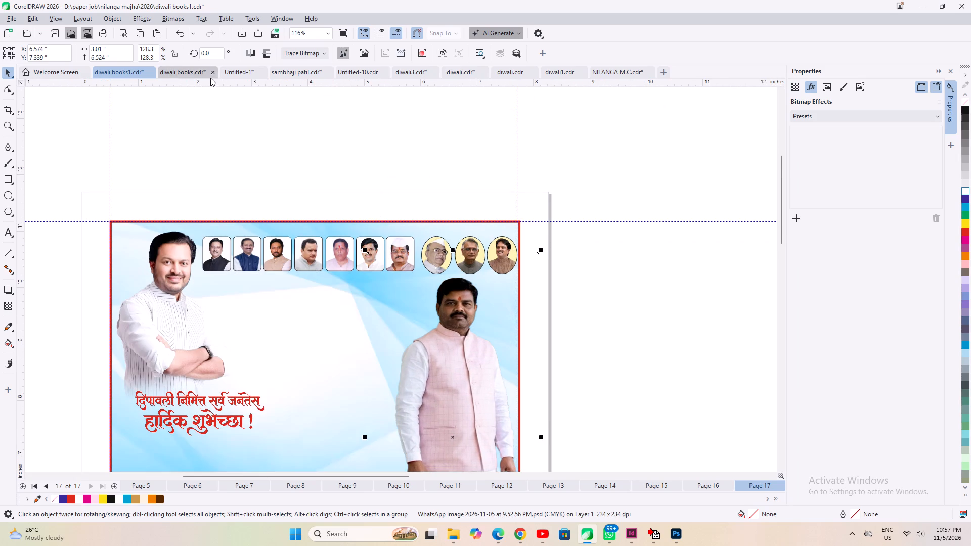
Run the Light adjustment on the portrait of the man in the pink vest, and clear the selection.
{"action": "left_click", "coordinate": [175, 23]}
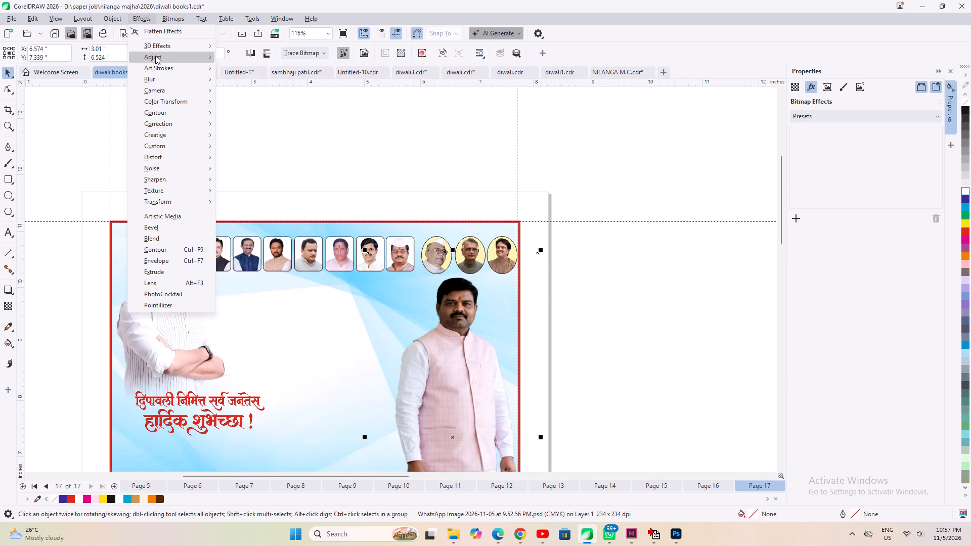
{"action": "left_click", "coordinate": [159, 58]}
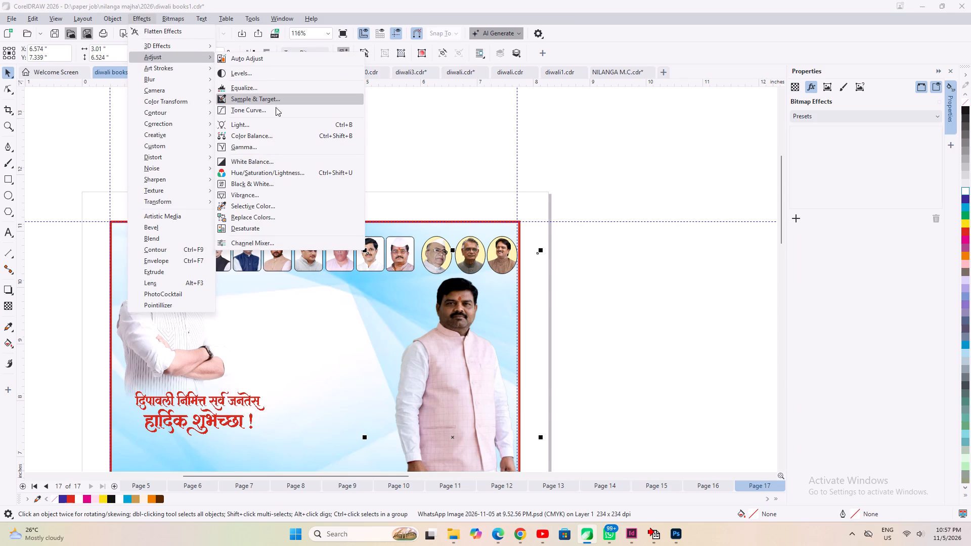
{"action": "double_click", "coordinate": [279, 126]}
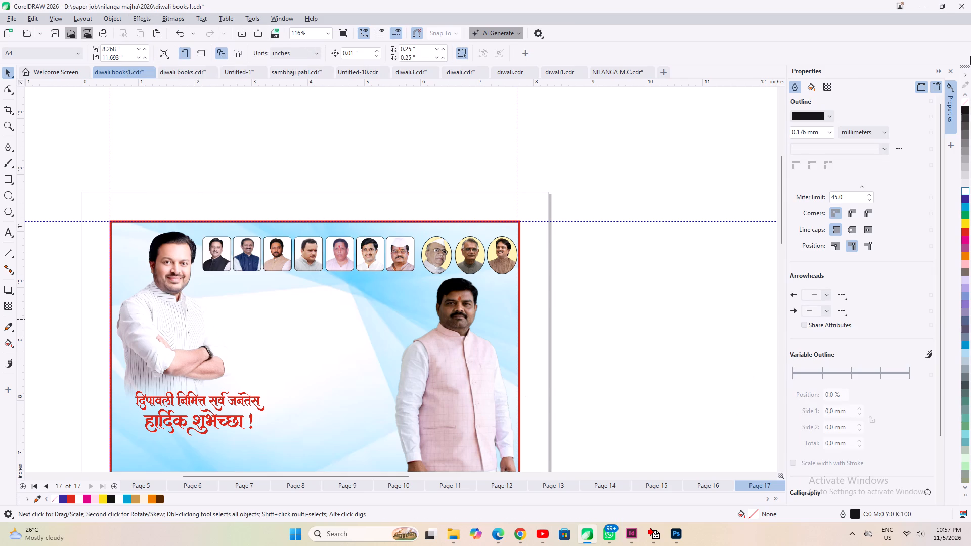
{"action": "left_click", "coordinate": [606, 225]}
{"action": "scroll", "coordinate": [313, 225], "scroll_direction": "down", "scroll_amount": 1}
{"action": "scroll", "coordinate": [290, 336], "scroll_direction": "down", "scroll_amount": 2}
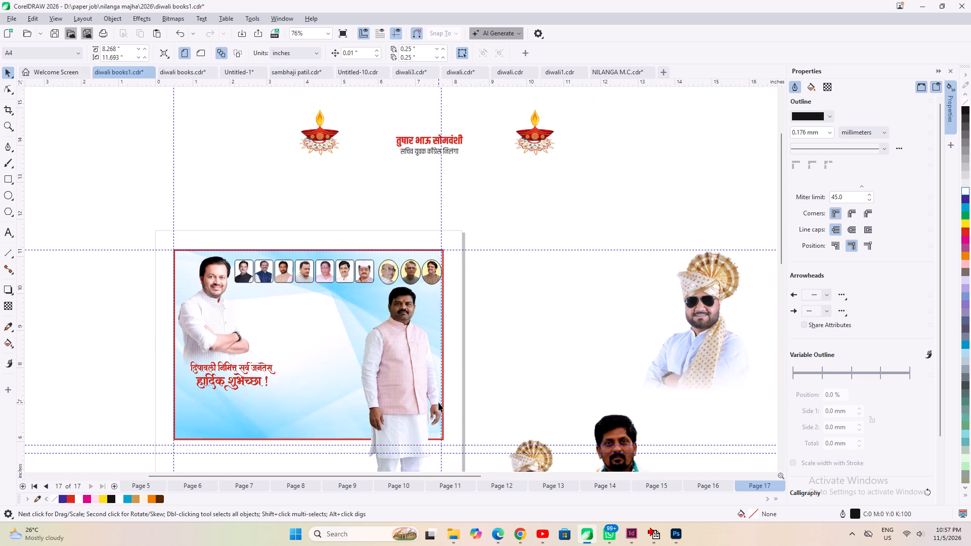
Move the portrait of the man in the pink vest out of the ad frame to about X 10.53, Y 9.94 inches, beside the page.
{"action": "left_click", "coordinate": [414, 400]}
{"action": "scroll", "coordinate": [410, 406], "scroll_direction": "up", "scroll_amount": 7}
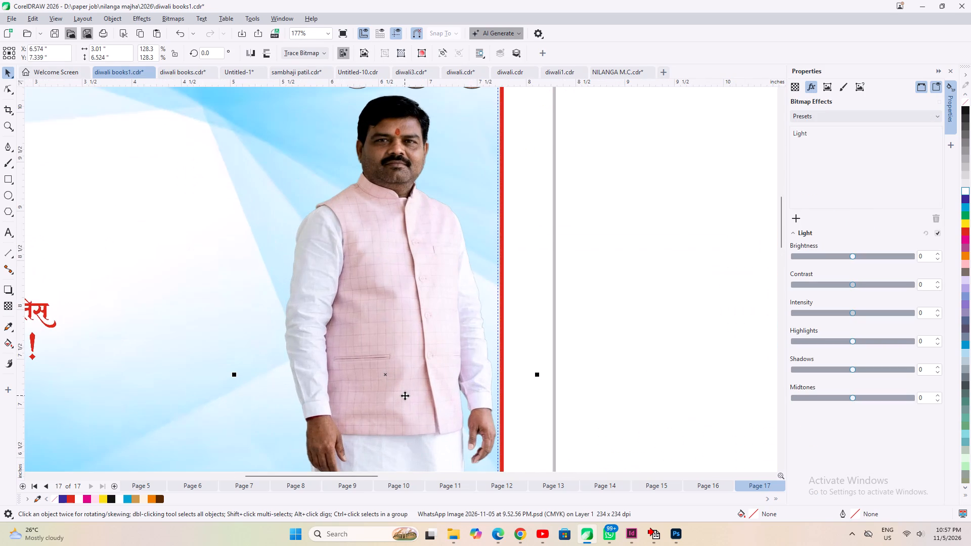
{"action": "scroll", "coordinate": [364, 377], "scroll_direction": "down", "scroll_amount": 3}
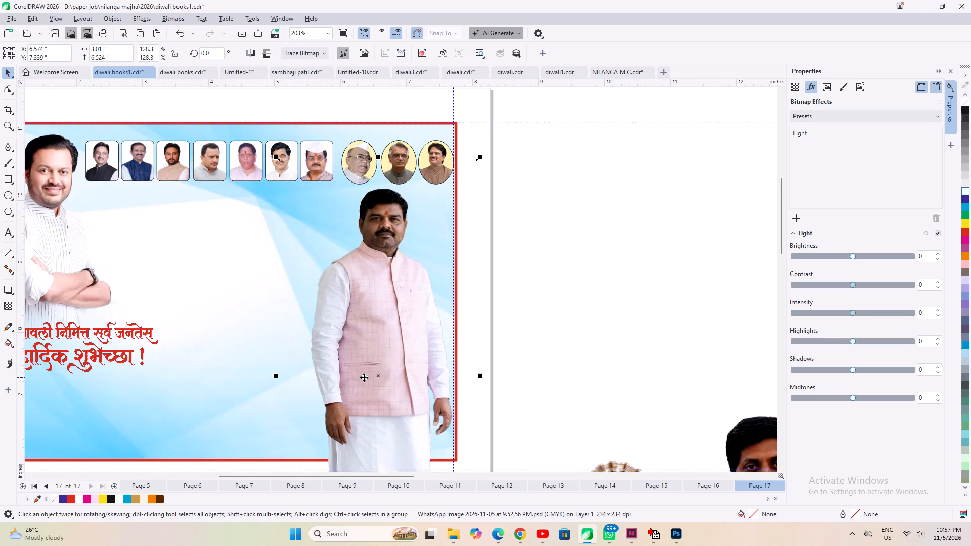
{"action": "scroll", "coordinate": [363, 377], "scroll_direction": "down", "scroll_amount": 6}
{"action": "left_click_drag", "start_coordinate": [371, 388], "coordinate": [487, 313]}
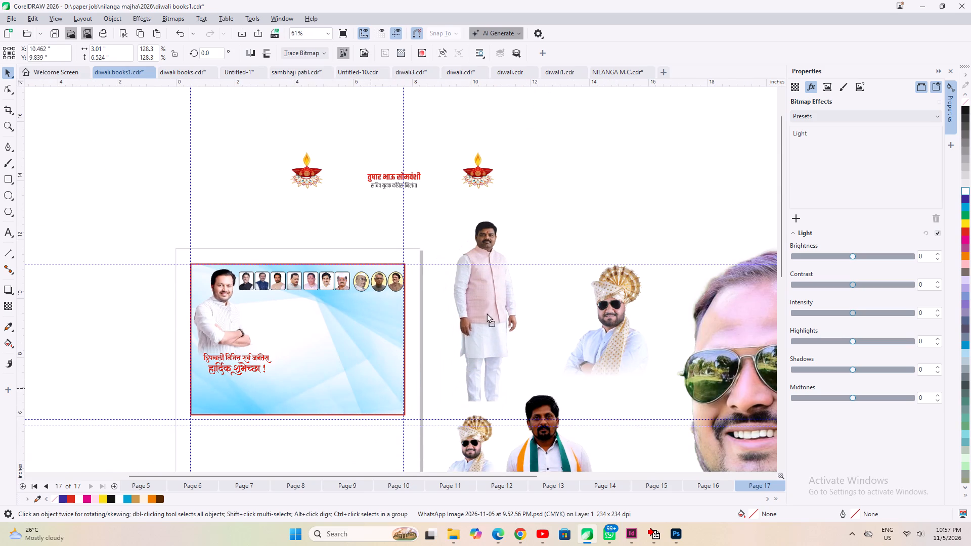
{"action": "left_click_drag", "start_coordinate": [487, 313], "coordinate": [488, 311]}
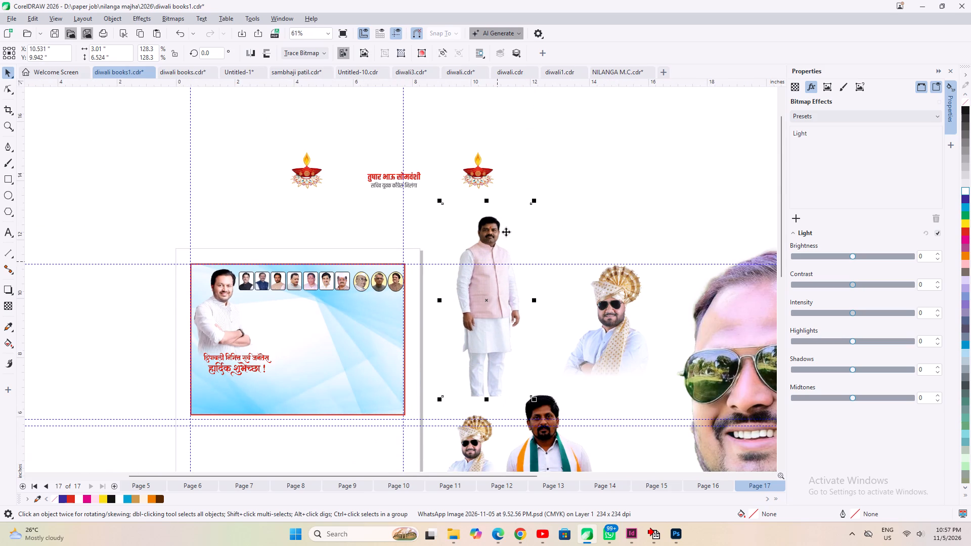
{"action": "scroll", "coordinate": [509, 202], "scroll_direction": "up", "scroll_amount": 2}
{"action": "scroll", "coordinate": [479, 272], "scroll_direction": "up", "scroll_amount": 8}
{"action": "scroll", "coordinate": [439, 272], "scroll_direction": "down", "scroll_amount": 3}
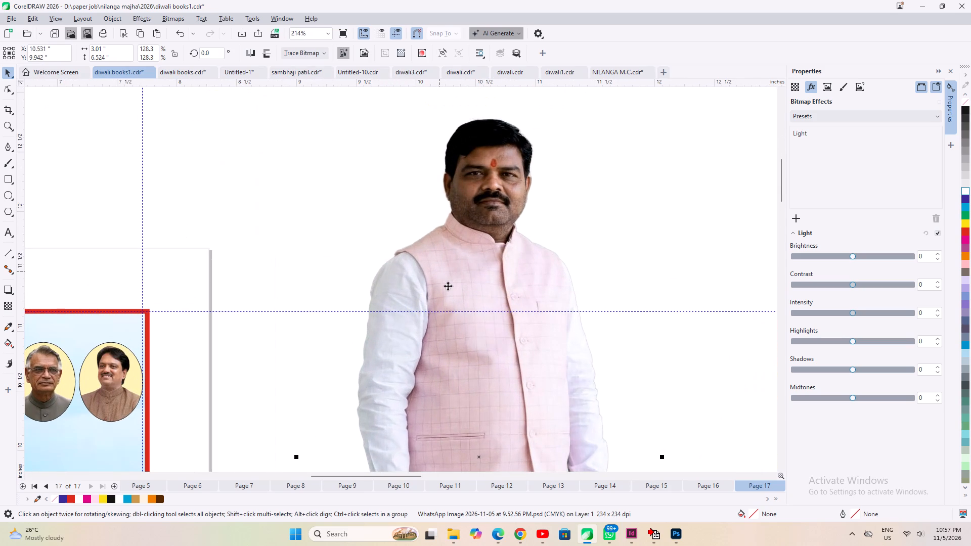
{"action": "scroll", "coordinate": [448, 286], "scroll_direction": "down", "scroll_amount": 5}
Switch to the Chrome window showing the vector background image search.
{"action": "left_click", "coordinate": [512, 539]}
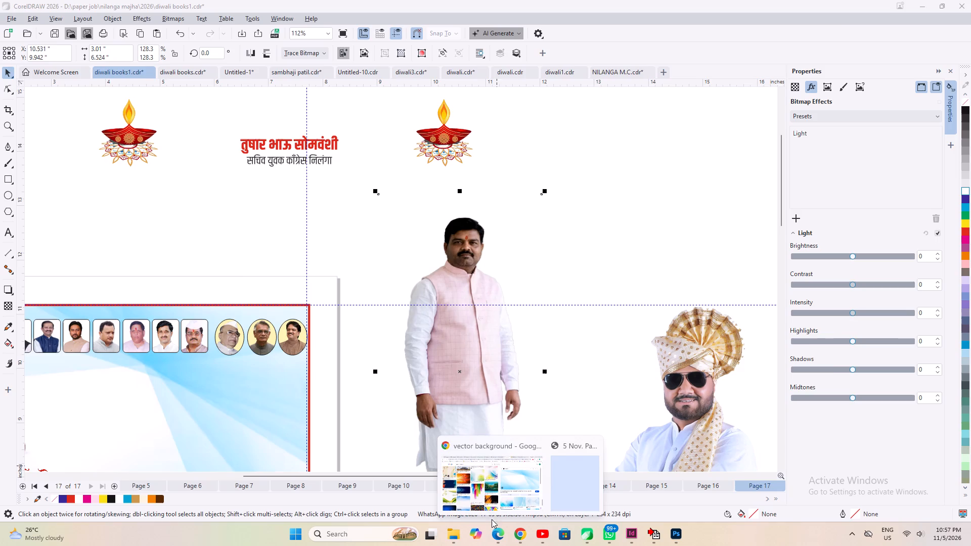
{"action": "left_click", "coordinate": [475, 477]}
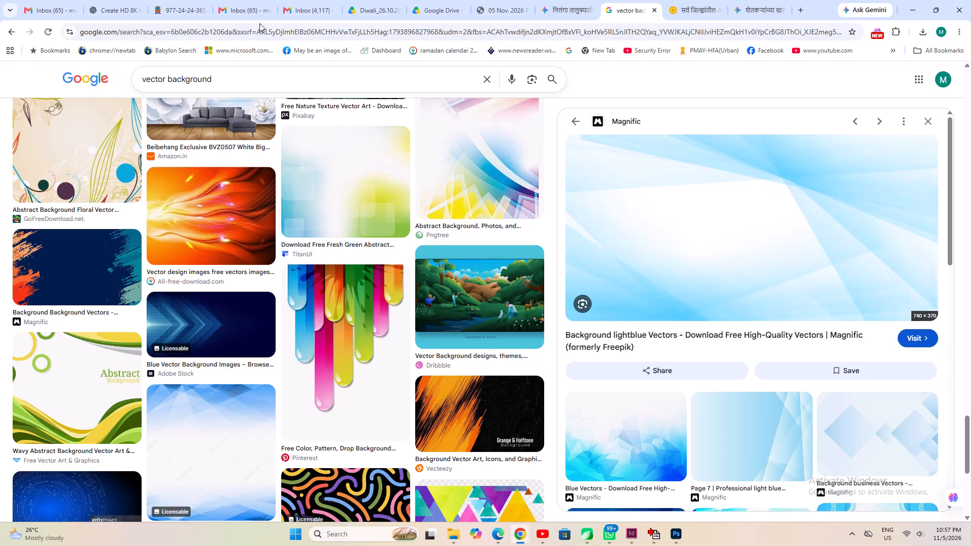
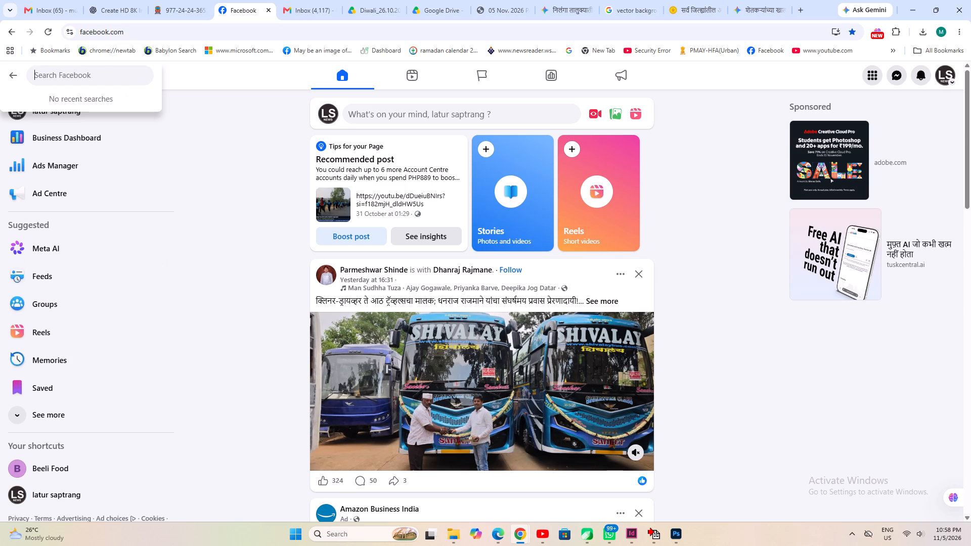
Search Facebook for "abhya salunke" and open the Latur Congress district president's official profile with 30K followers.
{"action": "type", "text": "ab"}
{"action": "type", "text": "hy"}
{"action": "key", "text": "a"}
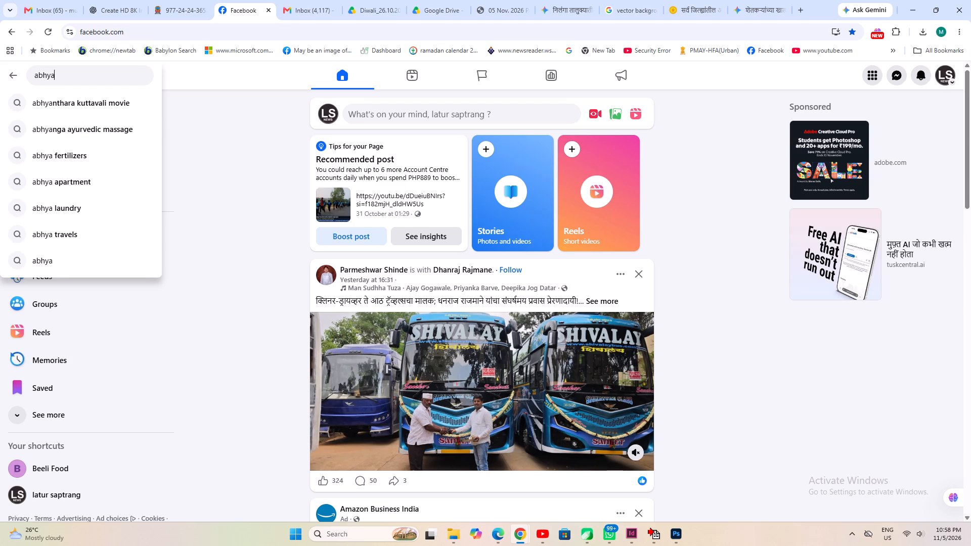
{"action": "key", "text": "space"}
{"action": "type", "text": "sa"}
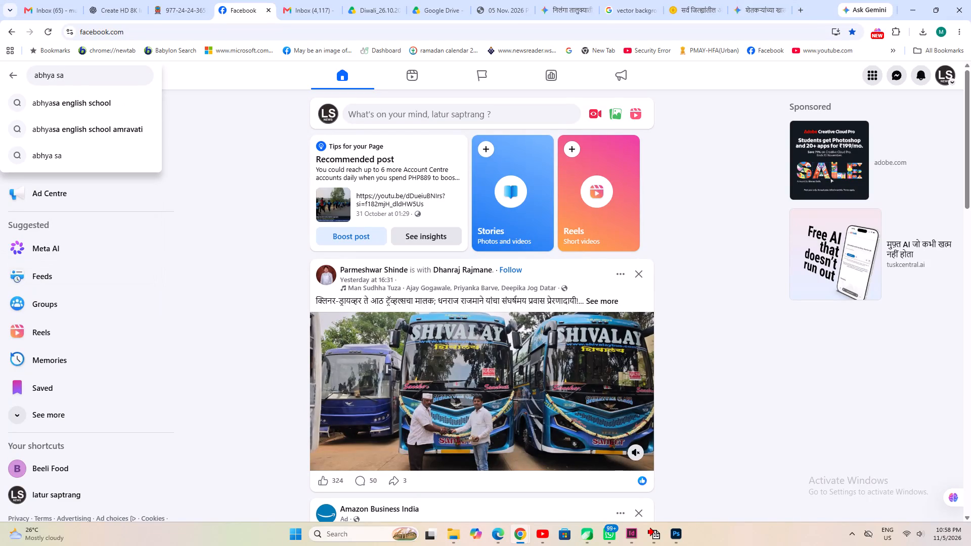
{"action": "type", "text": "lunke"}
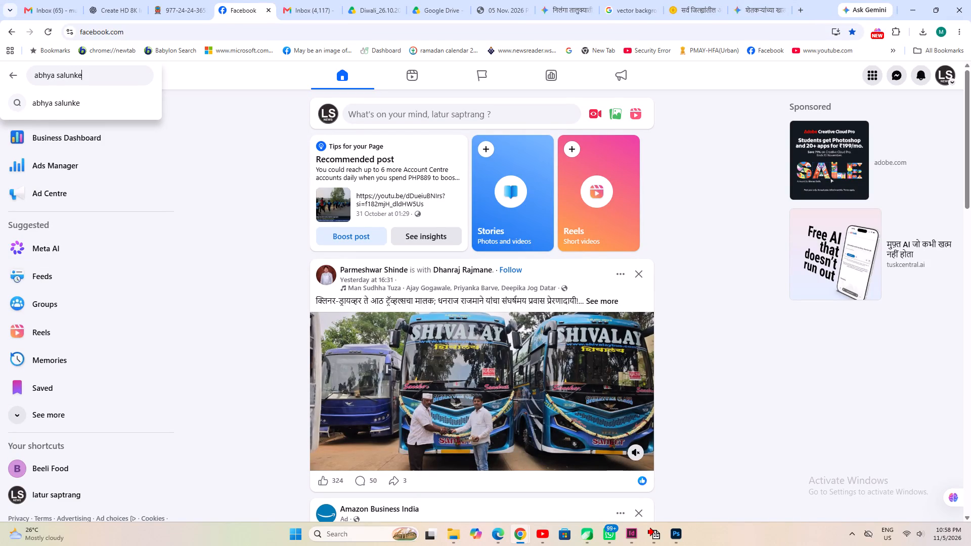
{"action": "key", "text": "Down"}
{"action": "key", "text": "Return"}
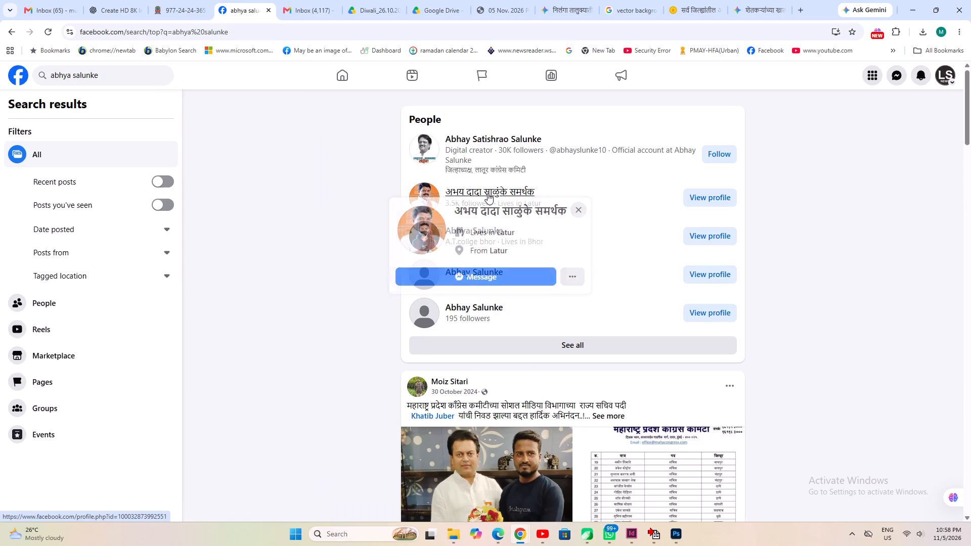
{"action": "left_click", "coordinate": [427, 151]}
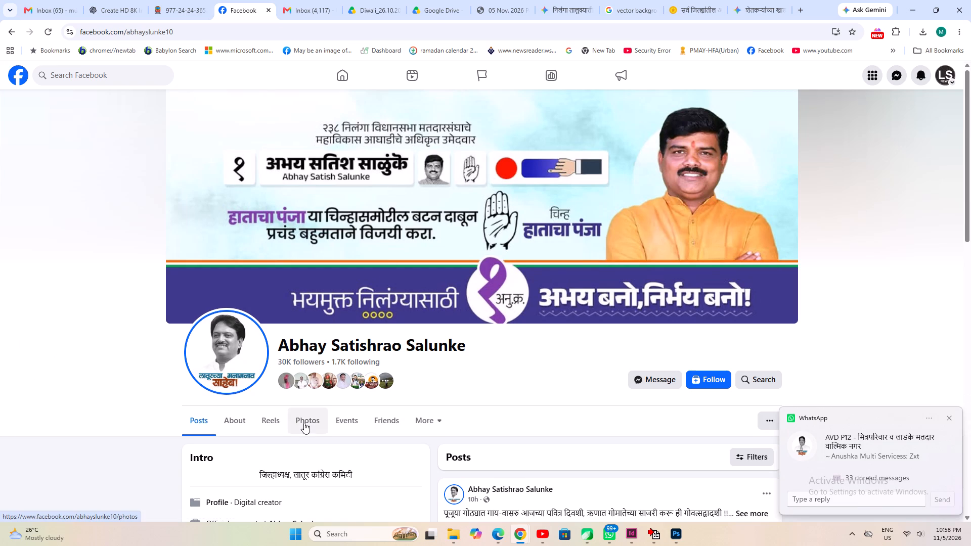
Open the Profile pictures album among the photo albums of this profile.
{"action": "left_click", "coordinate": [306, 423]}
{"action": "scroll", "coordinate": [222, 449], "scroll_direction": "down", "scroll_amount": 2}
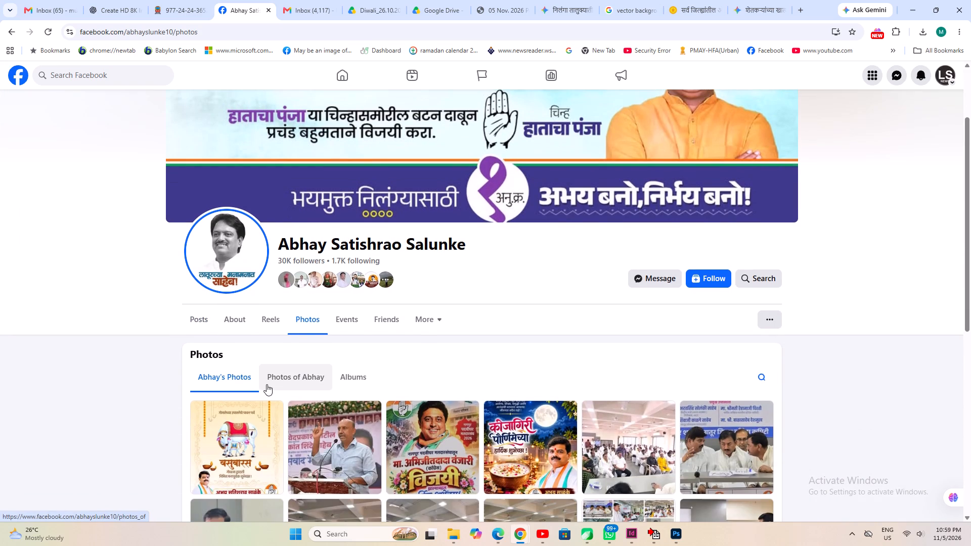
{"action": "scroll", "coordinate": [267, 384], "scroll_direction": "down", "scroll_amount": 2}
{"action": "left_click", "coordinate": [351, 279]}
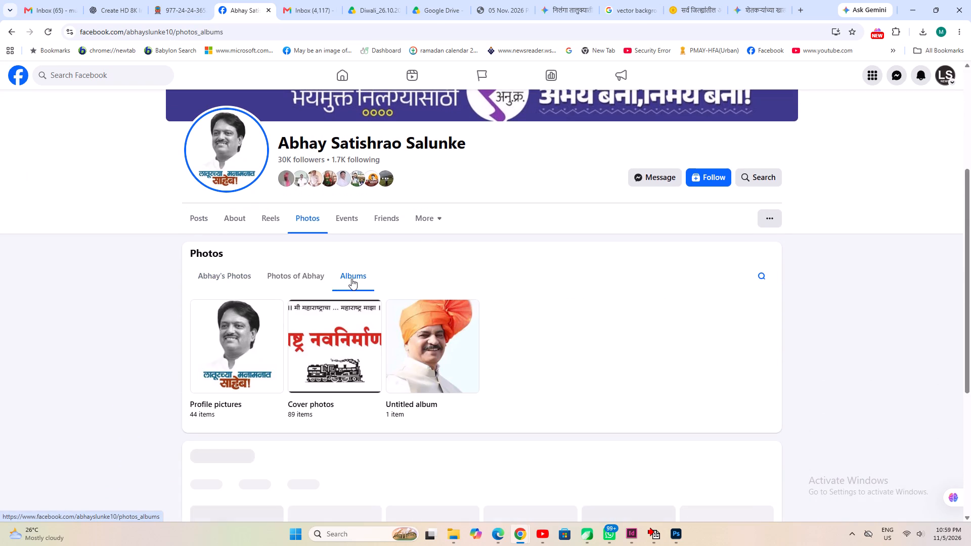
{"action": "left_click", "coordinate": [230, 362]}
Look through the Profile pictures album for a usable portrait of the leader, viewing candidate photos at full size.
{"action": "scroll", "coordinate": [396, 405], "scroll_direction": "down", "scroll_amount": 6}
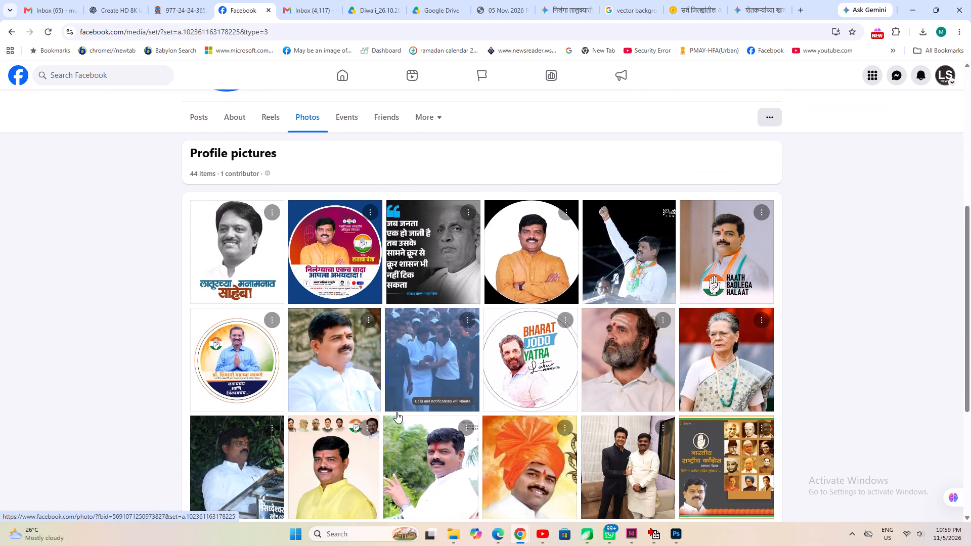
{"action": "scroll", "coordinate": [396, 412], "scroll_direction": "down", "scroll_amount": 7}
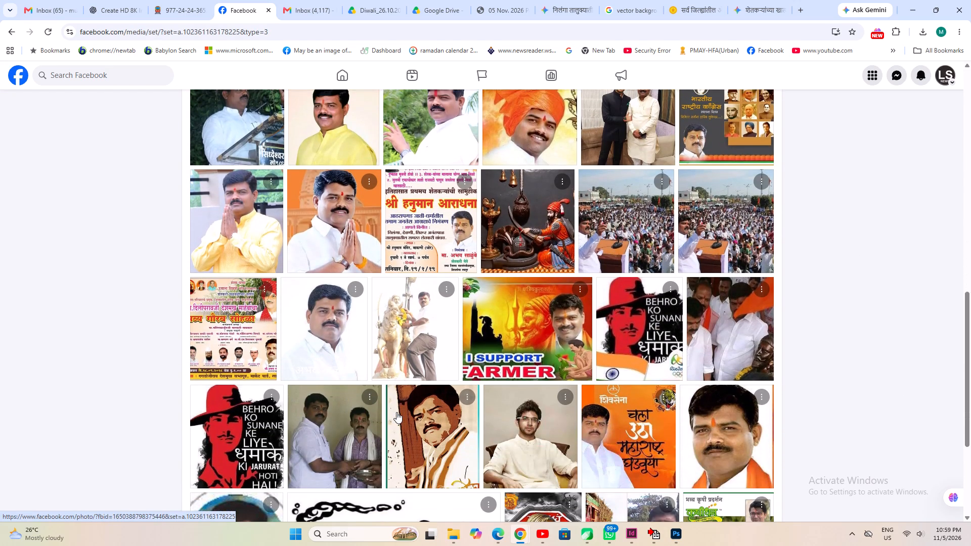
{"action": "scroll", "coordinate": [396, 412], "scroll_direction": "down", "scroll_amount": 6}
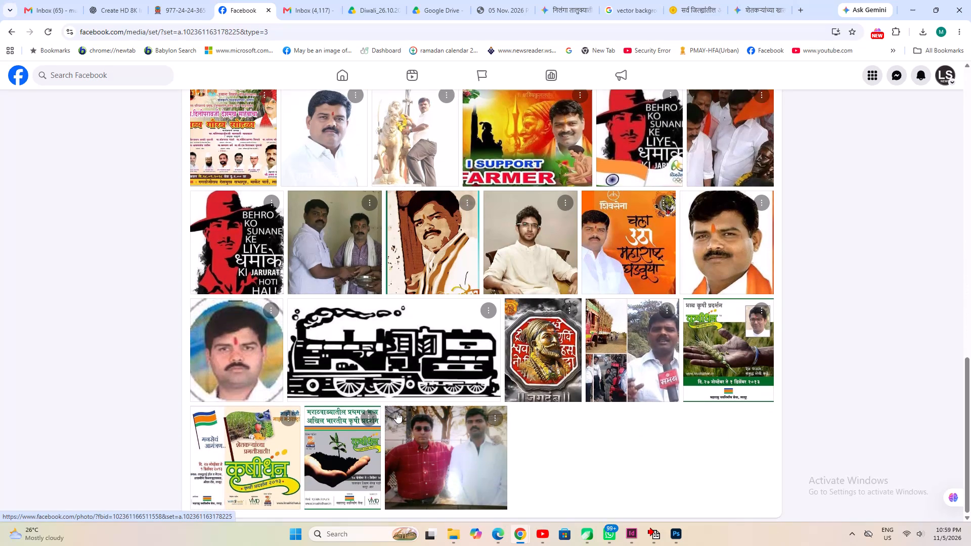
{"action": "scroll", "coordinate": [396, 412], "scroll_direction": "up", "scroll_amount": 3}
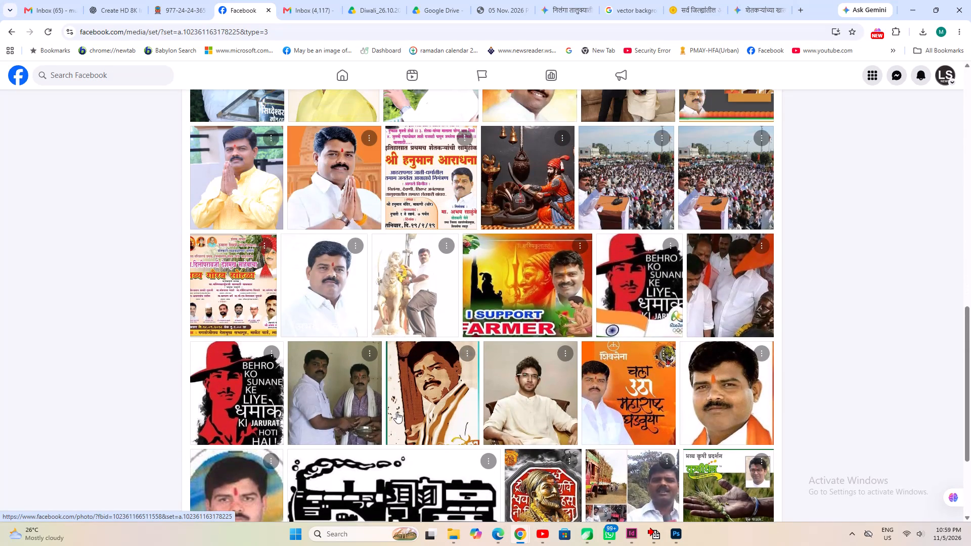
{"action": "left_click", "coordinate": [426, 283]}
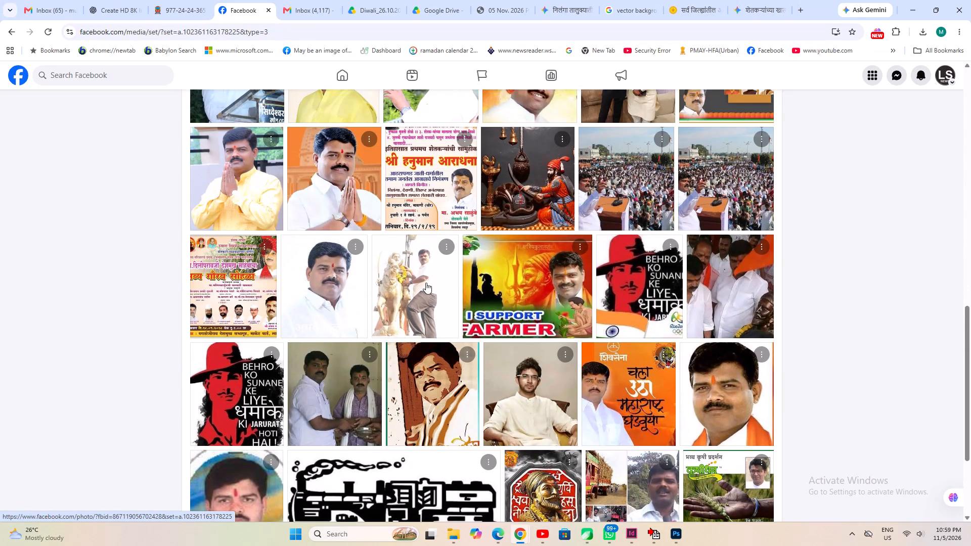
{"action": "key", "text": "Escape"}
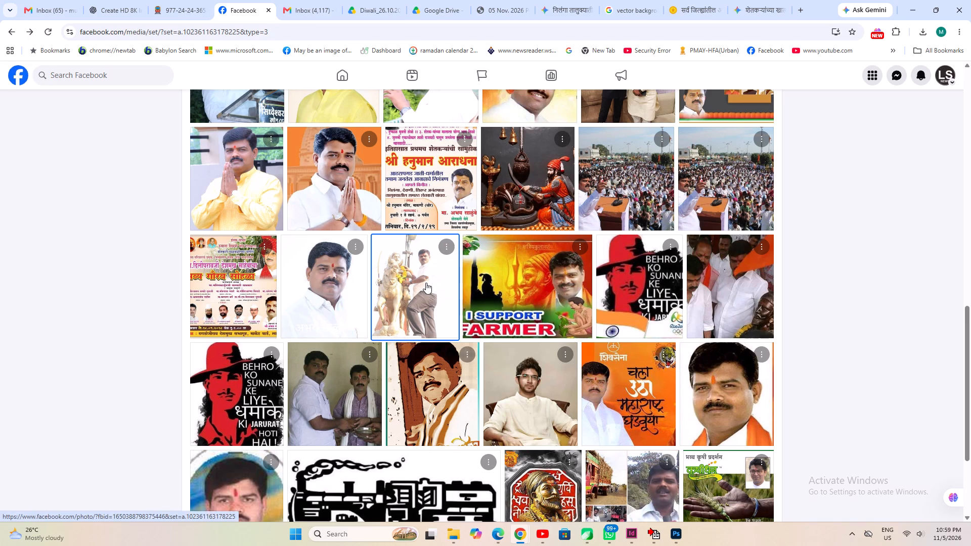
{"action": "scroll", "coordinate": [405, 309], "scroll_direction": "up", "scroll_amount": 2}
{"action": "left_click", "coordinate": [247, 281]}
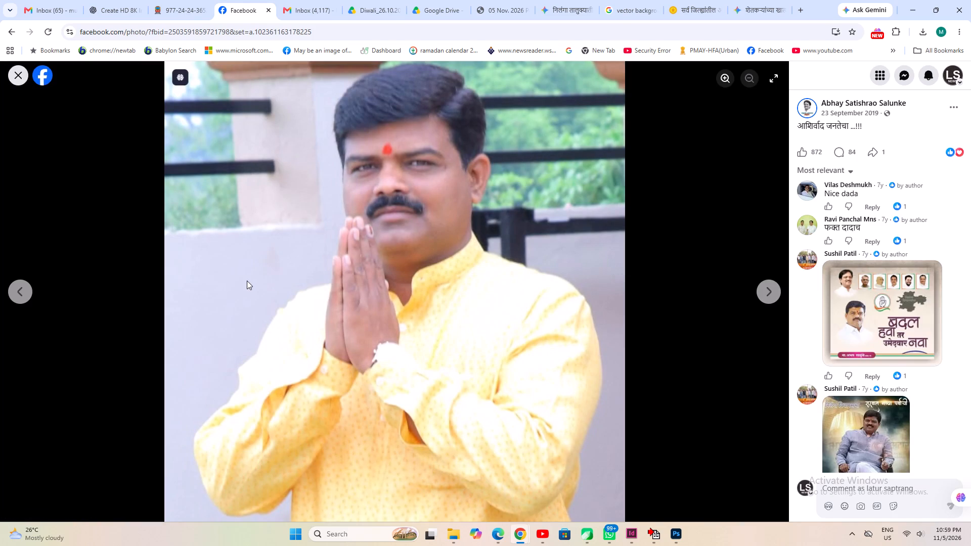
{"action": "key", "text": "Escape"}
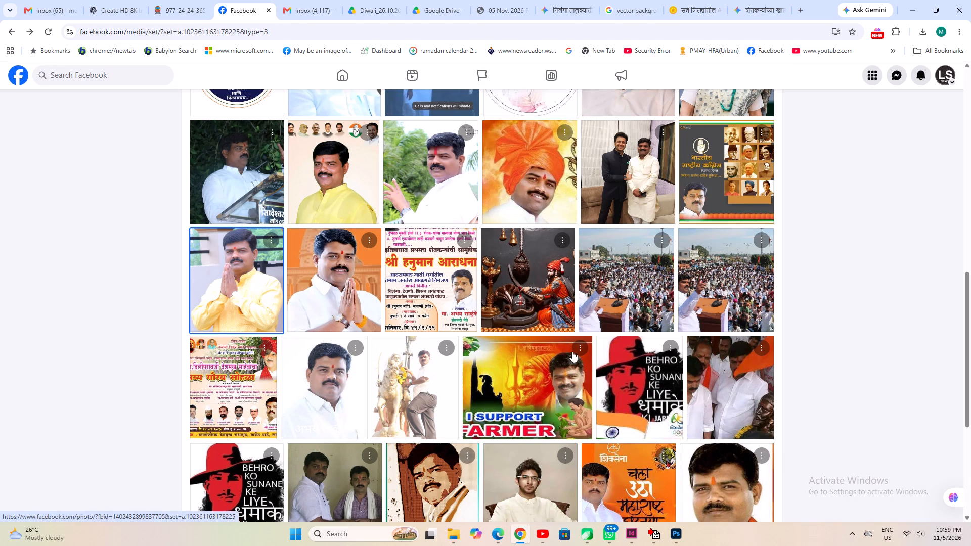
{"action": "scroll", "coordinate": [572, 351], "scroll_direction": "up", "scroll_amount": 6}
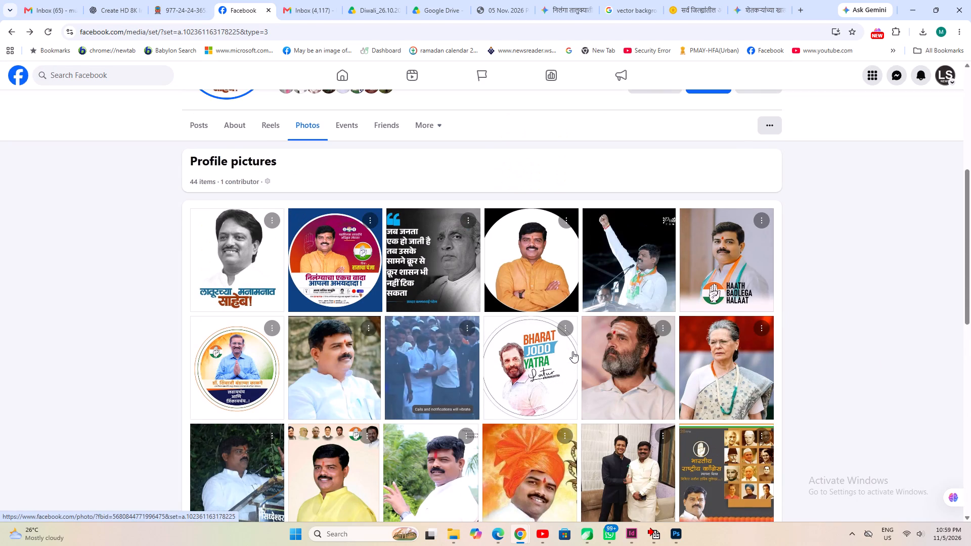
{"action": "key", "text": "Escape"}
Switch to CorelDRAW, back to page 17 of diwali books1.cdr.
{"action": "left_click", "coordinate": [577, 541]}
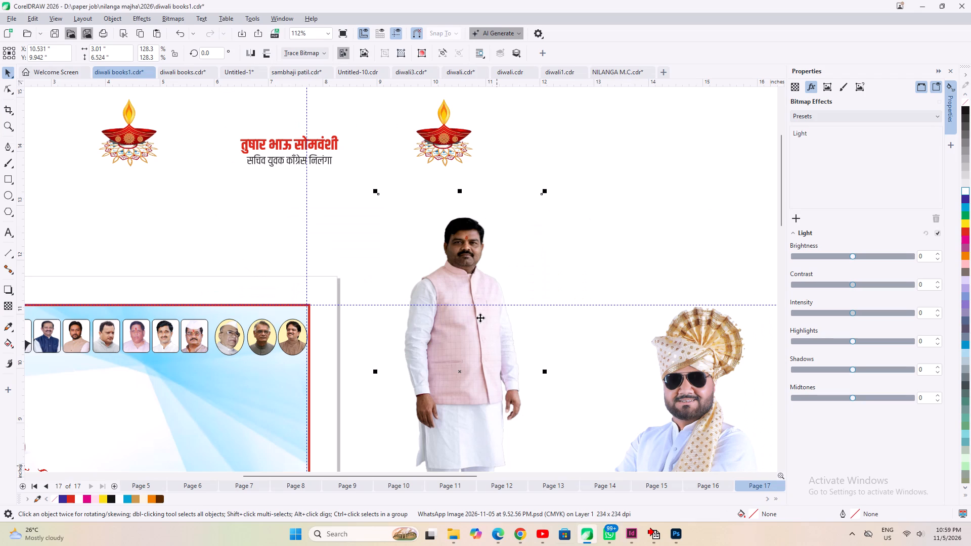
Undo the pink-vest portrait's Light adjustment, enlargement and placement, and the narrowing and stretching of the light-blue background.
{"action": "key", "text": "ctrl+z"}
{"action": "key", "text": "ctrl+z"}
{"action": "key", "text": "ctrl+z"}
{"action": "key", "text": "ctrl+z"}
{"action": "key", "text": "ctrl+z"}
{"action": "key", "text": "ctrl+z"}
{"action": "key", "text": "ctrl+z"}
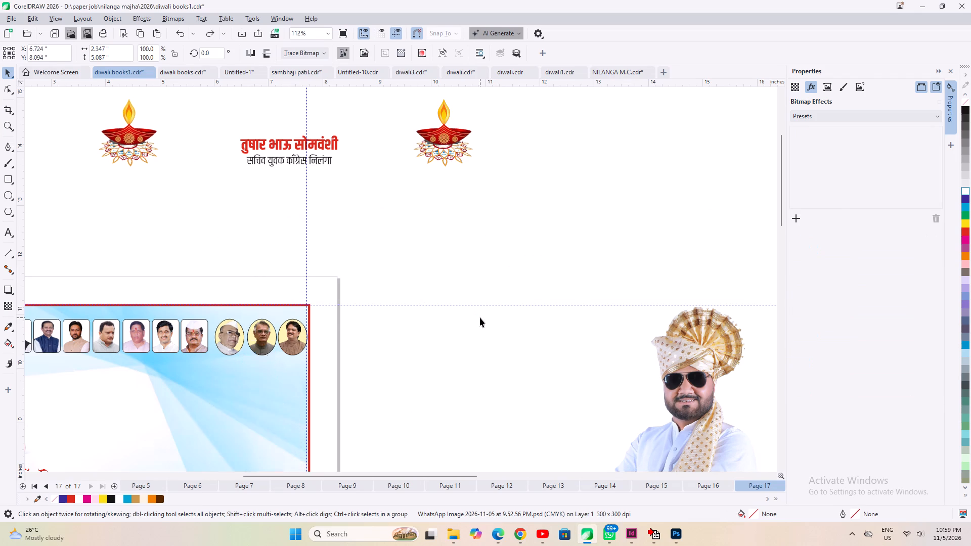
{"action": "key", "text": "ctrl+z"}
{"action": "key", "text": "ctrl+z"}
{"action": "key", "text": "ctrl+z"}
{"action": "key", "text": "ctrl+z"}
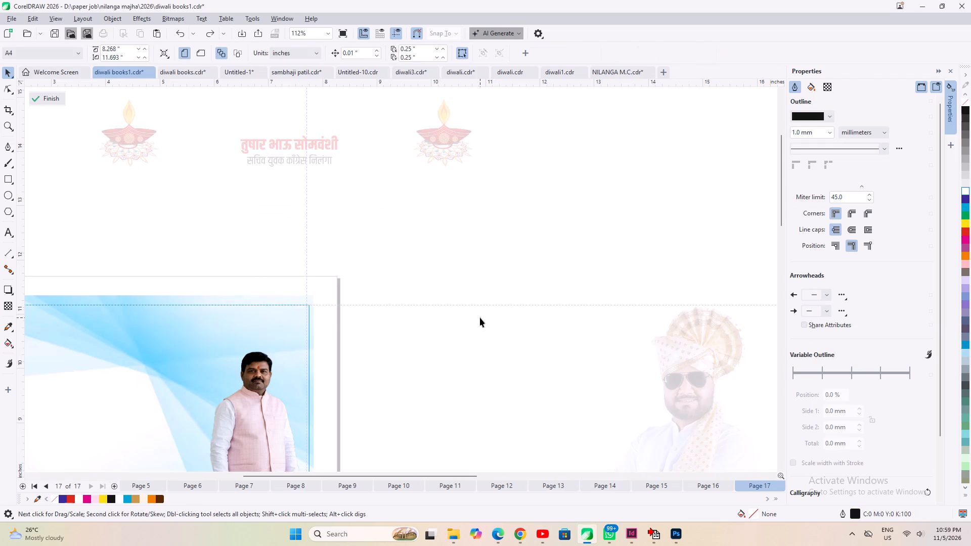
{"action": "key", "text": "ctrl+z"}
{"action": "key", "text": "ctrl+z"}
{"action": "key", "text": "ctrl+z"}
{"action": "key", "text": "ctrl+z"}
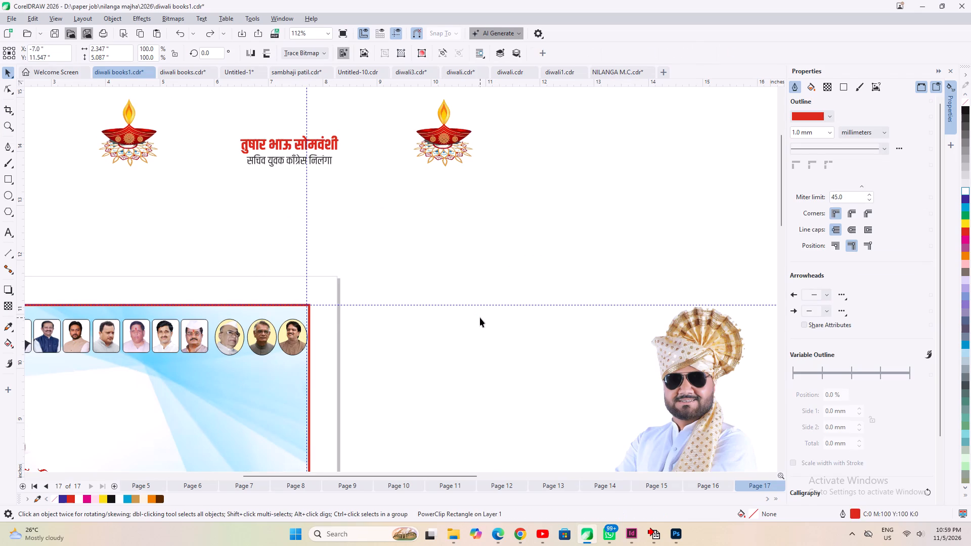
{"action": "key", "text": "ctrl+z"}
{"action": "key", "text": "ctrl+z"}
{"action": "key", "text": "ctrl+z"}
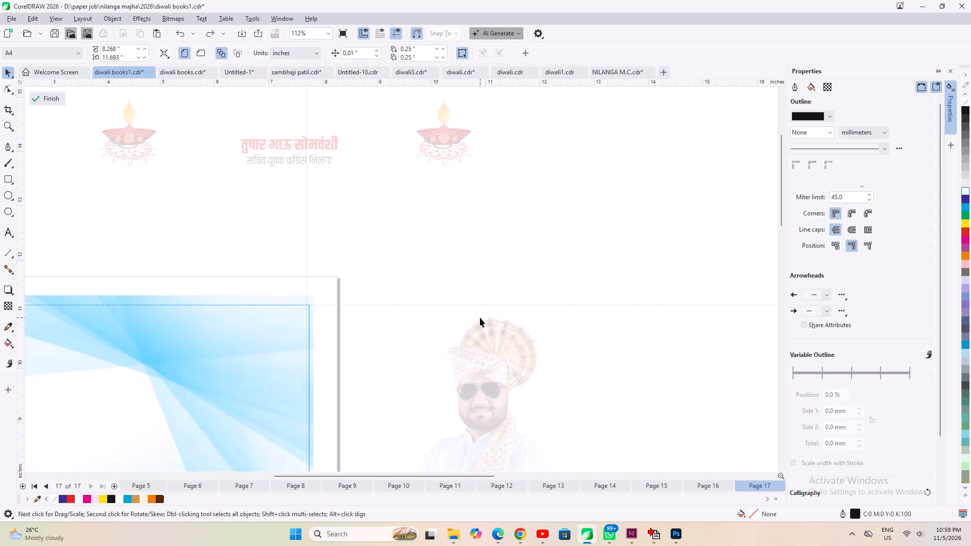
{"action": "key", "text": "ctrl+z"}
{"action": "key", "text": "ctrl+z"}
{"action": "scroll", "coordinate": [389, 317], "scroll_direction": "down", "scroll_amount": 7}
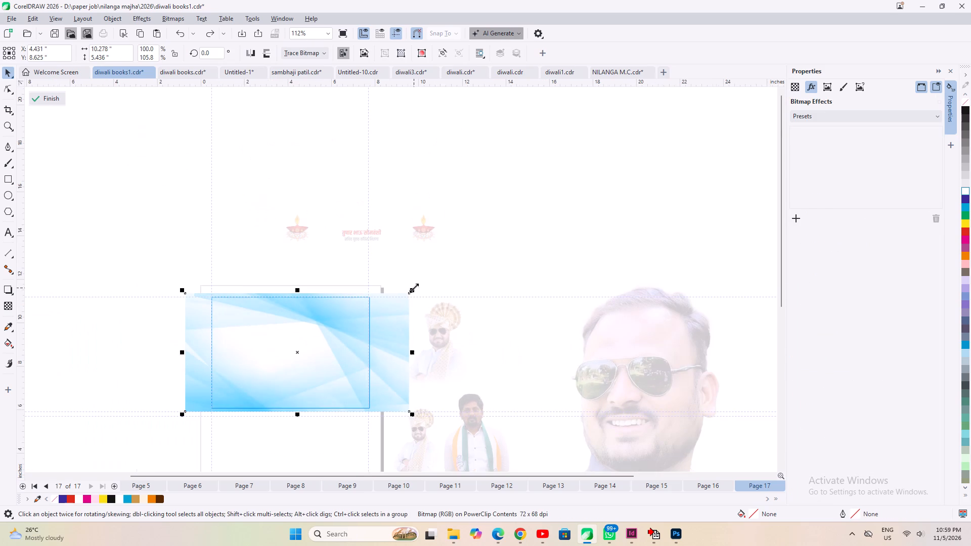
{"action": "key", "text": "ctrl+z"}
Reopen the ad frame's PowerClip and stretch the light-blue background downward to about 5.43 inches high.
{"action": "left_click", "coordinate": [449, 259], "text": "ctrl"}
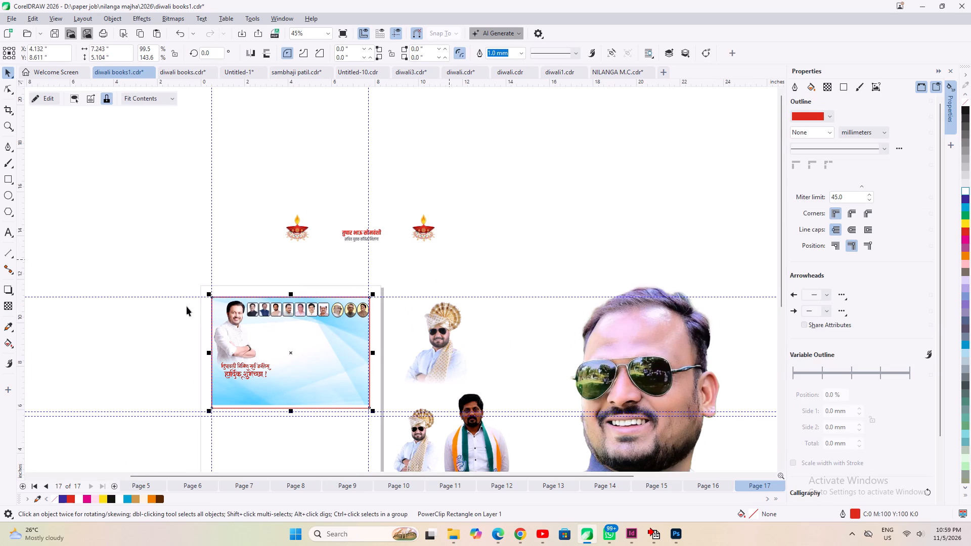
{"action": "left_click", "coordinate": [87, 281]}
{"action": "right_click", "coordinate": [105, 253]}
{"action": "left_click", "coordinate": [85, 181]}
{"action": "double_click", "coordinate": [344, 372], "text": "ctrl"}
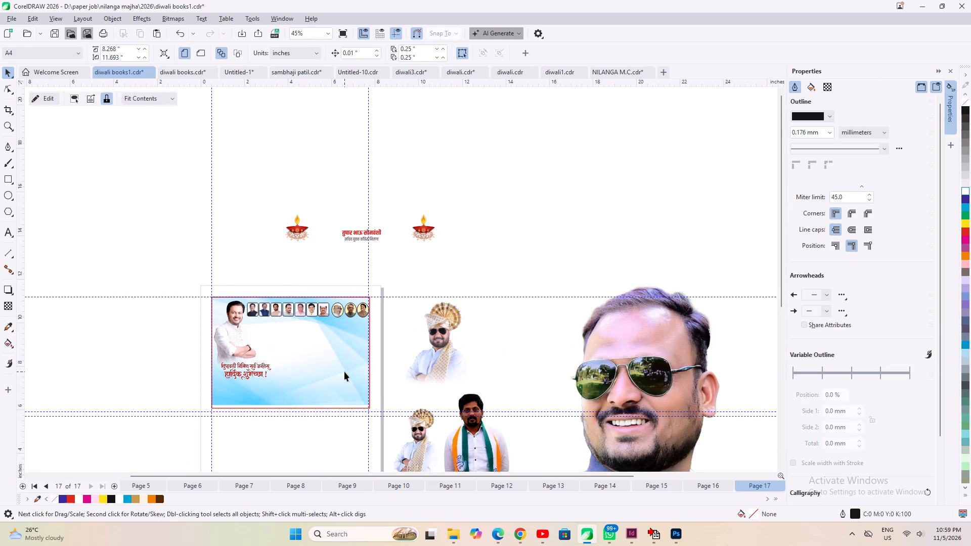
{"action": "left_click", "coordinate": [308, 394]}
{"action": "left_click_drag", "start_coordinate": [298, 408], "coordinate": [297, 415]}
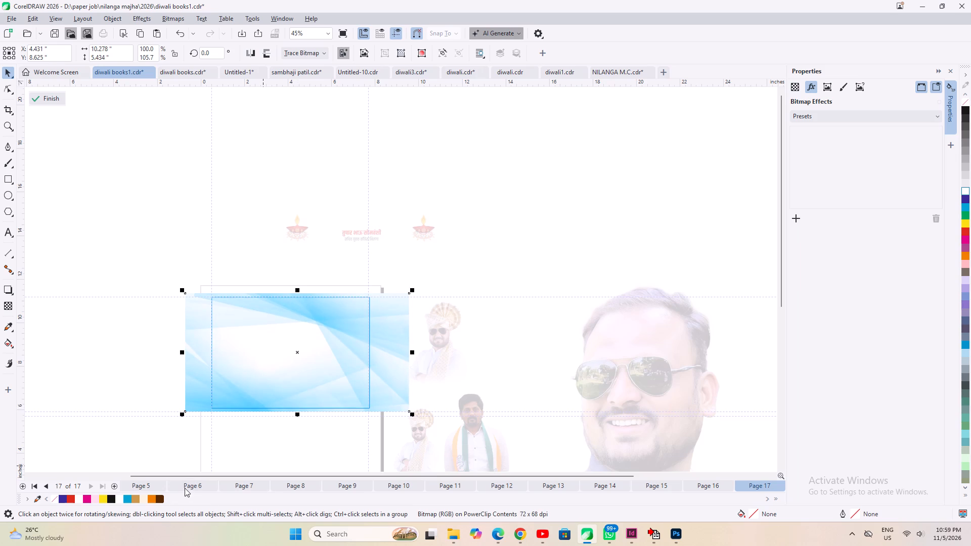
Copy the portrait of the man in the tricolour scarf from page 3's upper ad and paste it on page 17, just below the oval portraits.
{"action": "left_click", "coordinate": [148, 488]}
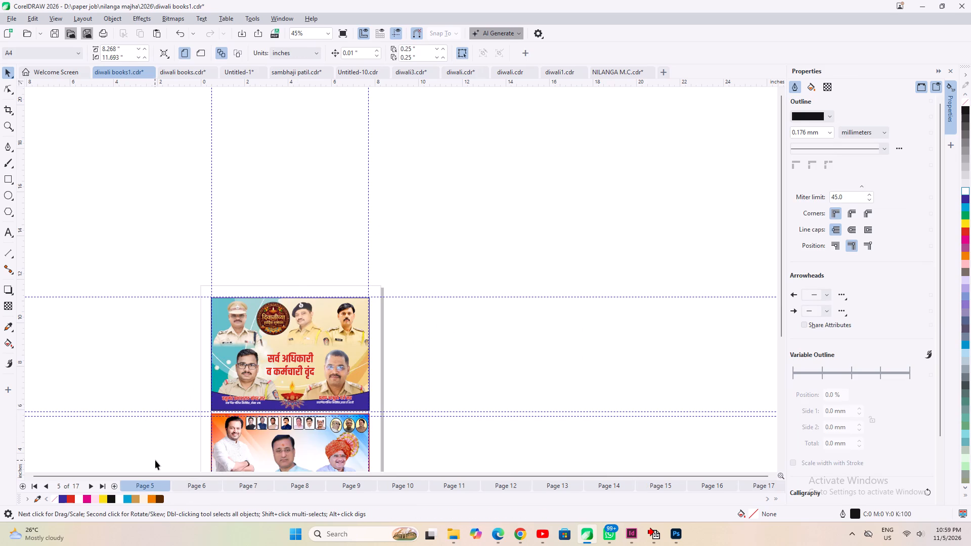
{"action": "key", "text": "Page_Up"}
{"action": "key", "text": "Page_Up"}
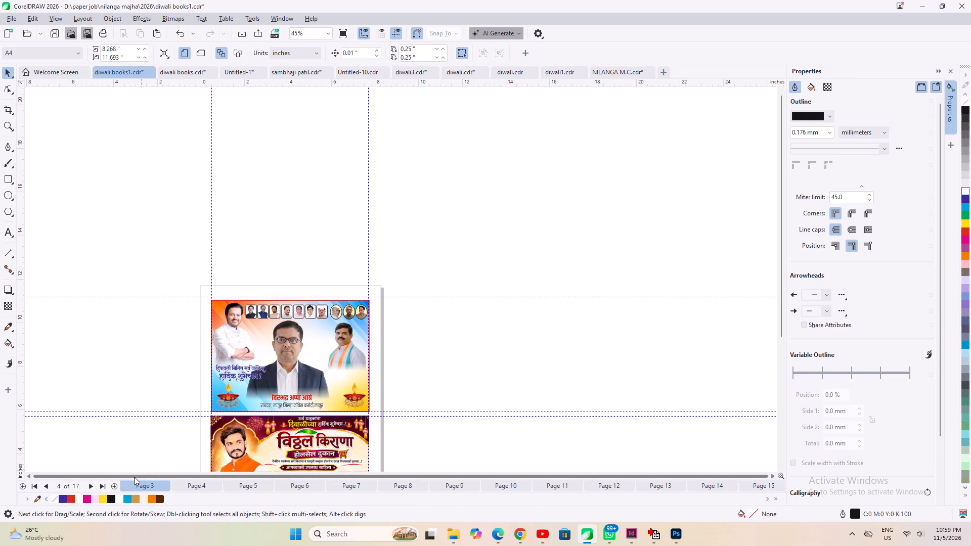
{"action": "left_click", "coordinate": [331, 361], "text": "ctrl"}
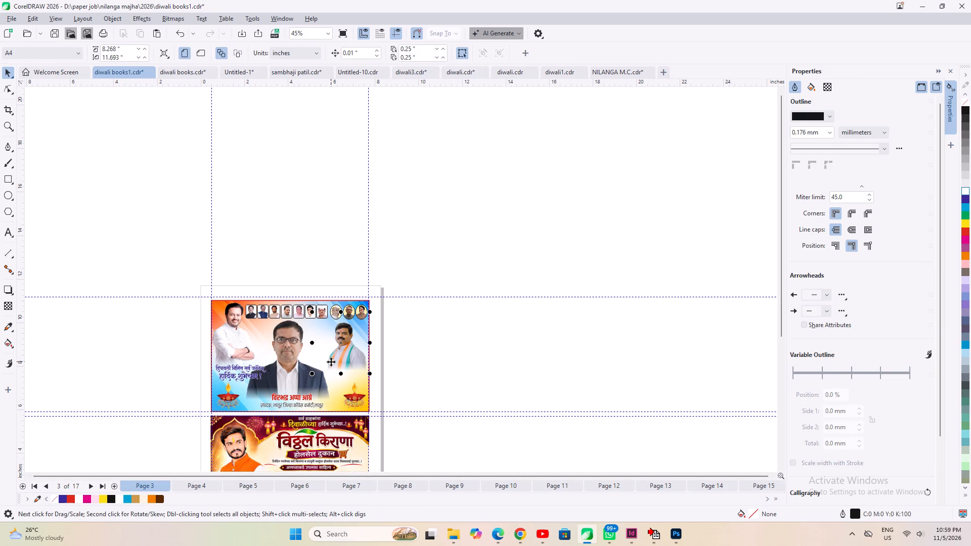
{"action": "key", "text": "ctrl+c"}
{"action": "left_click", "coordinate": [73, 479]}
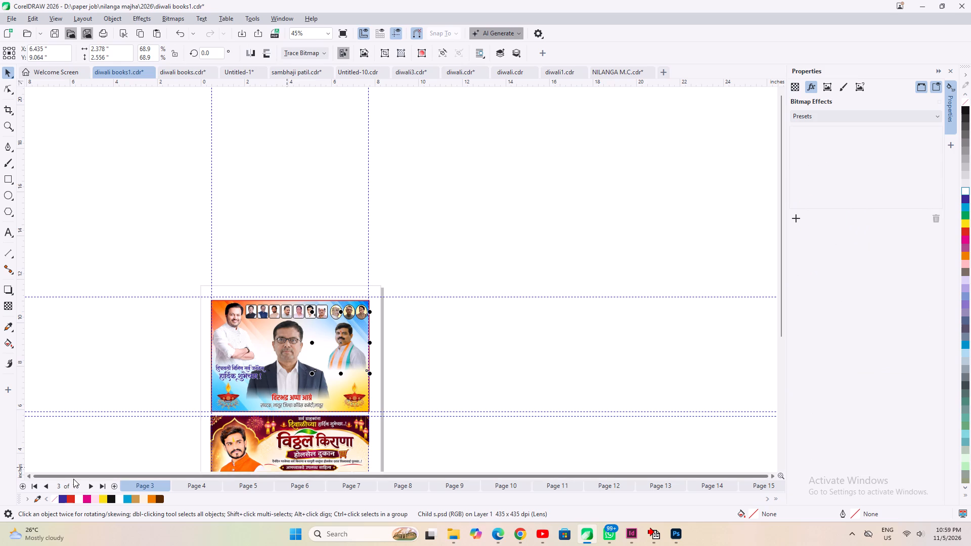
{"action": "left_click", "coordinate": [72, 484]}
{"action": "type", "text": "17"}
{"action": "key", "text": "Return"}
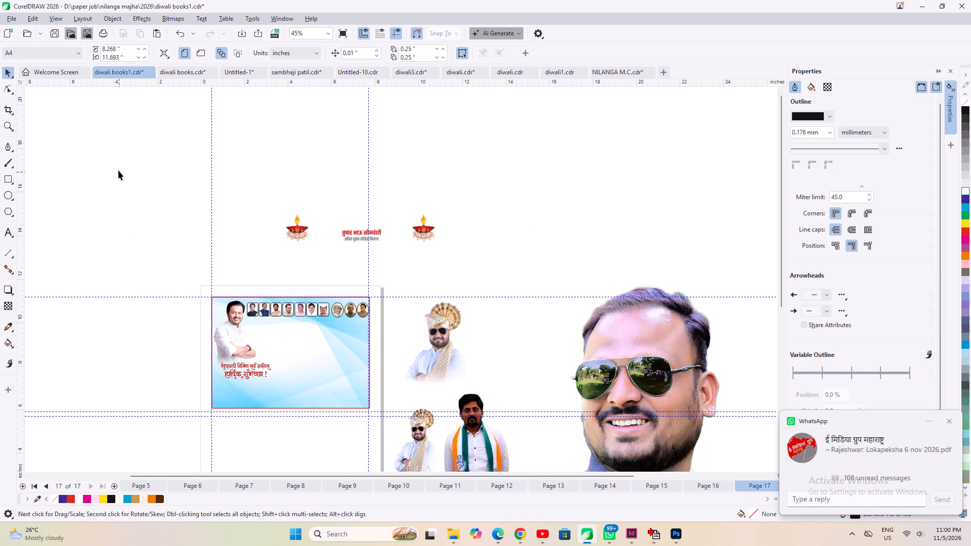
{"action": "right_click", "coordinate": [118, 170]}
{"action": "left_click_drag", "start_coordinate": [139, 242], "coordinate": [141, 253]}
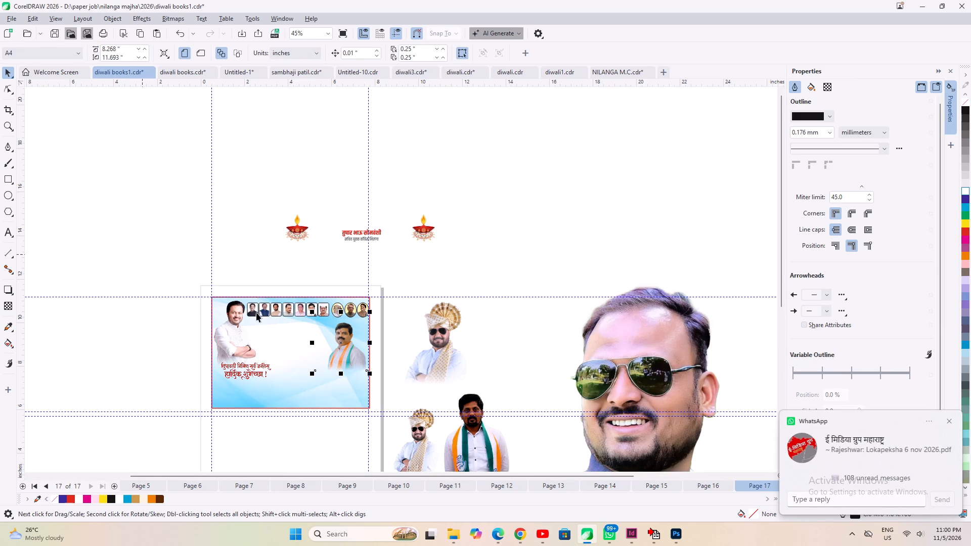
{"action": "scroll", "coordinate": [343, 354], "scroll_direction": "up", "scroll_amount": 8}
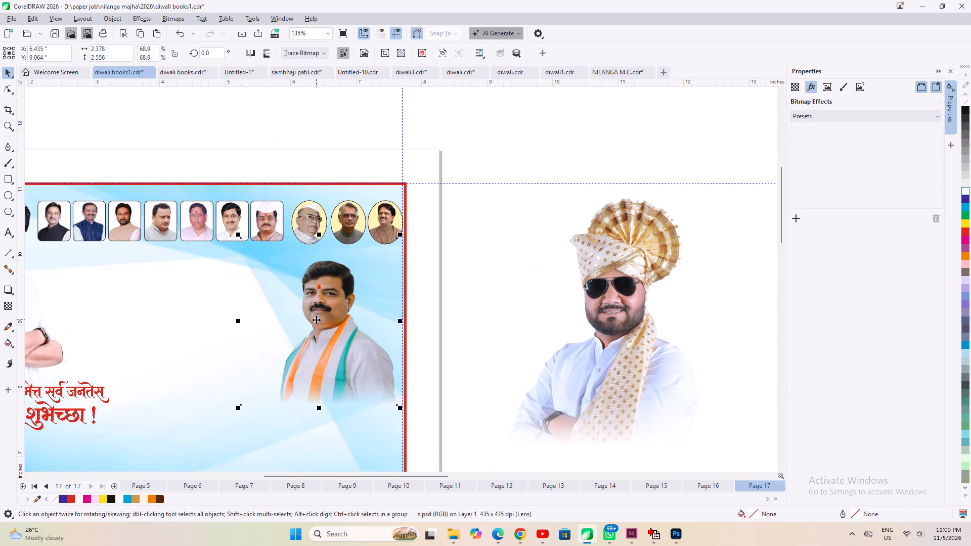
{"action": "left_click_drag", "start_coordinate": [319, 322], "coordinate": [323, 312]}
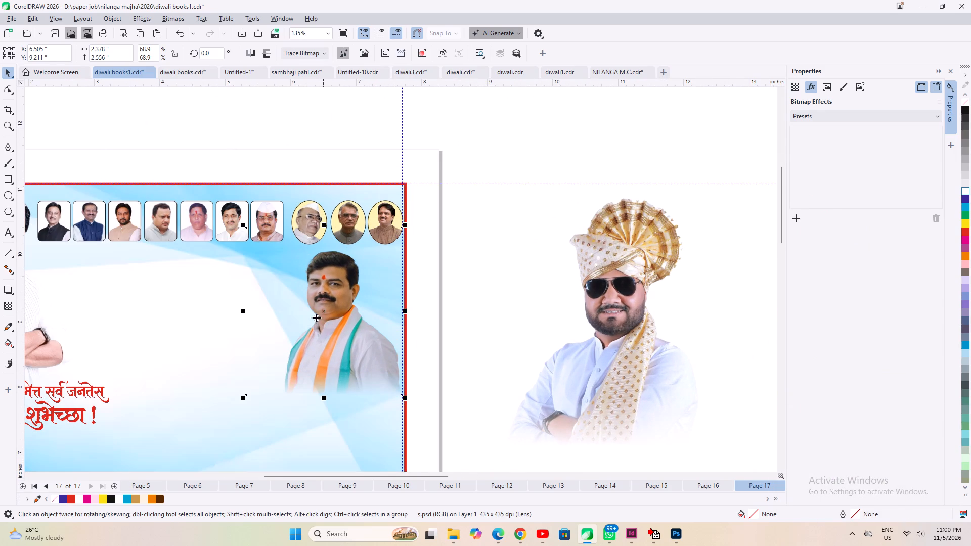
Scale down the portrait of the man with folded arms in the ad's upper corner to about 1.70 × 2.43 inches.
{"action": "scroll", "coordinate": [308, 272], "scroll_direction": "down", "scroll_amount": 3}
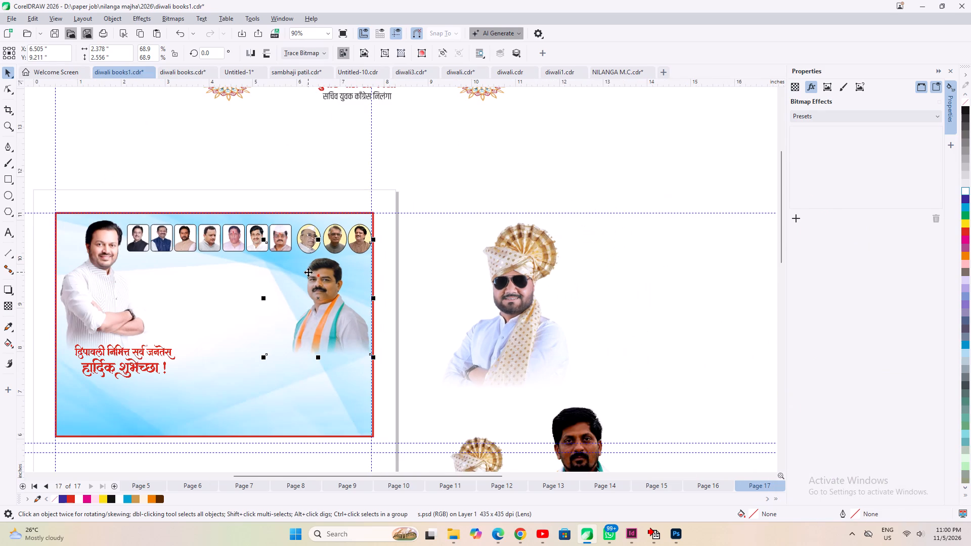
{"action": "left_click", "coordinate": [99, 294]}
{"action": "scroll", "coordinate": [98, 295], "scroll_direction": "up", "scroll_amount": 1}
{"action": "left_click_drag", "start_coordinate": [162, 361], "coordinate": [141, 338]}
Move the red two-line Diwali greeting text out of the ad to the blank area above the page, beneath the diya.
{"action": "scroll", "coordinate": [275, 325], "scroll_direction": "down", "scroll_amount": 3}
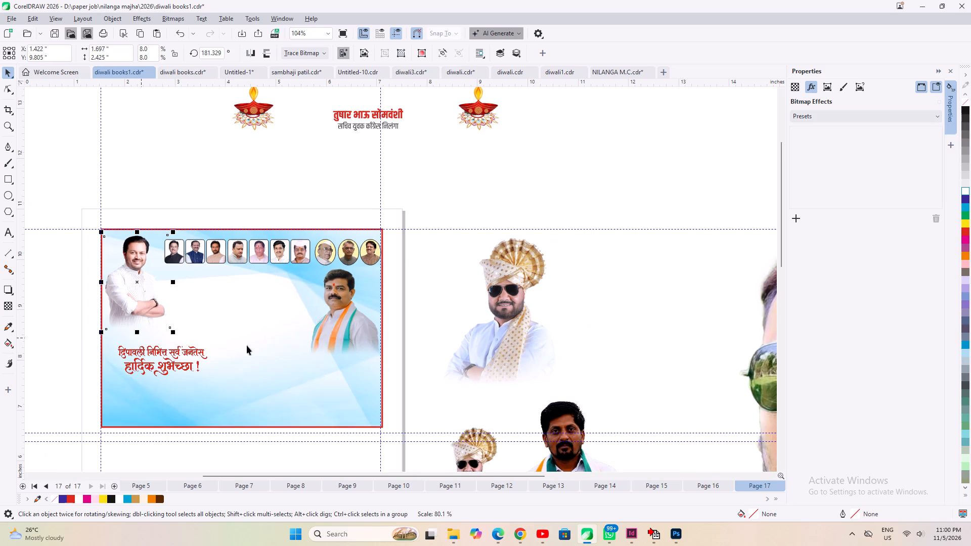
{"action": "left_click_drag", "start_coordinate": [81, 328], "coordinate": [245, 391]}
{"action": "left_click_drag", "start_coordinate": [170, 349], "coordinate": [446, 175]}
Move the tricolour-scarf portrait beside the man with folded arms, mirror it horizontally and position it slightly overlapping him below the portrait row.
{"action": "left_click", "coordinate": [332, 338]}
{"action": "left_click_drag", "start_coordinate": [336, 324], "coordinate": [238, 347]}
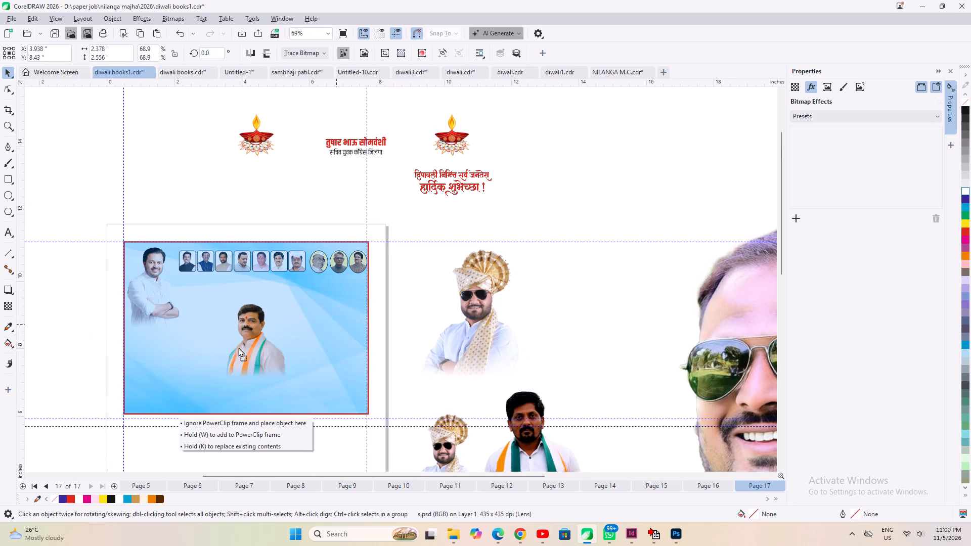
{"action": "left_click_drag", "start_coordinate": [238, 347], "coordinate": [195, 323]}
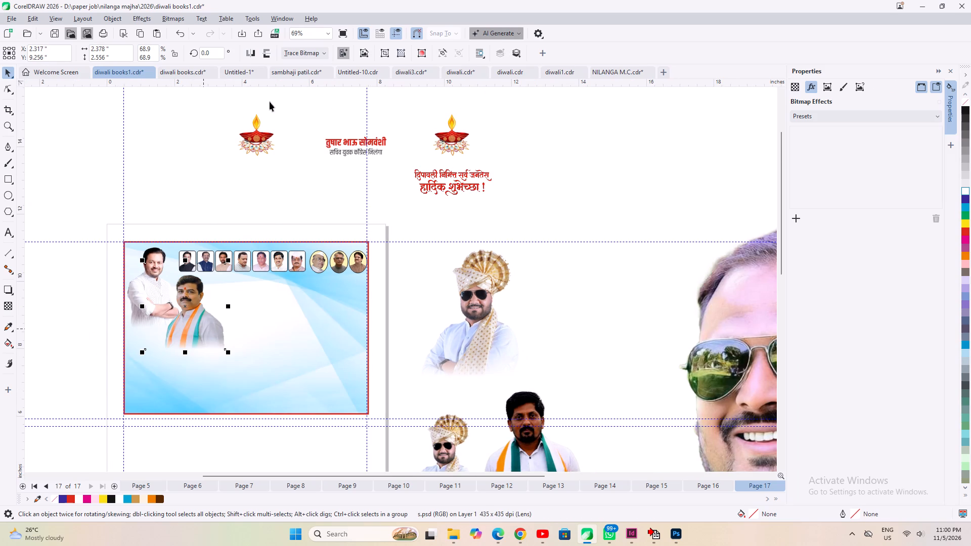
{"action": "left_click", "coordinate": [252, 51]}
{"action": "scroll", "coordinate": [229, 367], "scroll_direction": "up", "scroll_amount": 4}
{"action": "left_click_drag", "start_coordinate": [176, 262], "coordinate": [186, 262]}
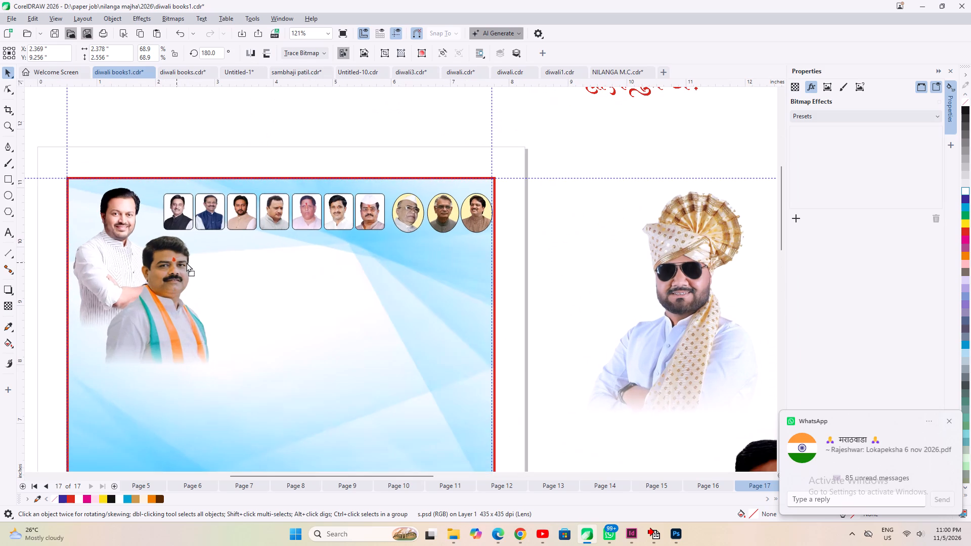
{"action": "left_click_drag", "start_coordinate": [186, 262], "coordinate": [196, 261]}
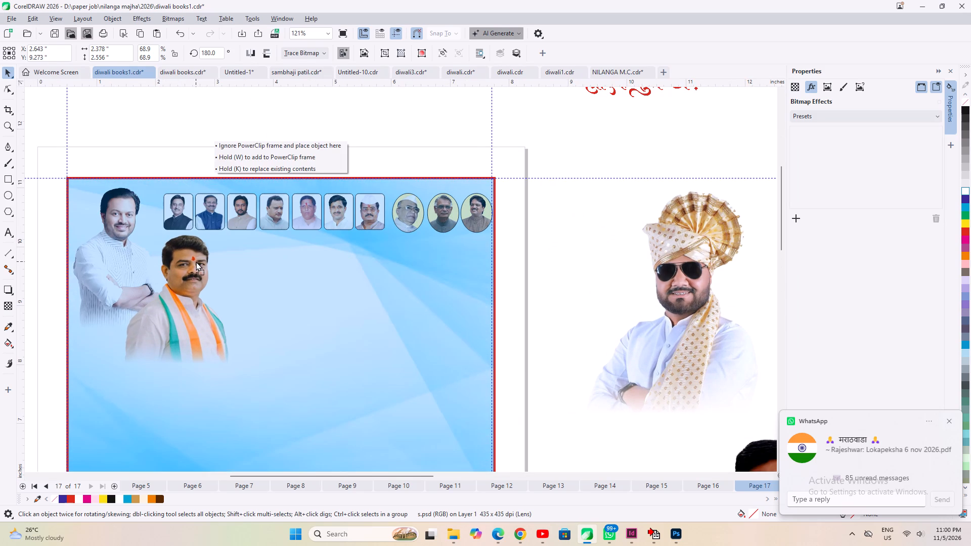
{"action": "left_click_drag", "start_coordinate": [196, 261], "coordinate": [195, 258]}
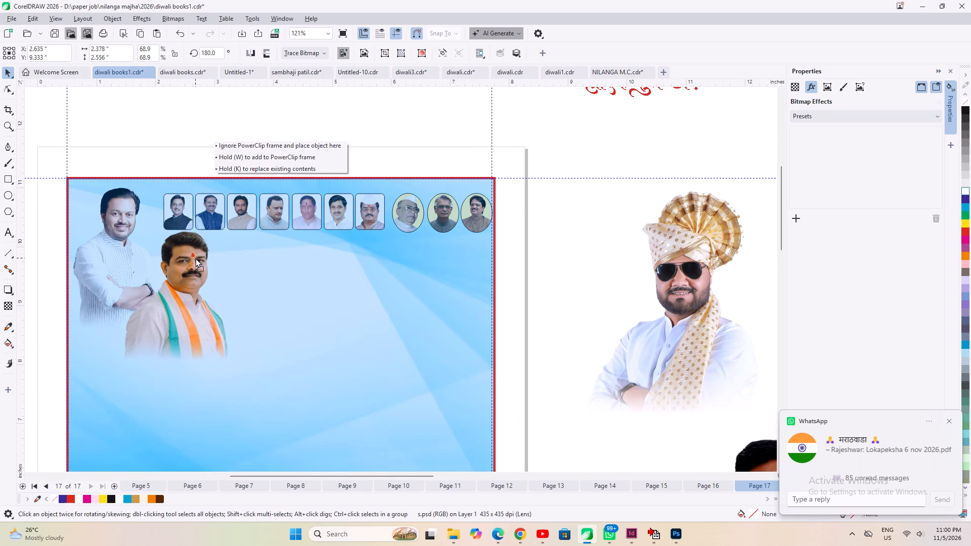
{"action": "left_click_drag", "start_coordinate": [195, 258], "coordinate": [195, 260]}
{"action": "left_click_drag", "start_coordinate": [195, 260], "coordinate": [195, 262]}
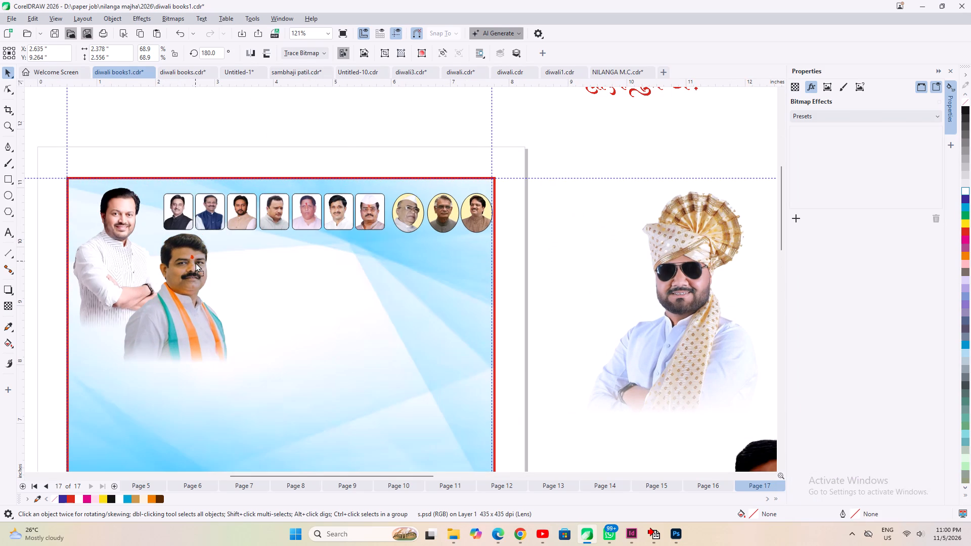
{"action": "left_click_drag", "start_coordinate": [195, 262], "coordinate": [195, 266]}
Move the cut-out of the man in sunglasses and lavender-white shirt to the middle of the ad and bring it to the front.
{"action": "scroll", "coordinate": [191, 163], "scroll_direction": "down", "scroll_amount": 7}
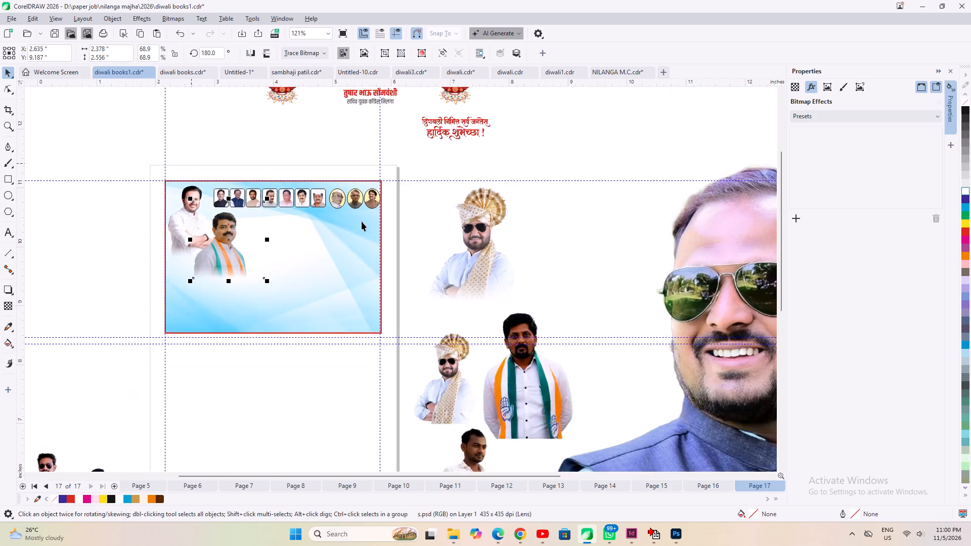
{"action": "scroll", "coordinate": [362, 221], "scroll_direction": "down", "scroll_amount": 1}
{"action": "left_click", "coordinate": [96, 404]}
{"action": "left_click_drag", "start_coordinate": [91, 405], "coordinate": [338, 288]}
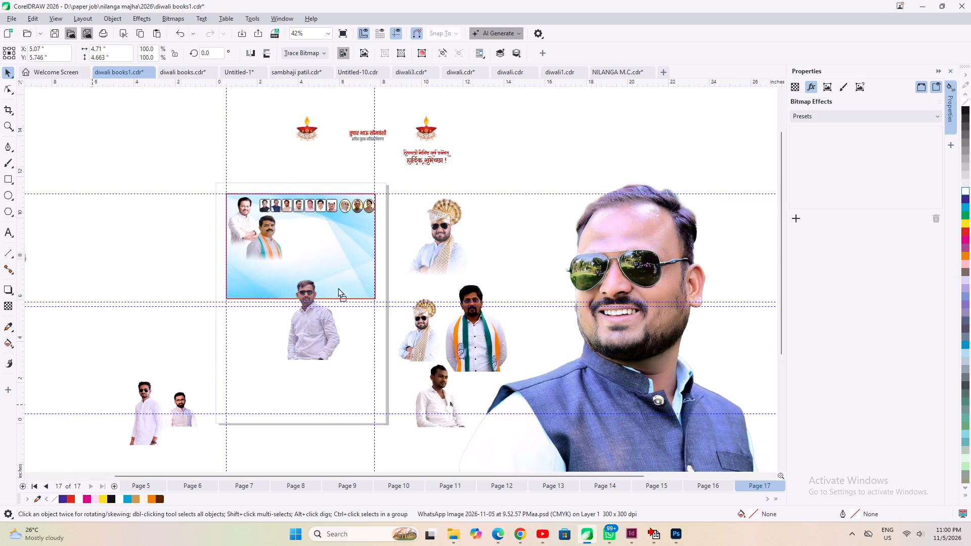
{"action": "left_click_drag", "start_coordinate": [338, 288], "coordinate": [303, 253]}
{"action": "scroll", "coordinate": [303, 253], "scroll_direction": "up", "scroll_amount": 2}
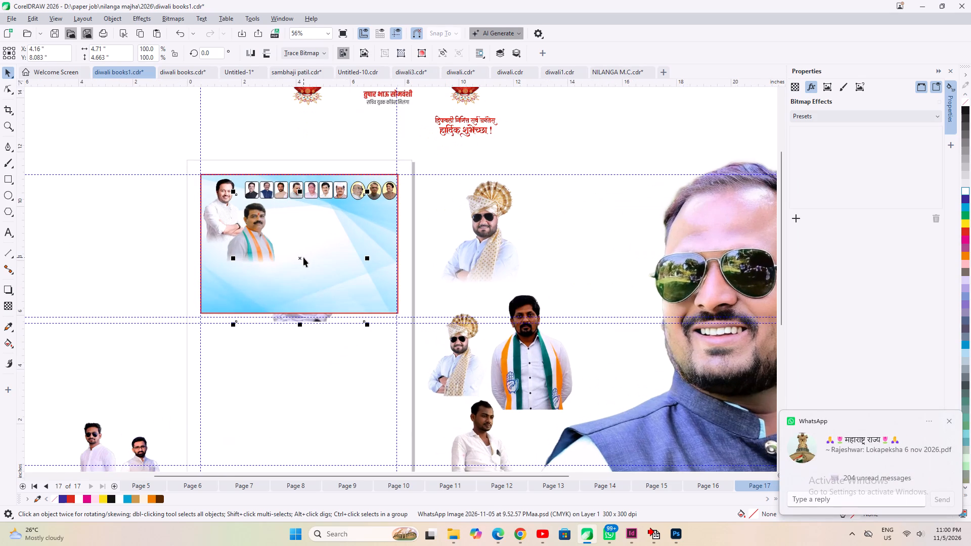
{"action": "key", "text": "shift+Page_Up"}
{"action": "scroll", "coordinate": [303, 257], "scroll_direction": "up", "scroll_amount": 4}
{"action": "left_click", "coordinate": [296, 261]}
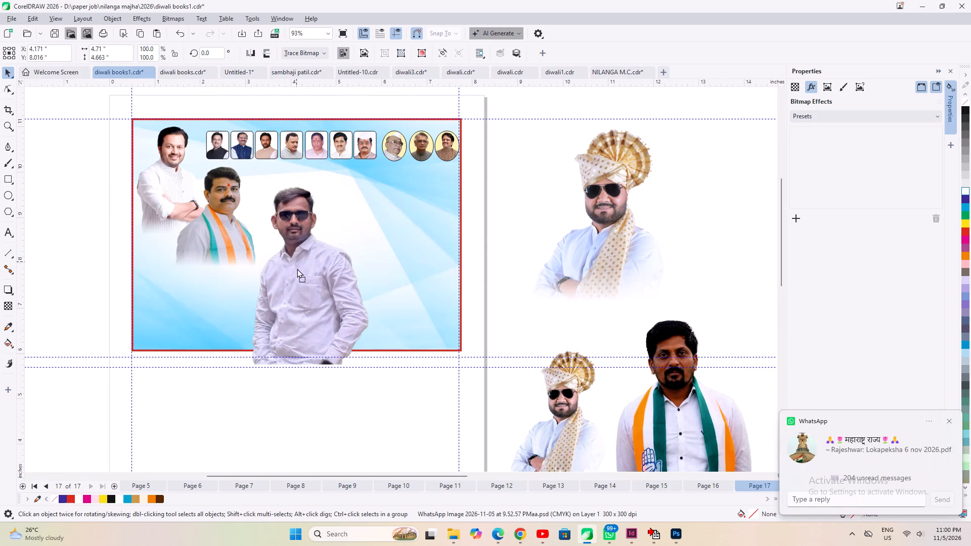
Move the small cut-out of the bearded man beside the central sunglasses portrait in the ad and bring it to the front.
{"action": "scroll", "coordinate": [292, 258], "scroll_direction": "down", "scroll_amount": 2}
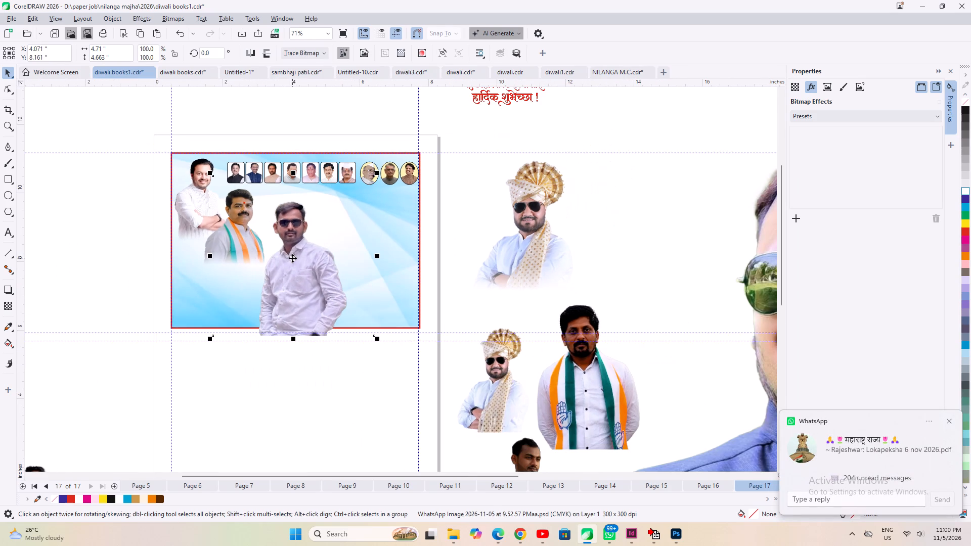
{"action": "scroll", "coordinate": [399, 278], "scroll_direction": "down", "scroll_amount": 4}
{"action": "left_click", "coordinate": [190, 421]}
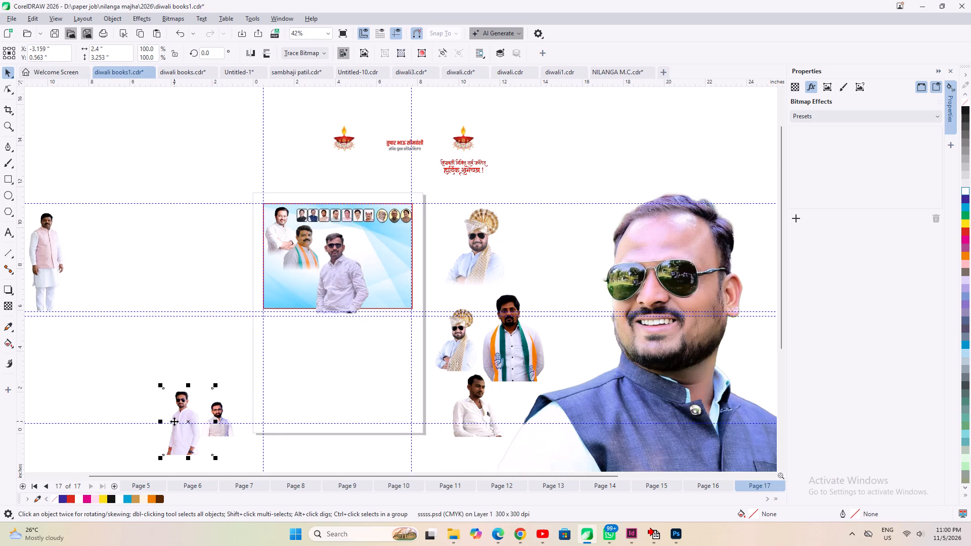
{"action": "left_click_drag", "start_coordinate": [174, 421], "coordinate": [181, 419]}
{"action": "left_click", "coordinate": [219, 427]}
{"action": "left_click_drag", "start_coordinate": [223, 433], "coordinate": [386, 326]}
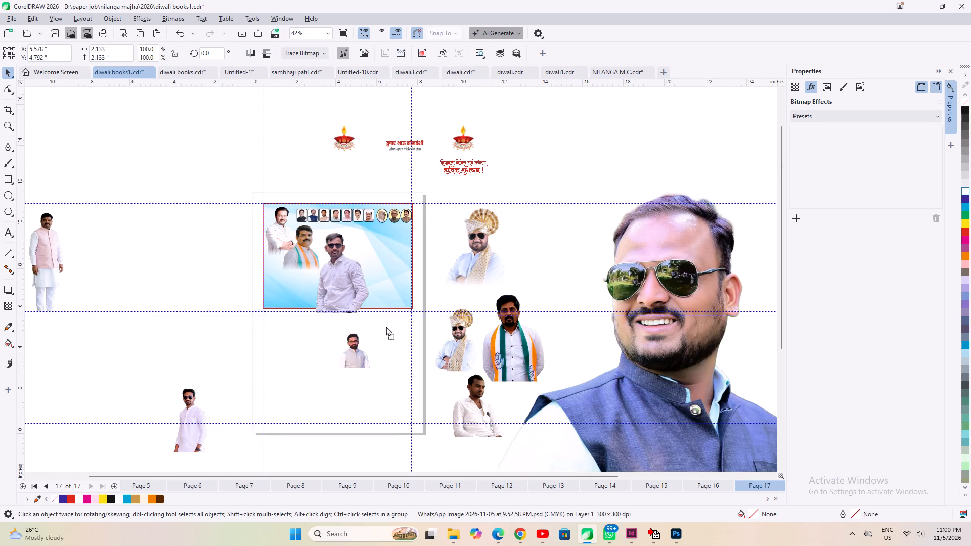
{"action": "left_click_drag", "start_coordinate": [386, 326], "coordinate": [370, 264]}
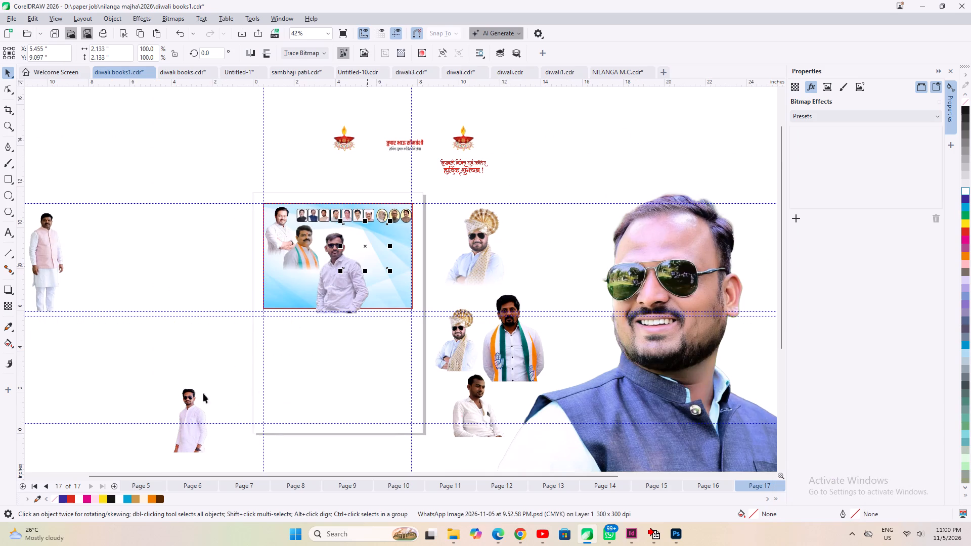
{"action": "key", "text": "shift+Page_Up"}
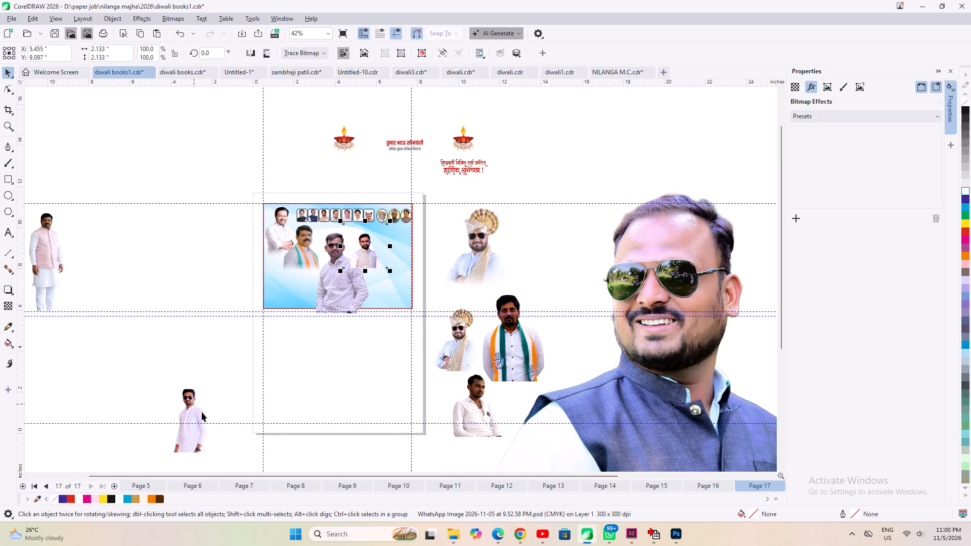
Move the cut-out of the man in sunglasses and long white kurta to the ad's right side and bring it to the front.
{"action": "left_click", "coordinate": [202, 412]}
{"action": "left_click_drag", "start_coordinate": [193, 416], "coordinate": [395, 267]}
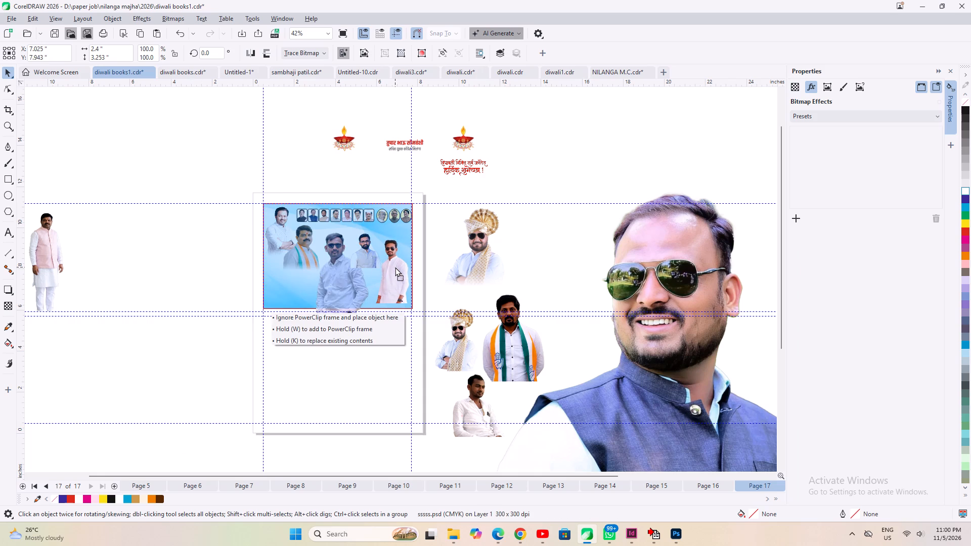
{"action": "left_click_drag", "start_coordinate": [395, 267], "coordinate": [391, 259]}
{"action": "key", "text": "shift+Page_Up"}
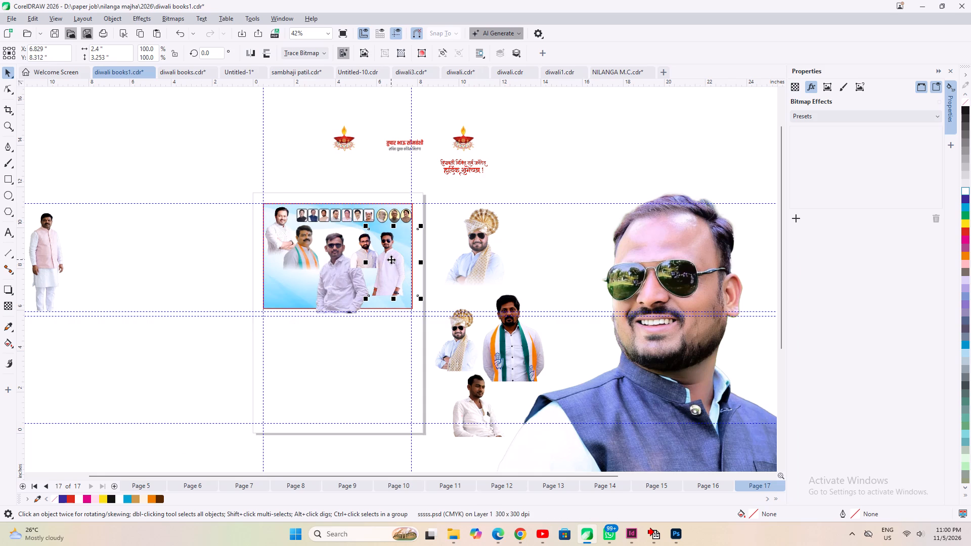
Shift the lavender-shirt sunglasses cut-out slightly toward the scarf portrait and fade its lower body with a vertical fountain transparency.
{"action": "scroll", "coordinate": [391, 259], "scroll_direction": "up", "scroll_amount": 10}
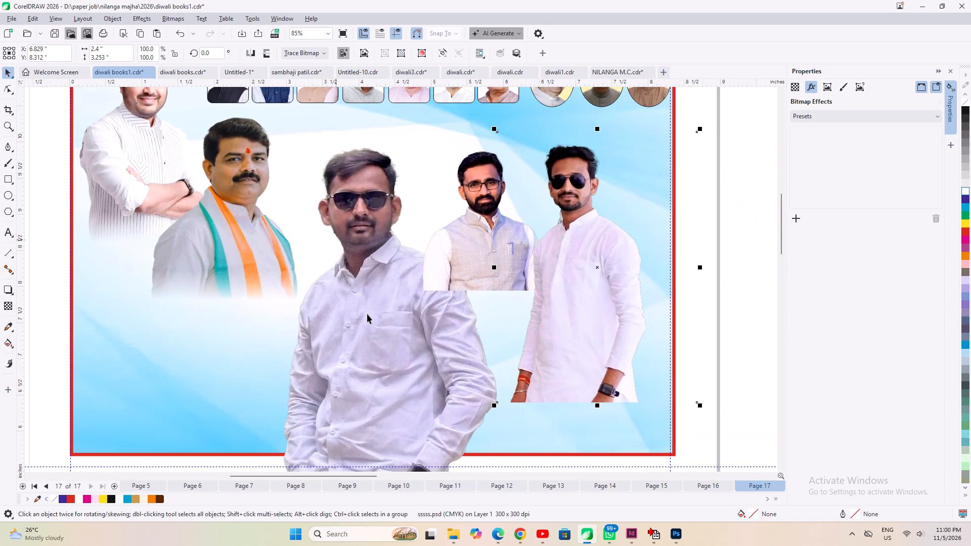
{"action": "left_click", "coordinate": [368, 320]}
{"action": "left_click_drag", "start_coordinate": [384, 362], "coordinate": [376, 362]}
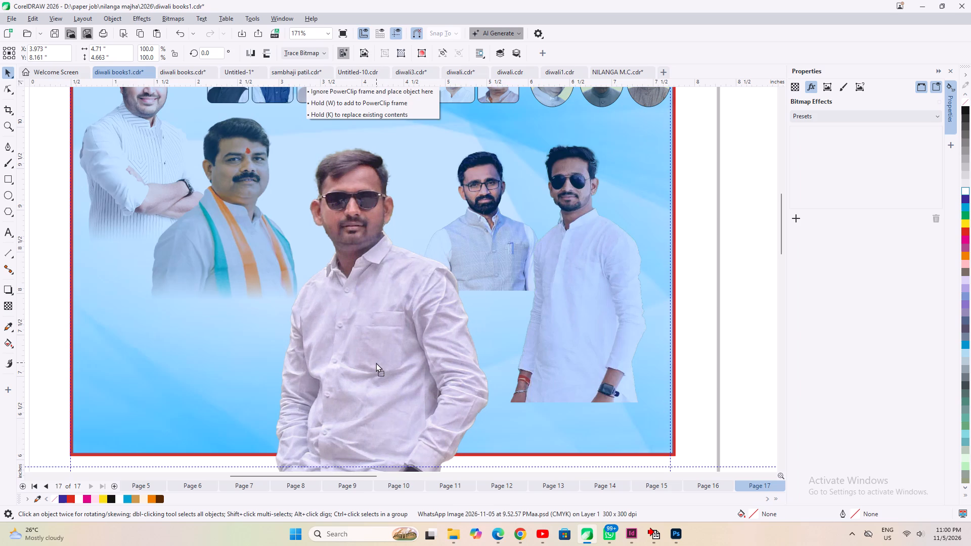
{"action": "left_click_drag", "start_coordinate": [376, 362], "coordinate": [374, 362]}
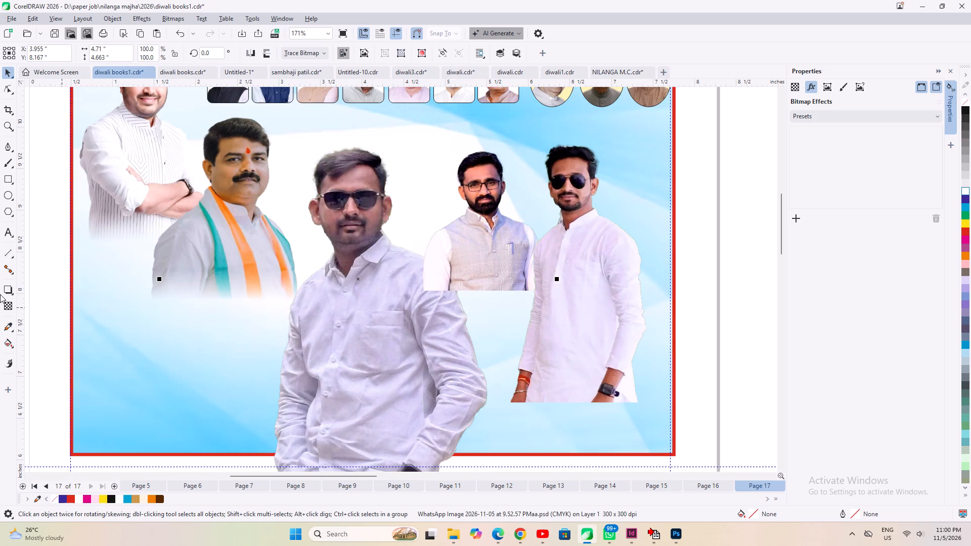
{"action": "left_click", "coordinate": [2, 307]}
{"action": "scroll", "coordinate": [462, 332], "scroll_direction": "up", "scroll_amount": 2}
{"action": "left_click_drag", "start_coordinate": [335, 266], "coordinate": [335, 309], "text": "shift"}
Enlarge the bearded man's cut-out to about 139% and position it between the two sunglasses portraits, level with their heads.
{"action": "scroll", "coordinate": [324, 251], "scroll_direction": "down", "scroll_amount": 3}
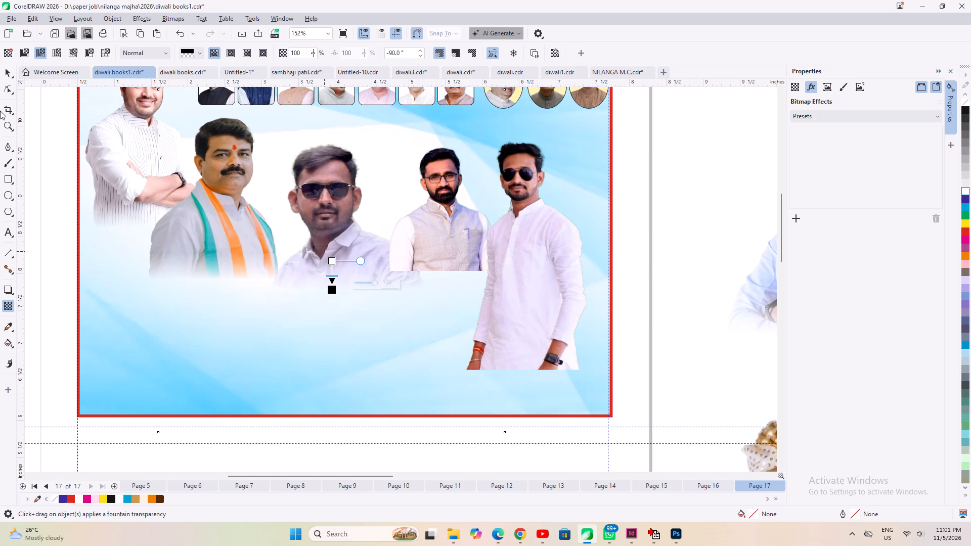
{"action": "left_click", "coordinate": [6, 66]}
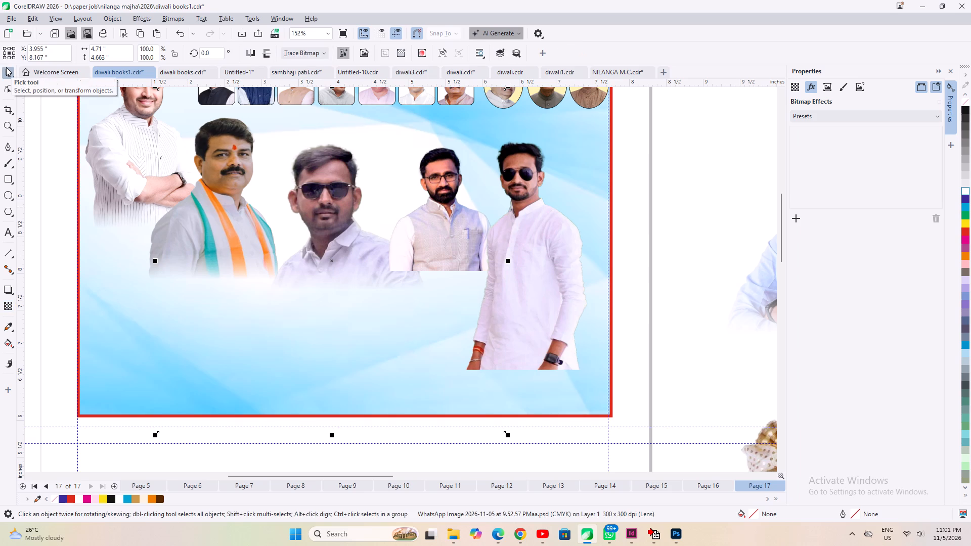
{"action": "left_click", "coordinate": [455, 278], "text": "ctrl"}
{"action": "left_click", "coordinate": [422, 251]}
{"action": "left_click_drag", "start_coordinate": [525, 276], "coordinate": [535, 292], "text": "shift"}
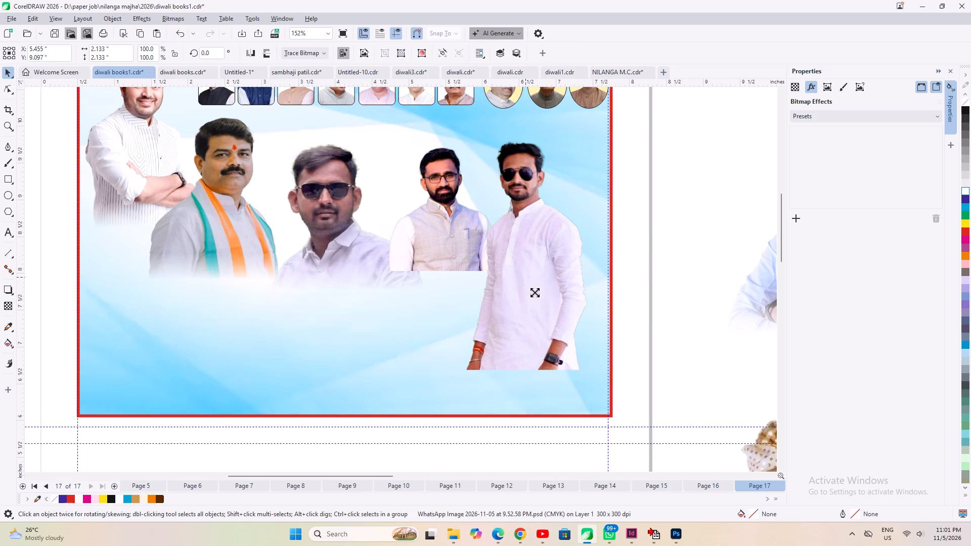
{"action": "left_click_drag", "start_coordinate": [535, 292], "coordinate": [556, 331], "text": "shift"}
{"action": "left_click_drag", "start_coordinate": [442, 169], "coordinate": [436, 189]}
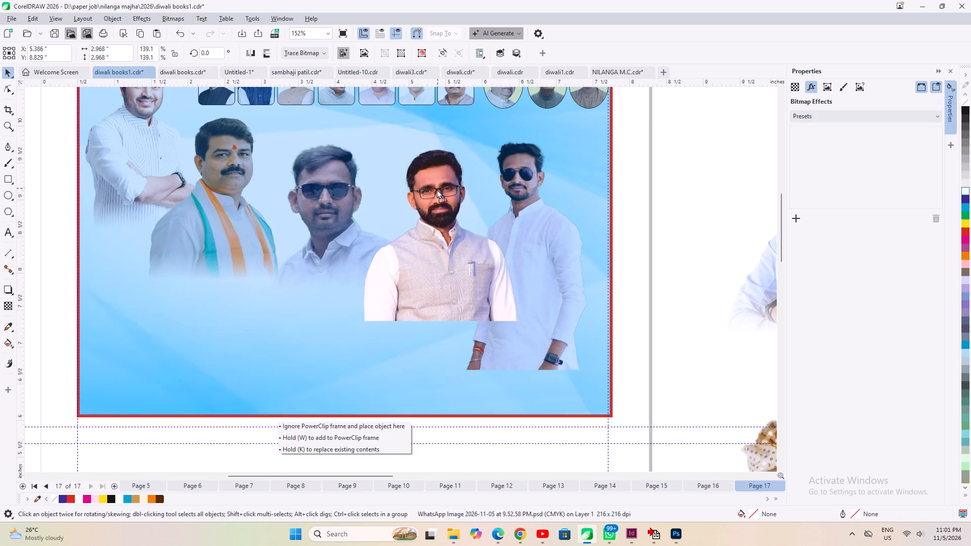
{"action": "left_click_drag", "start_coordinate": [436, 189], "coordinate": [434, 179]}
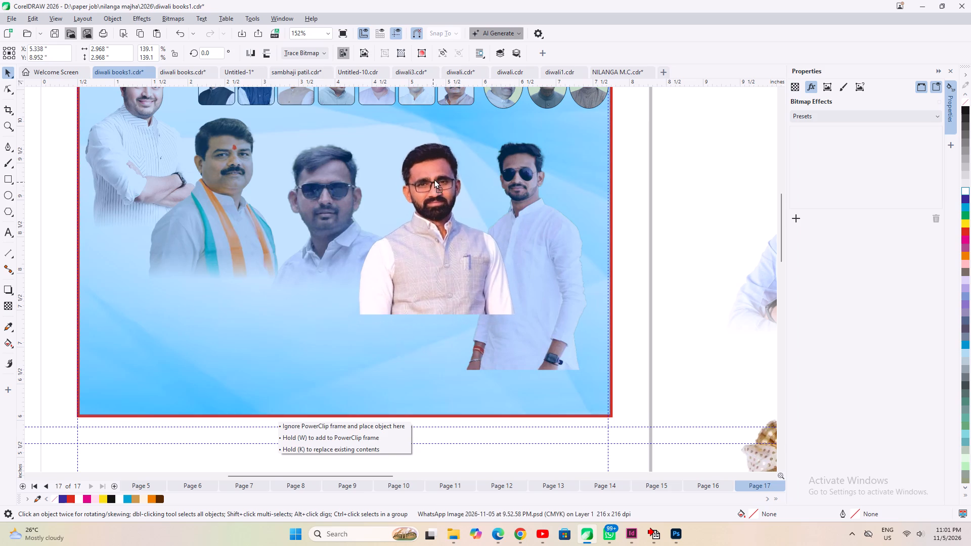
{"action": "left_click_drag", "start_coordinate": [434, 179], "coordinate": [434, 178]}
Fade the bearded man's lower body with a vertical fountain transparency ending level with the neighbouring portraits' fades.
{"action": "left_click", "coordinate": [6, 303]}
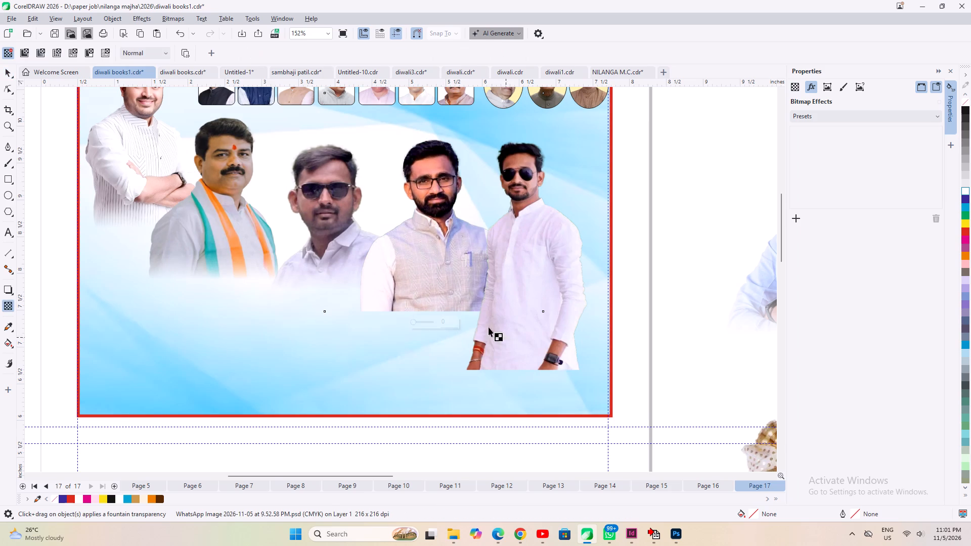
{"action": "scroll", "coordinate": [449, 303], "scroll_direction": "up", "scroll_amount": 1}
{"action": "left_click_drag", "start_coordinate": [430, 254], "coordinate": [430, 290], "text": "shift"}
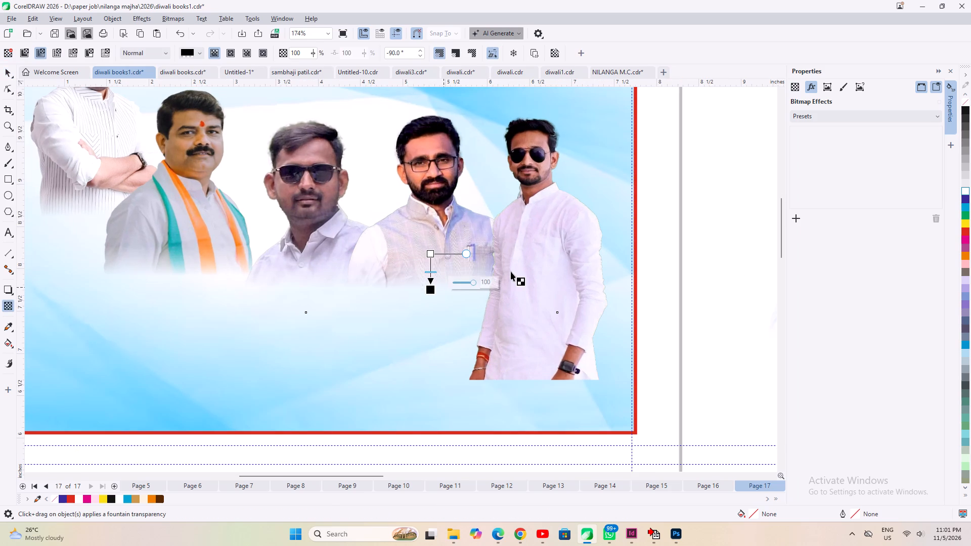
{"action": "scroll", "coordinate": [428, 281], "scroll_direction": "up", "scroll_amount": 3}
{"action": "left_click_drag", "start_coordinate": [431, 293], "coordinate": [432, 286], "text": "ctrl"}
{"action": "scroll", "coordinate": [432, 285], "scroll_direction": "down", "scroll_amount": 3}
Enlarge the white-kurta sunglasses cut-out to about 137% and place it beside the bearded man, inside the ad's right border.
{"action": "left_click", "coordinate": [559, 275], "text": "ctrl"}
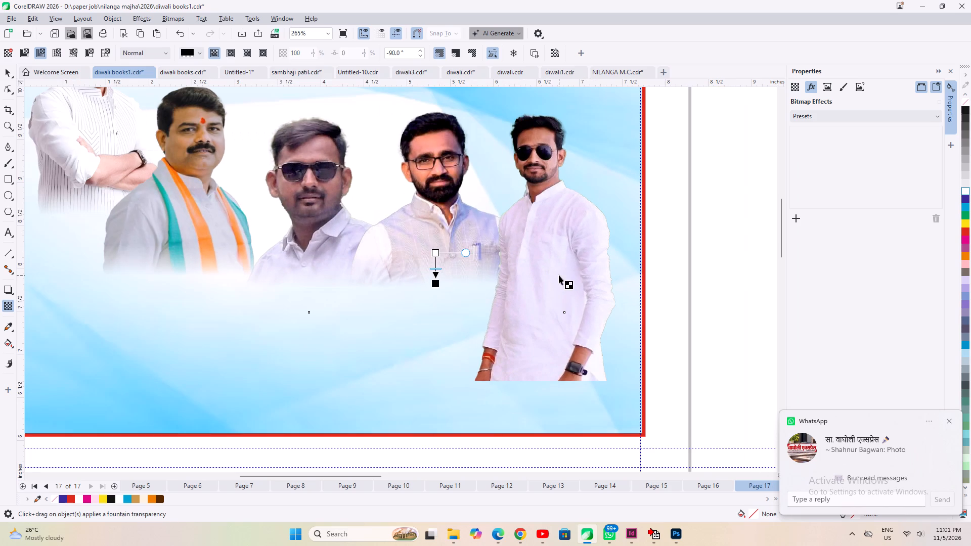
{"action": "left_click", "coordinate": [9, 75]}
{"action": "scroll", "coordinate": [411, 242], "scroll_direction": "down", "scroll_amount": 3}
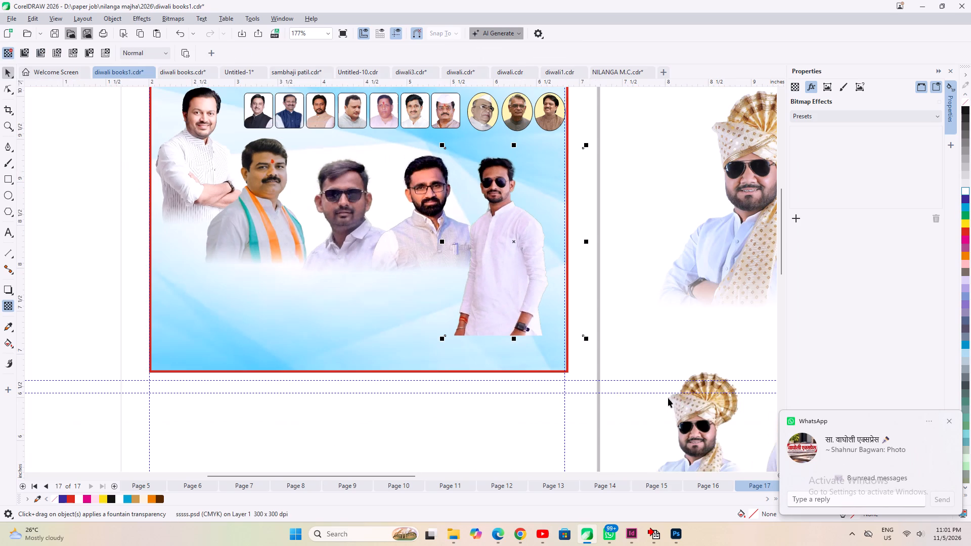
{"action": "left_click_drag", "start_coordinate": [587, 339], "coordinate": [633, 429], "text": "shift"}
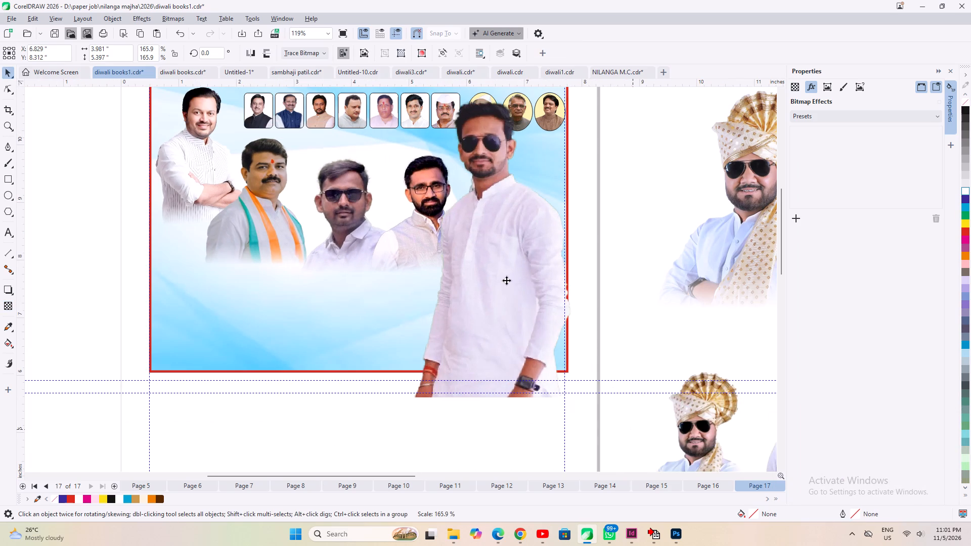
{"action": "left_click_drag", "start_coordinate": [491, 226], "coordinate": [506, 265]}
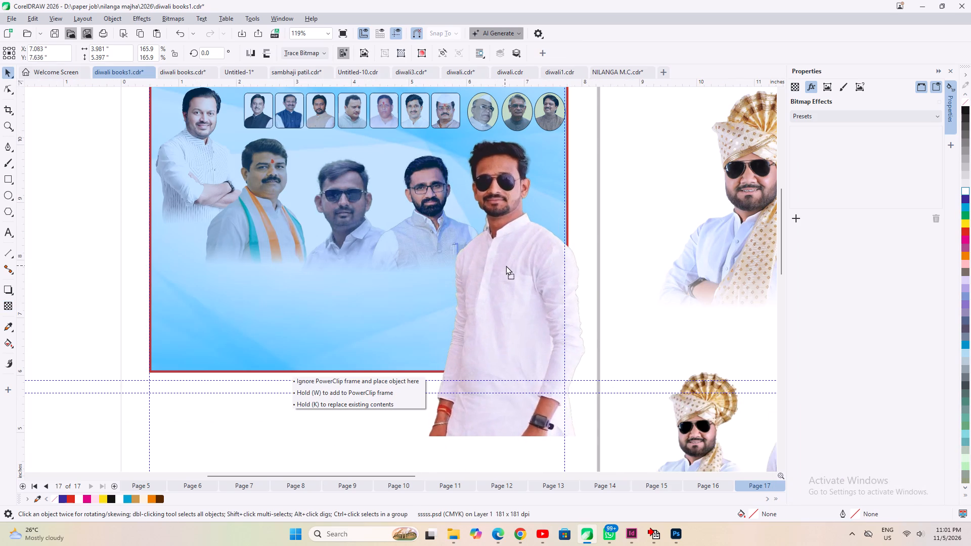
{"action": "left_click_drag", "start_coordinate": [506, 265], "coordinate": [517, 269]}
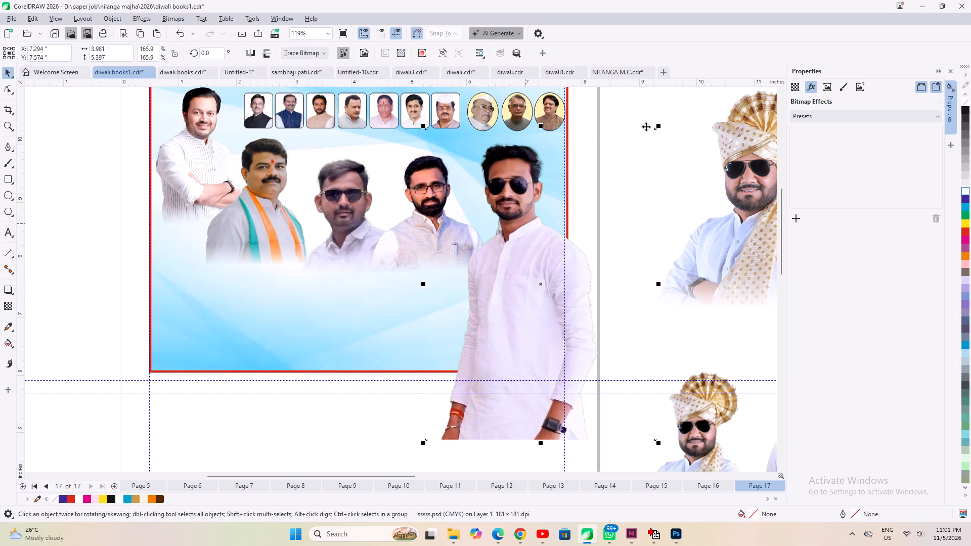
{"action": "left_click_drag", "start_coordinate": [663, 127], "coordinate": [643, 155], "text": "shift"}
{"action": "left_click_drag", "start_coordinate": [540, 265], "coordinate": [534, 254]}
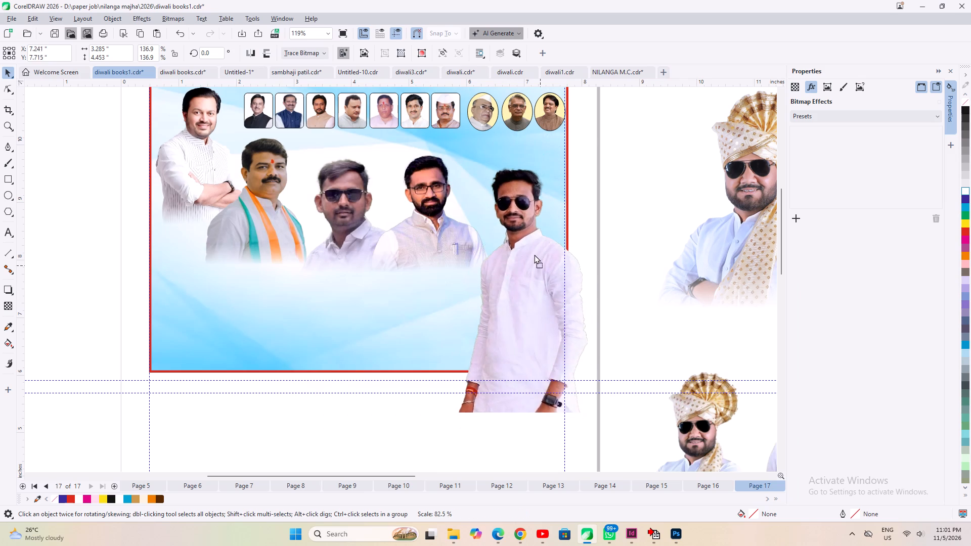
{"action": "left_click_drag", "start_coordinate": [534, 254], "coordinate": [516, 253]}
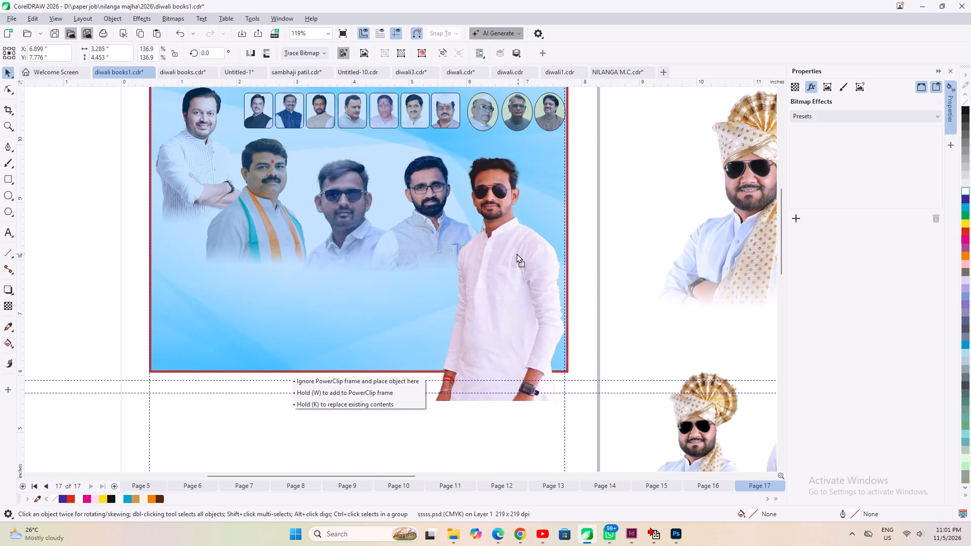
{"action": "left_click_drag", "start_coordinate": [516, 253], "coordinate": [515, 250]}
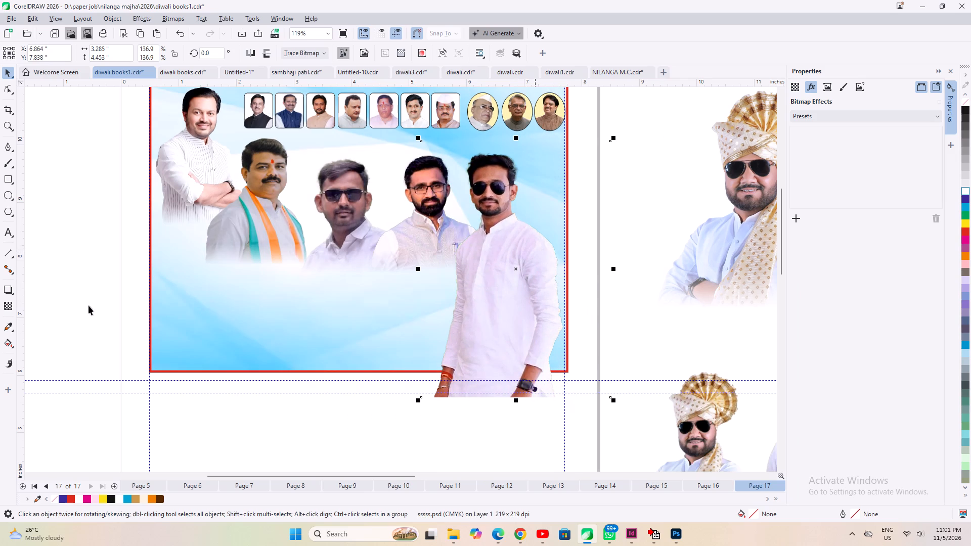
Fade the white-kurta man's lower body with a vertical fountain transparency starting at his chest.
{"action": "left_click", "coordinate": [10, 311]}
{"action": "scroll", "coordinate": [423, 308], "scroll_direction": "up", "scroll_amount": 1}
{"action": "left_click_drag", "start_coordinate": [500, 242], "coordinate": [497, 264], "text": "shift"}
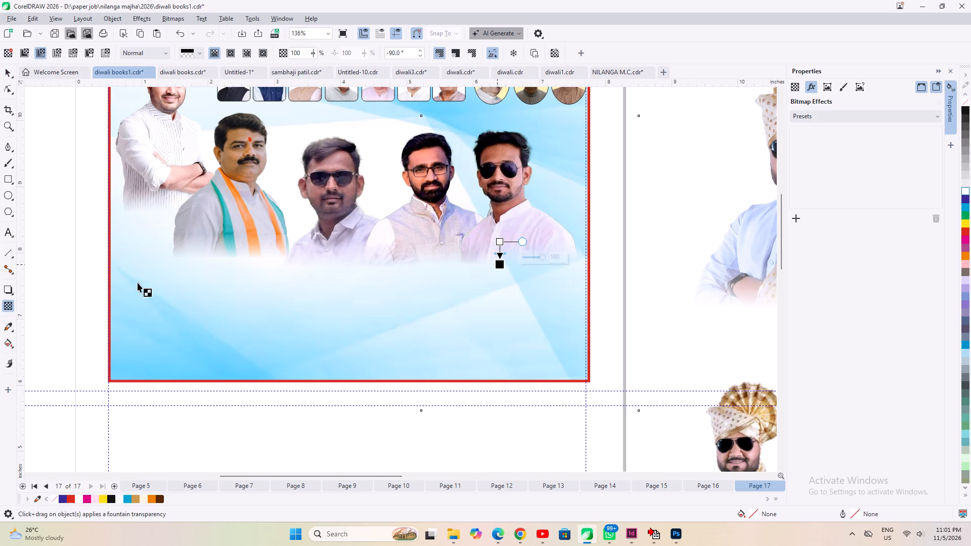
{"action": "left_click", "coordinate": [5, 76]}
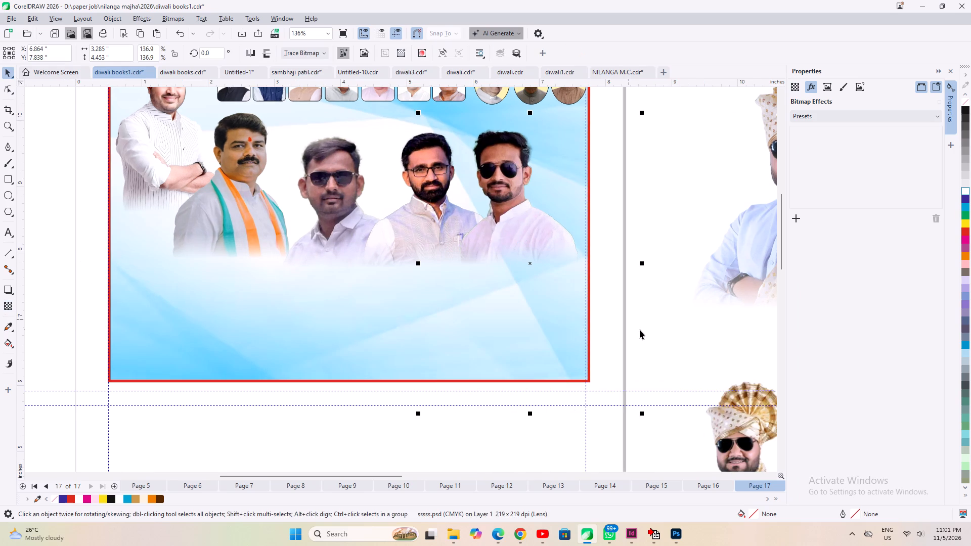
Cut the three faded supporter cut-outs together and paste them inside the light-blue background's PowerClip frame.
{"action": "left_click", "coordinate": [640, 330]}
{"action": "left_click", "coordinate": [510, 244]}
{"action": "left_click", "coordinate": [392, 241], "text": "shift"}
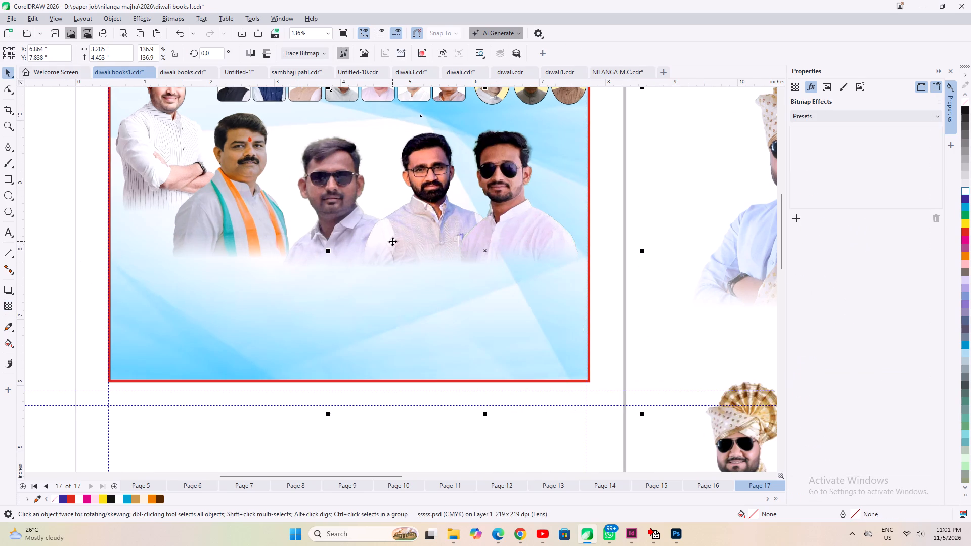
{"action": "double_click", "coordinate": [300, 264], "text": "shift"}
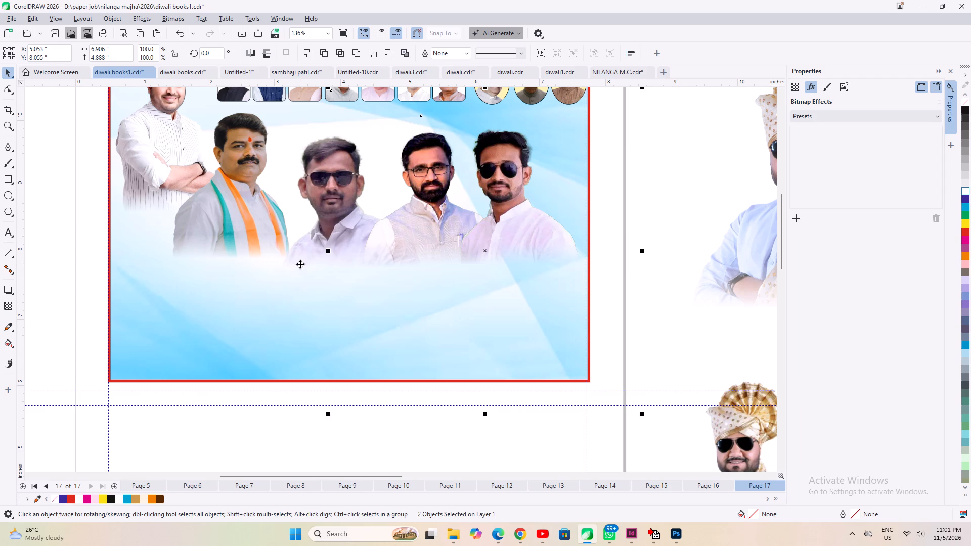
{"action": "double_click", "coordinate": [299, 264], "text": "shift"}
{"action": "left_click", "coordinate": [301, 262], "text": "shift"}
{"action": "key", "text": "ctrl+x"}
{"action": "left_click", "coordinate": [335, 249], "text": "ctrl"}
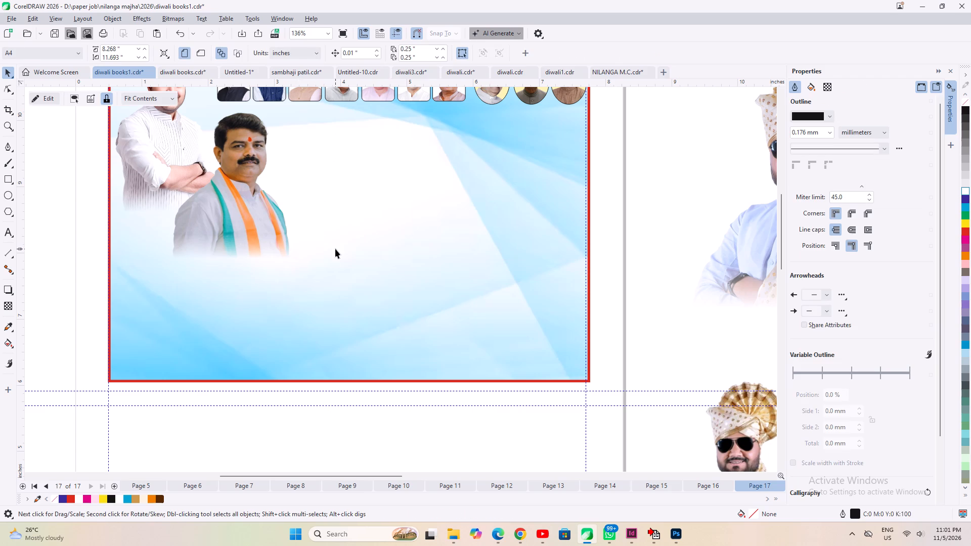
{"action": "left_click", "coordinate": [335, 249], "text": "ctrl"}
{"action": "key", "text": "ctrl+v"}
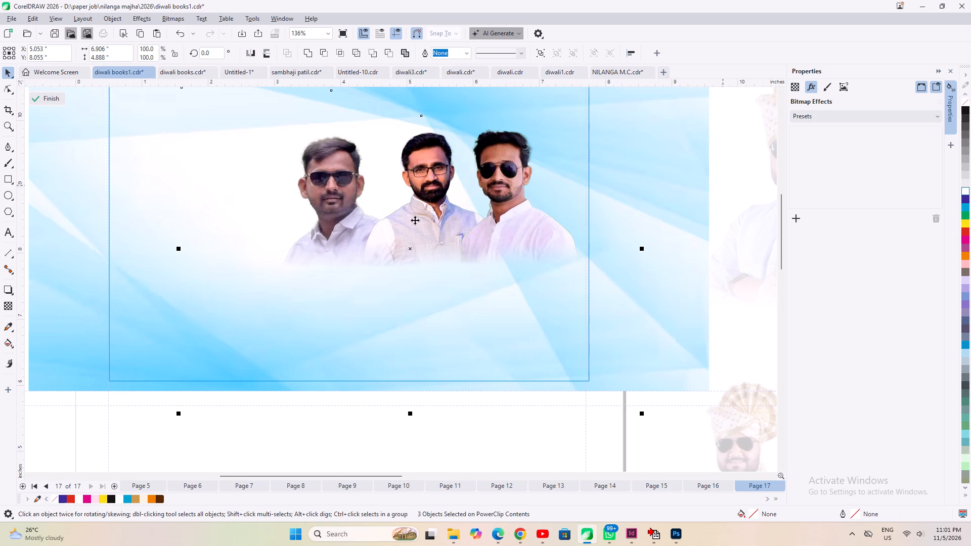
{"action": "left_click", "coordinate": [81, 412]}
Apply the Light adjustment to the lavender-shirt sunglasses portrait with brightness 24.
{"action": "left_click", "coordinate": [327, 177]}
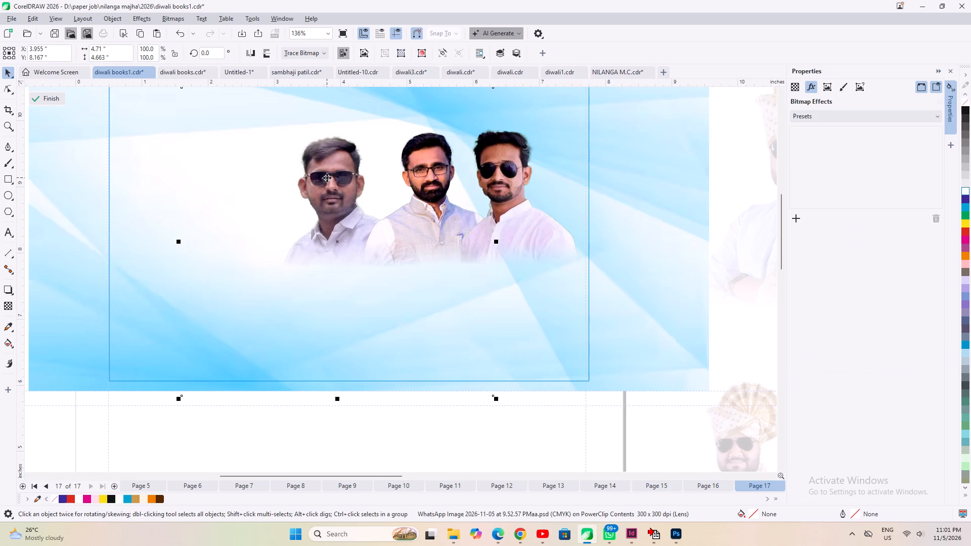
{"action": "left_click", "coordinate": [139, 20]}
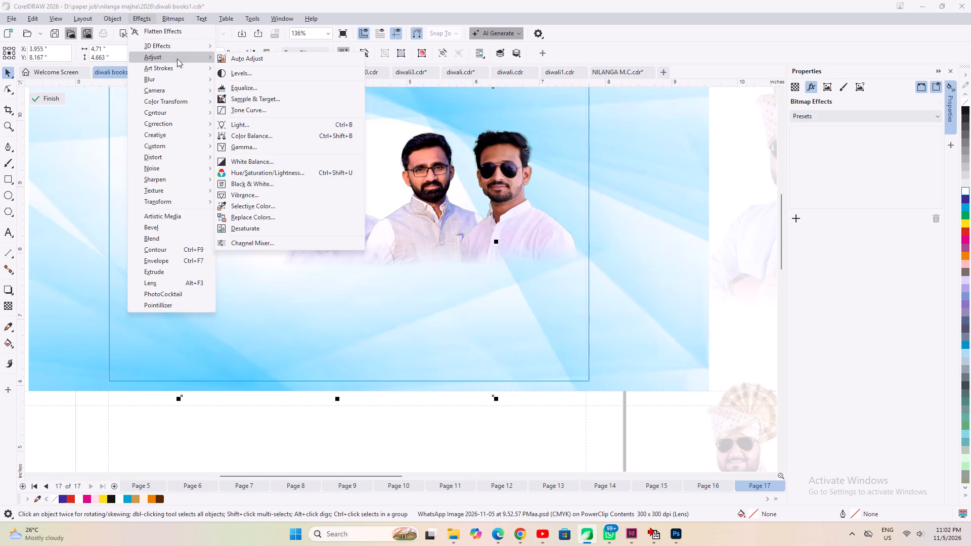
{"action": "left_click", "coordinate": [249, 123]}
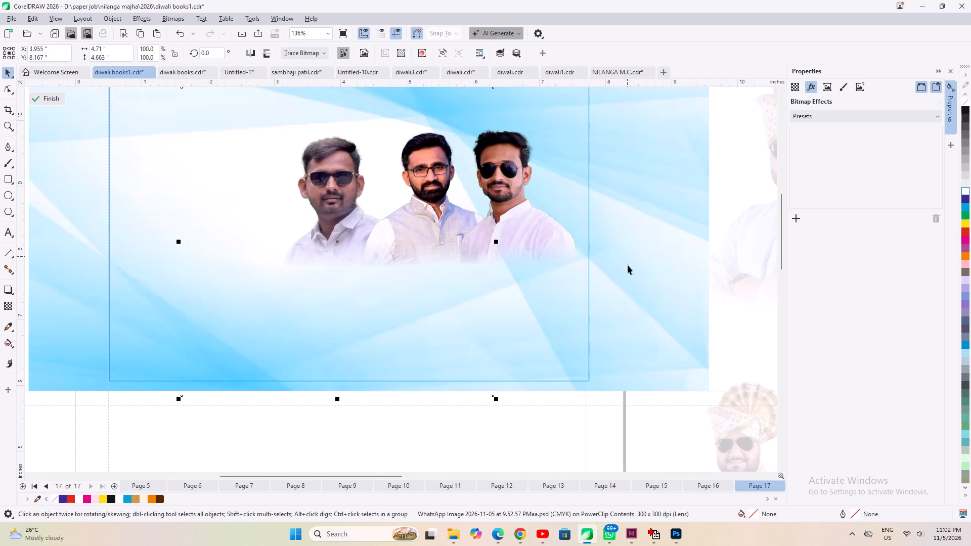
{"action": "left_click", "coordinate": [861, 256]}
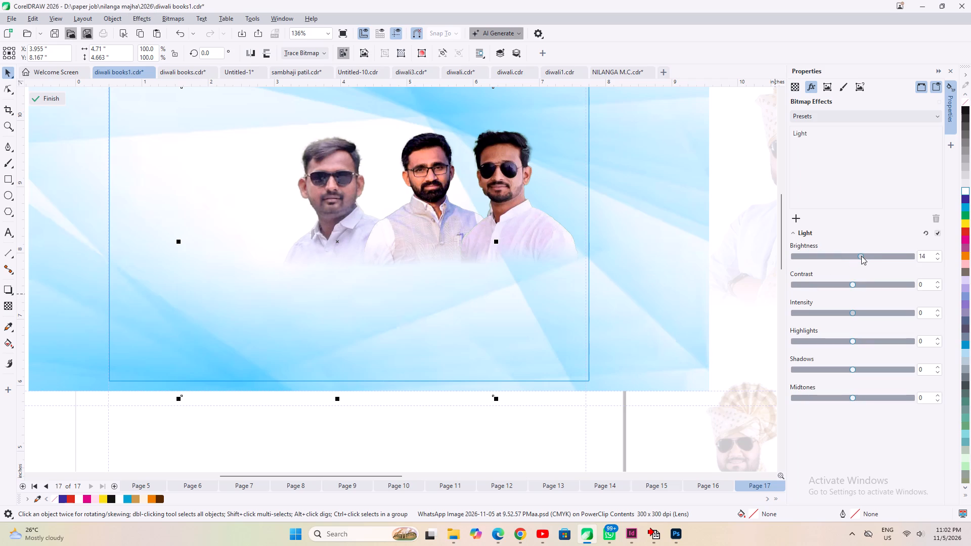
{"action": "left_click", "coordinate": [867, 257]}
Apply the Light adjustment to the bearded man in glasses with brightness 23.
{"action": "left_click", "coordinate": [424, 242], "text": "ctrl"}
{"action": "left_click", "coordinate": [385, 246], "text": "ctrl"}
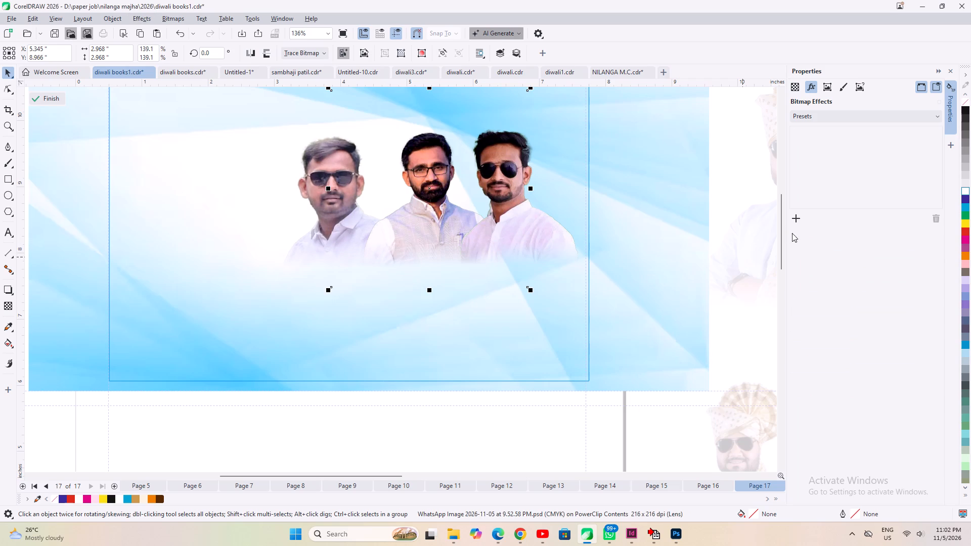
{"action": "left_click", "coordinate": [797, 220]}
{"action": "left_click", "coordinate": [822, 241]}
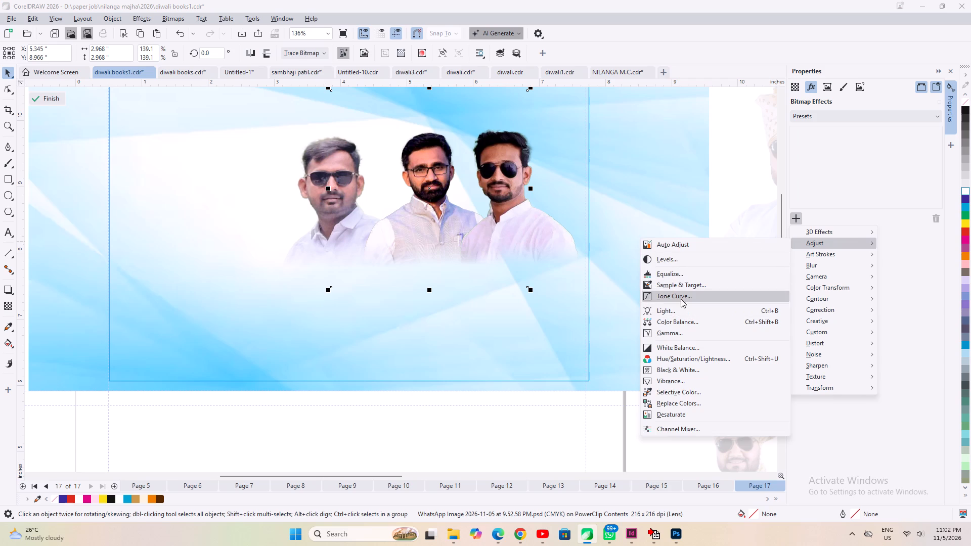
{"action": "left_click", "coordinate": [681, 312]}
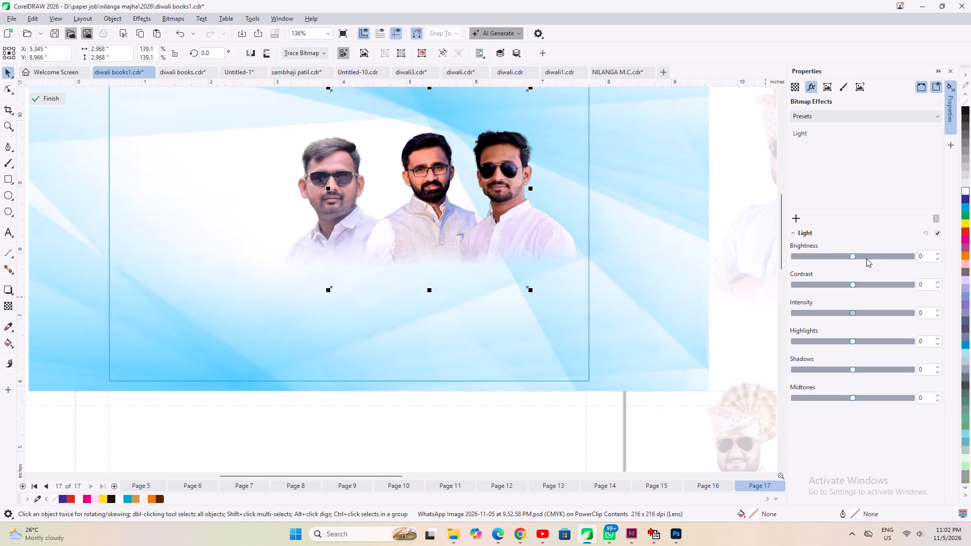
{"action": "left_click", "coordinate": [866, 258]}
Brighten the white-kurta sunglasses portrait with the Light adjustment and finish editing the PowerClip contents.
{"action": "left_click", "coordinate": [550, 241], "text": "ctrl"}
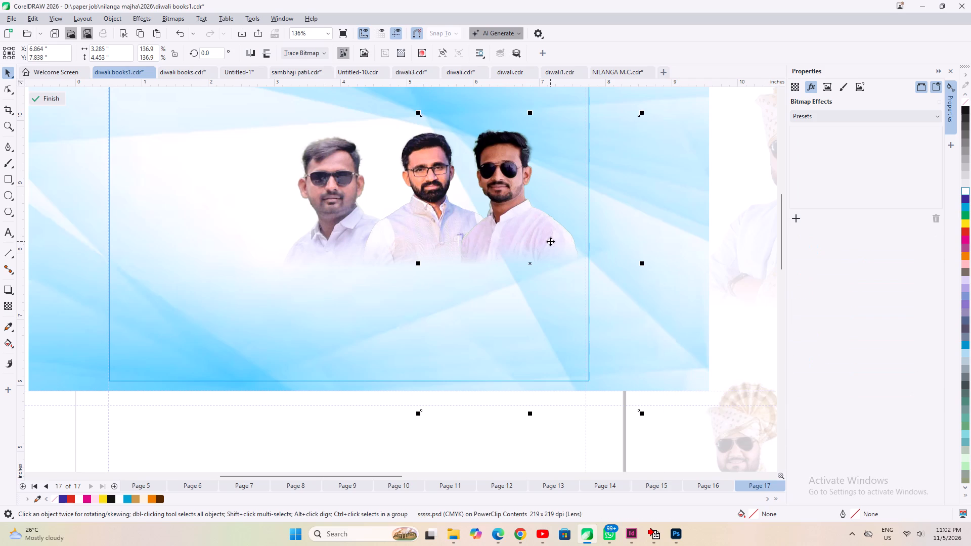
{"action": "left_click", "coordinate": [793, 220]}
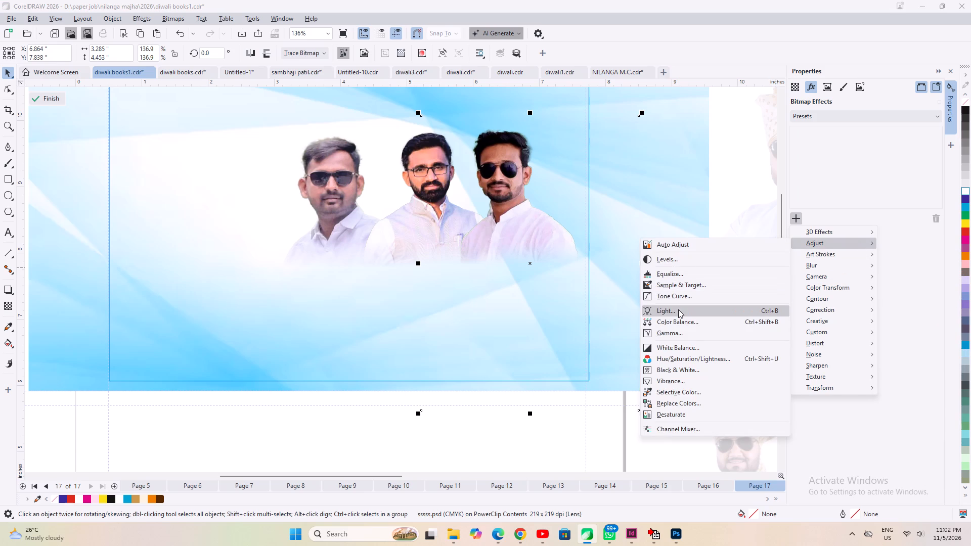
{"action": "left_click", "coordinate": [678, 309]}
{"action": "left_click", "coordinate": [862, 257]}
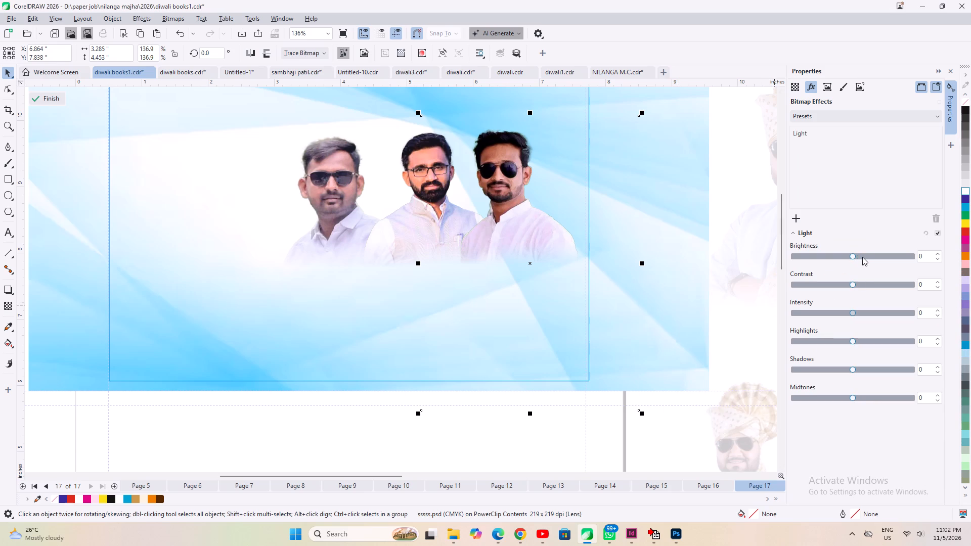
{"action": "left_click", "coordinate": [863, 257]}
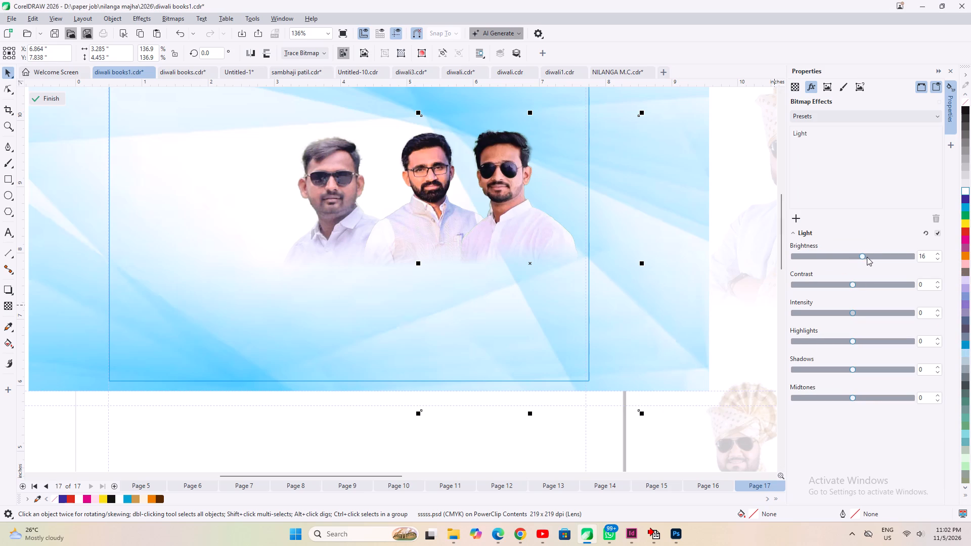
{"action": "left_click", "coordinate": [867, 257]}
{"action": "left_click", "coordinate": [280, 417], "text": "ctrl"}
{"action": "left_click", "coordinate": [280, 417], "text": "ctrl"}
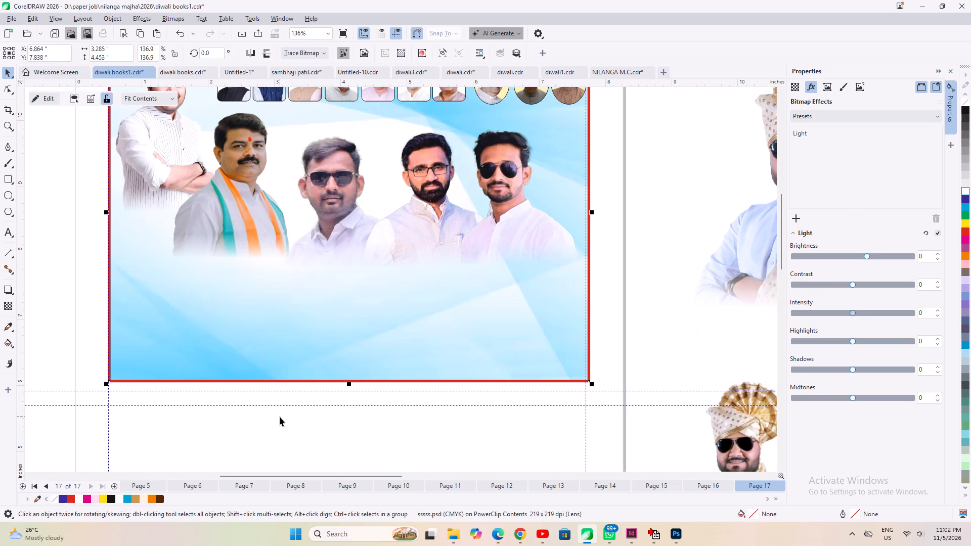
Reopen the ad's PowerClip contents and enlarge the lavender-shirt sunglasses portrait about its centre to about 107.7%.
{"action": "left_click", "coordinate": [329, 169], "text": "ctrl"}
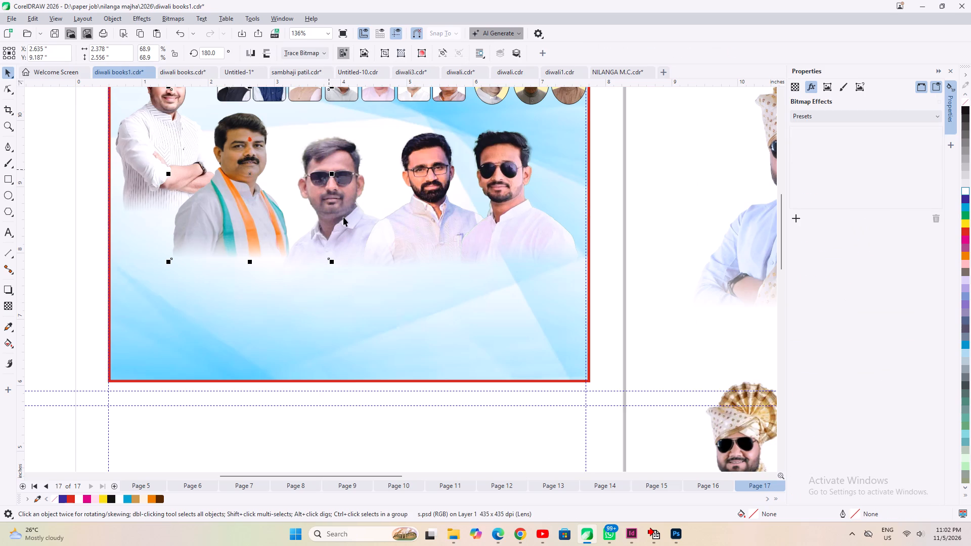
{"action": "left_click", "coordinate": [342, 241], "text": "ctrl"}
{"action": "left_click", "coordinate": [342, 241], "text": "ctrl"}
{"action": "left_click", "coordinate": [342, 241]}
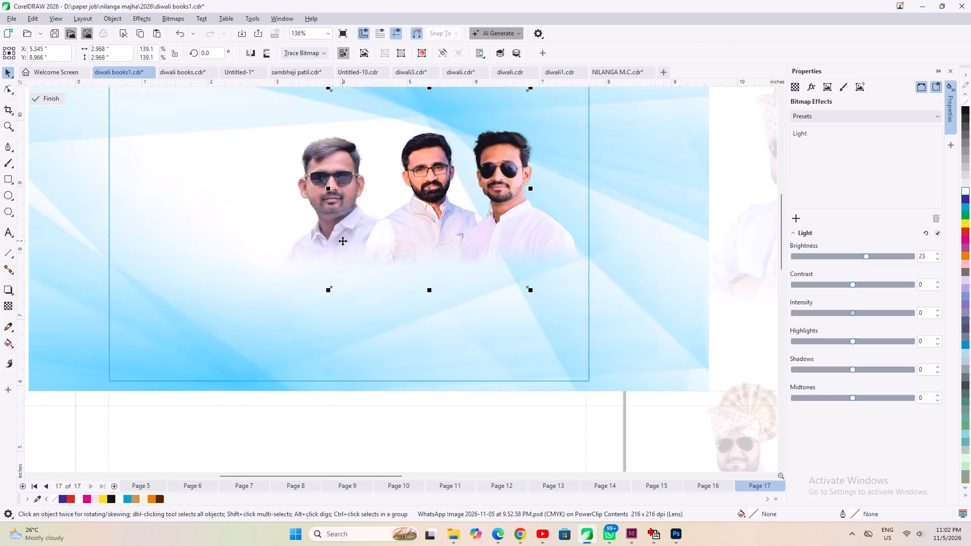
{"action": "left_click", "coordinate": [321, 250]}
{"action": "left_click_drag", "start_coordinate": [497, 400], "coordinate": [509, 422], "text": "shift"}
{"action": "left_click", "coordinate": [628, 200], "text": "ctrl"}
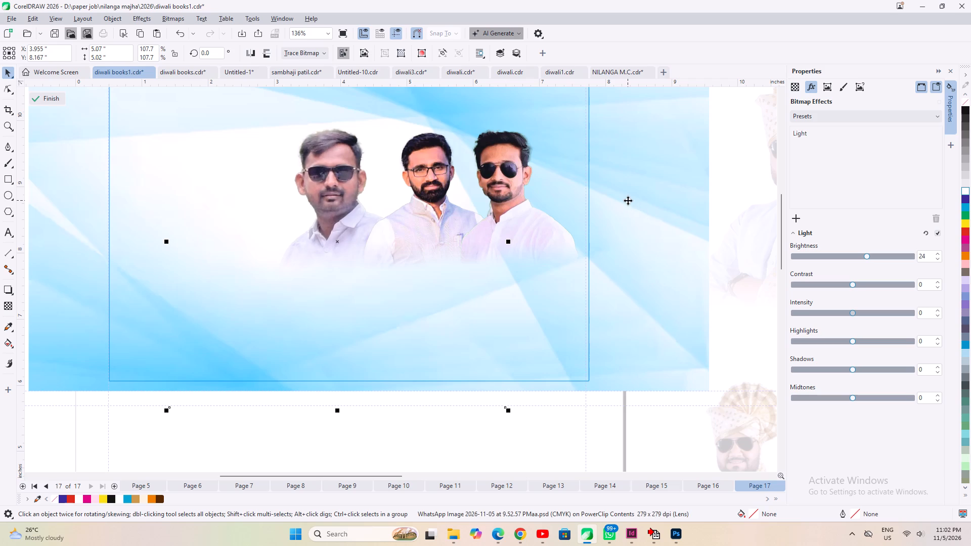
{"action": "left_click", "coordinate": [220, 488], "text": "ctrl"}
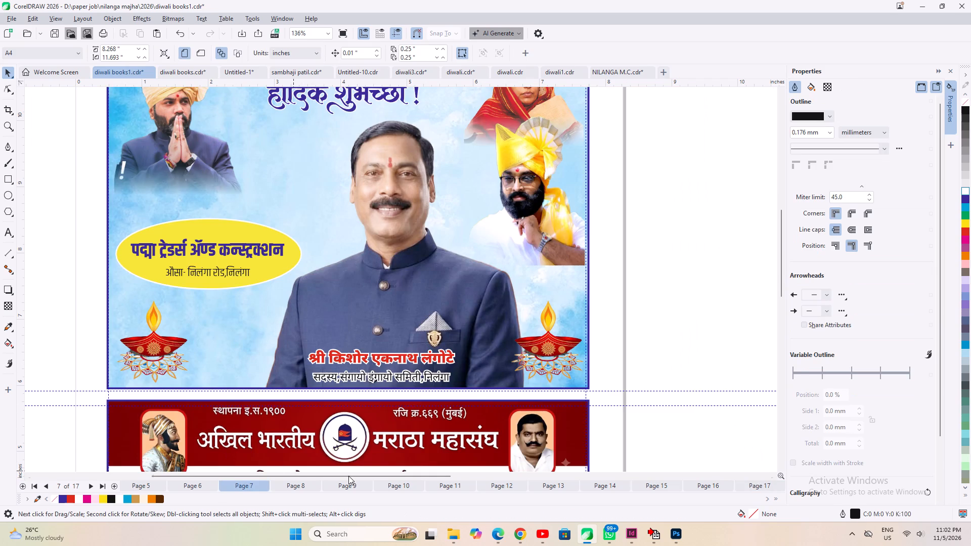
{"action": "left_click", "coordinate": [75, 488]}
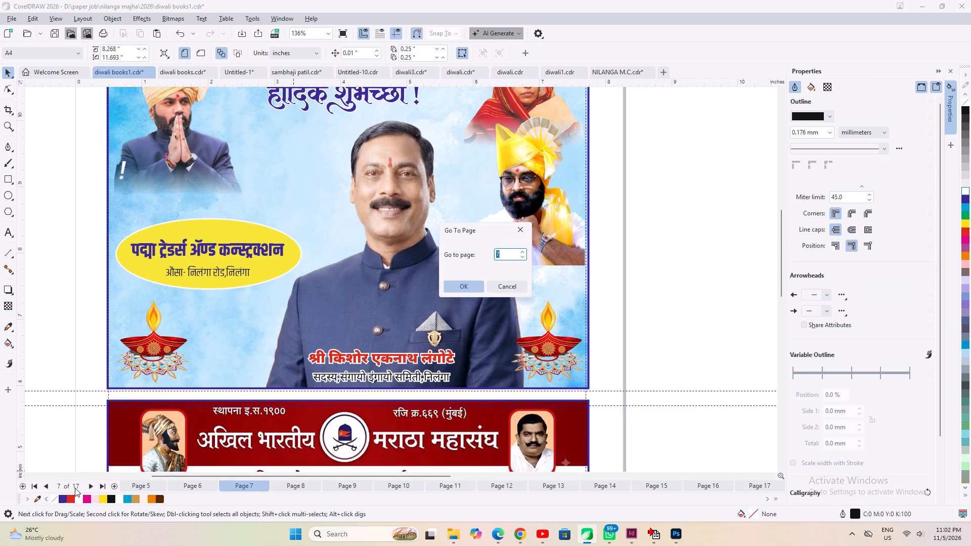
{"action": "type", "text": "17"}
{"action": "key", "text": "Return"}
Delete the spare full-length cut-out of the man in the pink vest lying off the page on page 17.
{"action": "scroll", "coordinate": [53, 288], "scroll_direction": "down", "scroll_amount": 3}
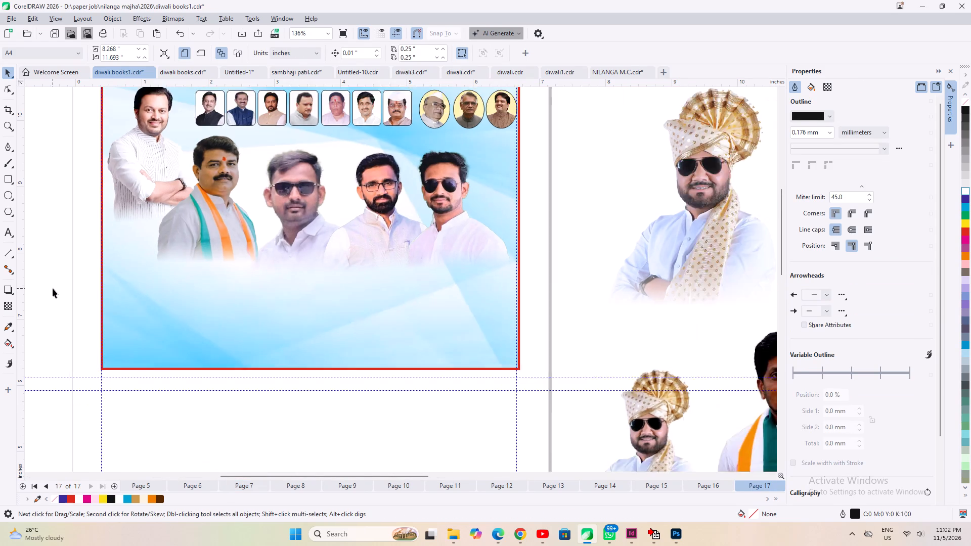
{"action": "scroll", "coordinate": [53, 288], "scroll_direction": "down", "scroll_amount": 3}
{"action": "scroll", "coordinate": [495, 278], "scroll_direction": "down", "scroll_amount": 6}
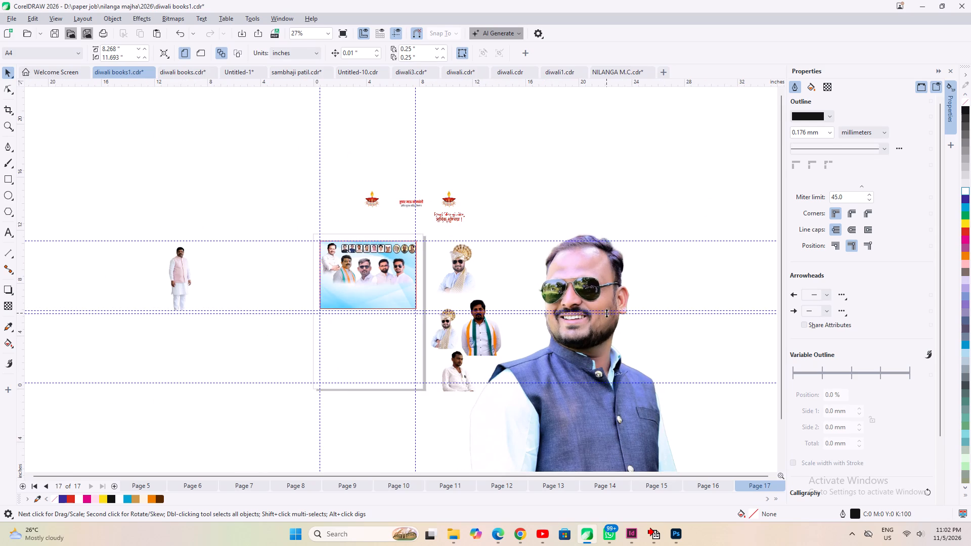
{"action": "left_click", "coordinate": [339, 381]}
{"action": "scroll", "coordinate": [476, 325], "scroll_direction": "up", "scroll_amount": 1}
{"action": "left_click", "coordinate": [119, 266]}
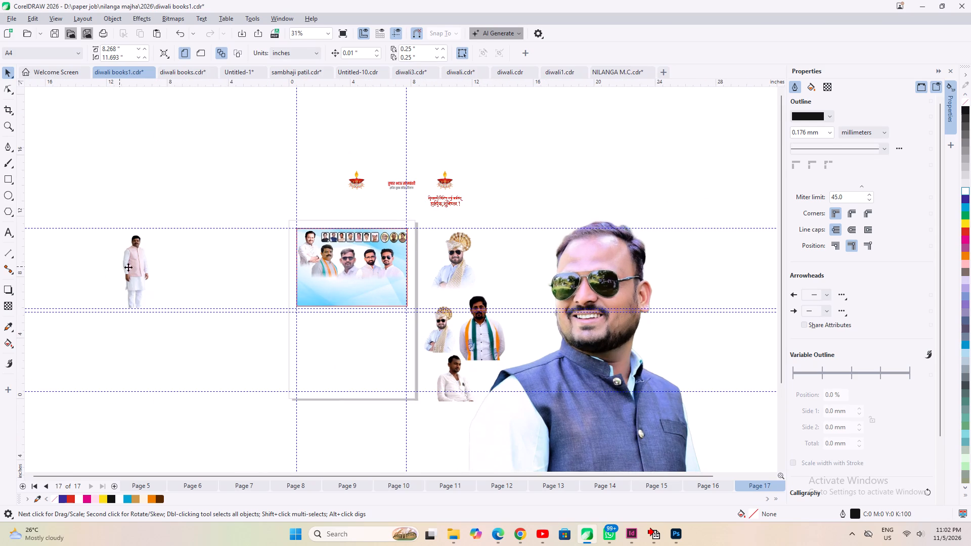
{"action": "key", "text": "Delete"}
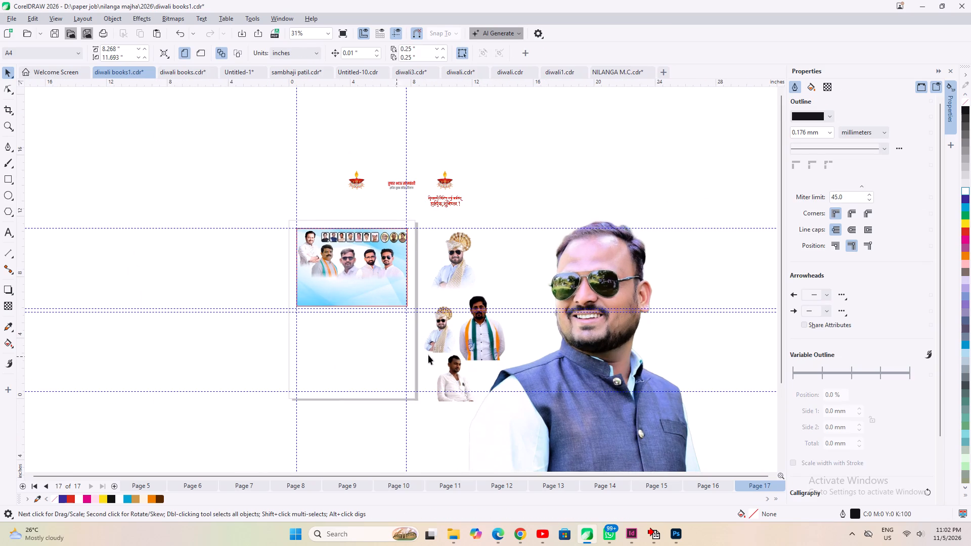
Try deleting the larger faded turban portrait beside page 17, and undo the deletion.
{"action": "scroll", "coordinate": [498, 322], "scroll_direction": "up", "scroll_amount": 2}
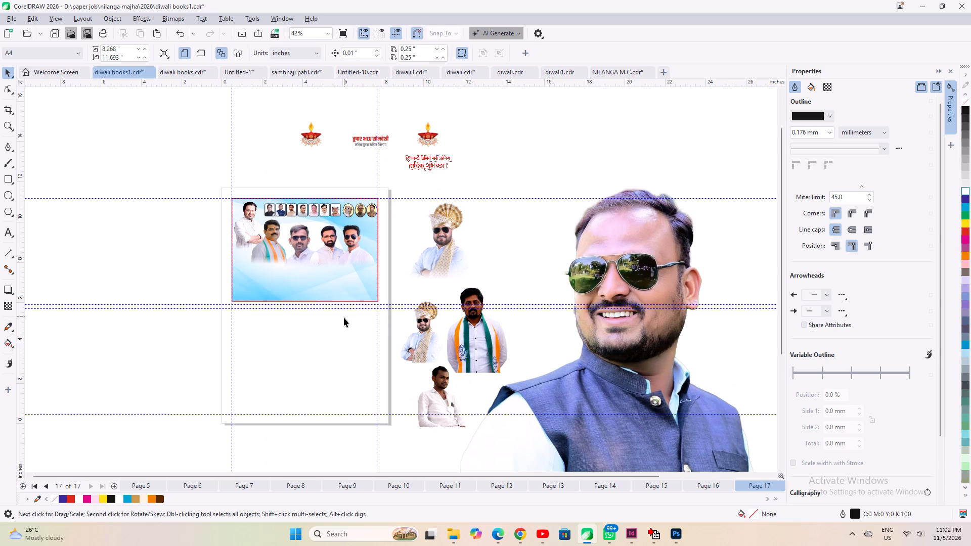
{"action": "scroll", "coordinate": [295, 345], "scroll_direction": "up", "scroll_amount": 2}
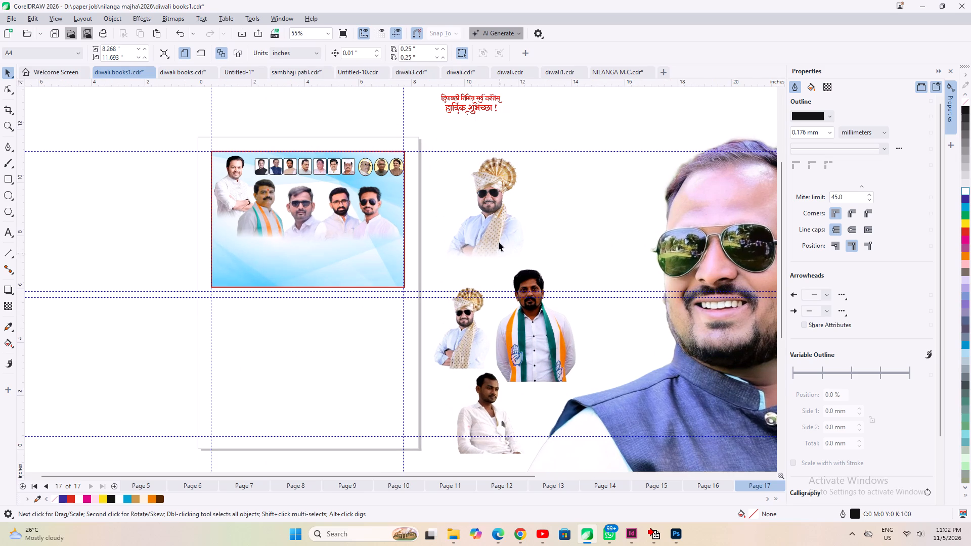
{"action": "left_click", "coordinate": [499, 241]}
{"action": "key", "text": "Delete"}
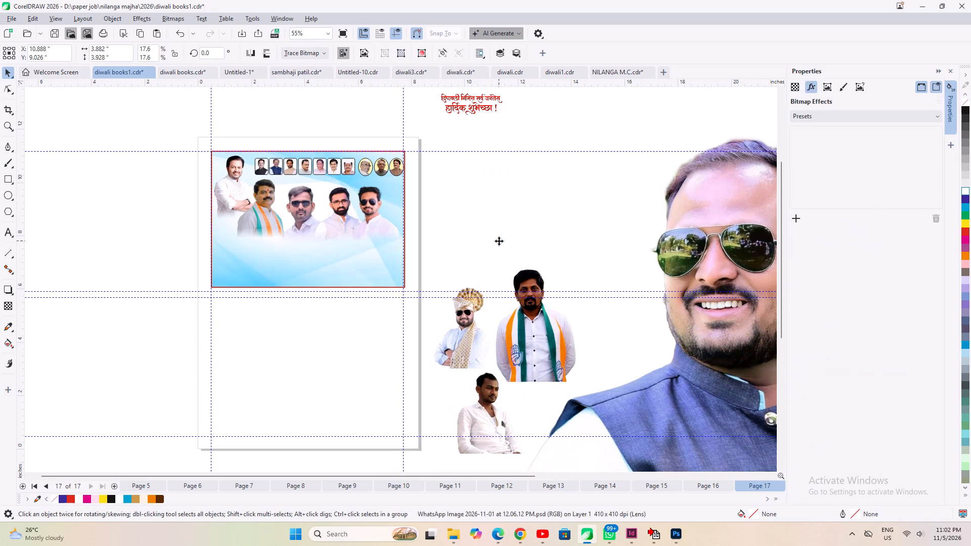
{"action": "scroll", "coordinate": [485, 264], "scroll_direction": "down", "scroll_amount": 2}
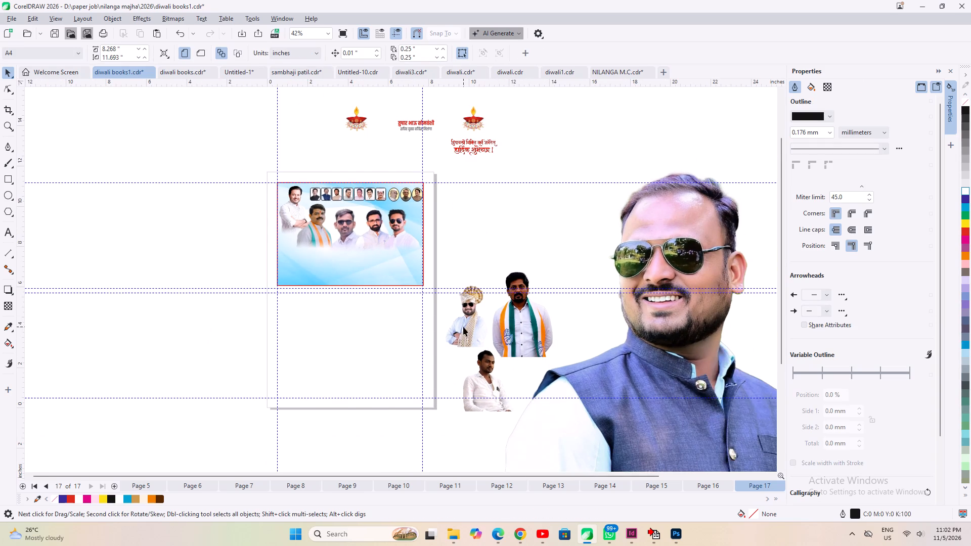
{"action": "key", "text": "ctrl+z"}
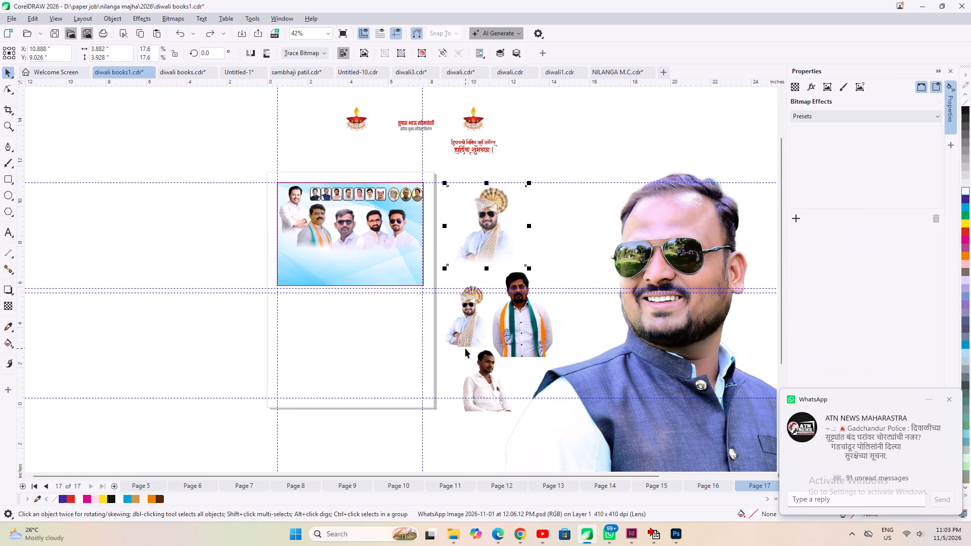
Delete the smaller unfaded turban cut-out lying beside page 17.
{"action": "left_click", "coordinate": [465, 348]}
{"action": "left_click", "coordinate": [465, 302]}
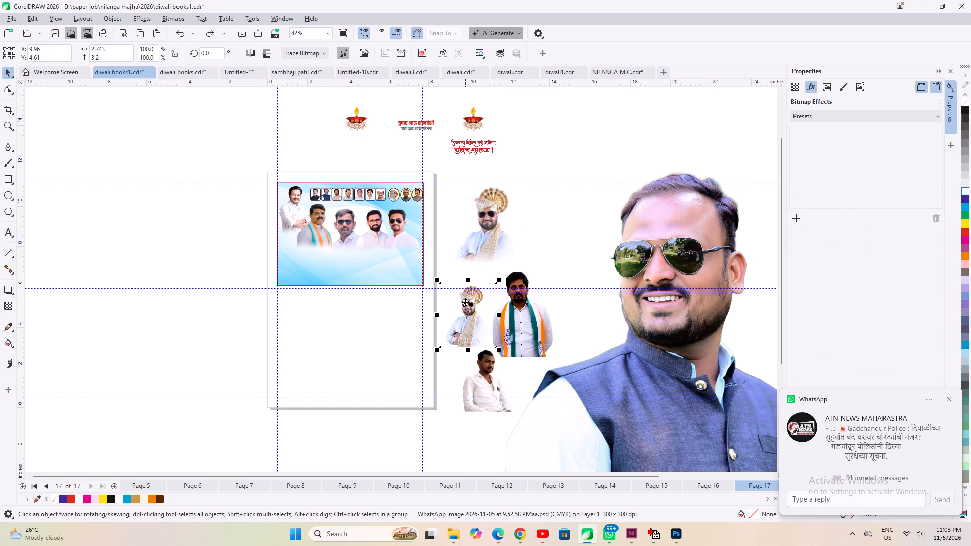
{"action": "key", "text": "Delete"}
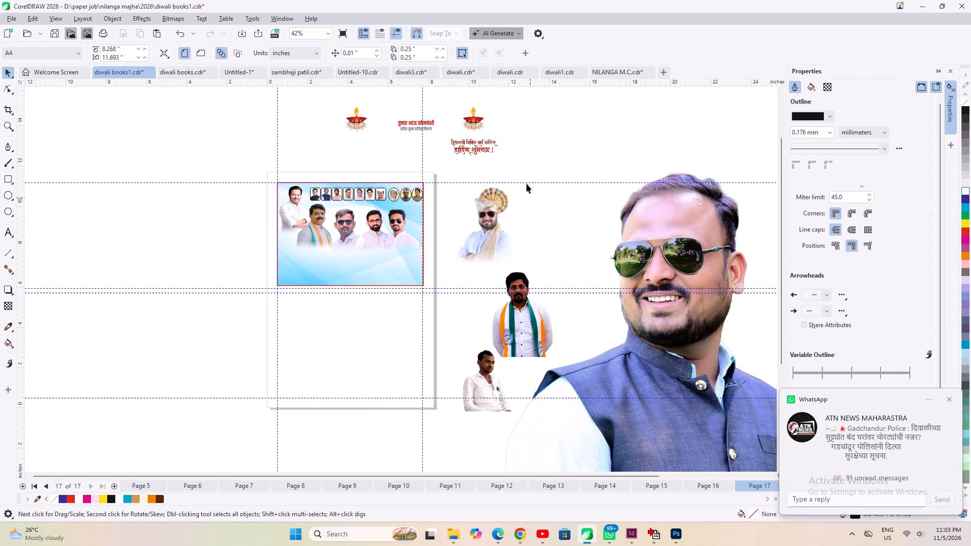
Move the cut-out of the seated man in the white shirt to the empty area left of page 17.
{"action": "left_click", "coordinate": [493, 369]}
{"action": "left_click", "coordinate": [484, 370]}
{"action": "left_click", "coordinate": [474, 408]}
{"action": "left_click", "coordinate": [464, 408]}
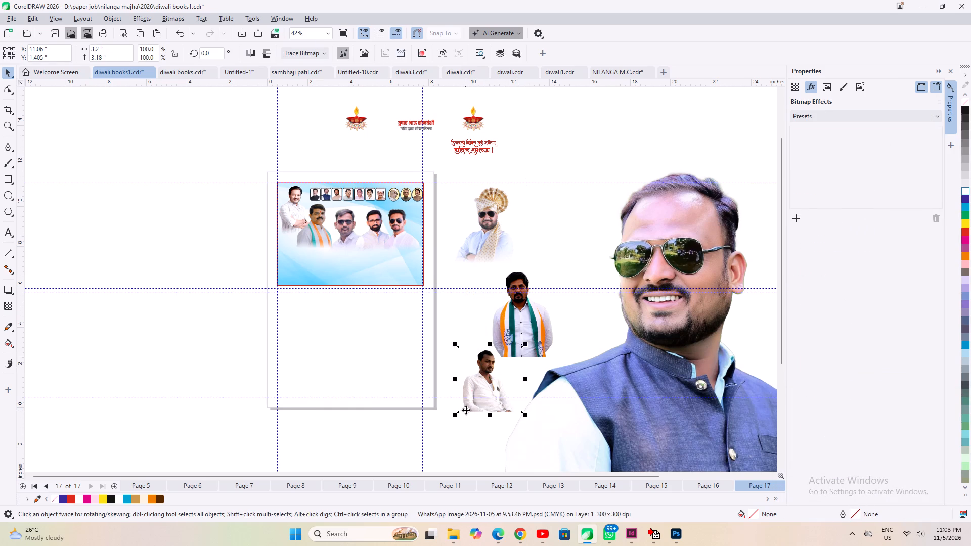
{"action": "left_click_drag", "start_coordinate": [471, 407], "coordinate": [53, 320]}
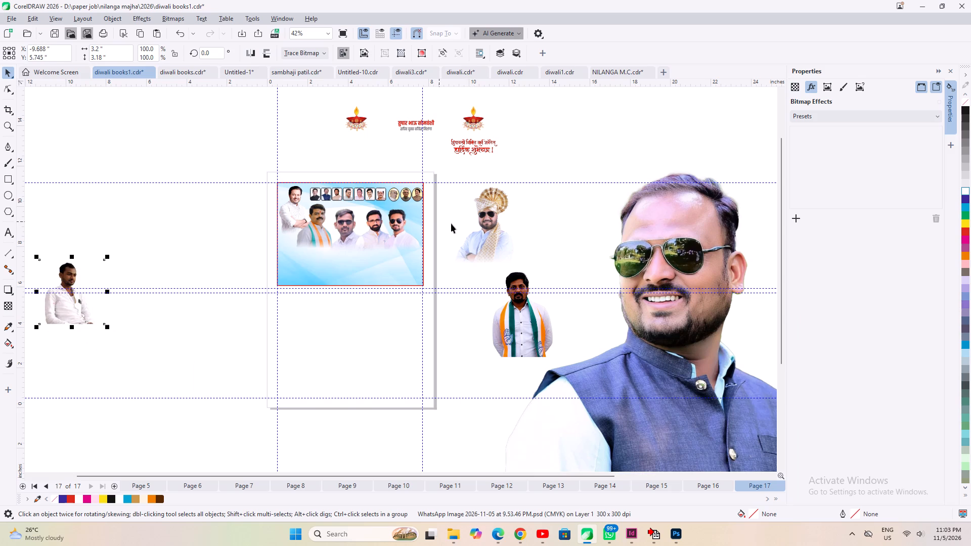
Move the faded turban portrait onto the ad, scale it to about 8.1%, and place it below the sunglasses portrait in the middle.
{"action": "left_click", "coordinate": [477, 220]}
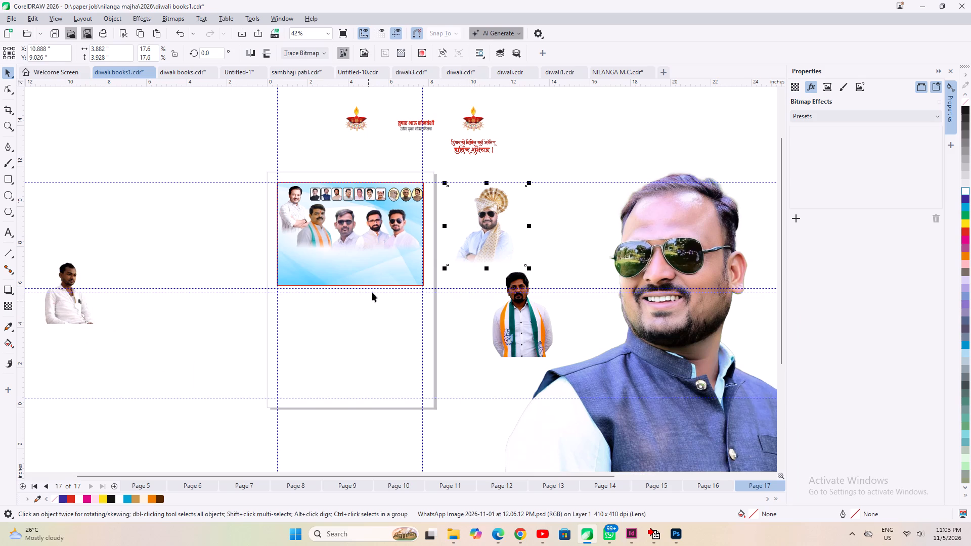
{"action": "left_click_drag", "start_coordinate": [491, 219], "coordinate": [348, 283]}
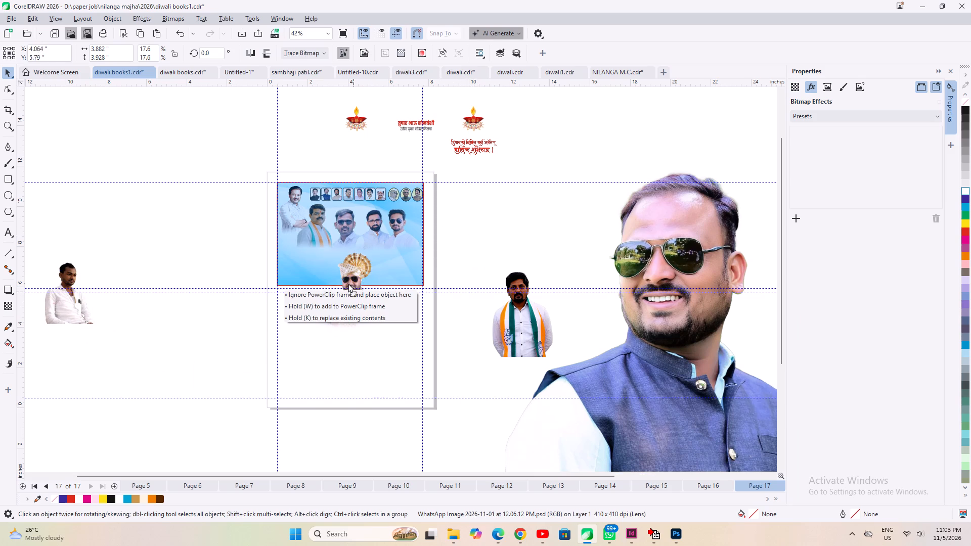
{"action": "left_click_drag", "start_coordinate": [348, 283], "coordinate": [342, 271]}
{"action": "scroll", "coordinate": [342, 264], "scroll_direction": "up", "scroll_amount": 4}
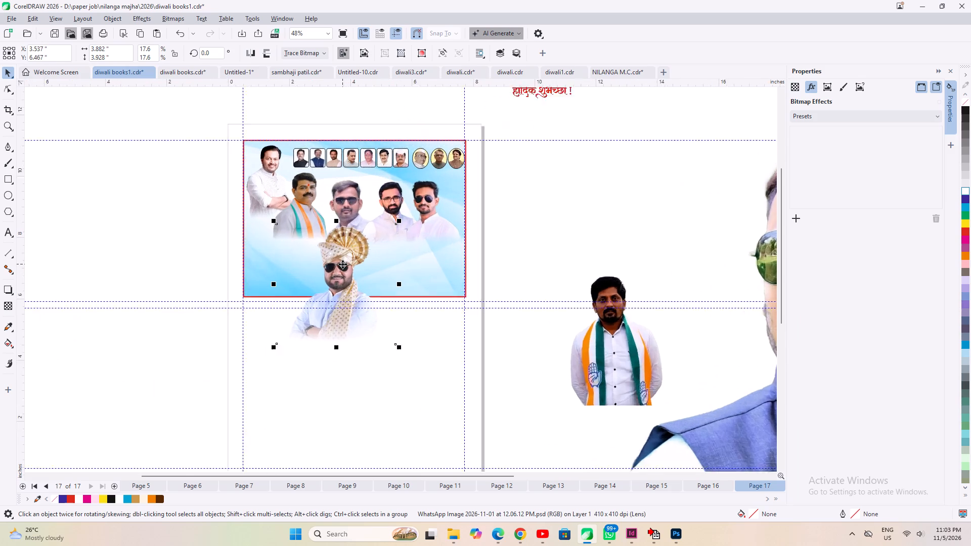
{"action": "scroll", "coordinate": [342, 264], "scroll_direction": "up", "scroll_amount": 4}
{"action": "left_click_drag", "start_coordinate": [448, 180], "coordinate": [438, 205], "text": "shift"}
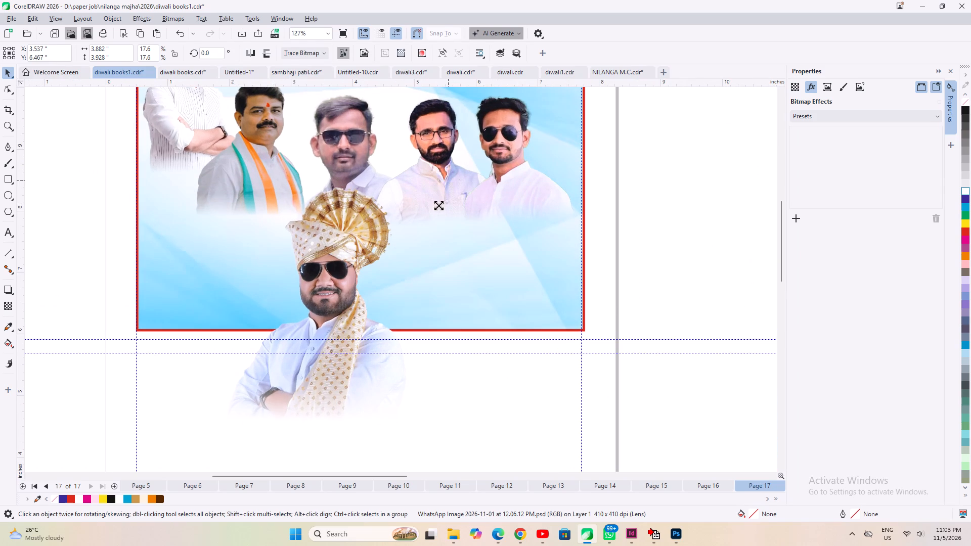
{"action": "left_click_drag", "start_coordinate": [438, 205], "coordinate": [413, 246], "text": "shift"}
{"action": "left_click_drag", "start_coordinate": [323, 291], "coordinate": [357, 236]}
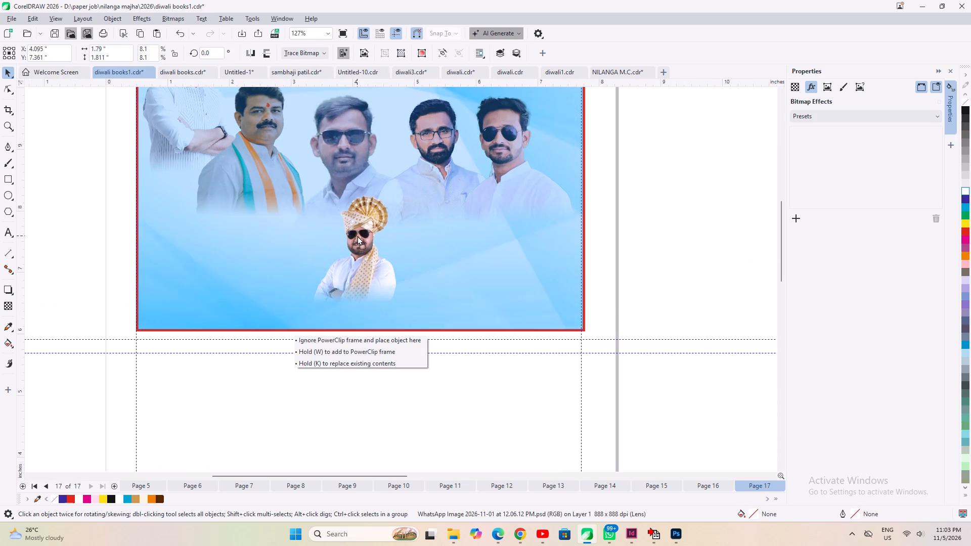
{"action": "left_click_drag", "start_coordinate": [357, 236], "coordinate": [357, 235]}
{"action": "scroll", "coordinate": [357, 235], "scroll_direction": "up", "scroll_amount": 1}
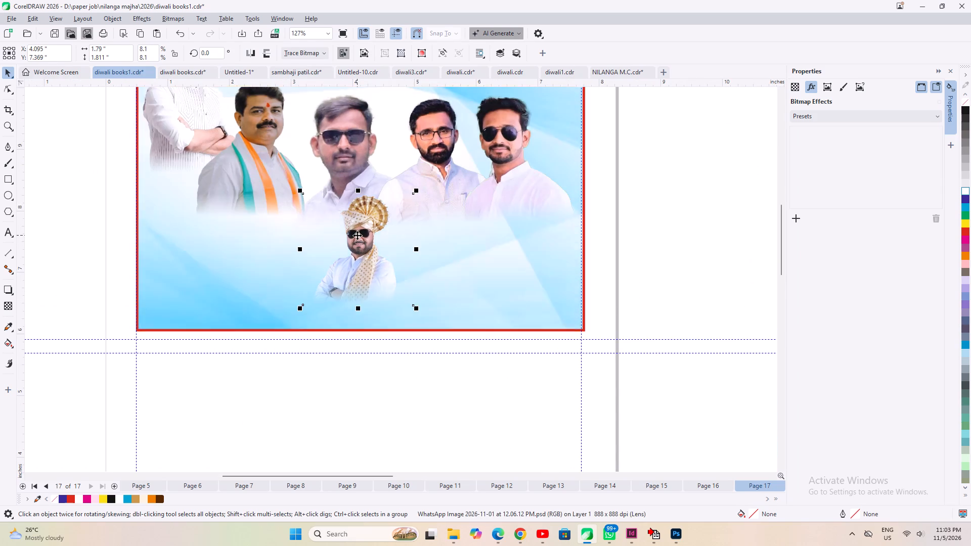
{"action": "scroll", "coordinate": [357, 235], "scroll_direction": "up", "scroll_amount": 1}
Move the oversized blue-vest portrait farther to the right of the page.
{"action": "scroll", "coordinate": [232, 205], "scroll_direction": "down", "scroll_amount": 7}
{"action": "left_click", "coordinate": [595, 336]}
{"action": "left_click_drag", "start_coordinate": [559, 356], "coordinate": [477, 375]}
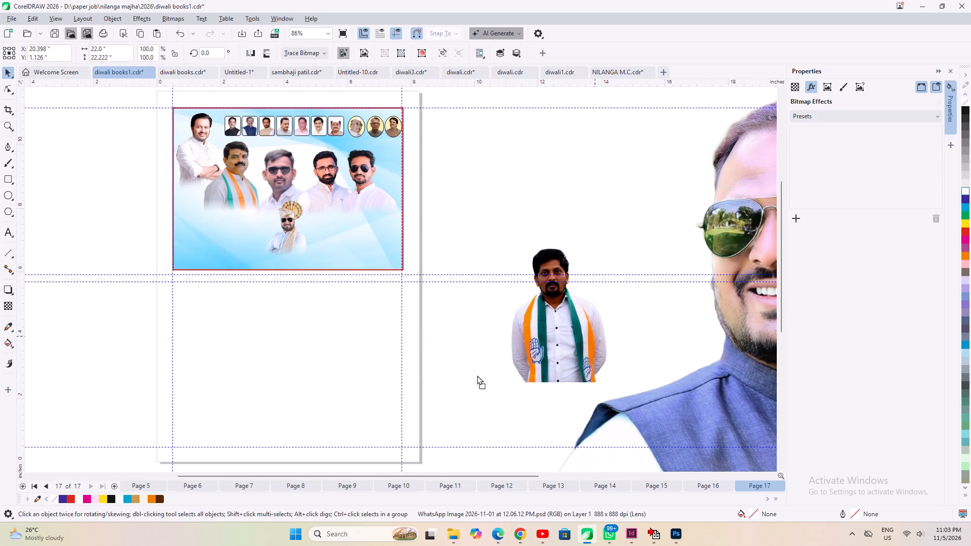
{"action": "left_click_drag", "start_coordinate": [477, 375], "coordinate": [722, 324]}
Move the cut-out of the man with the tricolour scarf over the ad's lower edge and bring it to the front.
{"action": "left_click", "coordinate": [566, 342]}
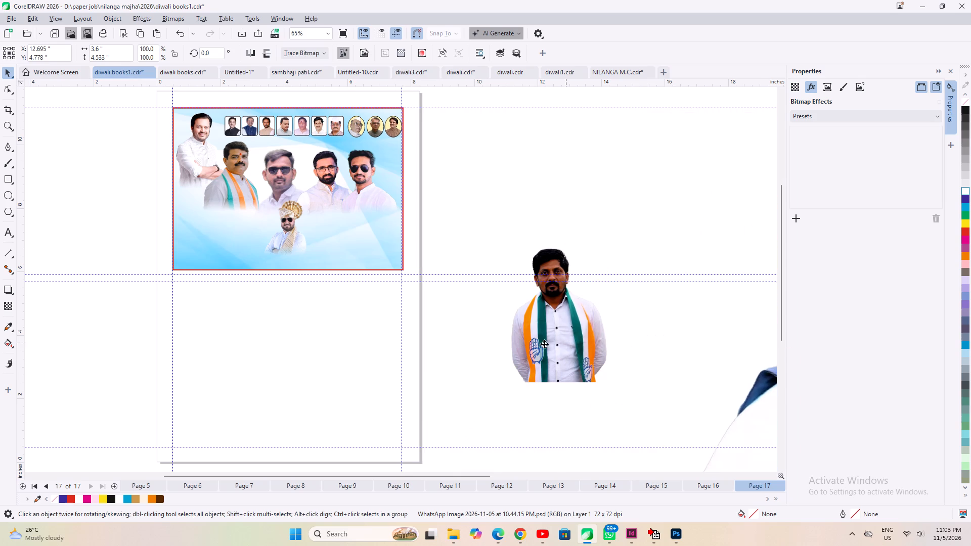
{"action": "left_click_drag", "start_coordinate": [557, 327], "coordinate": [286, 327]}
{"action": "scroll", "coordinate": [286, 327], "scroll_direction": "up", "scroll_amount": 2}
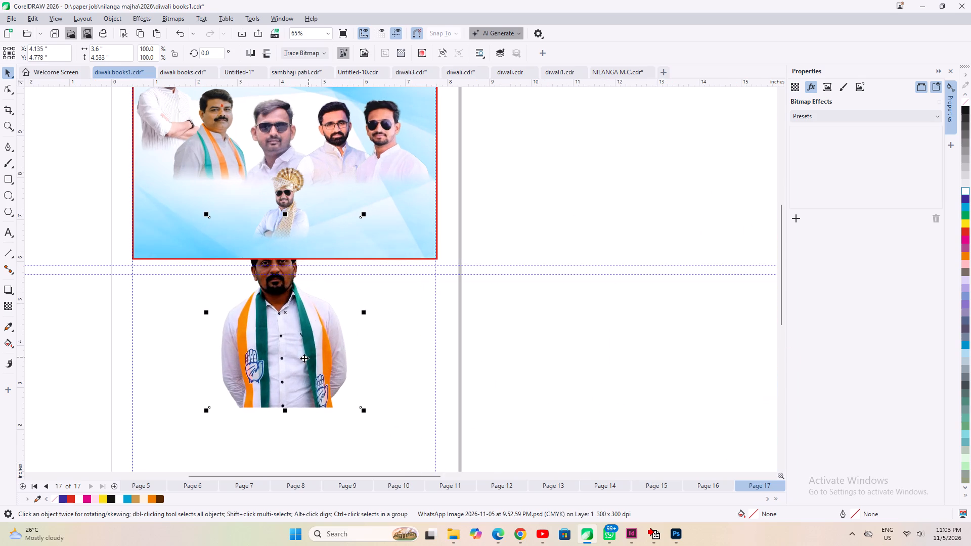
{"action": "left_click_drag", "start_coordinate": [292, 356], "coordinate": [351, 282]}
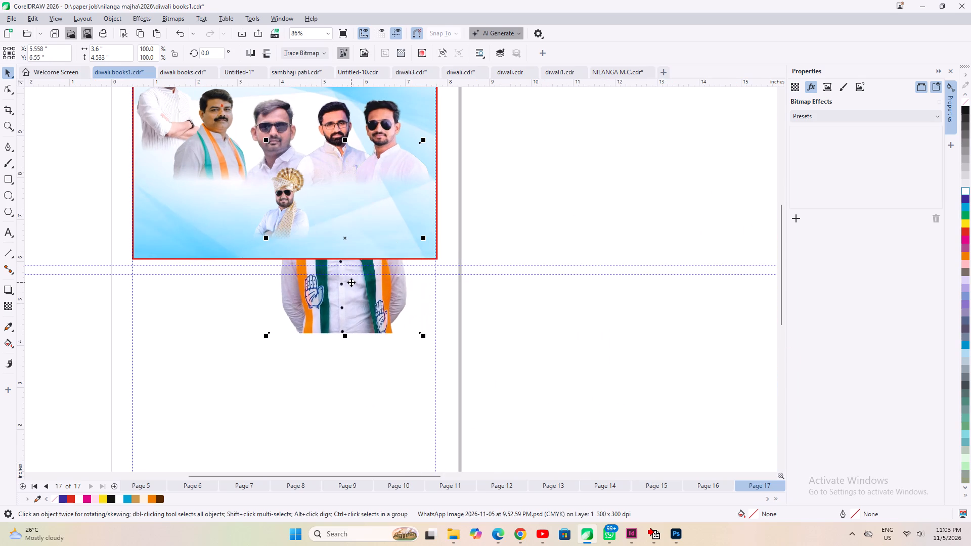
{"action": "key", "text": "shift+Page_Up"}
Rotate the tricolour-scarf man slightly clockwise to about 356.7°.
{"action": "scroll", "coordinate": [351, 282], "scroll_direction": "up", "scroll_amount": 3}
{"action": "left_click", "coordinate": [360, 309]}
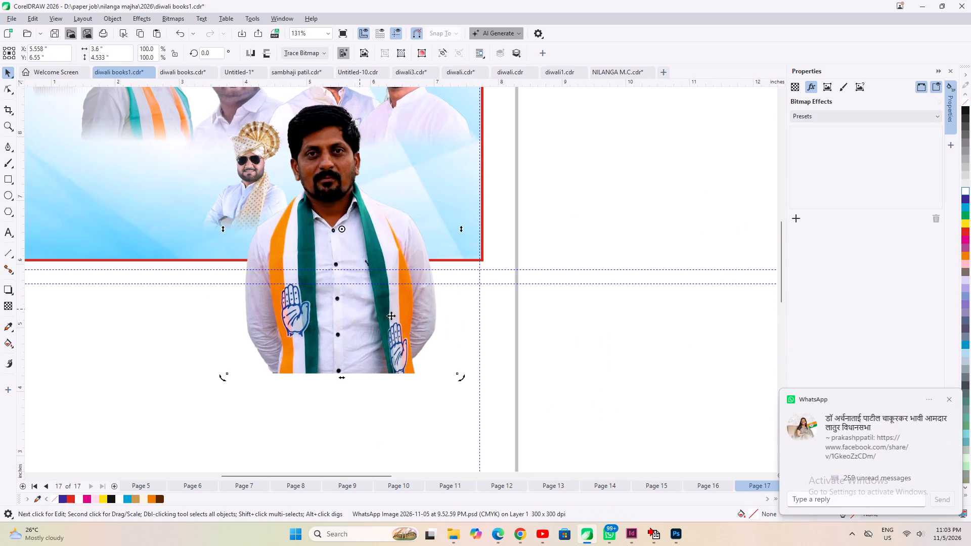
{"action": "left_click_drag", "start_coordinate": [459, 376], "coordinate": [454, 387]}
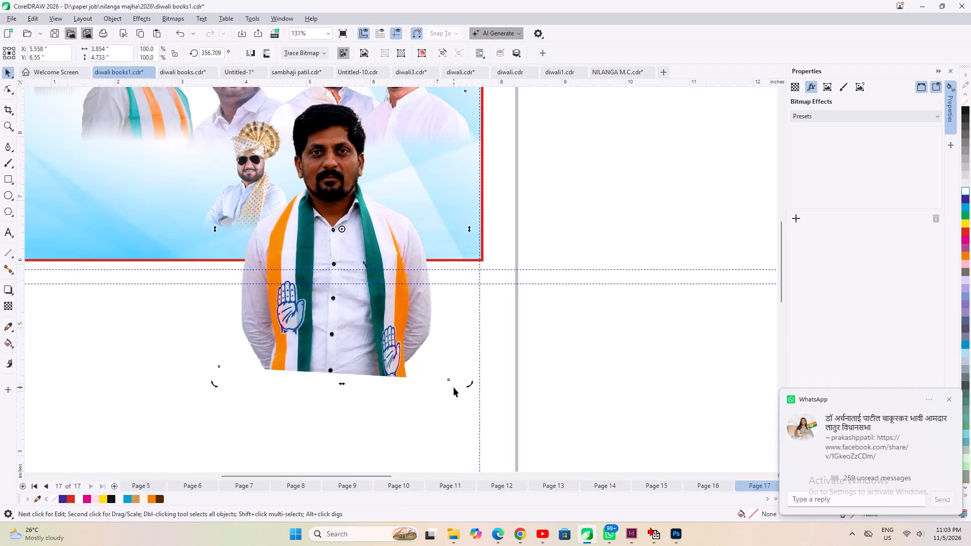
{"action": "left_click", "coordinate": [454, 387]}
Scale the tricolour-scarf man to about 63.7% and place him just right of the turban portrait.
{"action": "scroll", "coordinate": [362, 371], "scroll_direction": "down", "scroll_amount": 2}
{"action": "left_click_drag", "start_coordinate": [337, 202], "coordinate": [335, 209]}
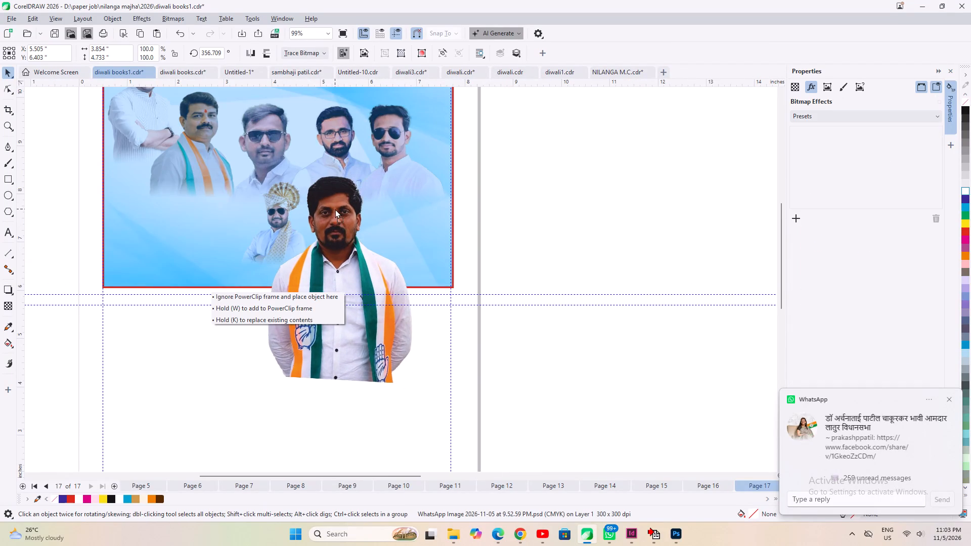
{"action": "left_click_drag", "start_coordinate": [335, 209], "coordinate": [334, 207]}
{"action": "left_click_drag", "start_coordinate": [441, 388], "coordinate": [425, 353], "text": "shift"}
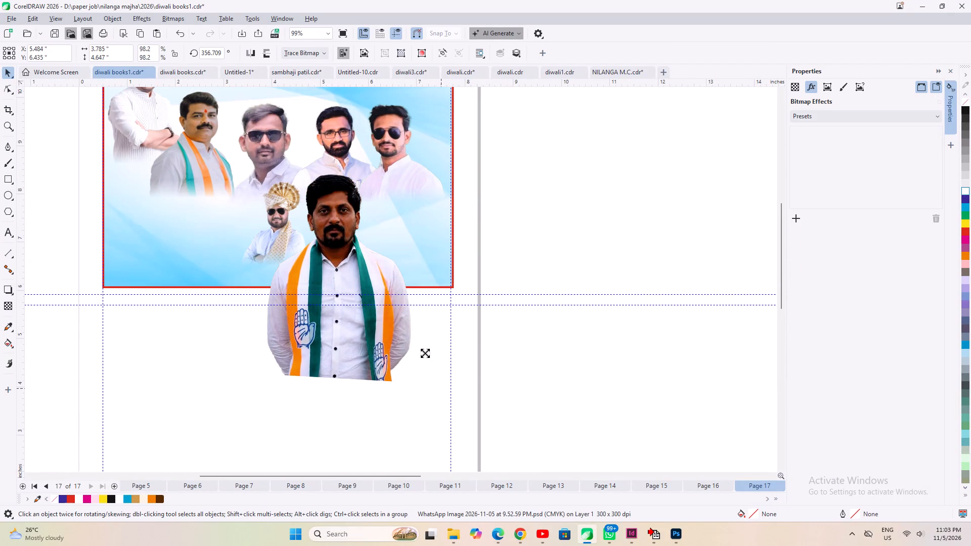
{"action": "left_click_drag", "start_coordinate": [425, 353], "coordinate": [421, 347], "text": "shift"}
{"action": "left_click_drag", "start_coordinate": [343, 323], "coordinate": [336, 300]}
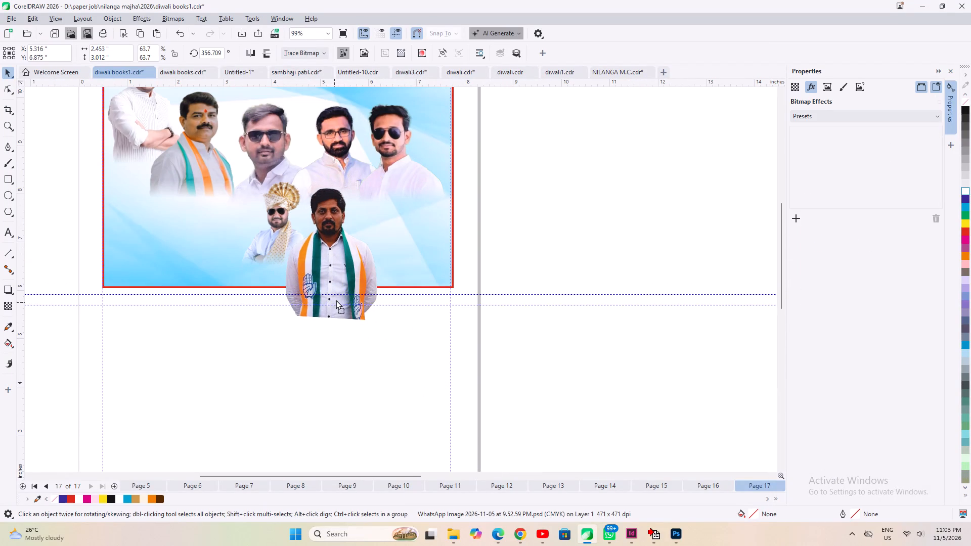
{"action": "left_click_drag", "start_coordinate": [336, 300], "coordinate": [335, 300]}
Shrink the oversized blue-vest portrait to about 18.6%, move it over the ad's lower-right corner, and bring it to the front.
{"action": "scroll", "coordinate": [270, 332], "scroll_direction": "down", "scroll_amount": 6}
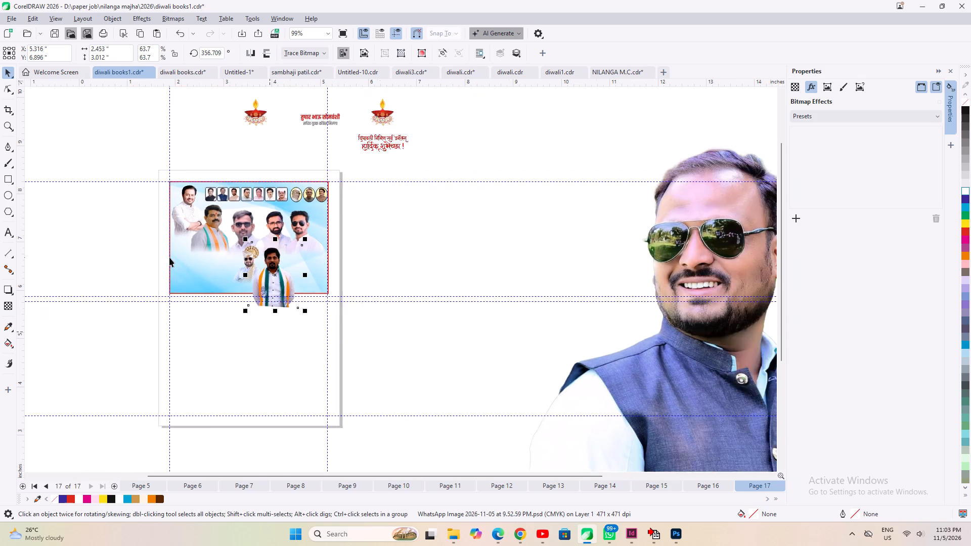
{"action": "scroll", "coordinate": [169, 257], "scroll_direction": "down", "scroll_amount": 2}
{"action": "left_click", "coordinate": [588, 290]}
{"action": "left_click_drag", "start_coordinate": [591, 252], "coordinate": [448, 287]}
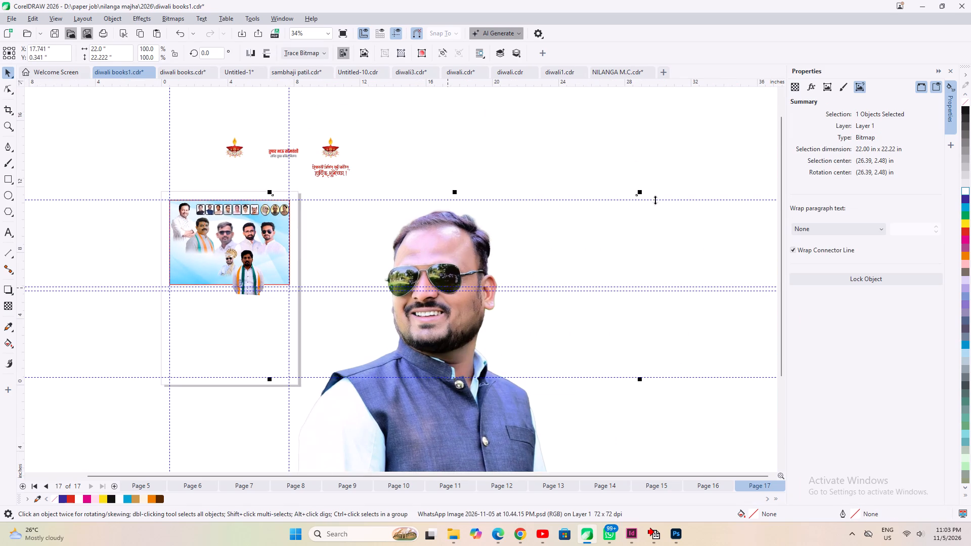
{"action": "left_click_drag", "start_coordinate": [640, 192], "coordinate": [493, 325], "text": "shift"}
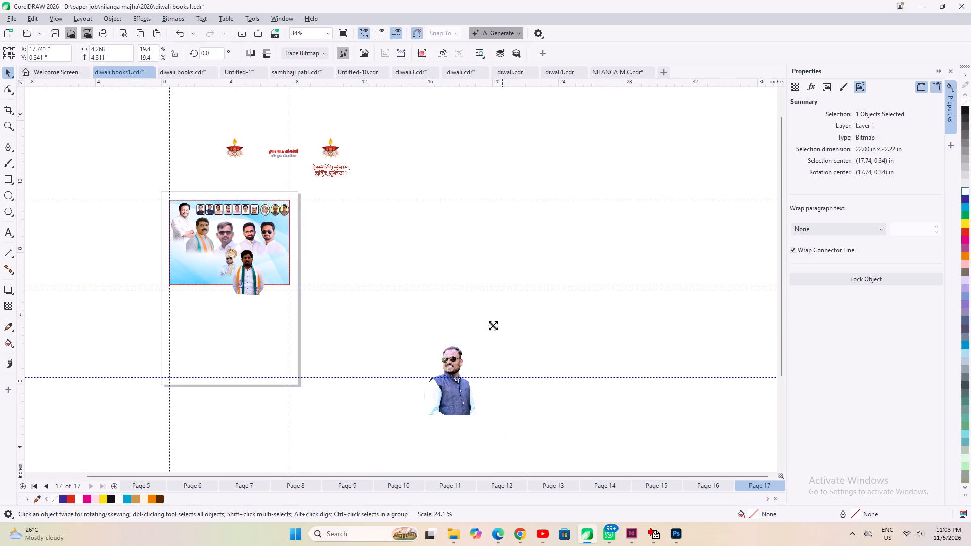
{"action": "left_click_drag", "start_coordinate": [493, 325], "coordinate": [492, 326], "text": "shift"}
{"action": "left_click_drag", "start_coordinate": [460, 409], "coordinate": [276, 306]}
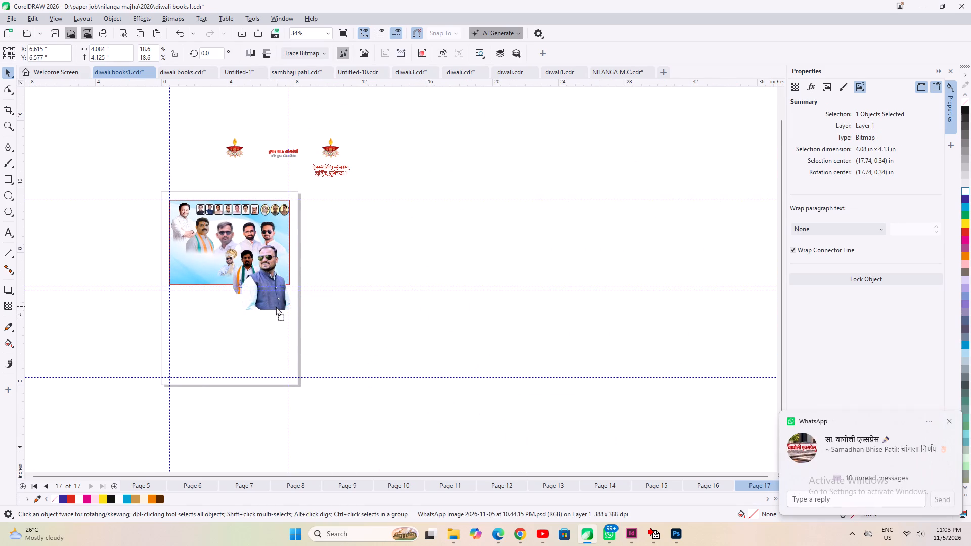
{"action": "left_click_drag", "start_coordinate": [276, 306], "coordinate": [275, 306]}
{"action": "scroll", "coordinate": [275, 238], "scroll_direction": "up", "scroll_amount": 5}
{"action": "scroll", "coordinate": [250, 322], "scroll_direction": "up", "scroll_amount": 2}
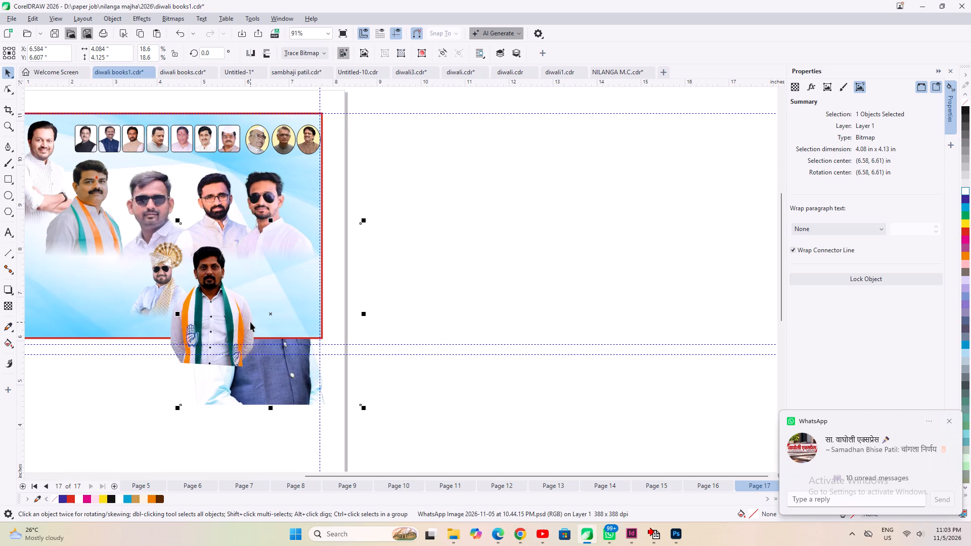
{"action": "key", "text": "shift+Page_Up"}
Reduce the blue-vest portrait to about 10.1% and position it beside the tricolour-scarf man at the ad's lower right.
{"action": "scroll", "coordinate": [250, 322], "scroll_direction": "up", "scroll_amount": 5}
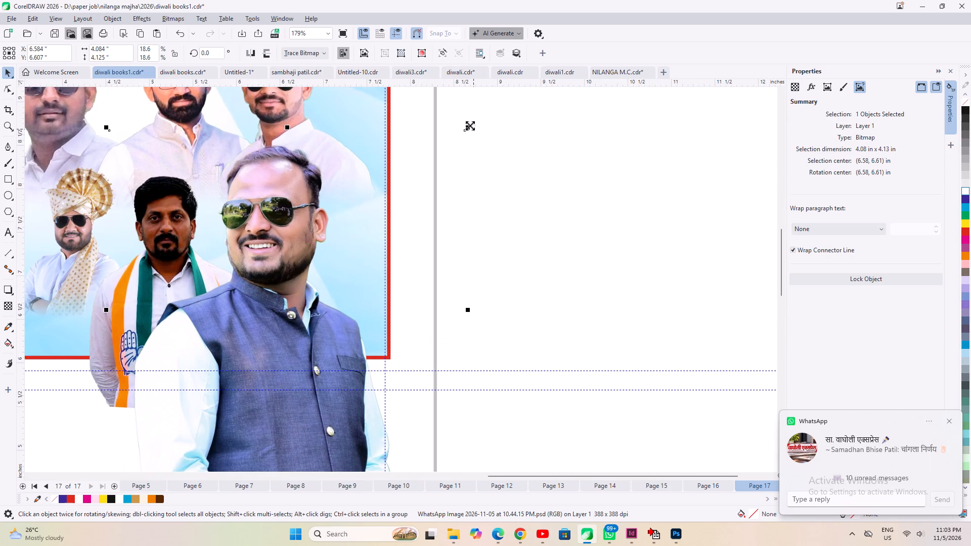
{"action": "left_click_drag", "start_coordinate": [468, 125], "coordinate": [437, 176], "text": "shift"}
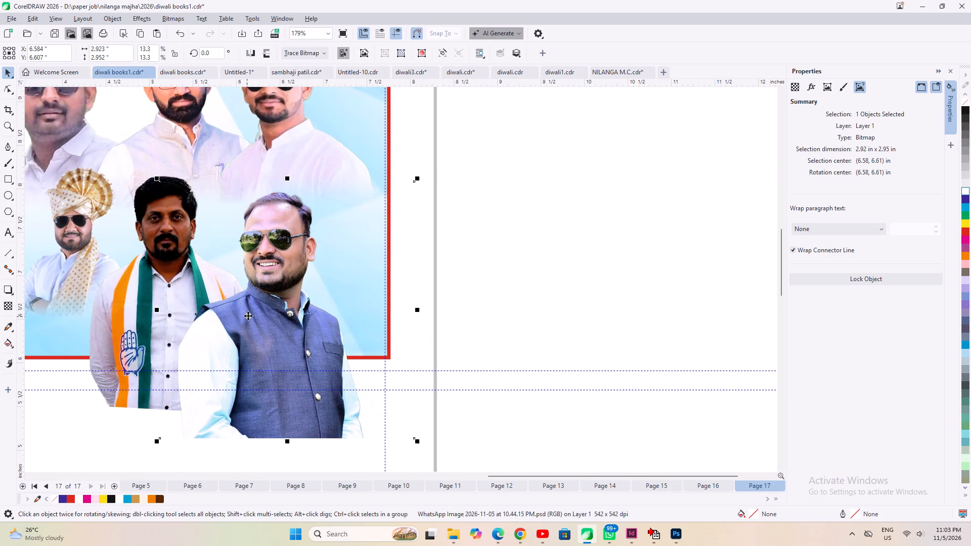
{"action": "left_click_drag", "start_coordinate": [253, 315], "coordinate": [239, 298]}
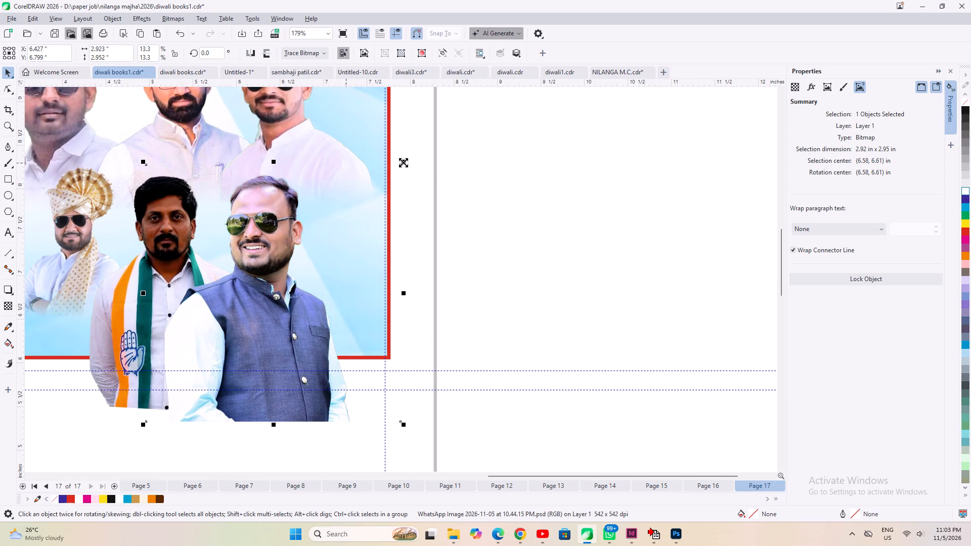
{"action": "left_click_drag", "start_coordinate": [405, 159], "coordinate": [392, 190], "text": "shift"}
{"action": "left_click_drag", "start_coordinate": [262, 326], "coordinate": [264, 303]}
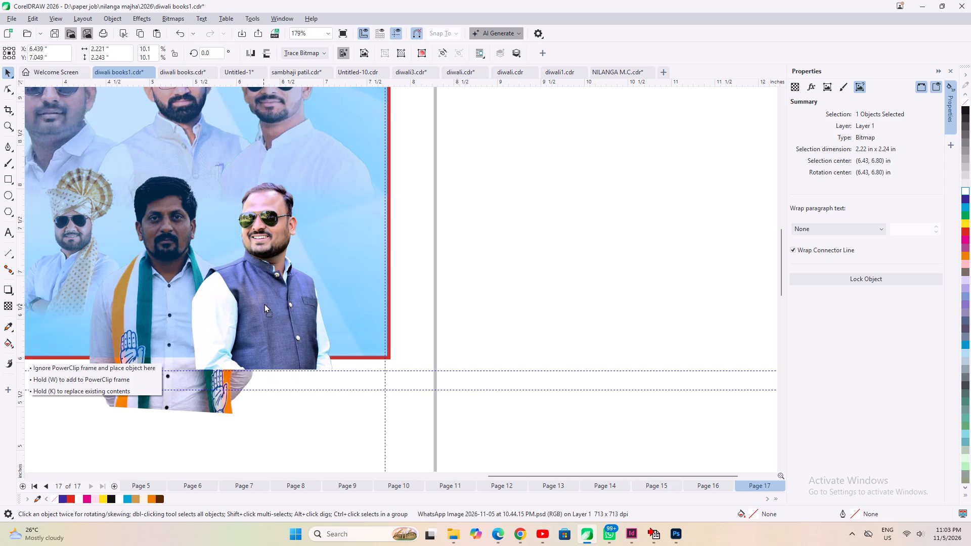
{"action": "left_click_drag", "start_coordinate": [264, 303], "coordinate": [269, 300]}
Enlarge the turban portrait in the ad's lower row to about 9.2%.
{"action": "left_click", "coordinate": [153, 338]}
{"action": "left_click", "coordinate": [20, 282]}
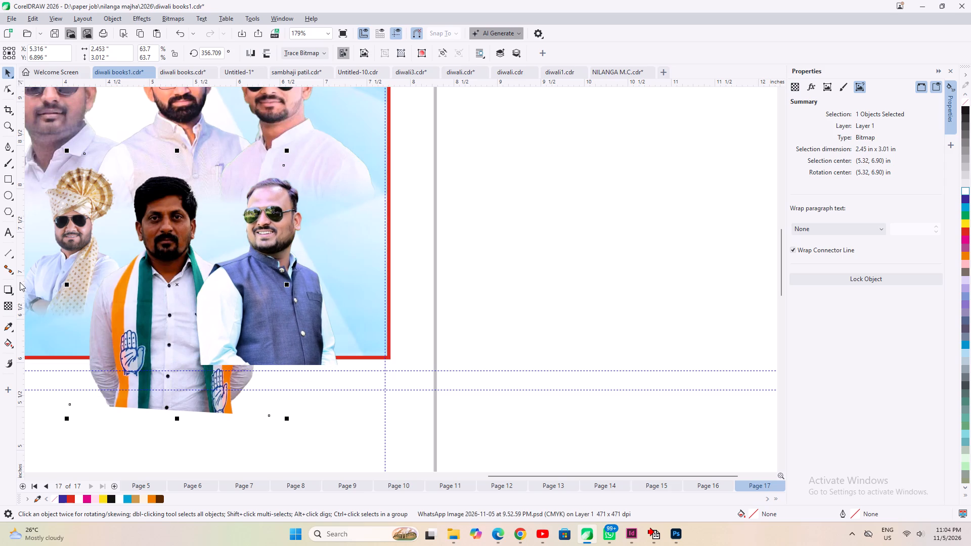
{"action": "left_click", "coordinate": [47, 306]}
{"action": "scroll", "coordinate": [645, 298], "scroll_direction": "down", "scroll_amount": 3}
{"action": "scroll", "coordinate": [100, 330], "scroll_direction": "up", "scroll_amount": 4}
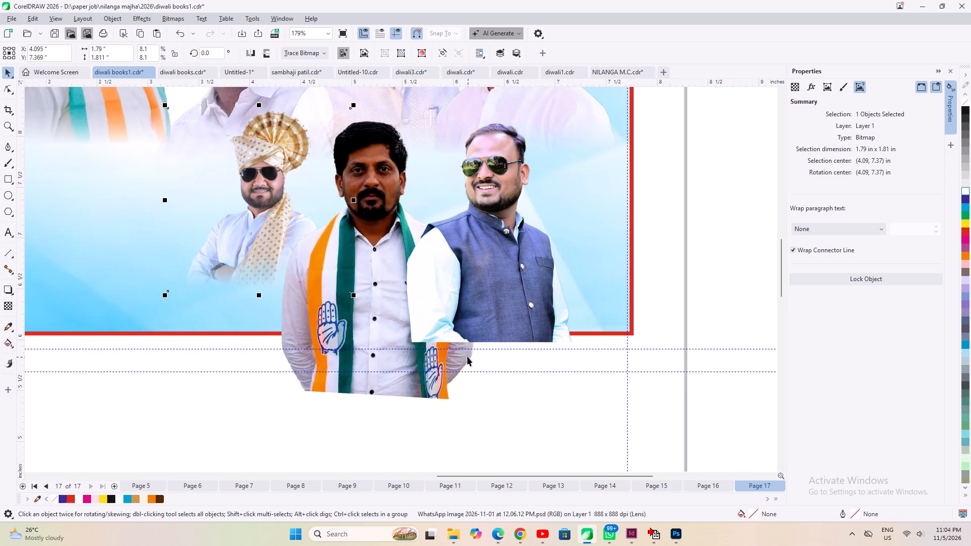
{"action": "left_click_drag", "start_coordinate": [352, 297], "coordinate": [364, 322], "text": "shift"}
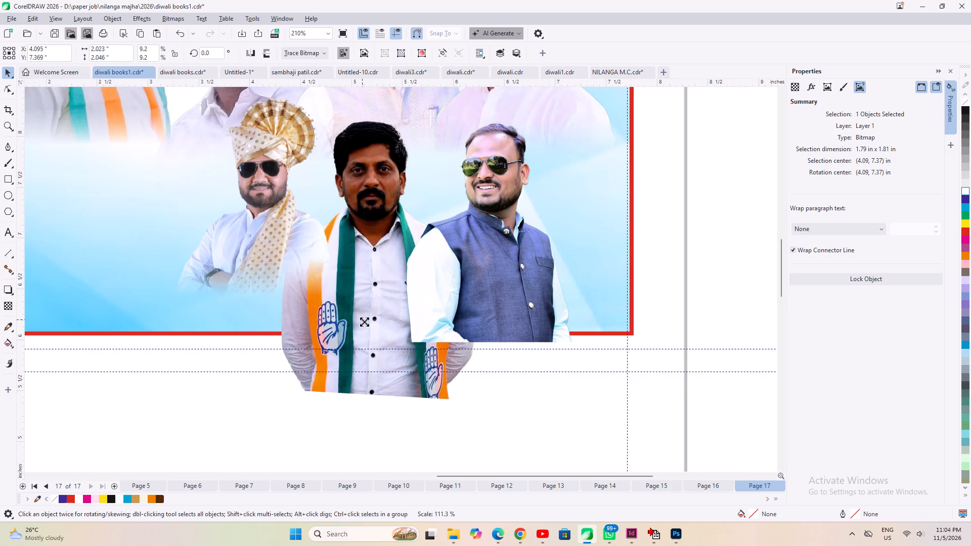
{"action": "left_click_drag", "start_coordinate": [364, 322], "coordinate": [364, 322], "text": "shift"}
Apply a vertical fountain transparency to the tricolour-scarf man, fading his lower body into the light-blue background.
{"action": "left_click", "coordinate": [379, 291]}
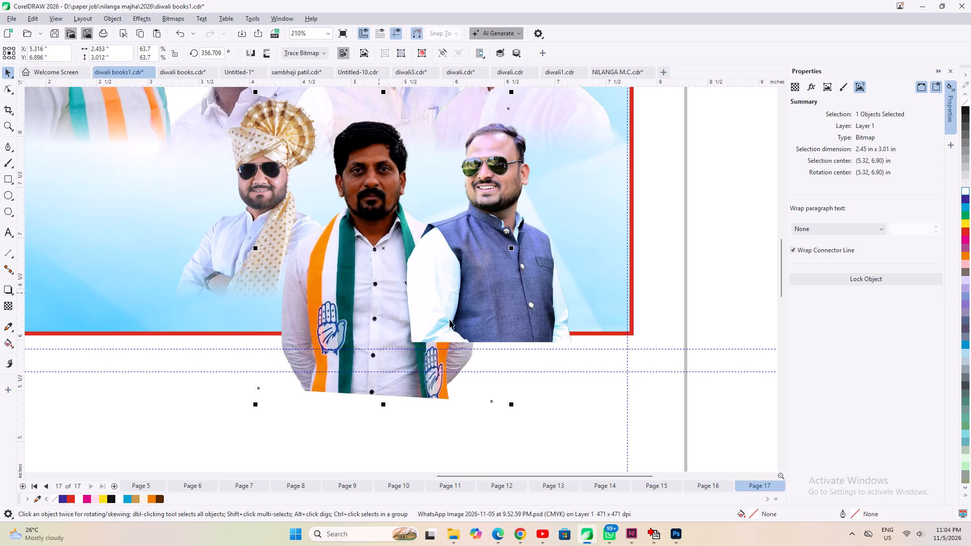
{"action": "left_click", "coordinate": [274, 405]}
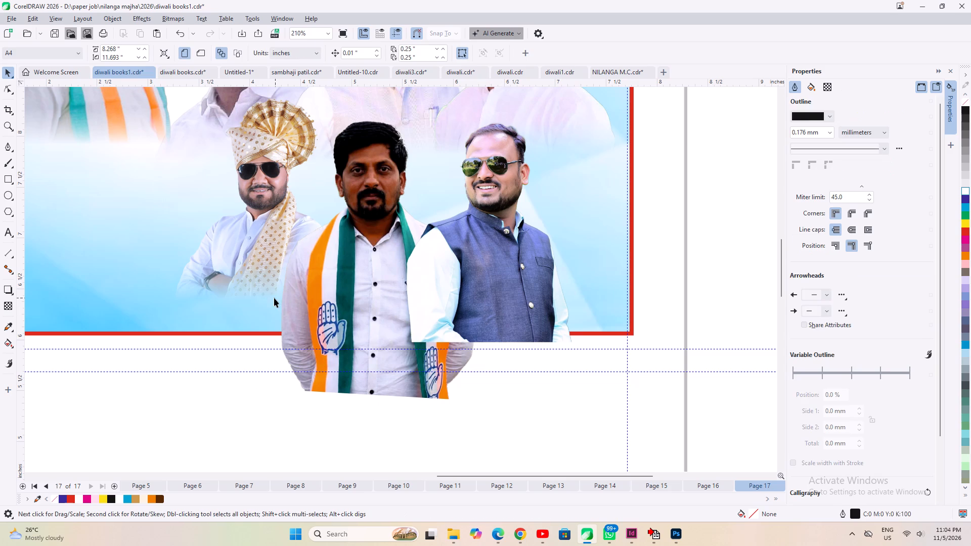
{"action": "left_click", "coordinate": [263, 285]}
{"action": "left_click", "coordinate": [337, 282]}
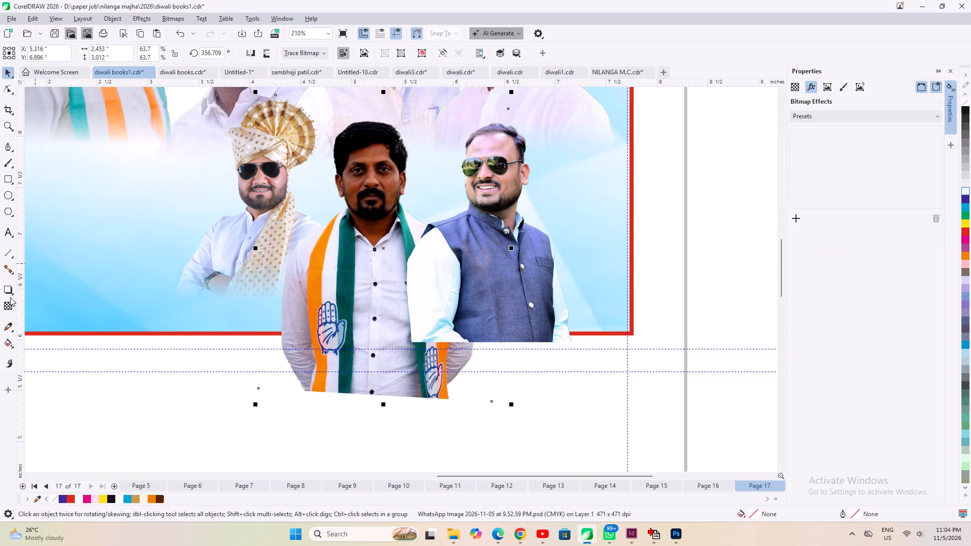
{"action": "left_click", "coordinate": [9, 303]}
{"action": "left_click_drag", "start_coordinate": [346, 262], "coordinate": [345, 294], "text": "shift"}
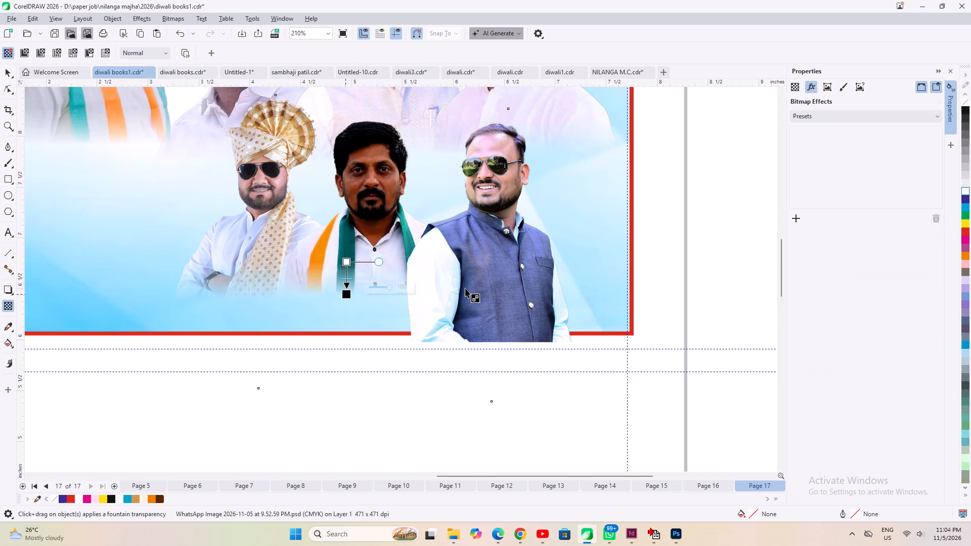
Apply a vertical fountain transparency to the blue-vest portrait, adjusting its length so the lower torso fades level with the neighbouring cut-outs.
{"action": "left_click", "coordinate": [487, 256]}
{"action": "left_click_drag", "start_coordinate": [495, 234], "coordinate": [493, 270], "text": "shift"}
{"action": "left_click_drag", "start_coordinate": [495, 271], "coordinate": [495, 280], "text": "ctrl"}
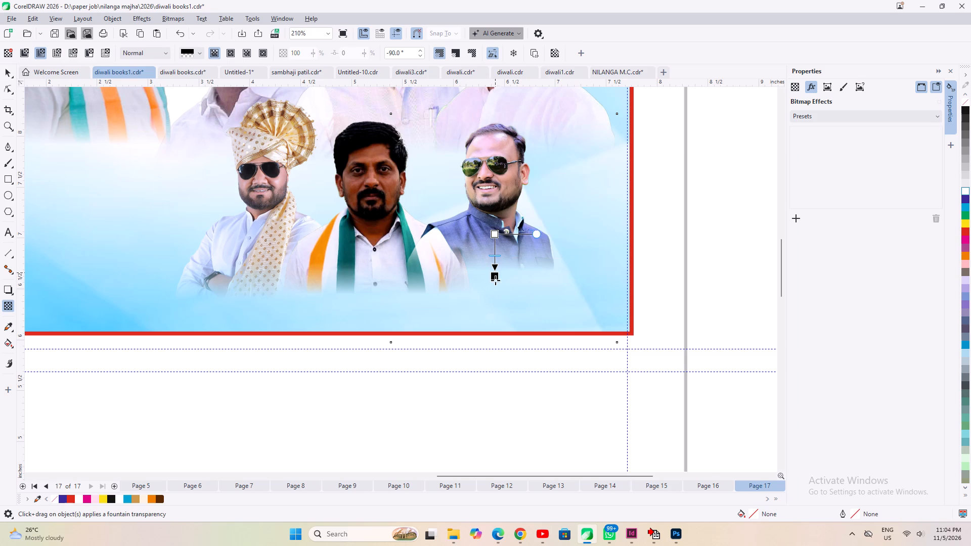
{"action": "left_click_drag", "start_coordinate": [495, 280], "coordinate": [495, 281], "text": "ctrl"}
{"action": "double_click", "coordinate": [498, 234], "text": "ctrl"}
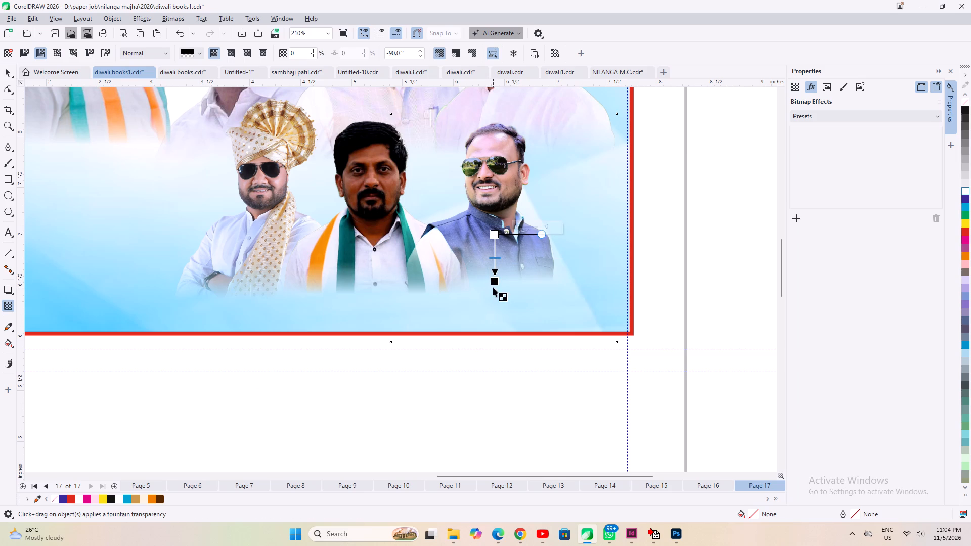
{"action": "left_click_drag", "start_coordinate": [496, 282], "coordinate": [493, 305], "text": "ctrl"}
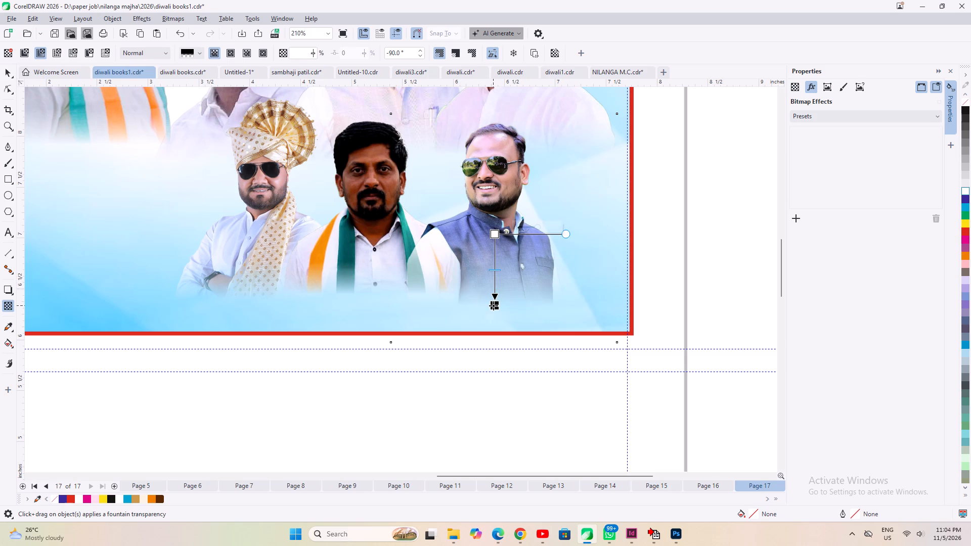
{"action": "left_click_drag", "start_coordinate": [493, 305], "coordinate": [492, 296], "text": "ctrl"}
{"action": "scroll", "coordinate": [342, 289], "scroll_direction": "down", "scroll_amount": 3}
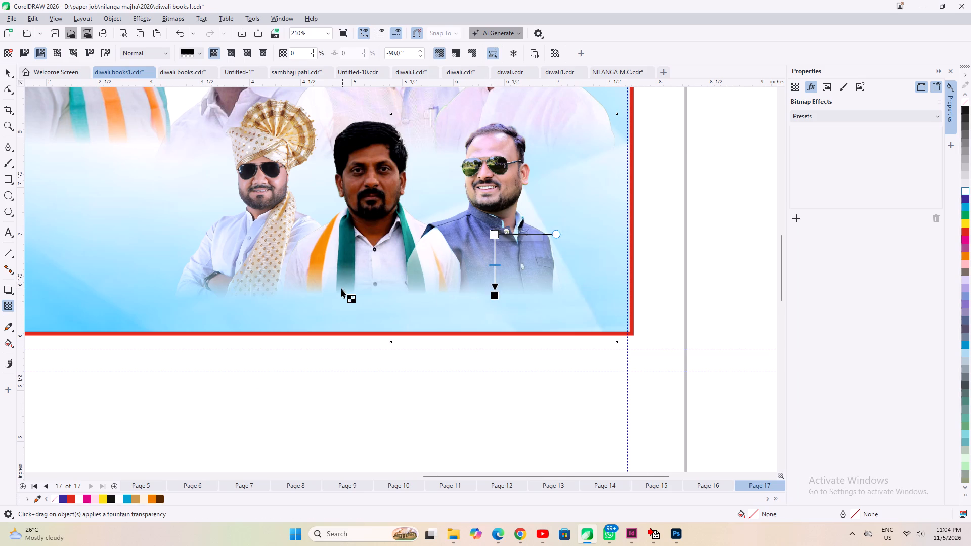
{"action": "left_click", "coordinate": [4, 75]}
{"action": "left_click", "coordinate": [609, 372]}
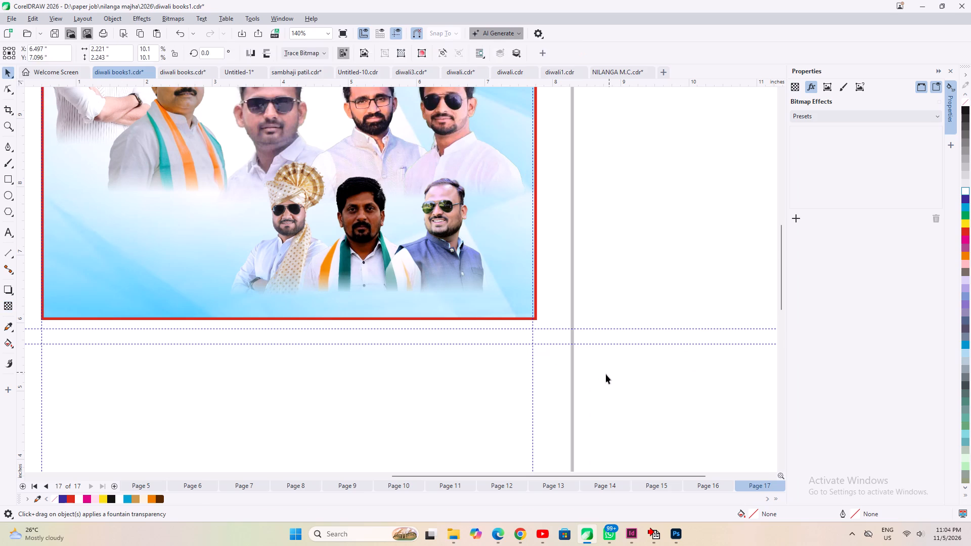
Move the turban, tricolour-scarf and blue-vest portraits into the ad frame's PowerClip contents and finish editing the frame.
{"action": "left_click_drag", "start_coordinate": [630, 432], "coordinate": [126, 144]}
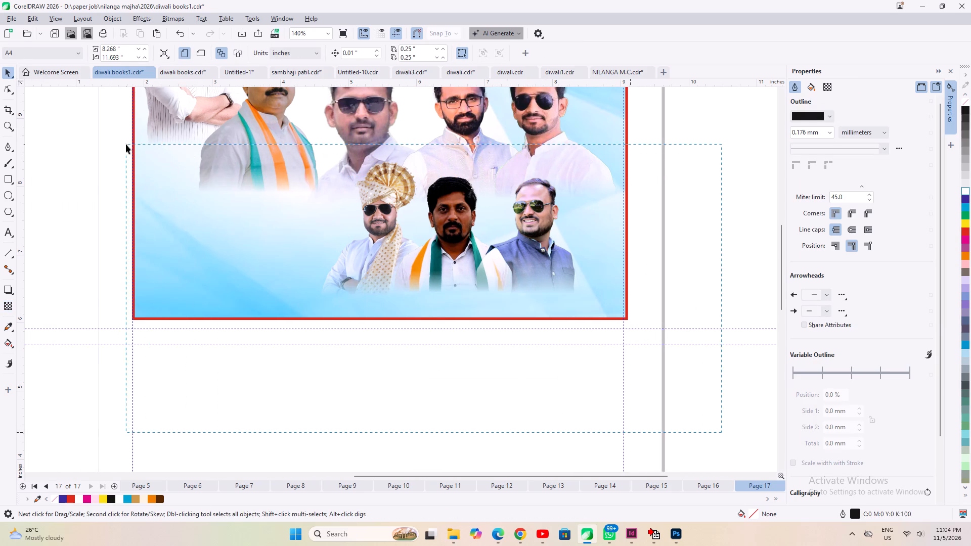
{"action": "left_click_drag", "start_coordinate": [126, 144], "coordinate": [125, 145]}
{"action": "key", "text": "ctrl+x"}
{"action": "left_click", "coordinate": [218, 242], "text": "ctrl"}
{"action": "left_click", "coordinate": [218, 242], "text": "ctrl"}
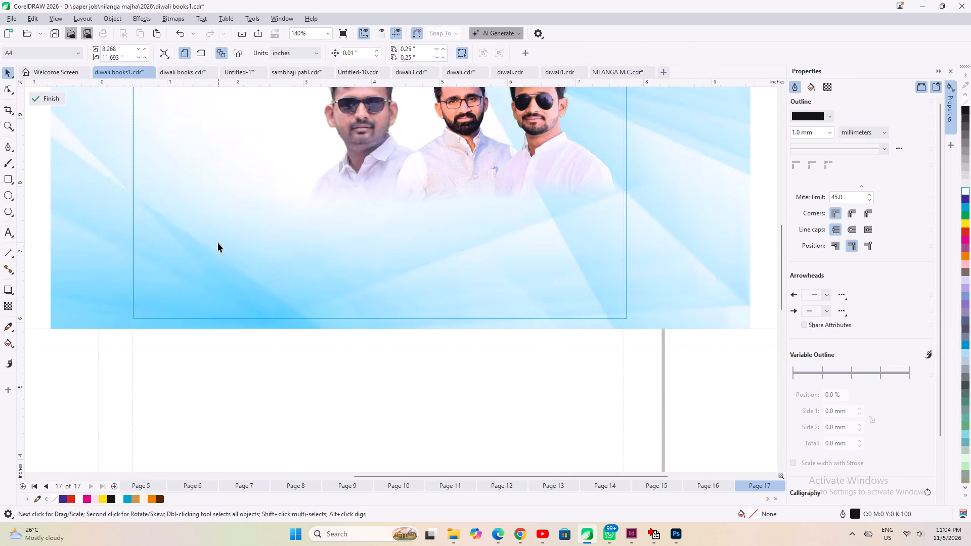
{"action": "key", "text": "ctrl+v"}
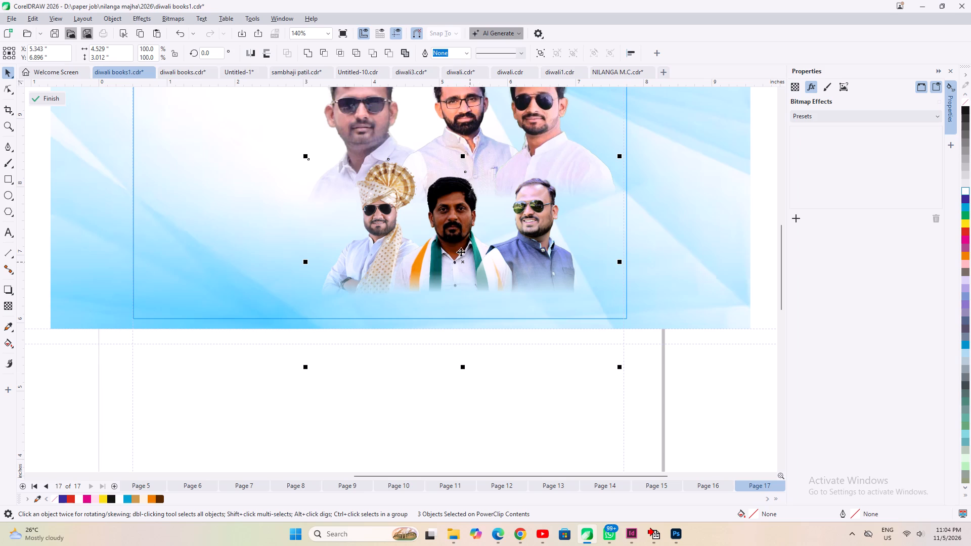
{"action": "left_click", "coordinate": [374, 363], "text": "ctrl"}
{"action": "left_click", "coordinate": [224, 401], "text": "ctrl"}
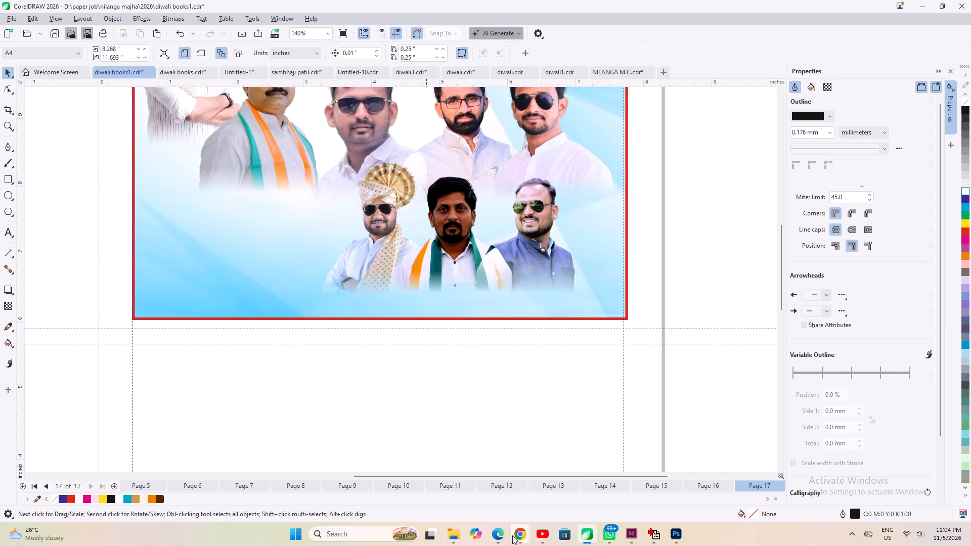
Switch to Chrome, search Facebook for the next person needed in the ad and open the first matching profile.
{"action": "left_click", "coordinate": [498, 537]}
{"action": "left_click", "coordinate": [517, 537]}
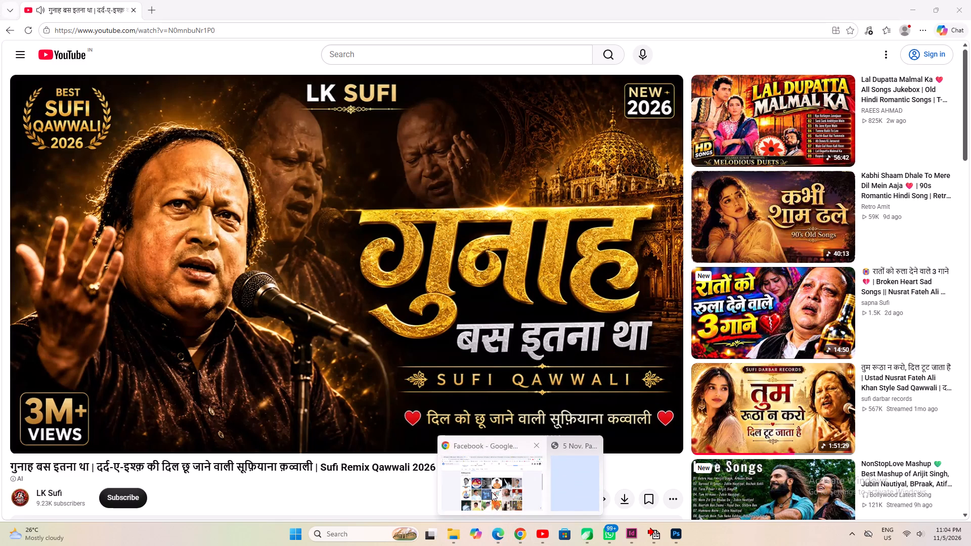
{"action": "left_click", "coordinate": [492, 492]}
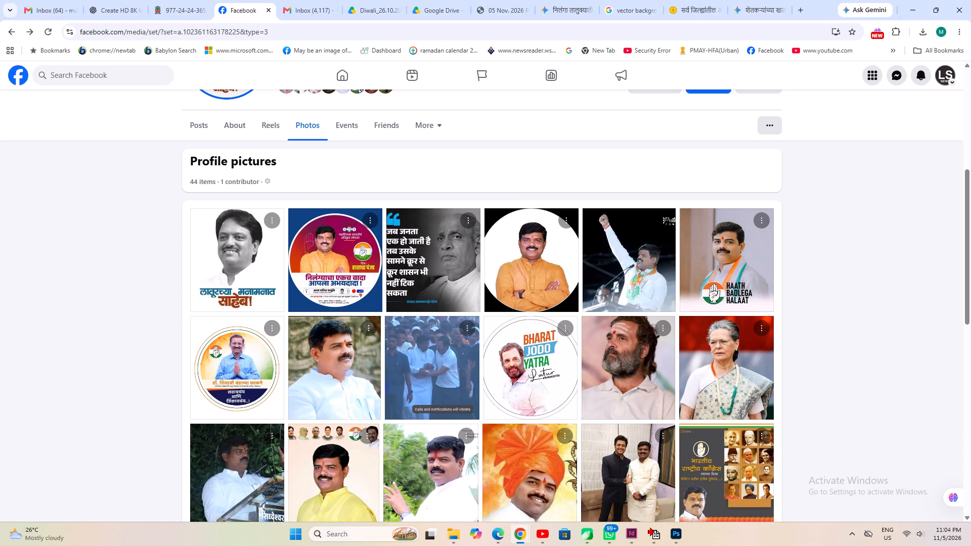
{"action": "left_click", "coordinate": [78, 73]}
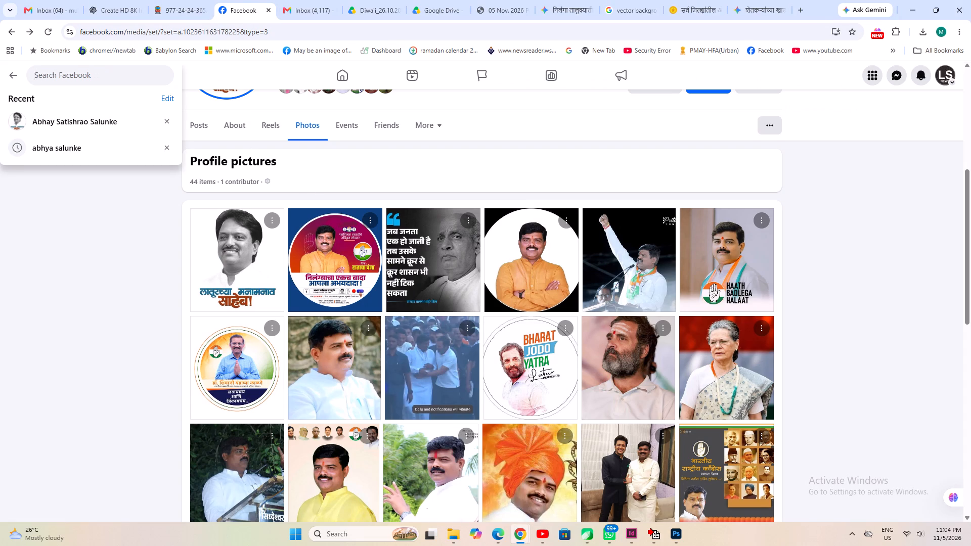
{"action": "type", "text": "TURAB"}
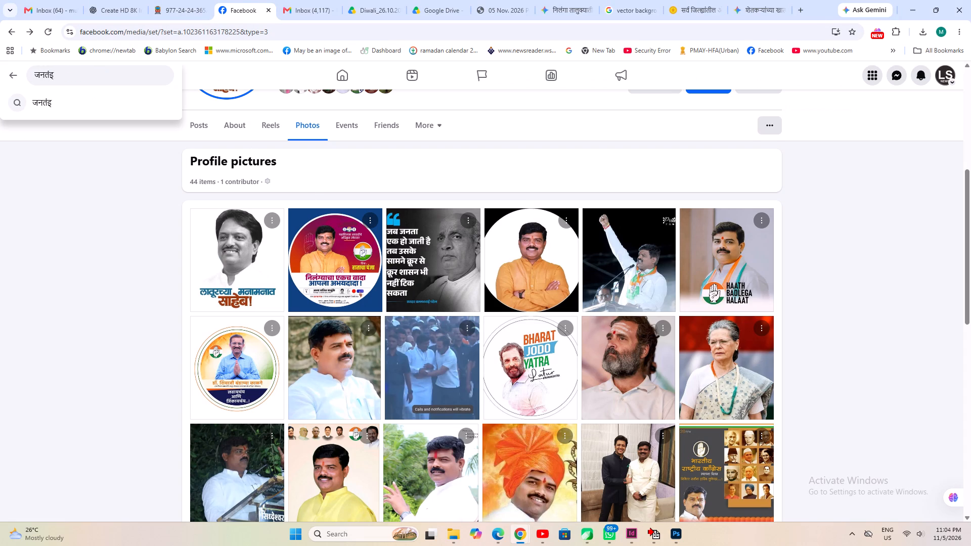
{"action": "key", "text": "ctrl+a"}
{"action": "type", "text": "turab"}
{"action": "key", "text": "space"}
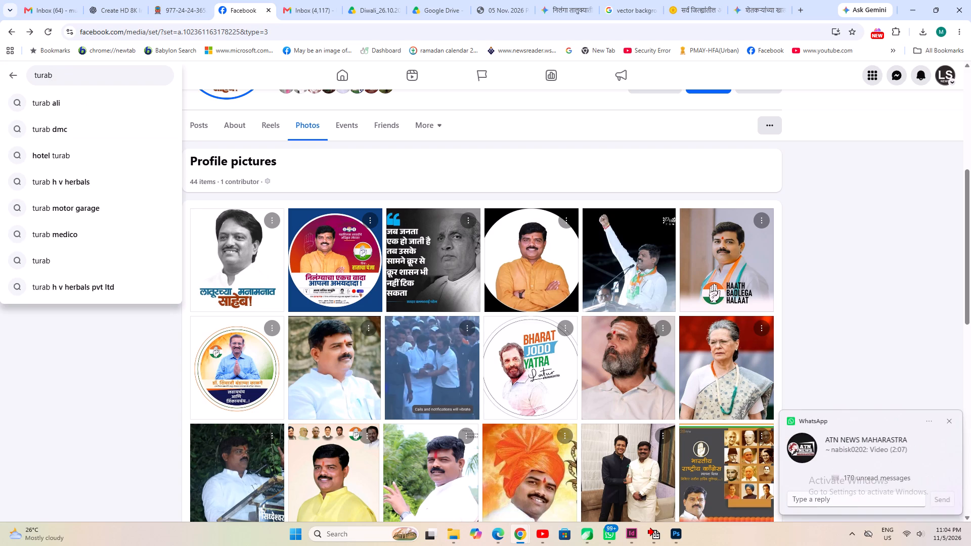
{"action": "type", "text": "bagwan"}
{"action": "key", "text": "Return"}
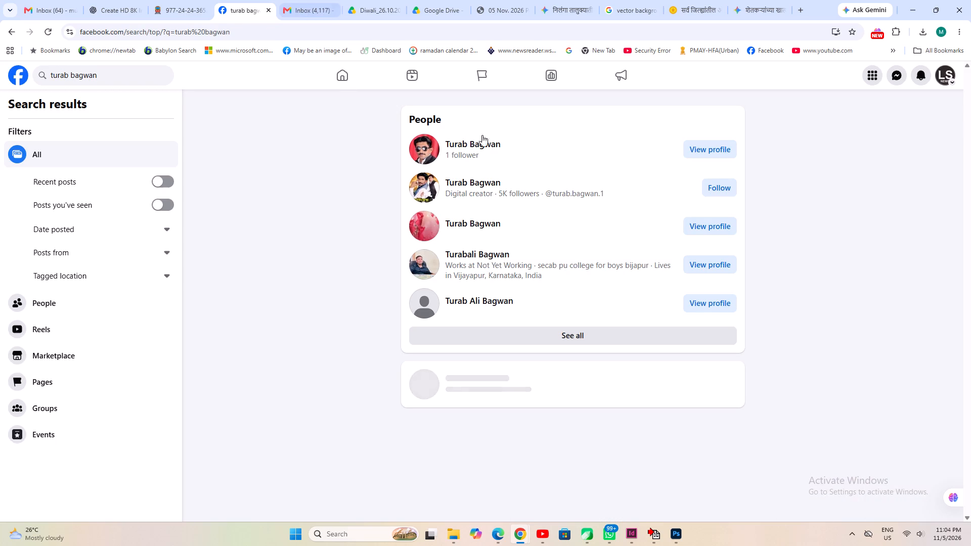
{"action": "left_click", "coordinate": [481, 143]}
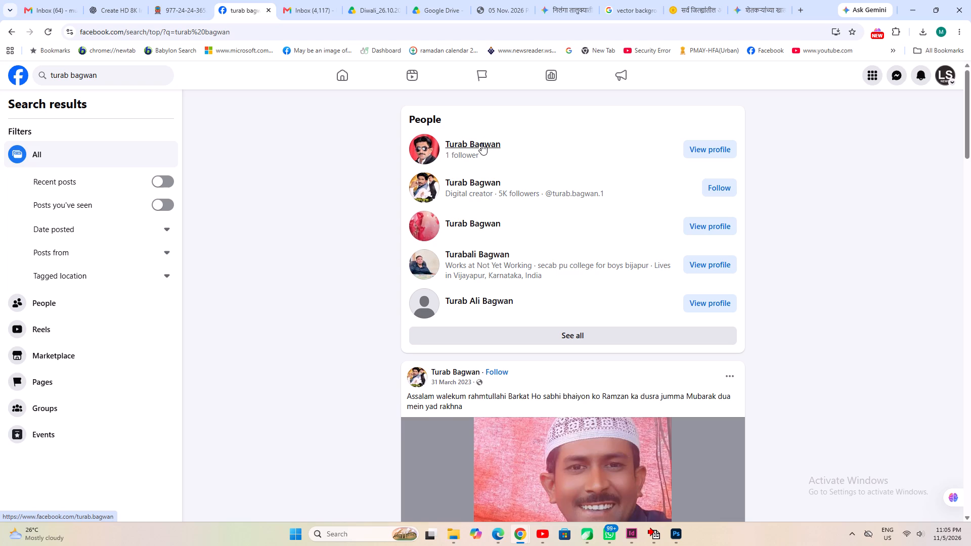
Examine the profile's current picture and its Profile pictures album for a portrait suitable for the ad.
{"action": "left_click", "coordinate": [209, 344]}
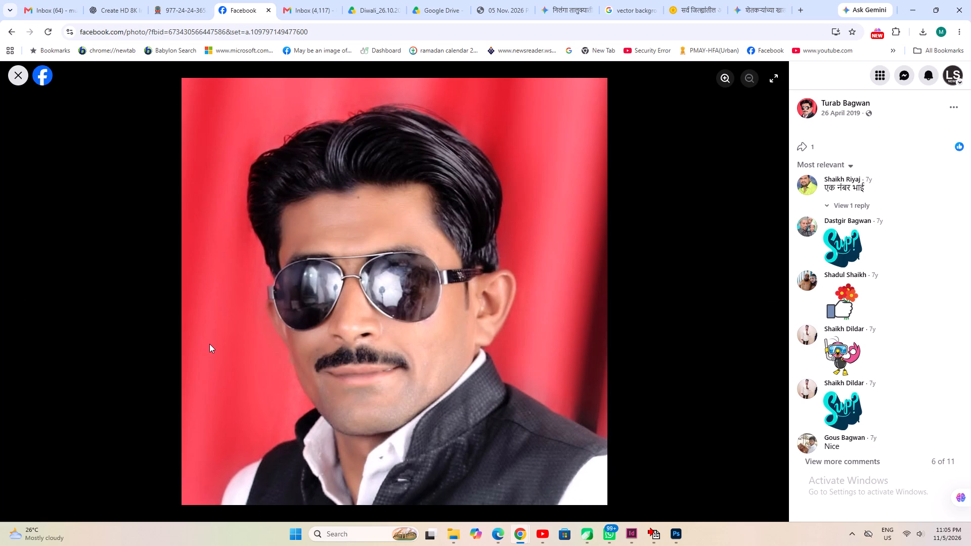
{"action": "key", "text": "Escape"}
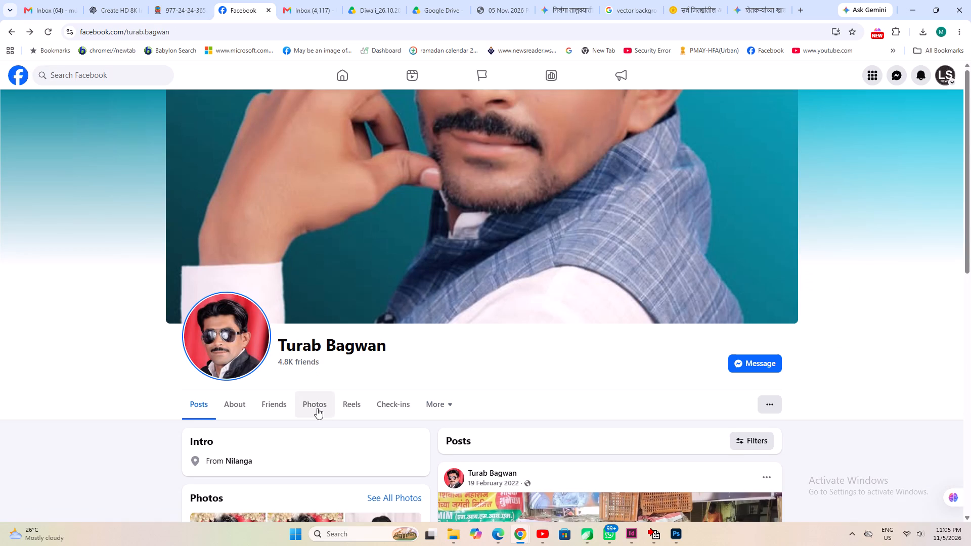
{"action": "scroll", "coordinate": [317, 408], "scroll_direction": "down", "scroll_amount": 3}
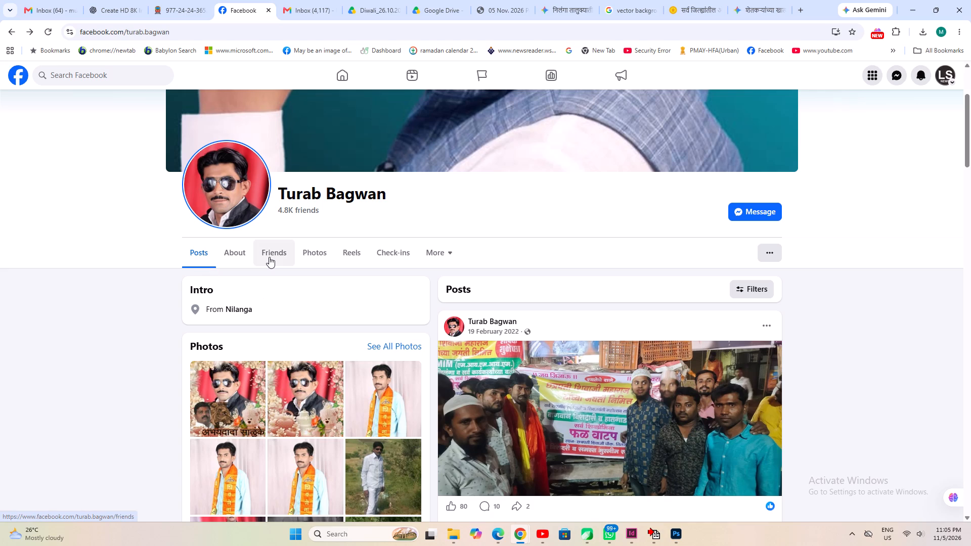
{"action": "left_click", "coordinate": [320, 257]}
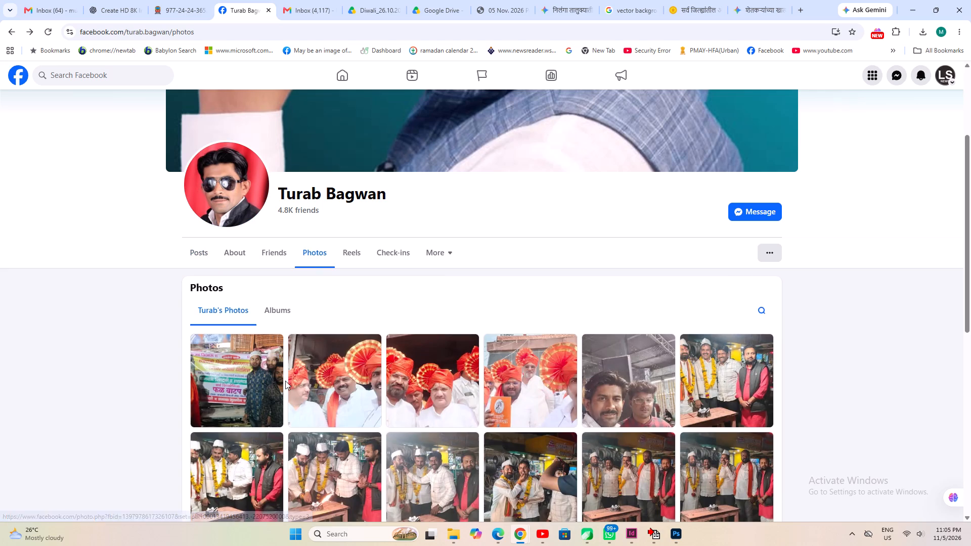
{"action": "left_click", "coordinate": [281, 310]}
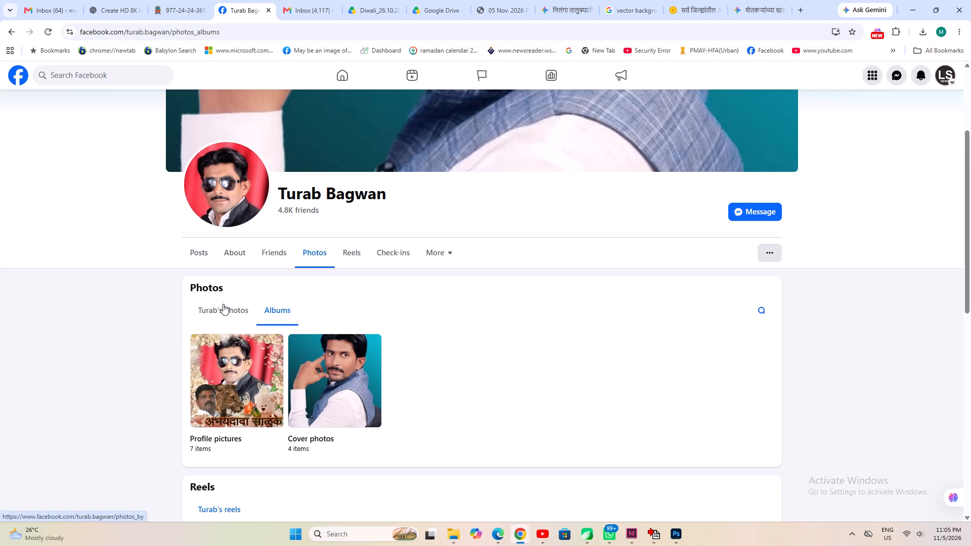
{"action": "left_click", "coordinate": [214, 438]}
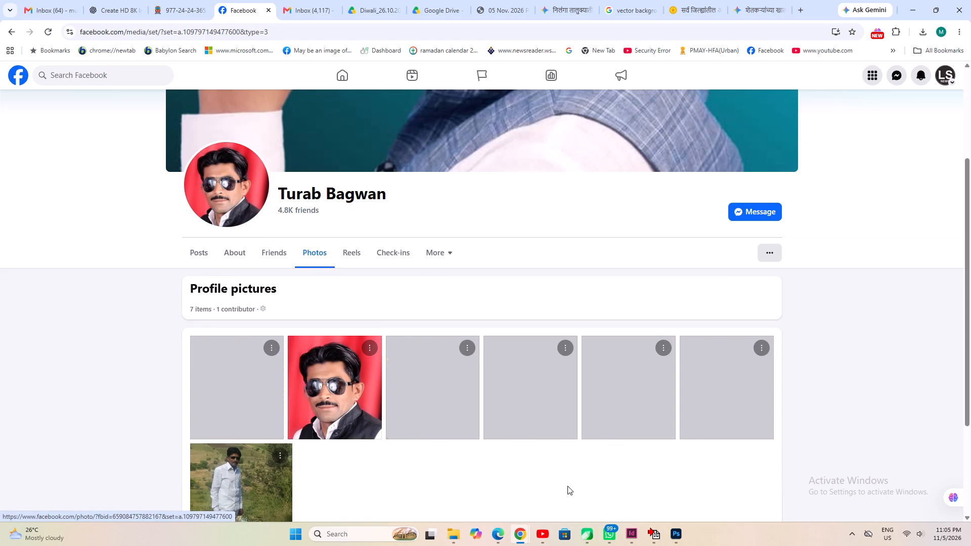
{"action": "scroll", "coordinate": [492, 437], "scroll_direction": "down", "scroll_amount": 2}
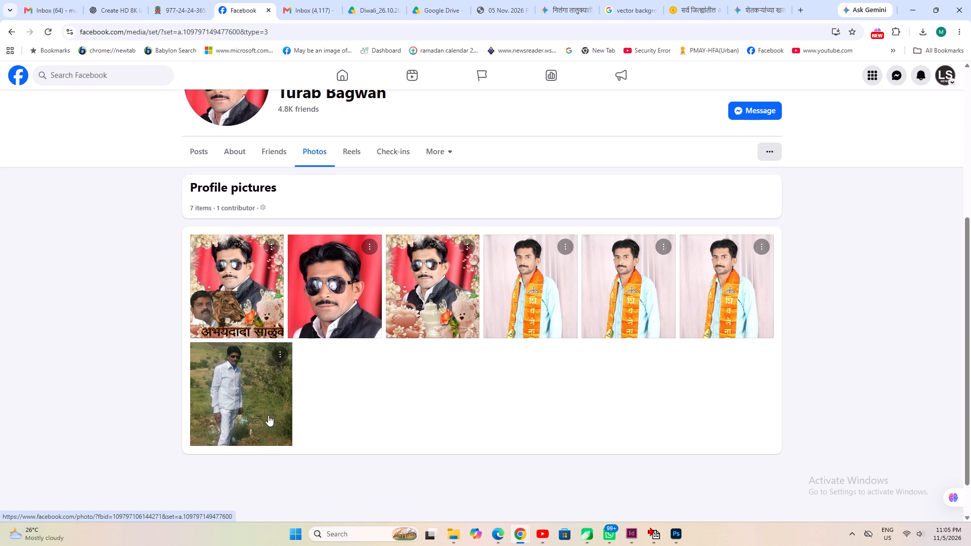
{"action": "scroll", "coordinate": [277, 392], "scroll_direction": "up", "scroll_amount": 3}
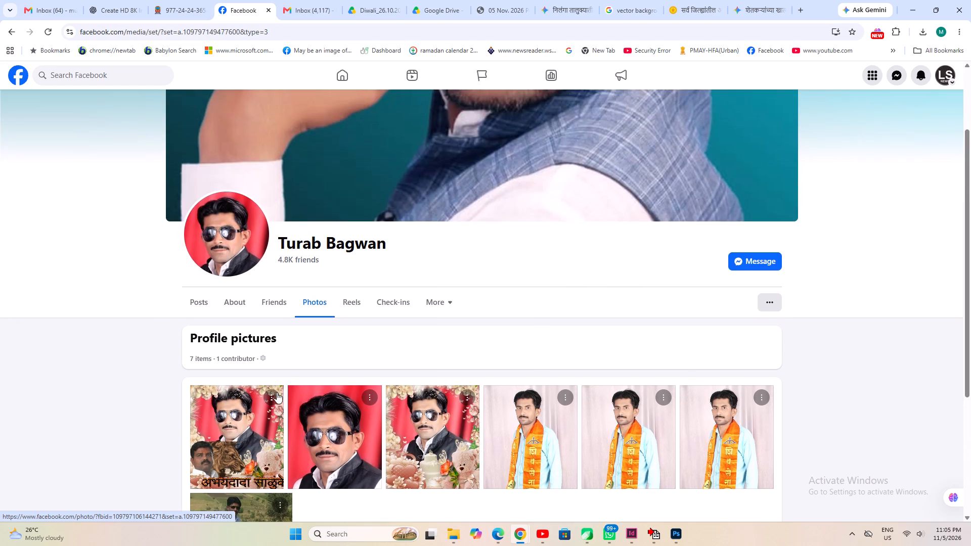
Look through the profile's full photo collection for a portrait suitable for cutting out.
{"action": "left_click", "coordinate": [202, 305]}
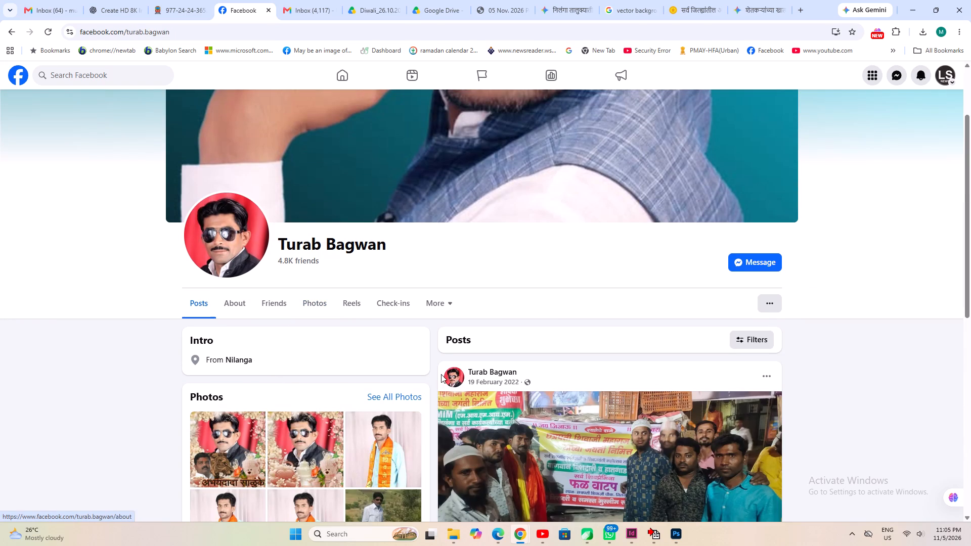
{"action": "scroll", "coordinate": [380, 425], "scroll_direction": "down", "scroll_amount": 2}
{"action": "left_click", "coordinate": [394, 296]}
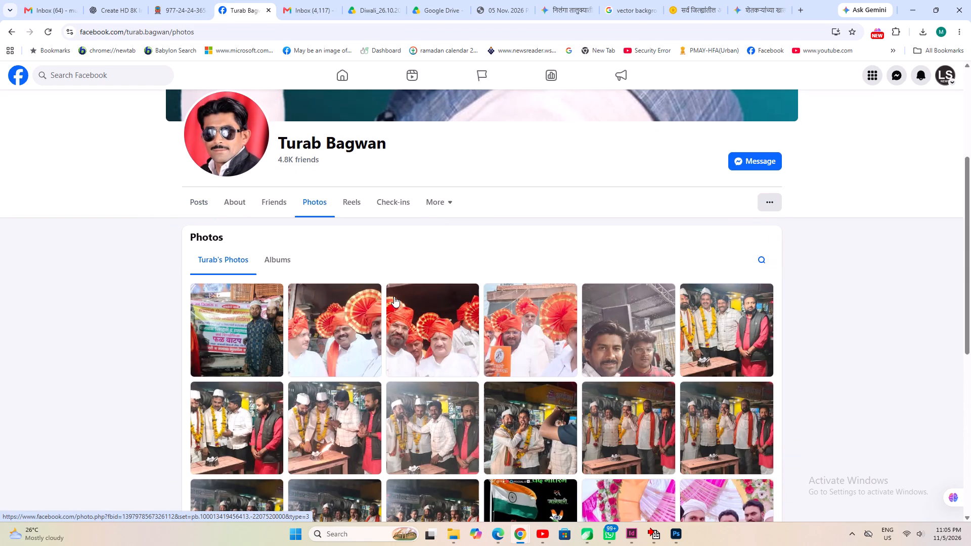
{"action": "scroll", "coordinate": [495, 467], "scroll_direction": "down", "scroll_amount": 5}
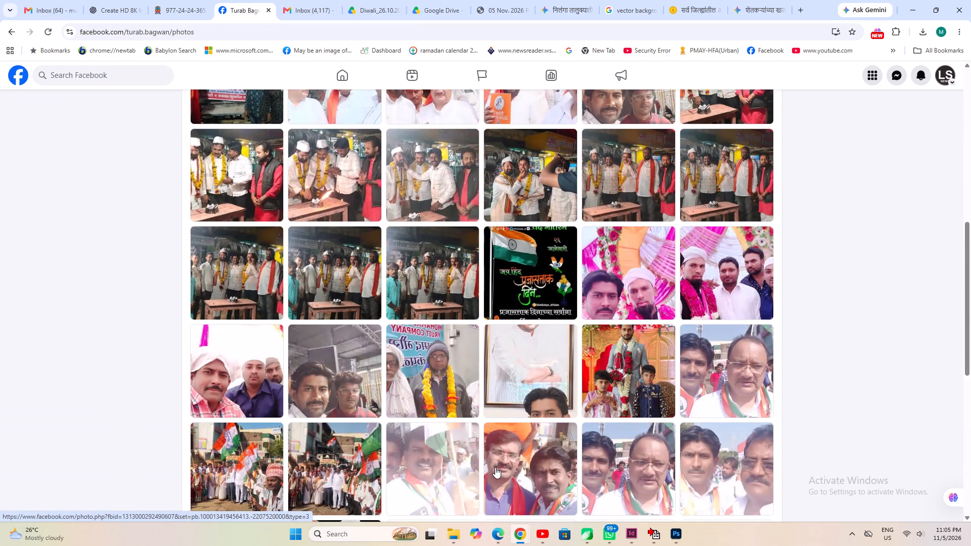
{"action": "scroll", "coordinate": [495, 467], "scroll_direction": "down", "scroll_amount": 6}
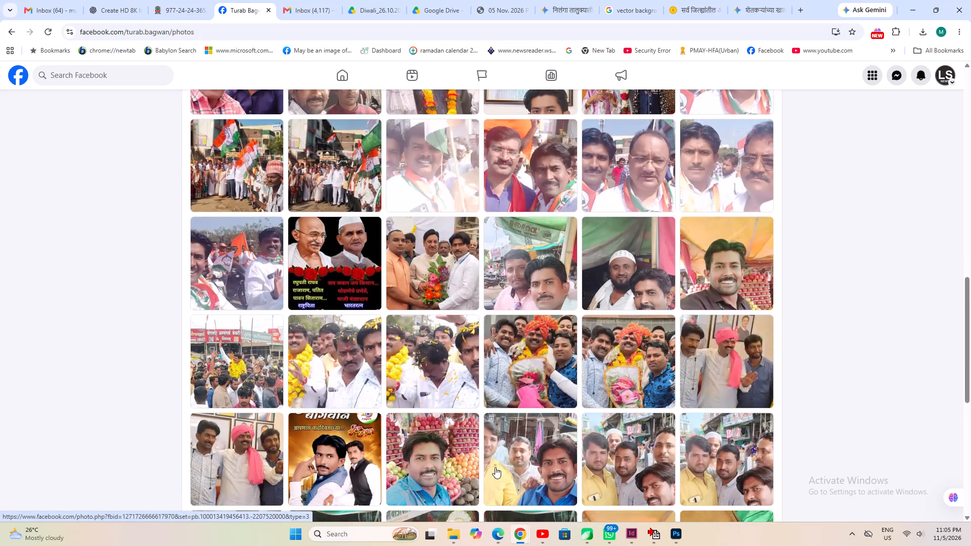
{"action": "scroll", "coordinate": [495, 467], "scroll_direction": "down", "scroll_amount": 5}
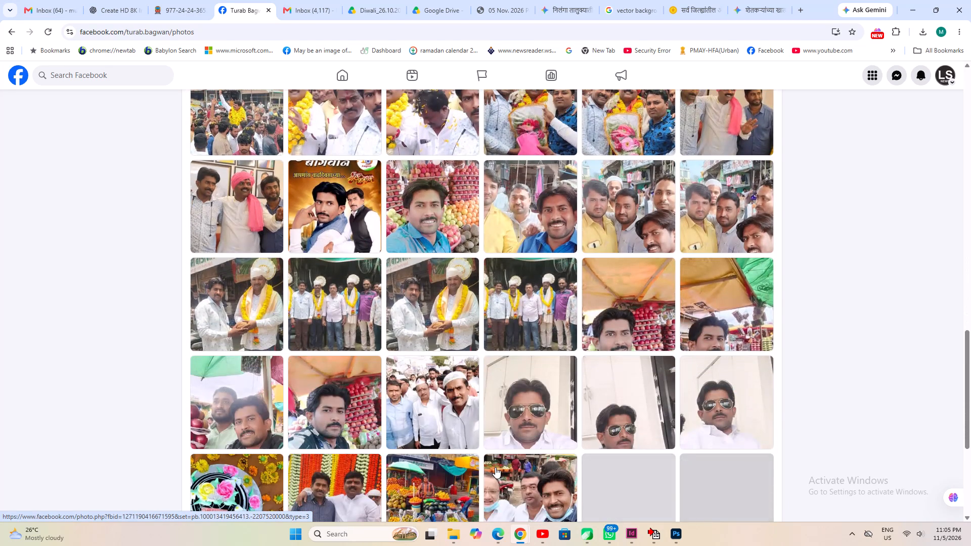
{"action": "scroll", "coordinate": [564, 415], "scroll_direction": "down", "scroll_amount": 3}
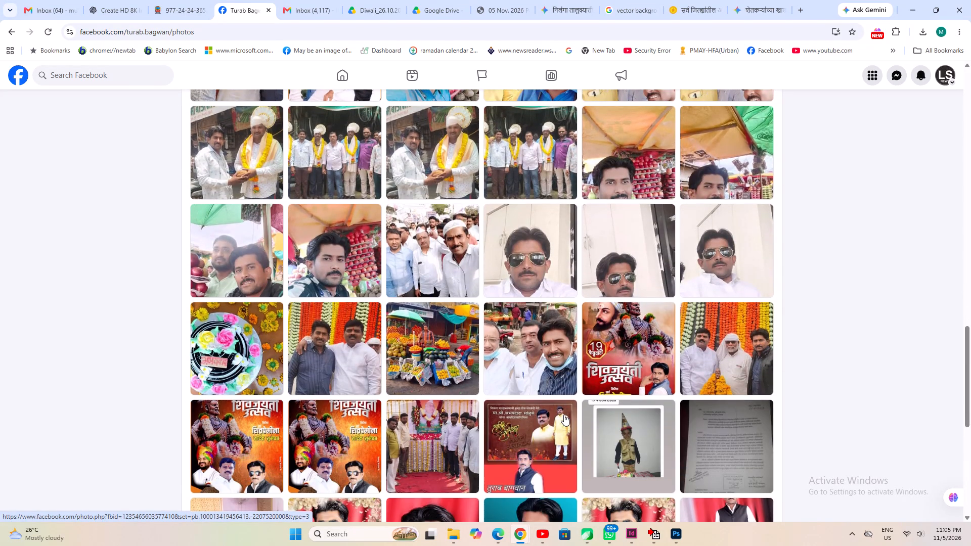
{"action": "scroll", "coordinate": [564, 415], "scroll_direction": "down", "scroll_amount": 2}
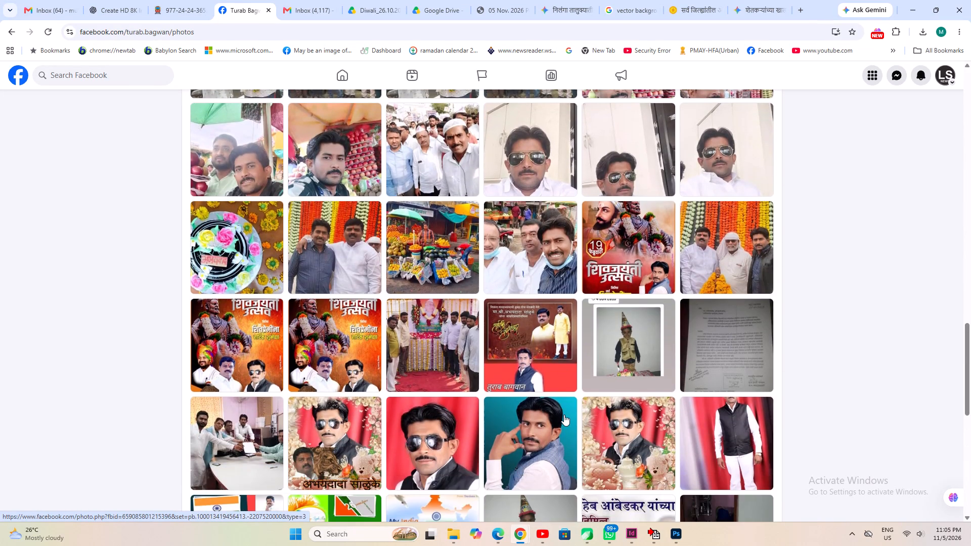
Save the full-length photo of the man in a black vest and white trousers as a JPG in New folder (24).
{"action": "left_click", "coordinate": [716, 427]}
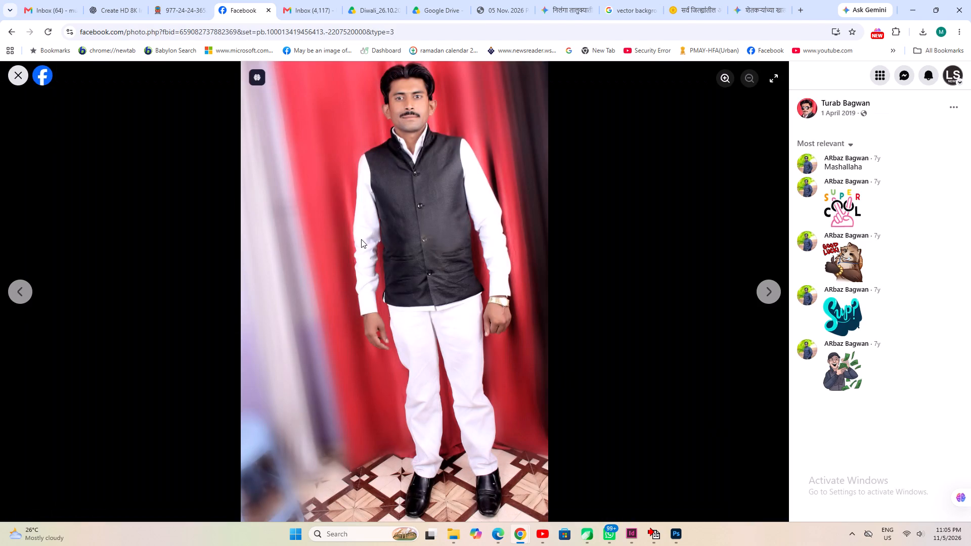
{"action": "right_click", "coordinate": [433, 174]}
{"action": "left_click", "coordinate": [451, 199]}
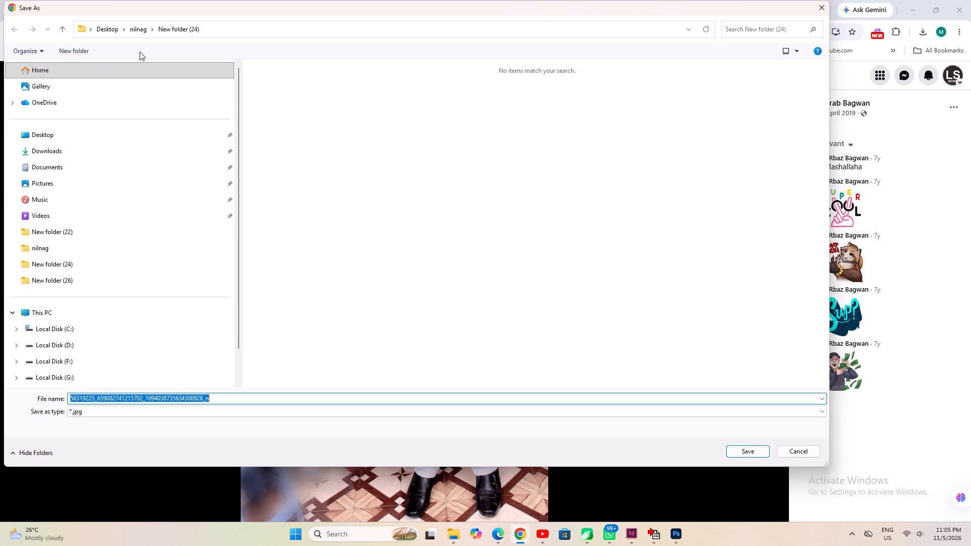
{"action": "left_click", "coordinate": [735, 451]}
Switch to Photoshop, close the blue-vest portrait document and start opening another image file.
{"action": "left_click", "coordinate": [681, 536]}
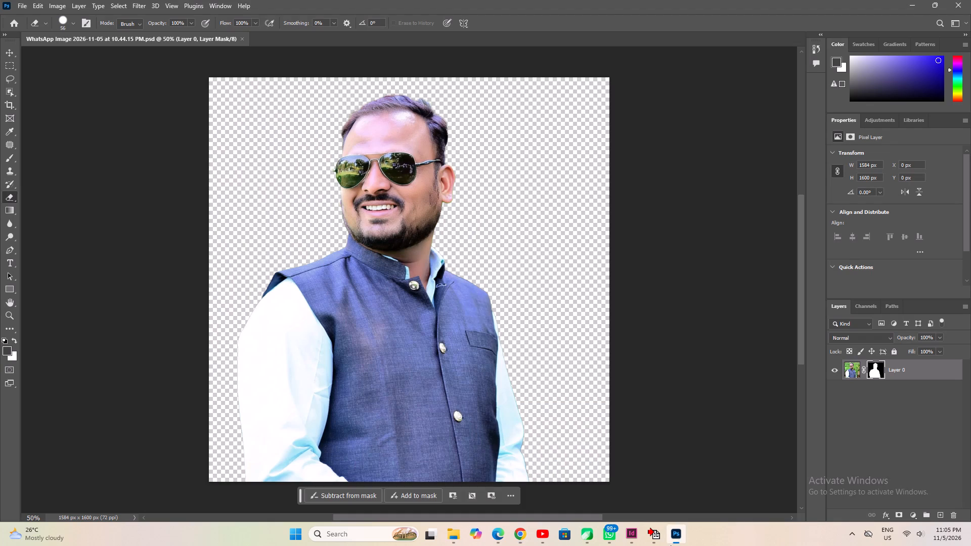
{"action": "left_click", "coordinate": [241, 38]}
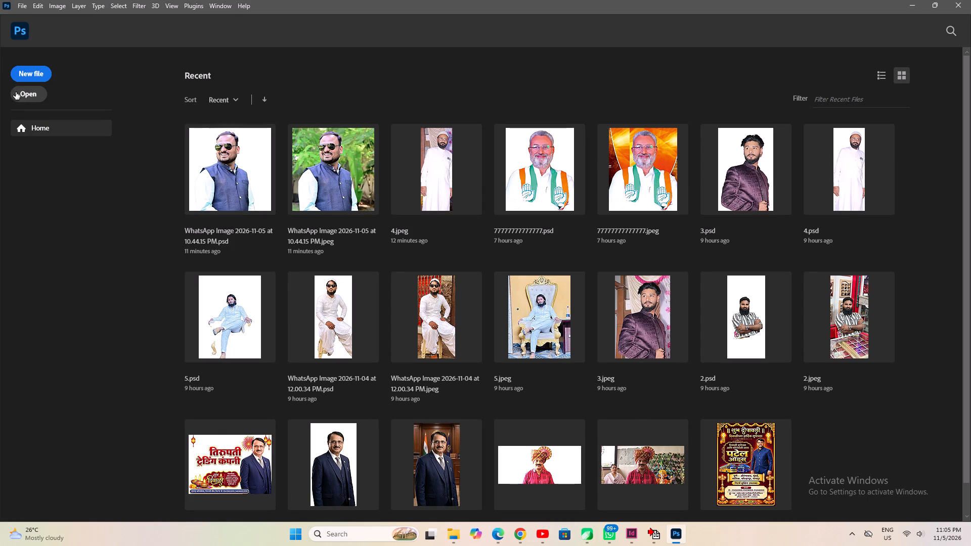
{"action": "left_click", "coordinate": [20, 90]}
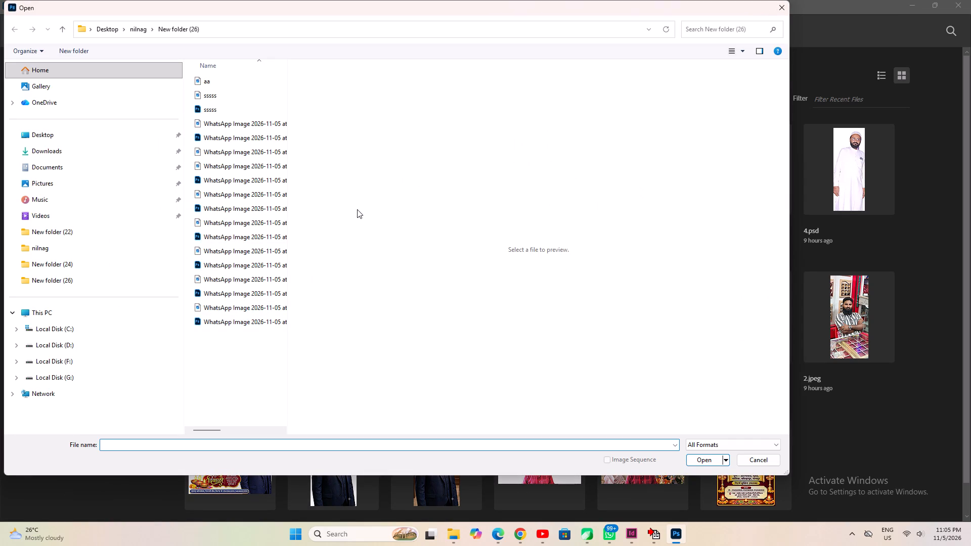
In Photoshop, open the full-length black-vest man's photo from nilnag > New folder (24) and remove its background.
{"action": "left_click", "coordinate": [136, 26]}
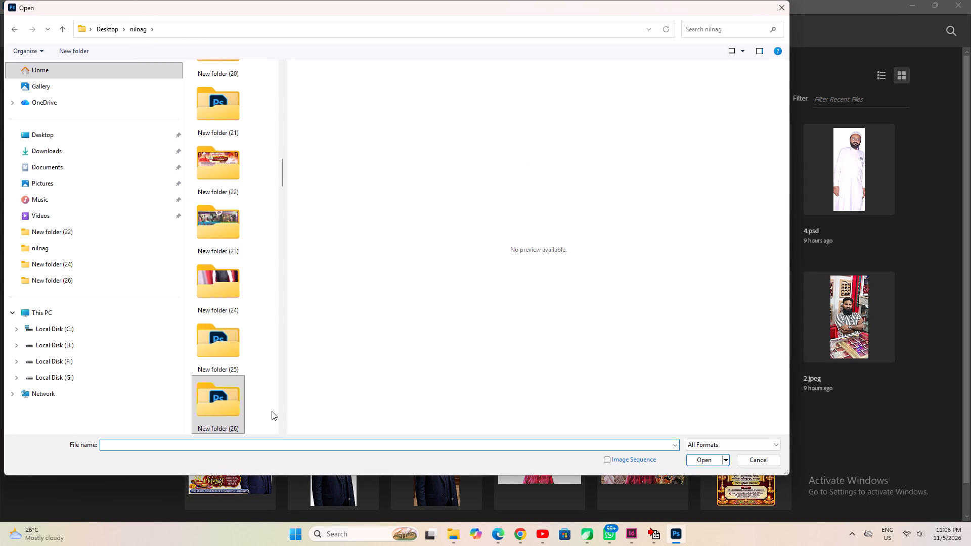
{"action": "double_click", "coordinate": [226, 292]}
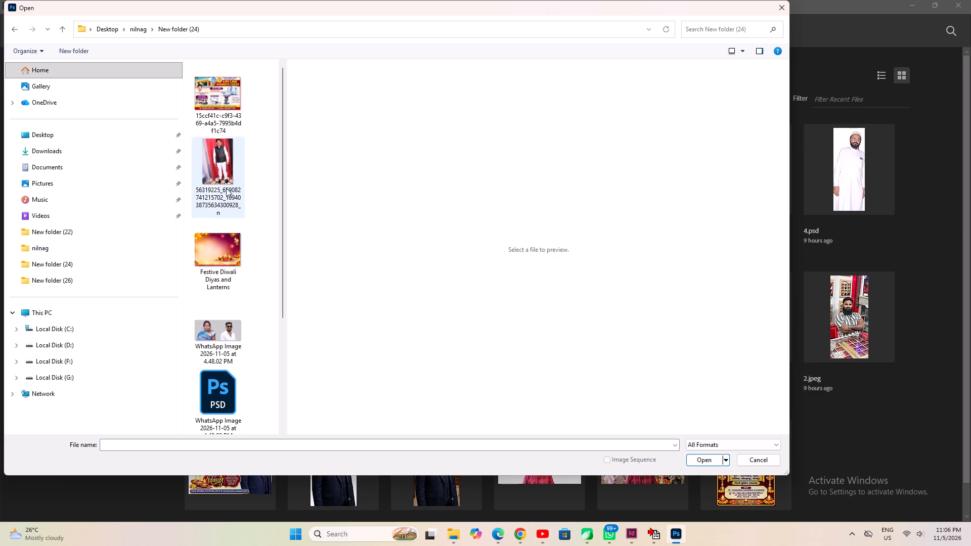
{"action": "left_click", "coordinate": [225, 162]}
{"action": "left_click", "coordinate": [702, 461]}
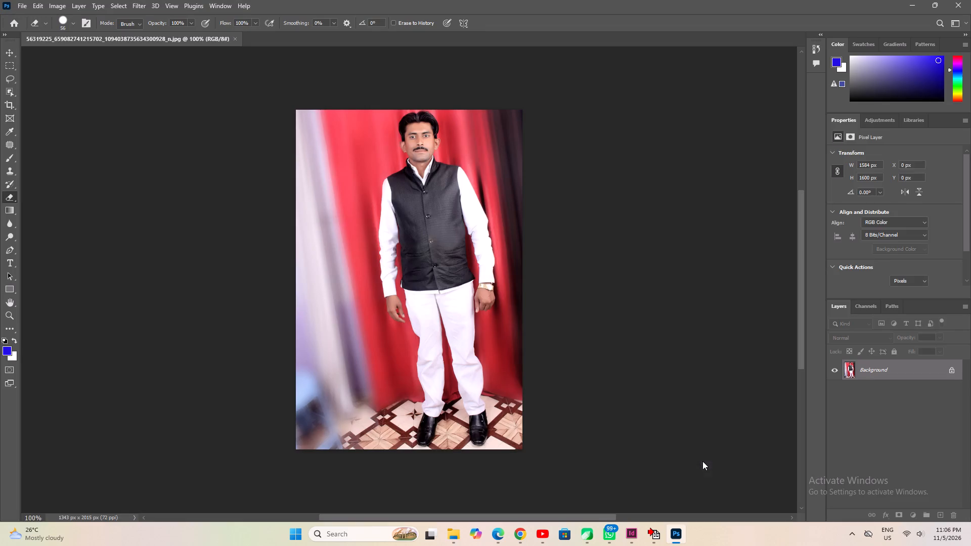
{"action": "left_click", "coordinate": [425, 471]}
{"action": "left_click", "coordinate": [426, 465]}
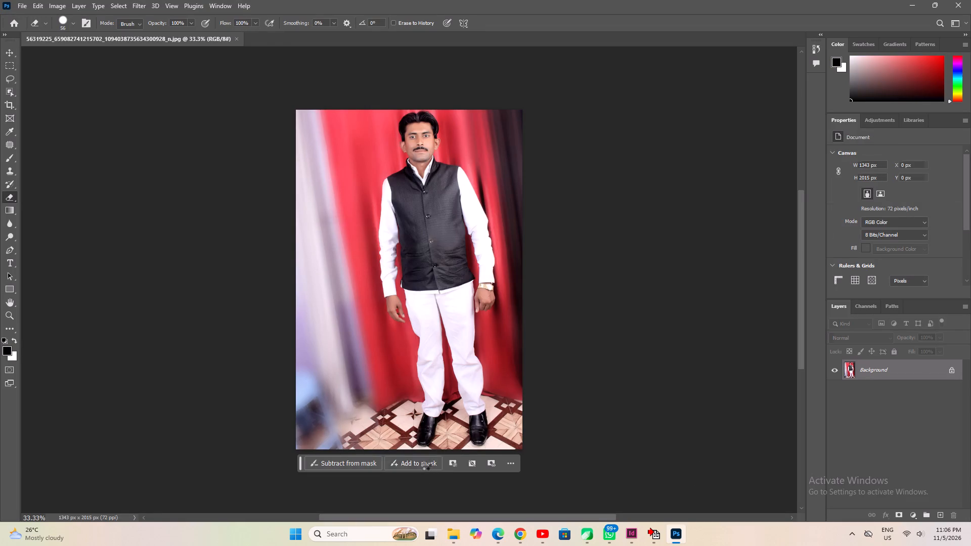
Save the black-vest cut-out as a PSD in nilnag > New folder (26) with maximized compatibility.
{"action": "key", "text": "ctrl+s"}
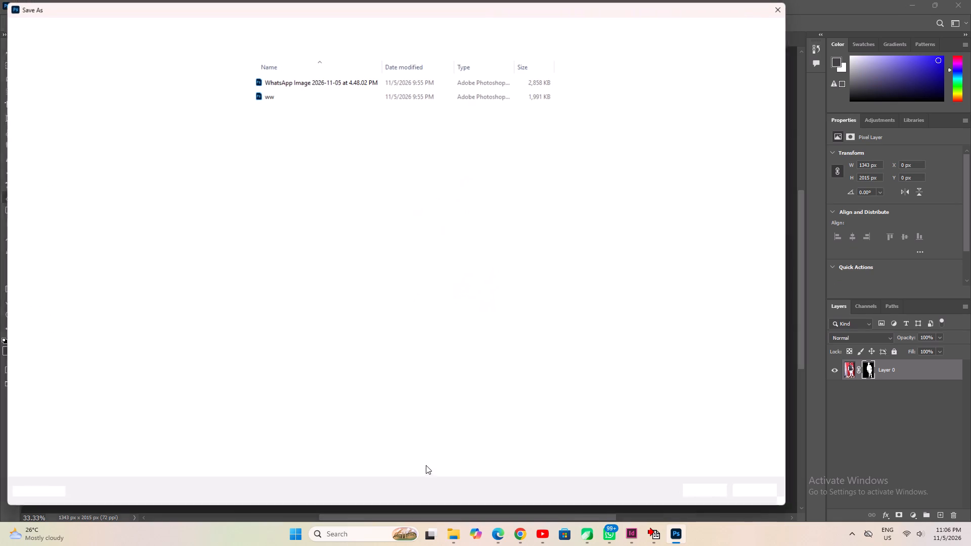
{"action": "left_click", "coordinate": [135, 23]}
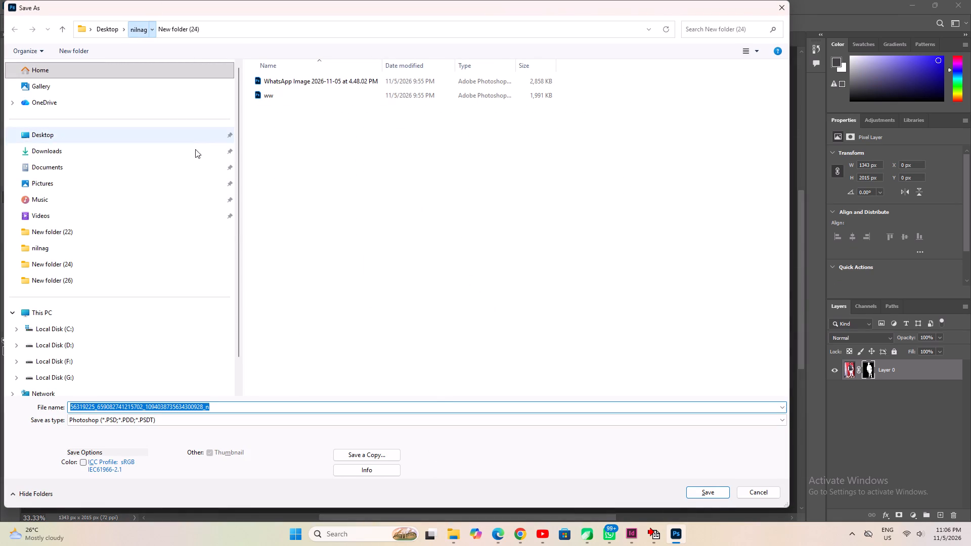
{"action": "double_click", "coordinate": [584, 218]}
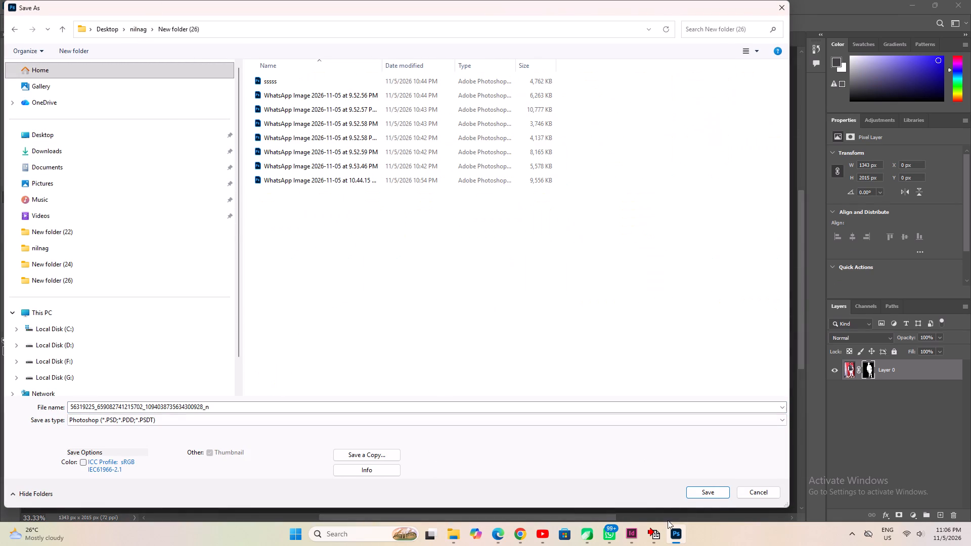
{"action": "left_click", "coordinate": [697, 487]}
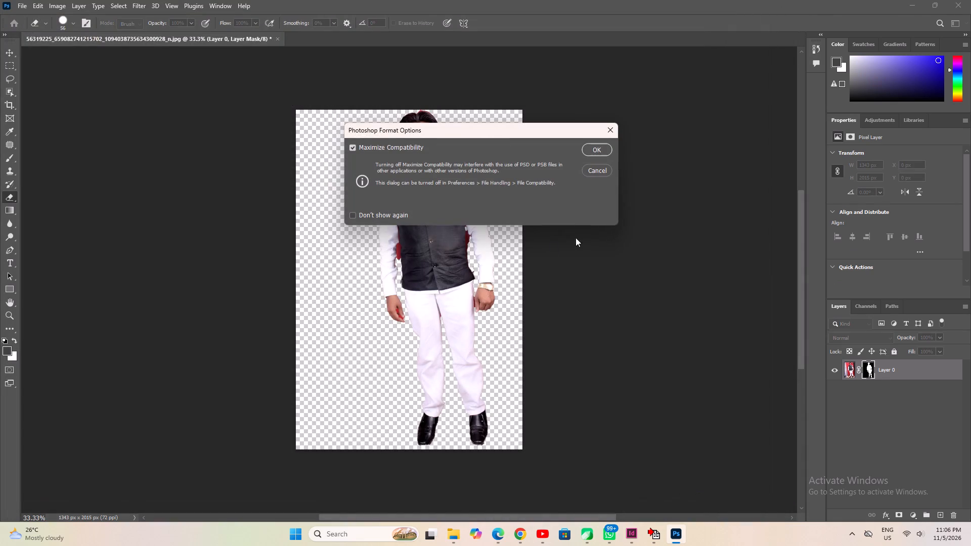
{"action": "left_click", "coordinate": [598, 151]}
Switch to CorelDRAW and import the black-vest man's PSD from New folder (26) onto page 17.
{"action": "left_click", "coordinate": [586, 533]}
{"action": "right_click", "coordinate": [304, 340]}
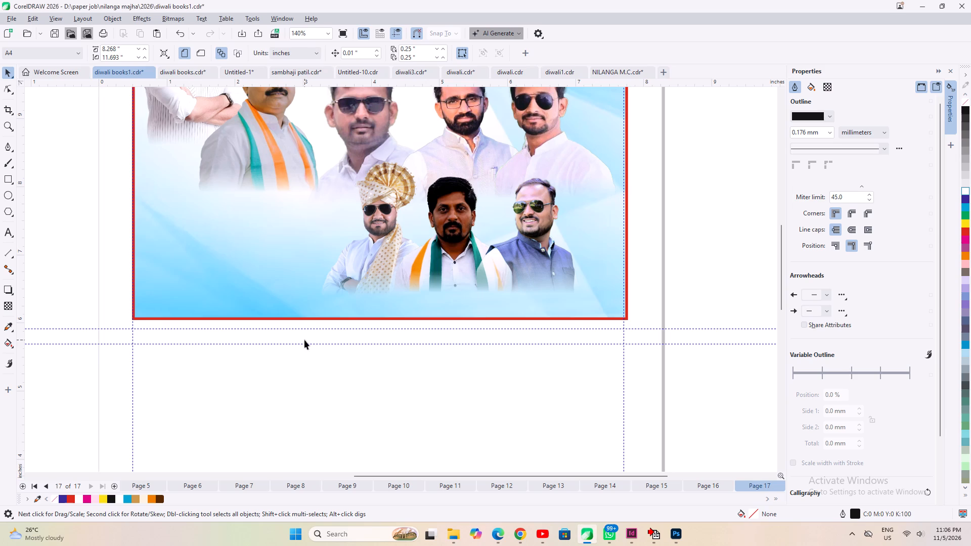
{"action": "left_click", "coordinate": [324, 396]}
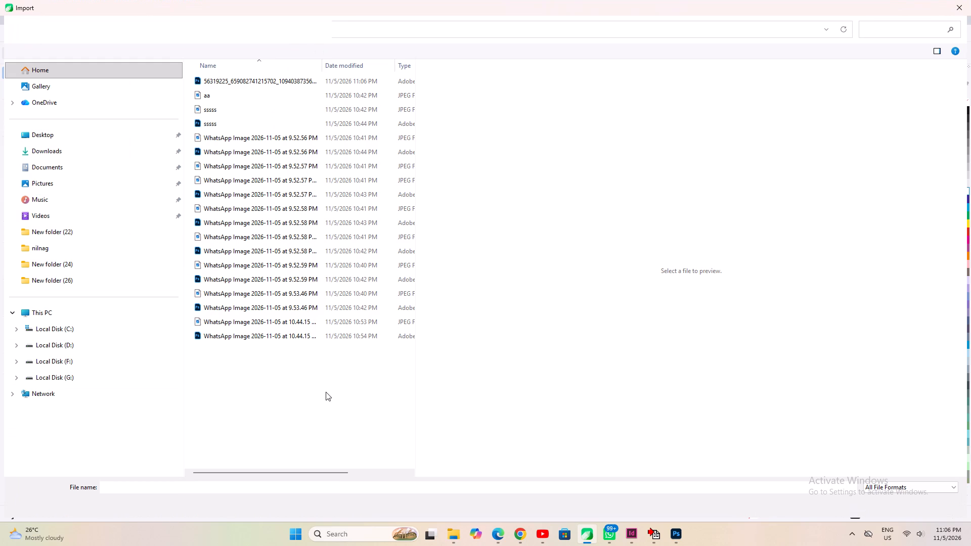
{"action": "right_click", "coordinate": [329, 432]}
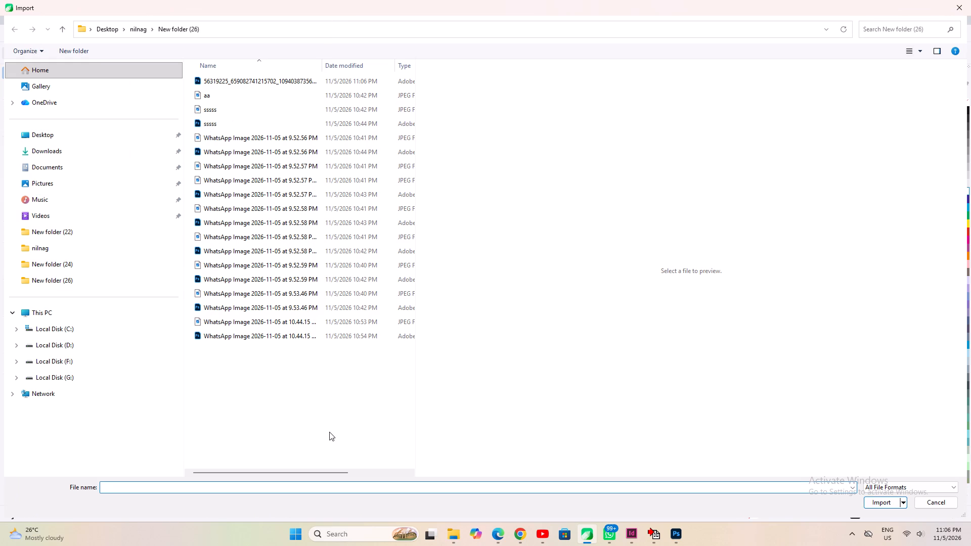
{"action": "left_click", "coordinate": [375, 310]}
{"action": "left_click", "coordinate": [254, 79]}
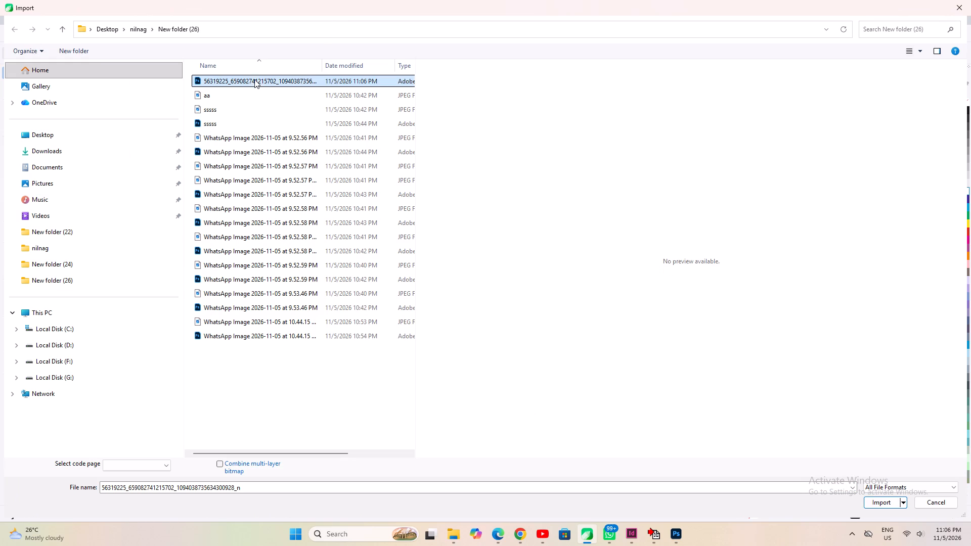
{"action": "left_click", "coordinate": [876, 505]}
{"action": "left_click", "coordinate": [394, 352]}
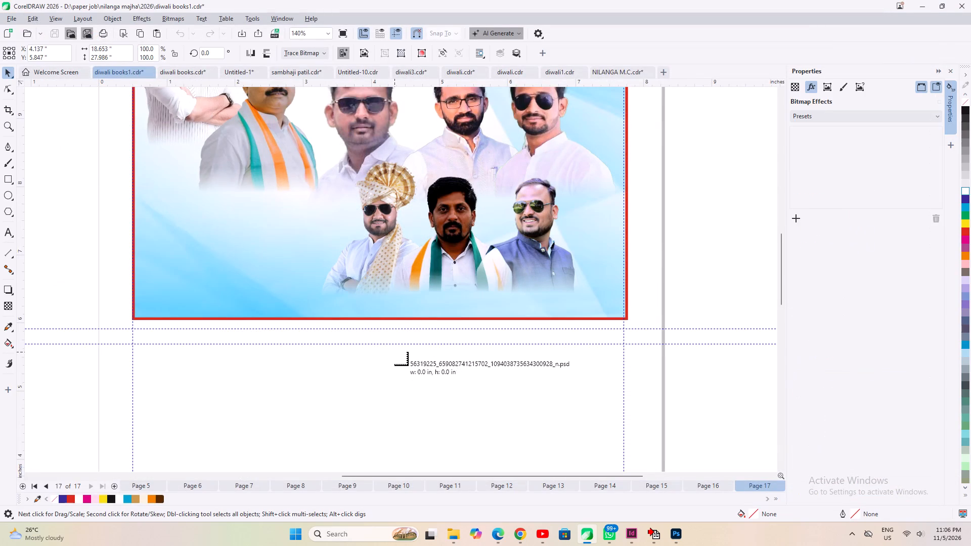
Move the imported black-vest man nearer the page and rotate him slightly clockwise to about 352°.
{"action": "scroll", "coordinate": [394, 352], "scroll_direction": "down", "scroll_amount": 11}
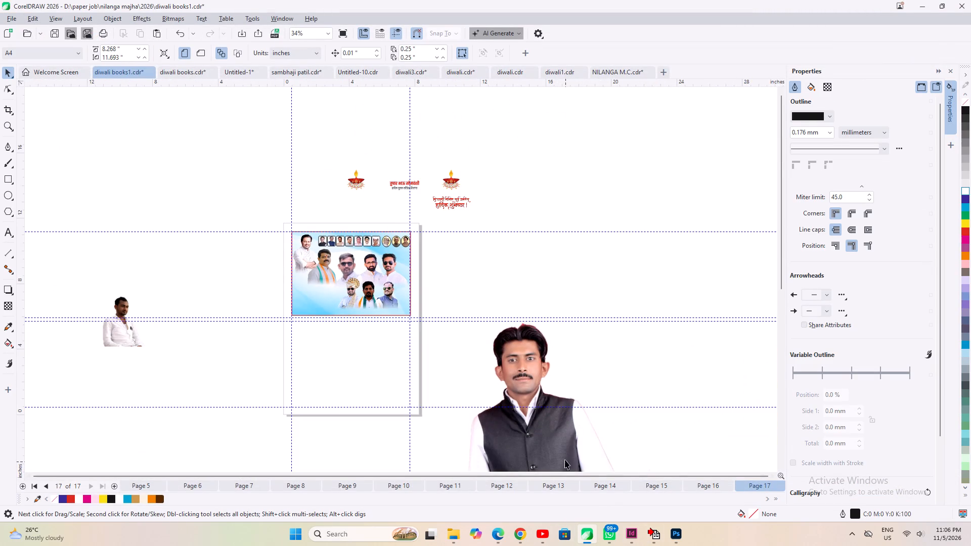
{"action": "left_click", "coordinate": [548, 393]}
{"action": "left_click_drag", "start_coordinate": [531, 406], "coordinate": [454, 404]}
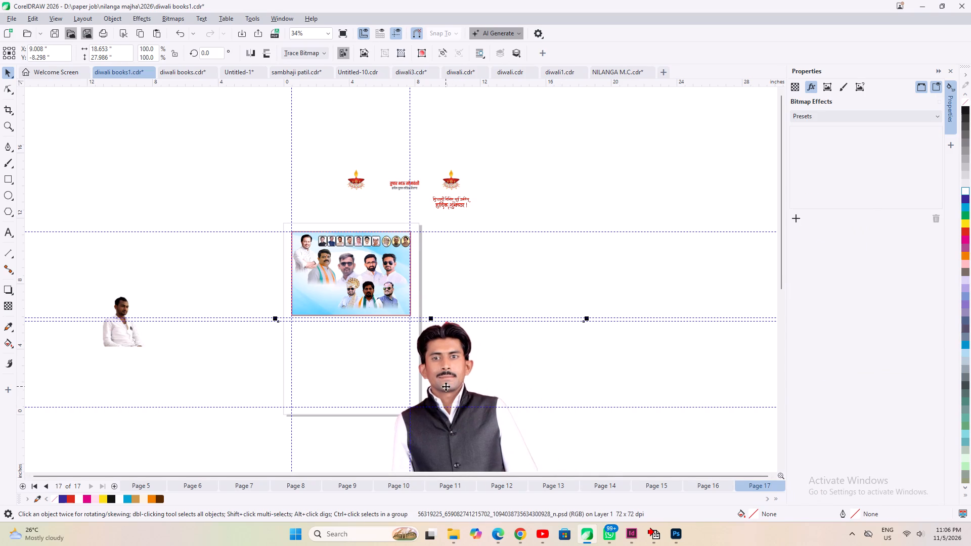
{"action": "left_click", "coordinate": [446, 386]}
{"action": "left_click_drag", "start_coordinate": [589, 316], "coordinate": [604, 355]}
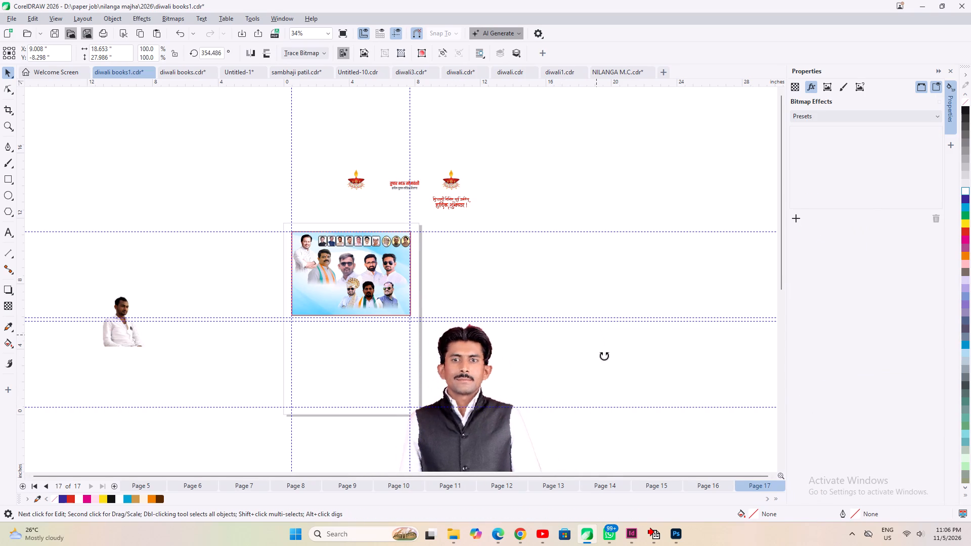
{"action": "left_click_drag", "start_coordinate": [604, 355], "coordinate": [604, 357]}
Cut the black-vest man and paste him inside the ad's PowerClip frame.
{"action": "key", "text": "ctrl+x"}
{"action": "double_click", "coordinate": [404, 295], "text": "ctrl"}
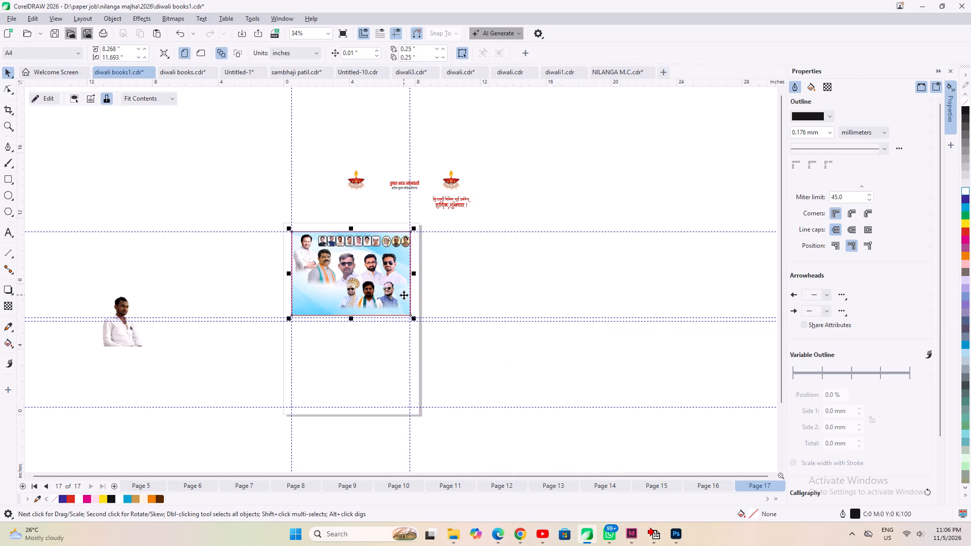
{"action": "key", "text": "ctrl+v"}
Shrink the black-vest man to about 37.8% and move him over the ad's lower-right corner beside the blue-vest portrait.
{"action": "scroll", "coordinate": [422, 293], "scroll_direction": "up", "scroll_amount": 1}
{"action": "left_click_drag", "start_coordinate": [499, 385], "coordinate": [484, 312]}
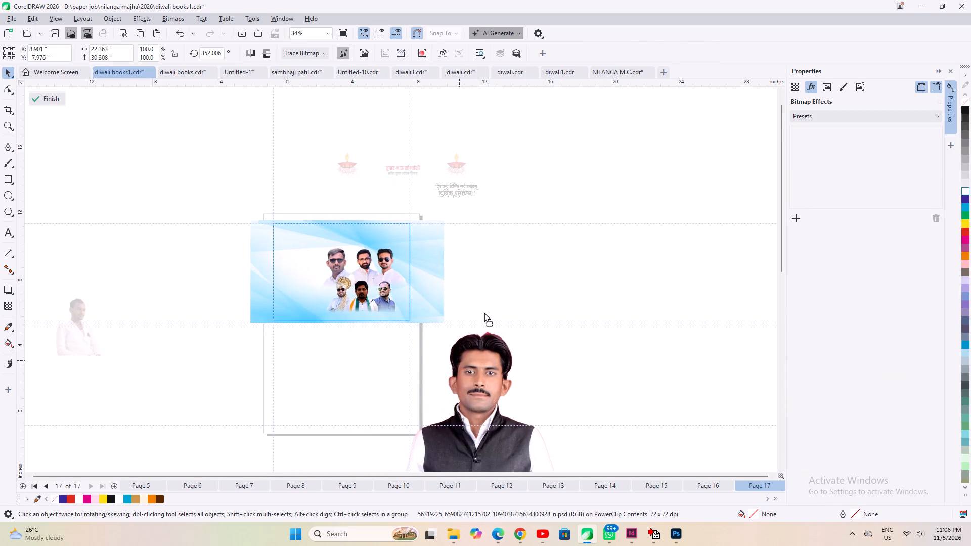
{"action": "left_click_drag", "start_coordinate": [484, 312], "coordinate": [442, 310]}
{"action": "left_click_drag", "start_coordinate": [590, 224], "coordinate": [590, 227], "text": "shift"}
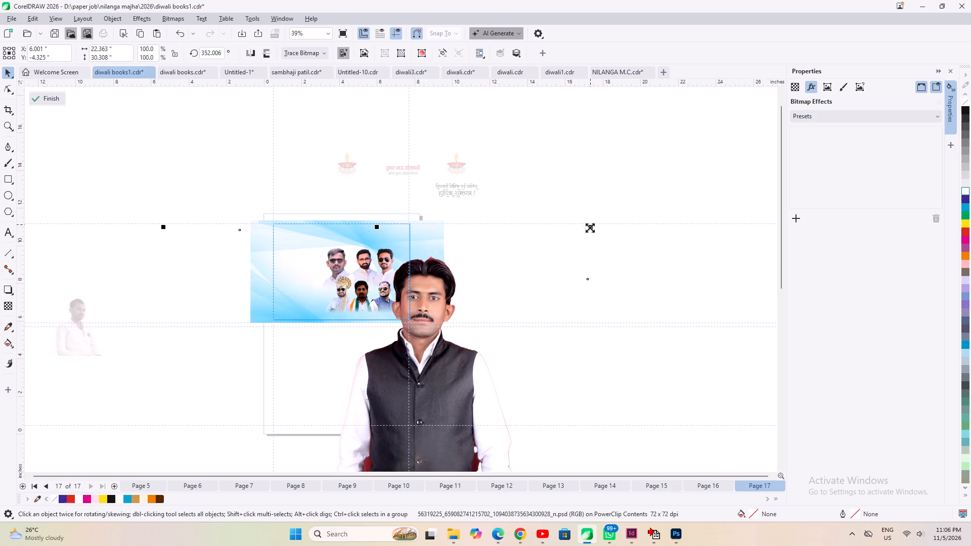
{"action": "left_click_drag", "start_coordinate": [590, 227], "coordinate": [542, 330], "text": "shift"}
{"action": "left_click_drag", "start_coordinate": [423, 414], "coordinate": [427, 327]}
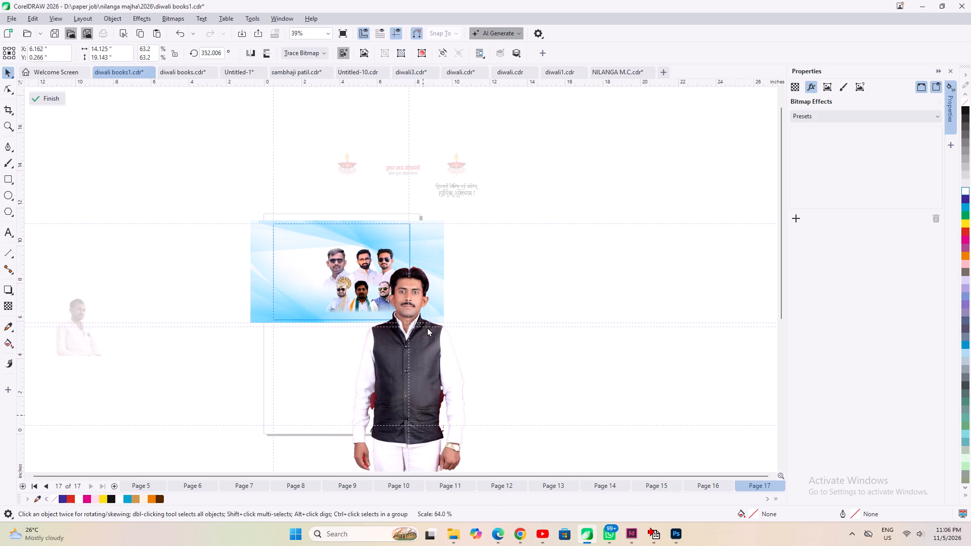
{"action": "left_click_drag", "start_coordinate": [427, 327], "coordinate": [427, 327]}
{"action": "scroll", "coordinate": [427, 327], "scroll_direction": "up", "scroll_amount": 2}
{"action": "left_click_drag", "start_coordinate": [546, 220], "coordinate": [513, 315], "text": "shift"}
{"action": "left_click_drag", "start_coordinate": [394, 426], "coordinate": [400, 348]}
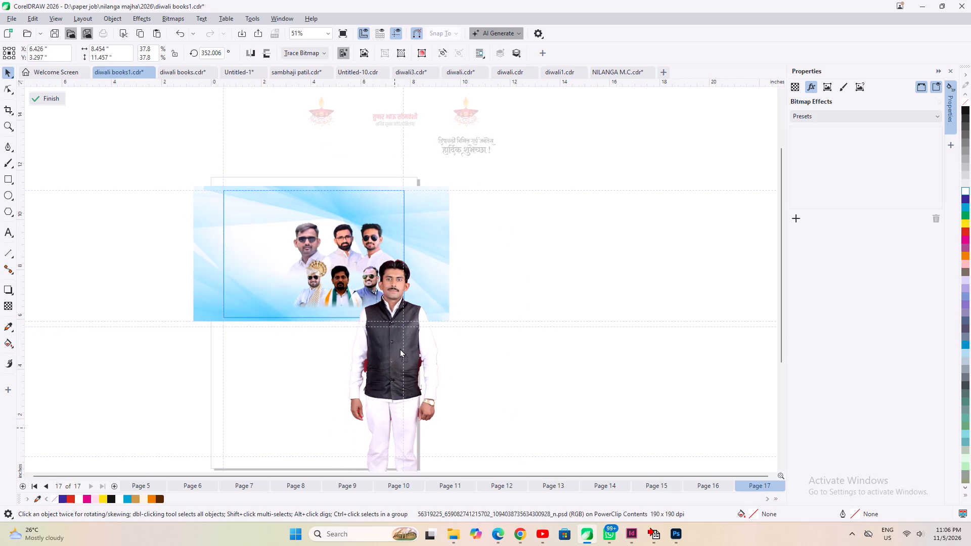
{"action": "left_click_drag", "start_coordinate": [400, 348], "coordinate": [402, 355]}
Shrink the black-vest man to about 19.7% and position him beside the blue-vest portrait at the lower row's end.
{"action": "scroll", "coordinate": [401, 353], "scroll_direction": "up", "scroll_amount": 3}
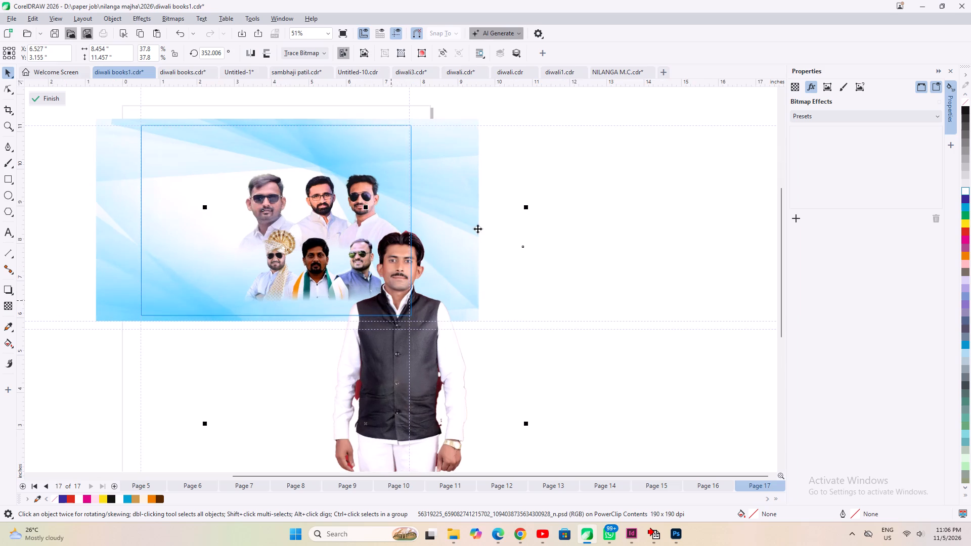
{"action": "scroll", "coordinate": [455, 242], "scroll_direction": "up", "scroll_amount": 2}
{"action": "left_click_drag", "start_coordinate": [548, 197], "coordinate": [519, 253], "text": "shift"}
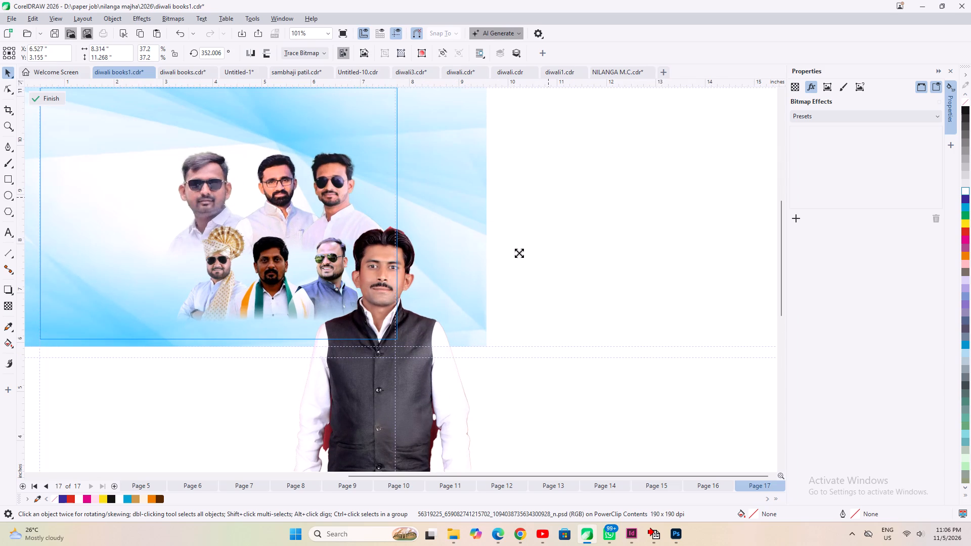
{"action": "left_click_drag", "start_coordinate": [519, 253], "coordinate": [476, 314], "text": "shift"}
{"action": "left_click_drag", "start_coordinate": [373, 412], "coordinate": [390, 321]}
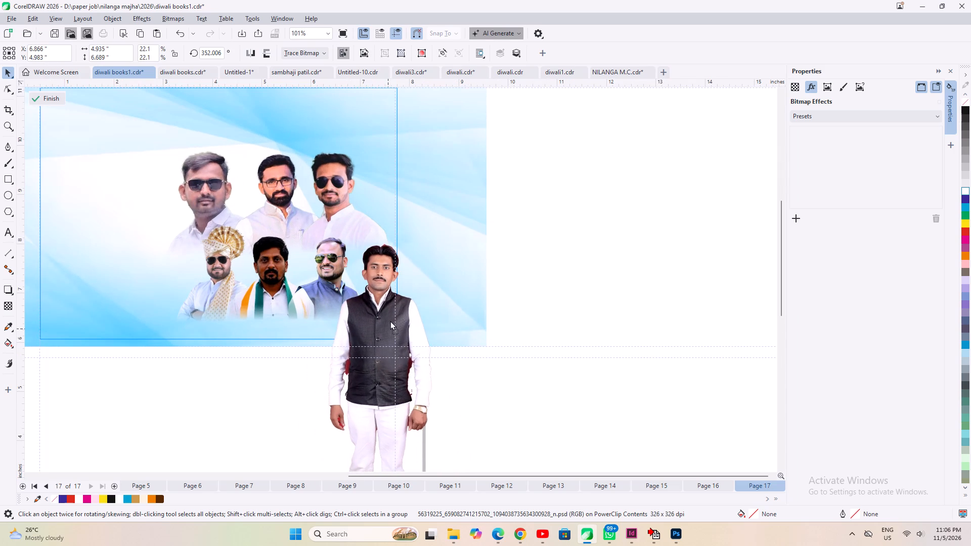
{"action": "left_click_drag", "start_coordinate": [390, 321], "coordinate": [385, 316]}
{"action": "scroll", "coordinate": [385, 317], "scroll_direction": "up", "scroll_amount": 2}
{"action": "left_click_drag", "start_coordinate": [499, 189], "coordinate": [493, 206], "text": "shift"}
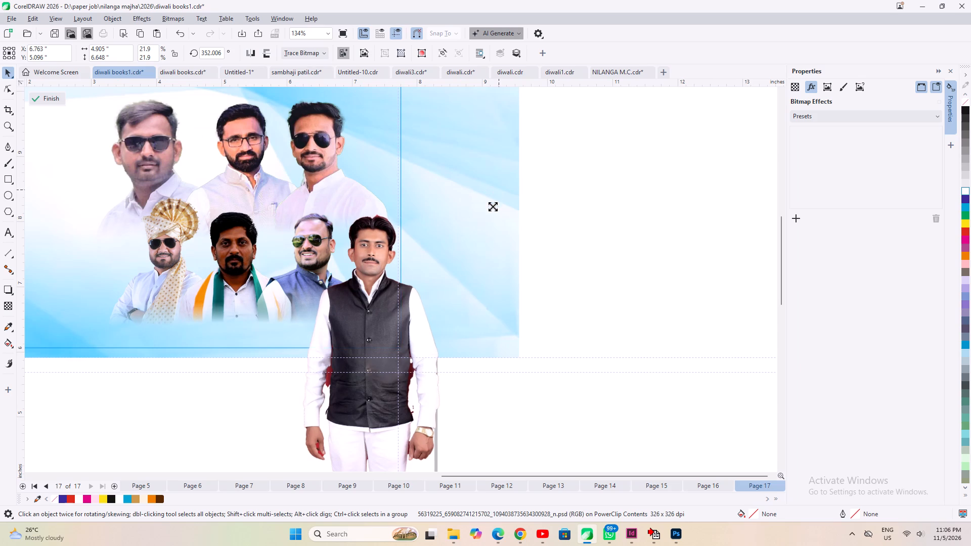
{"action": "left_click_drag", "start_coordinate": [493, 206], "coordinate": [490, 212], "text": "shift"}
{"action": "left_click_drag", "start_coordinate": [368, 346], "coordinate": [369, 330]}
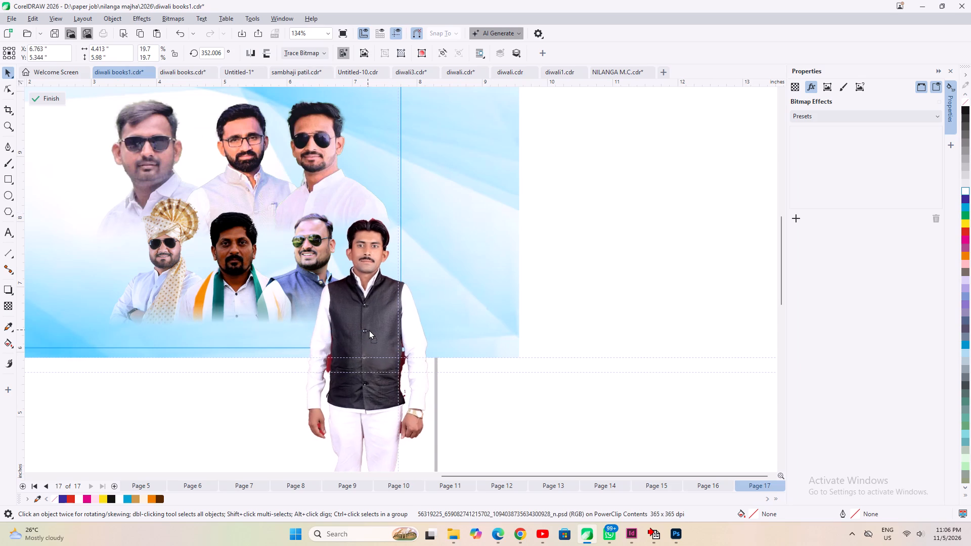
{"action": "left_click_drag", "start_coordinate": [369, 330], "coordinate": [371, 329]}
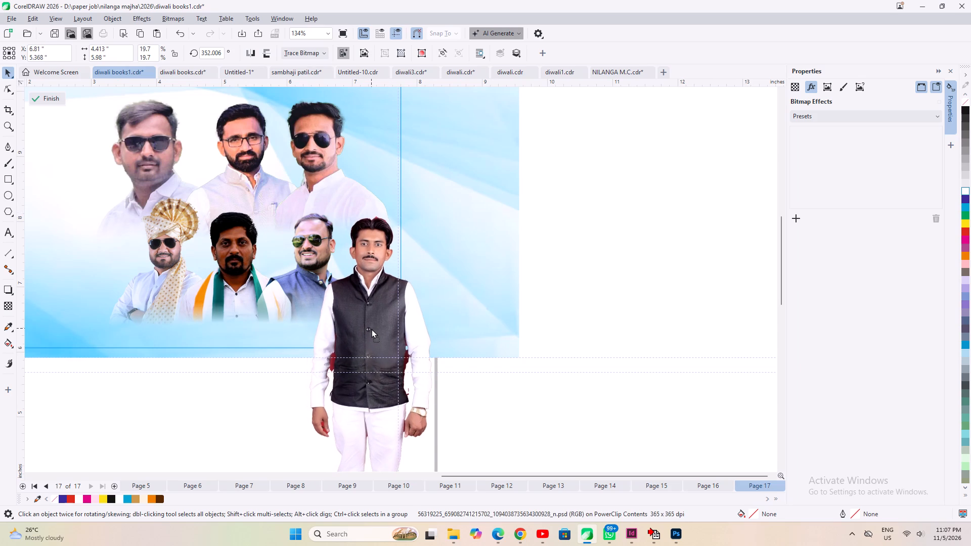
{"action": "left_click_drag", "start_coordinate": [371, 329], "coordinate": [372, 329]}
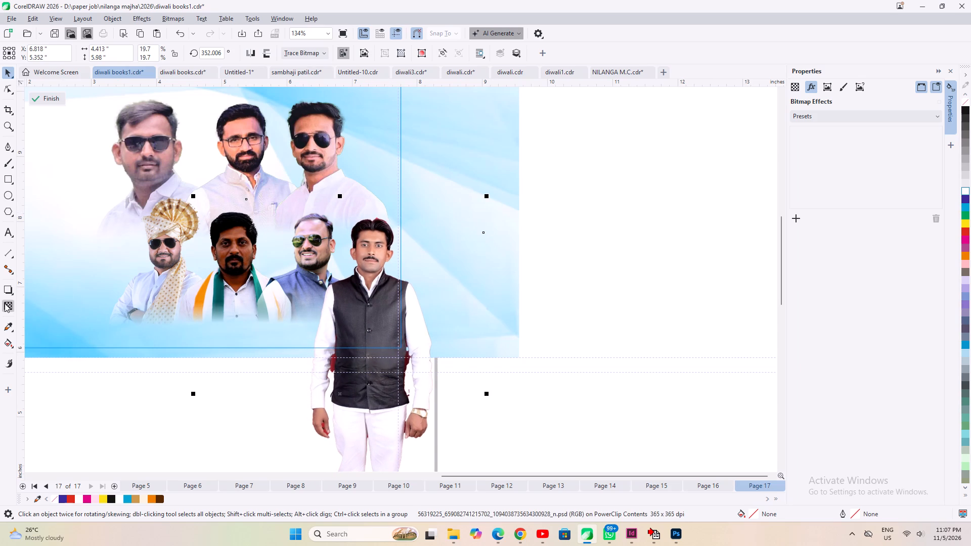
Apply a vertical linear fountain transparency to the black-vest man, fading his lower body out in line with the neighbouring portraits.
{"action": "left_click", "coordinate": [5, 303]}
{"action": "left_click_drag", "start_coordinate": [359, 309], "coordinate": [359, 326], "text": "shift"}
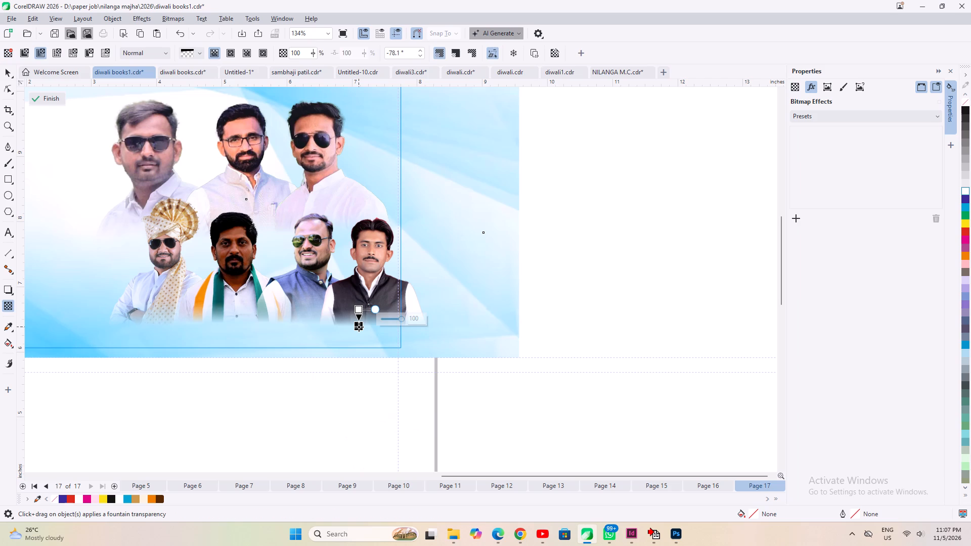
{"action": "double_click", "coordinate": [8, 78]}
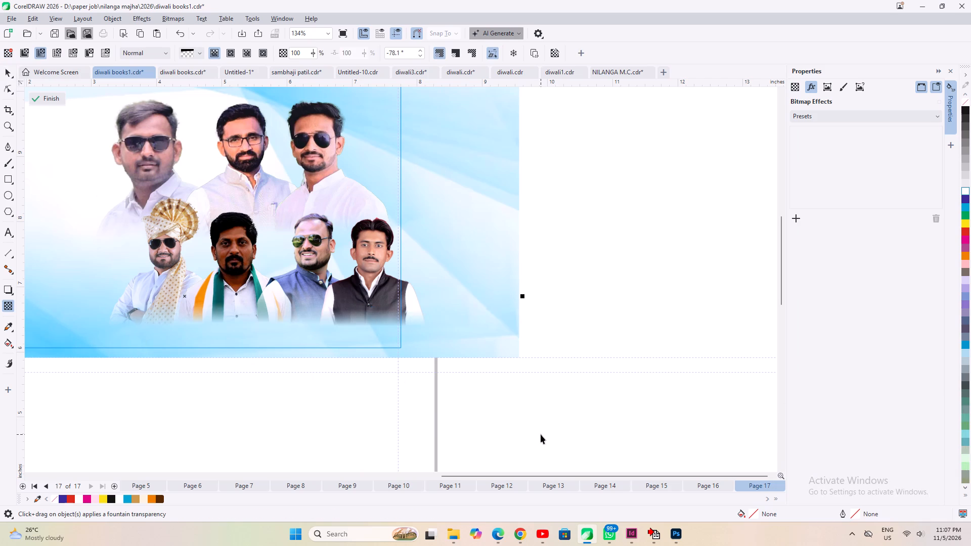
{"action": "left_click", "coordinate": [534, 422]}
Select all four lower-row portraits and move them together slightly left, within the ad frame's right border.
{"action": "left_click_drag", "start_coordinate": [619, 449], "coordinate": [54, 178]}
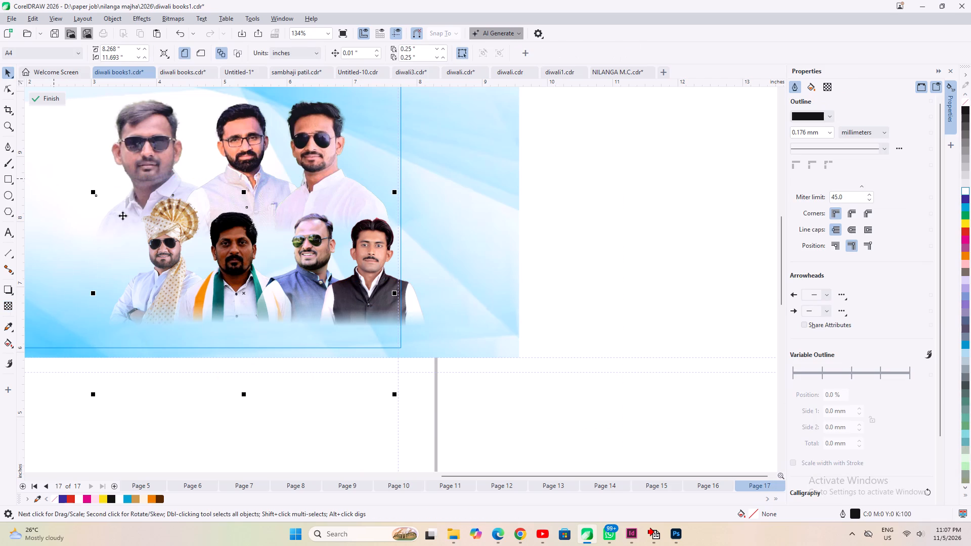
{"action": "left_click", "coordinate": [423, 323], "text": "shift"}
{"action": "scroll", "coordinate": [450, 358], "scroll_direction": "down", "scroll_amount": 2}
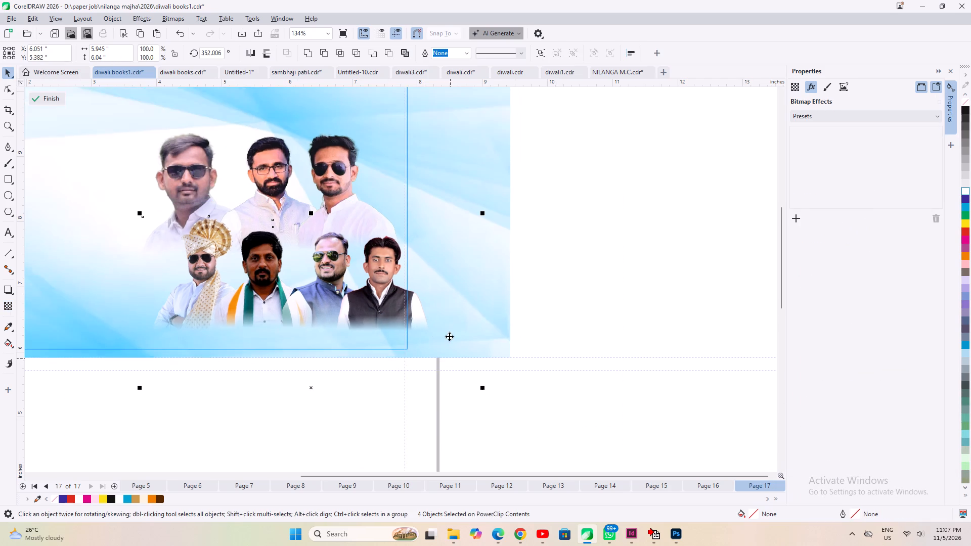
{"action": "scroll", "coordinate": [449, 336], "scroll_direction": "down", "scroll_amount": 2}
{"action": "left_click_drag", "start_coordinate": [349, 306], "coordinate": [314, 311]}
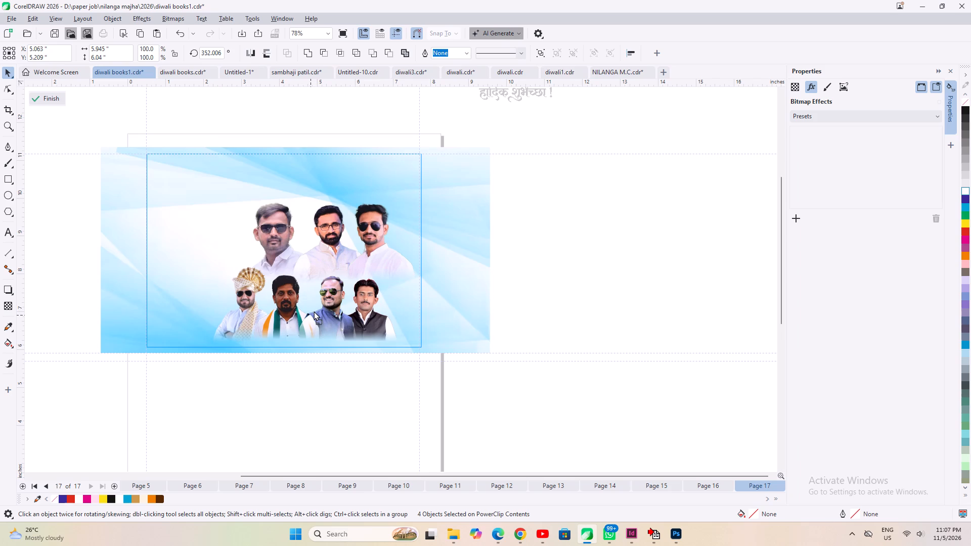
{"action": "left_click_drag", "start_coordinate": [314, 311], "coordinate": [333, 313]}
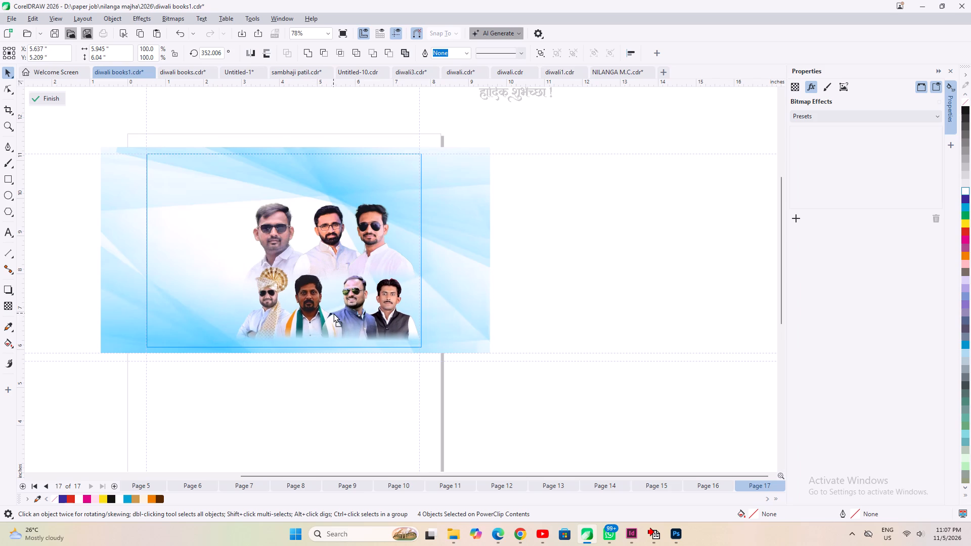
{"action": "left_click_drag", "start_coordinate": [333, 313], "coordinate": [328, 312]}
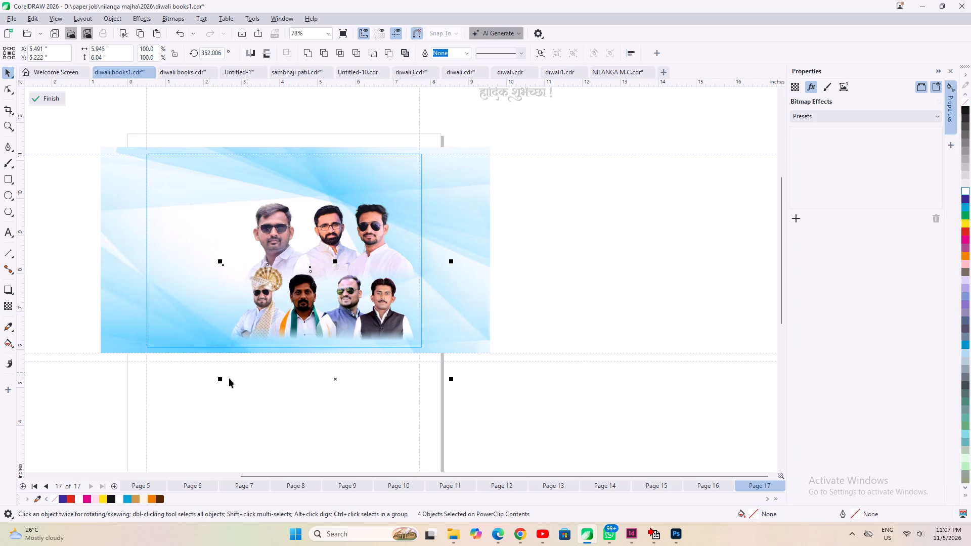
{"action": "left_click", "coordinate": [217, 376], "text": "ctrl"}
{"action": "left_click", "coordinate": [559, 383]}
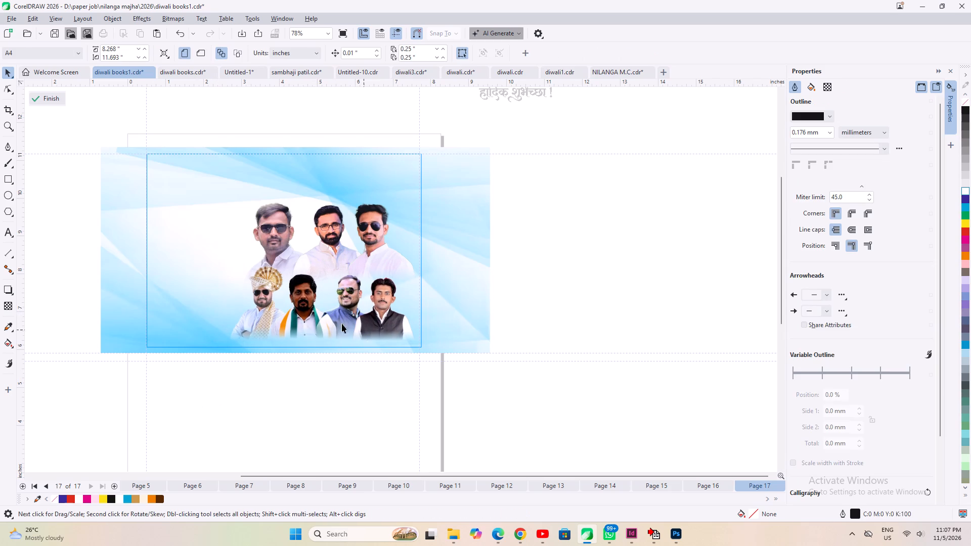
Apply the Light effect to the lower-row man with the tricolour scarf, setting brightness to 52 and contrast to 12.
{"action": "left_click", "coordinate": [301, 292]}
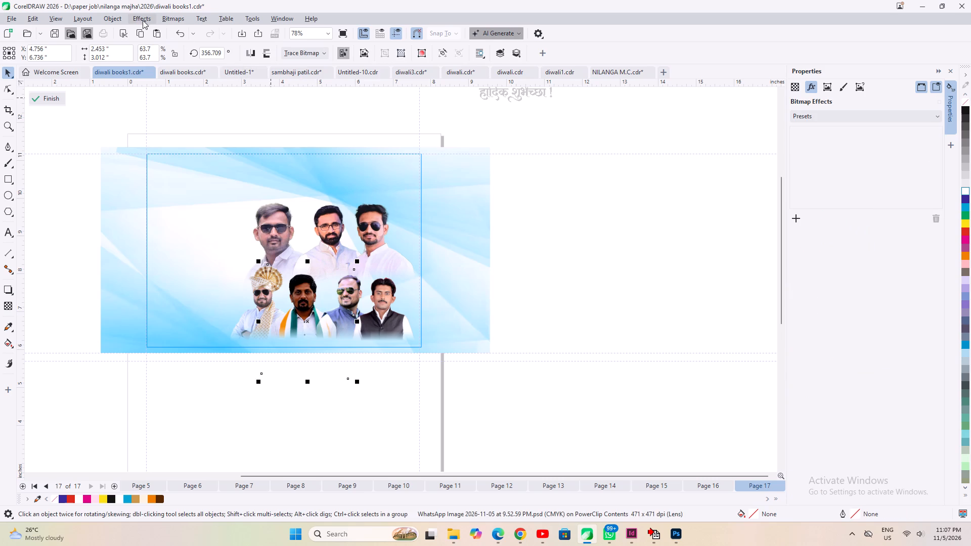
{"action": "left_click", "coordinate": [143, 18]}
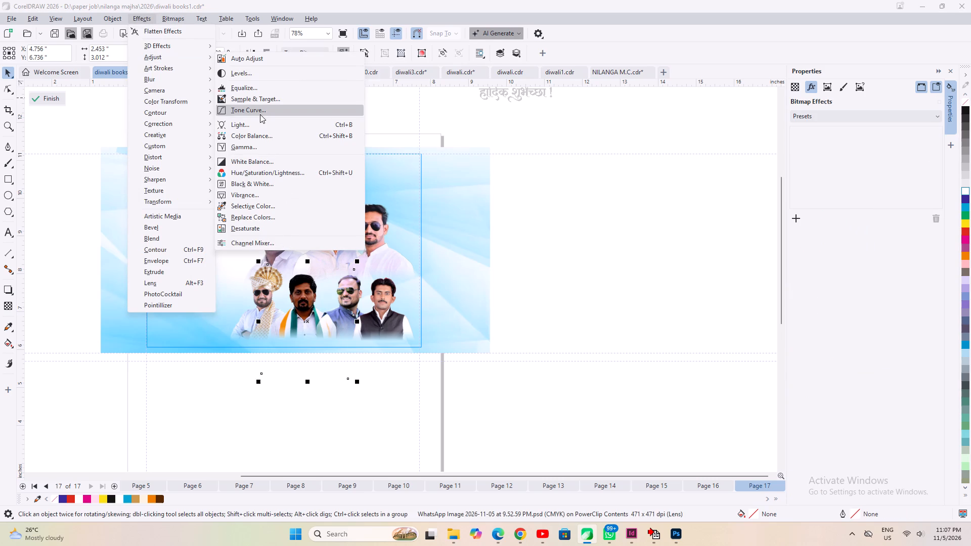
{"action": "left_click", "coordinate": [259, 125]}
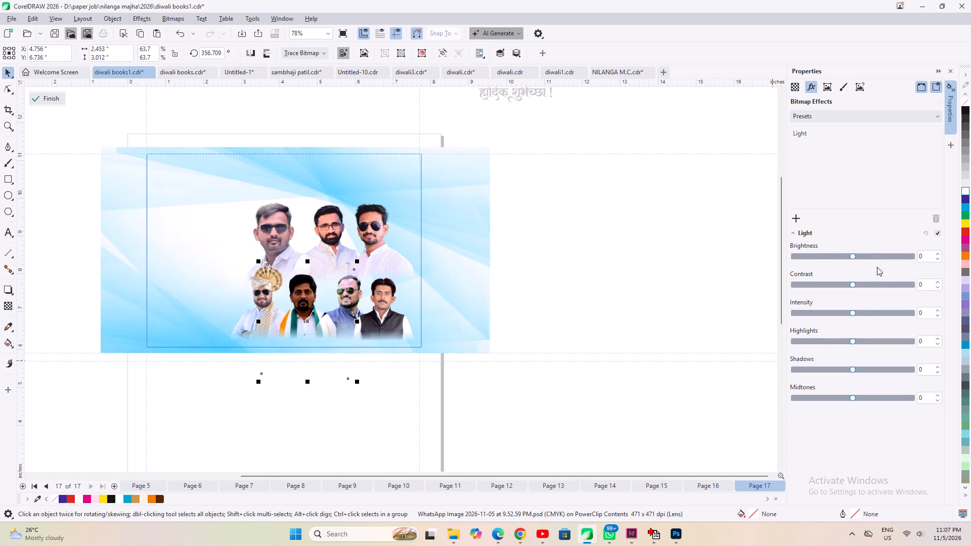
{"action": "left_click", "coordinate": [867, 257]}
{"action": "left_click", "coordinate": [876, 257]}
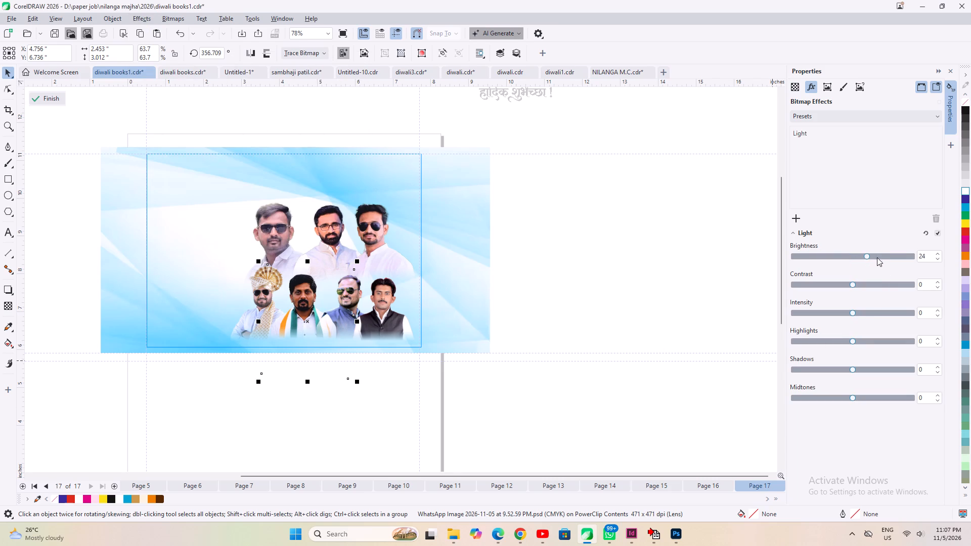
{"action": "left_click", "coordinate": [860, 285]}
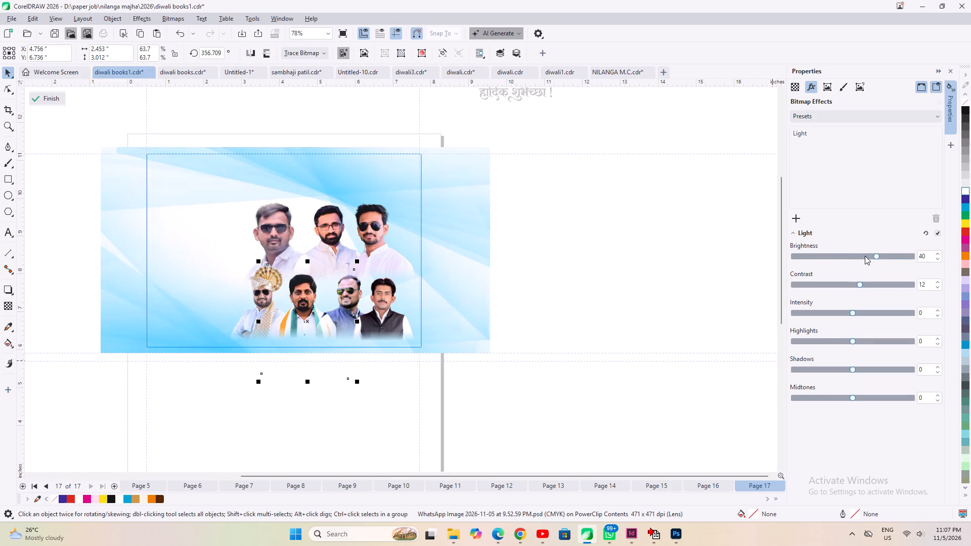
{"action": "left_click_drag", "start_coordinate": [876, 255], "coordinate": [884, 255]}
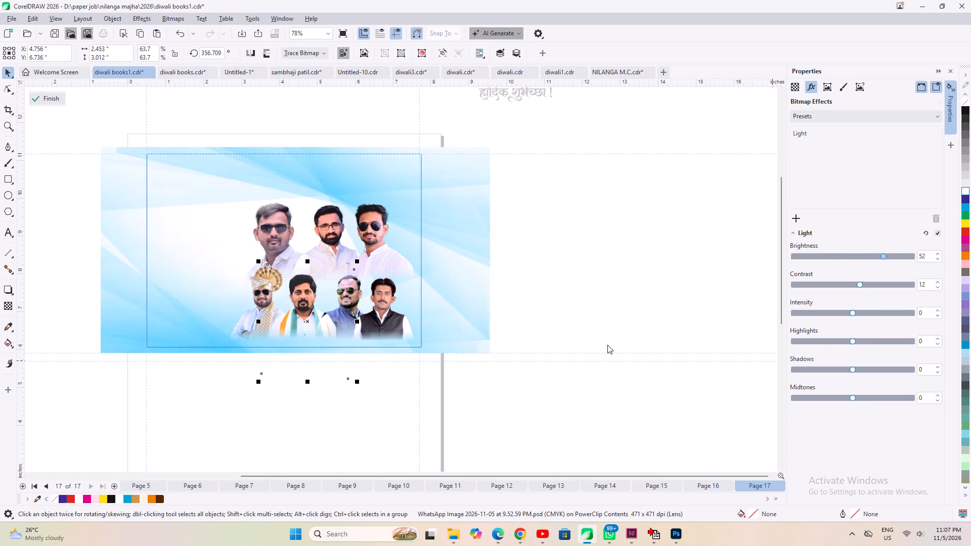
{"action": "left_click", "coordinate": [396, 327], "text": "ctrl"}
{"action": "left_click", "coordinate": [547, 434]}
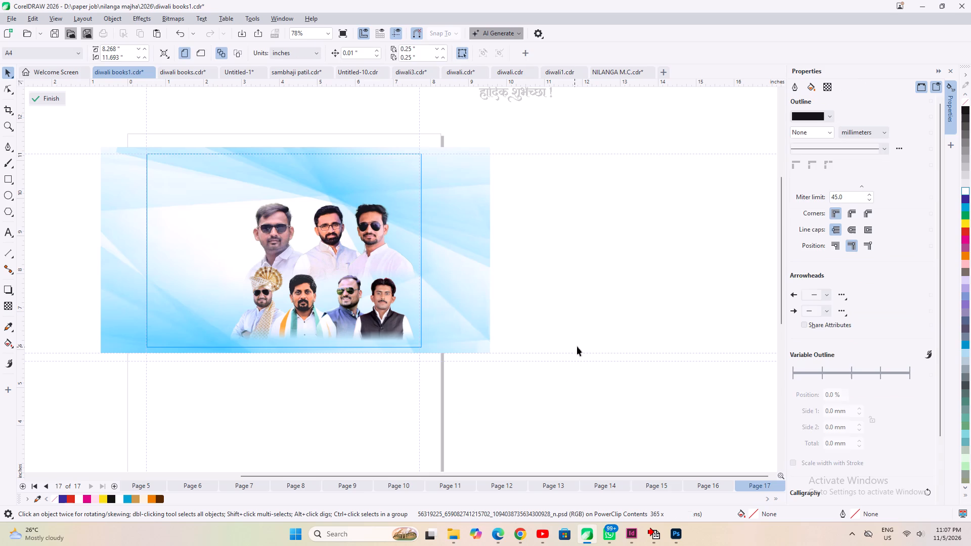
Enlarge the turbaned, tricolour-scarf and blue-vest portraits in the lower row together to about 4.75 in wide.
{"action": "left_click", "coordinate": [577, 346], "text": "ctrl"}
{"action": "scroll", "coordinate": [266, 342], "scroll_direction": "up", "scroll_amount": 2}
{"action": "left_click", "coordinate": [302, 301], "text": "ctrl"}
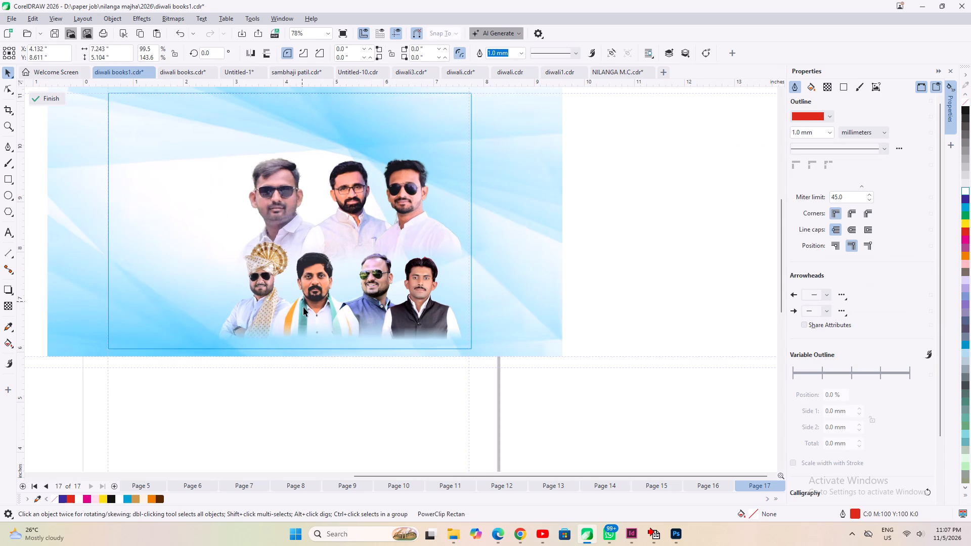
{"action": "left_click_drag", "start_coordinate": [697, 194], "coordinate": [50, 445]}
{"action": "scroll", "coordinate": [248, 338], "scroll_direction": "up", "scroll_amount": 2}
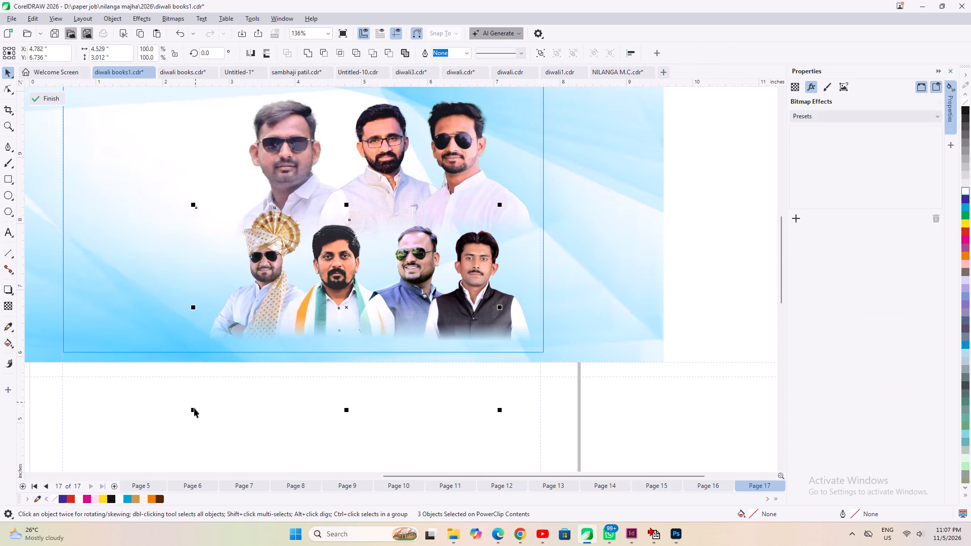
{"action": "left_click_drag", "start_coordinate": [193, 409], "coordinate": [179, 426]}
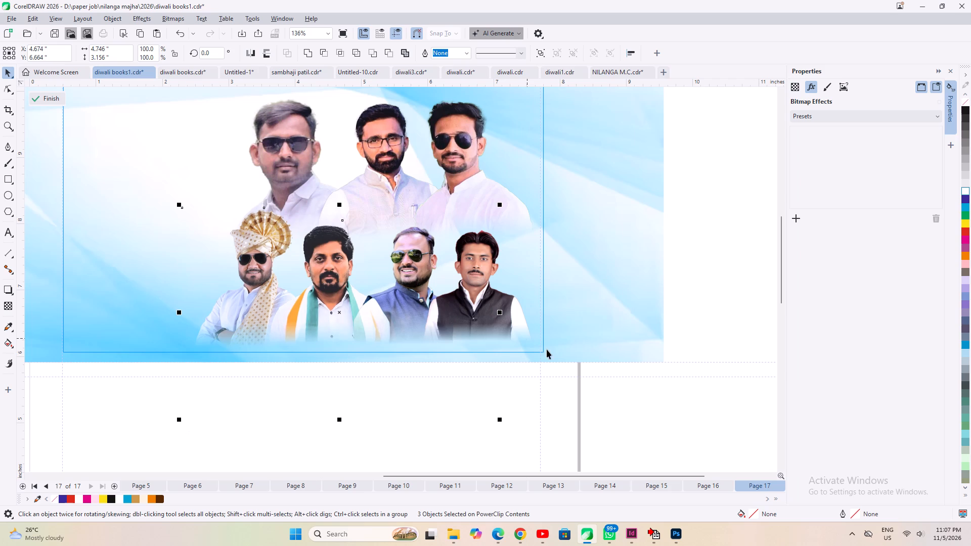
Enlarge all four lower-row portraits together to about 6.4 × 6.27 in and finish editing the PowerClip contents.
{"action": "left_click", "coordinate": [526, 339]}
{"action": "scroll", "coordinate": [431, 285], "scroll_direction": "down", "scroll_amount": 6}
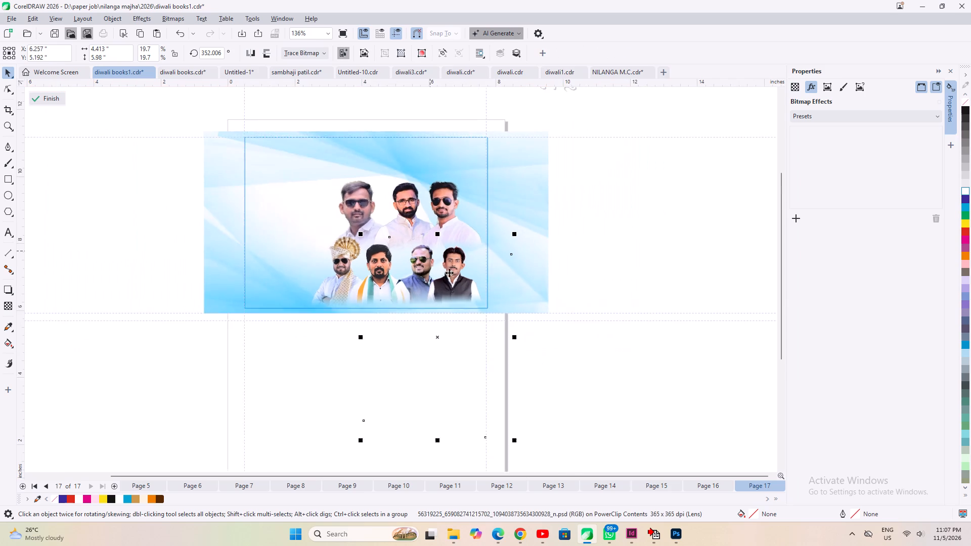
{"action": "left_click", "coordinate": [583, 422]}
{"action": "left_click_drag", "start_coordinate": [580, 437], "coordinate": [277, 223]}
{"action": "scroll", "coordinate": [495, 351], "scroll_direction": "up", "scroll_amount": 1}
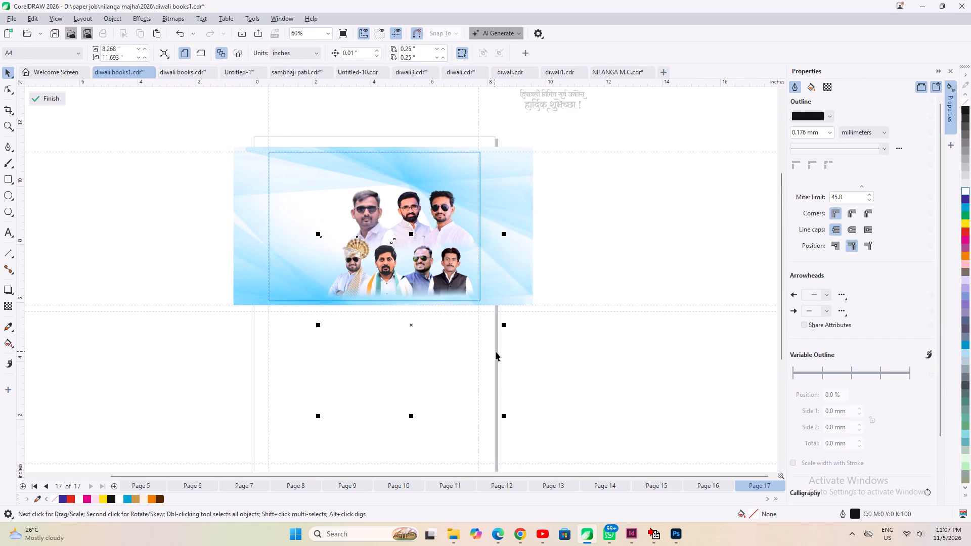
{"action": "left_click_drag", "start_coordinate": [508, 427], "coordinate": [516, 434]}
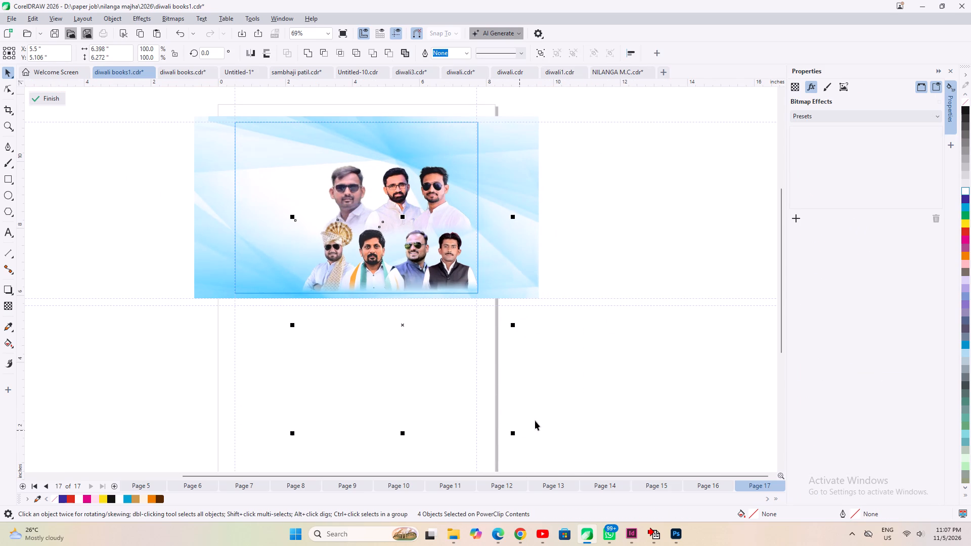
{"action": "triple_click", "coordinate": [651, 334], "text": "ctrl"}
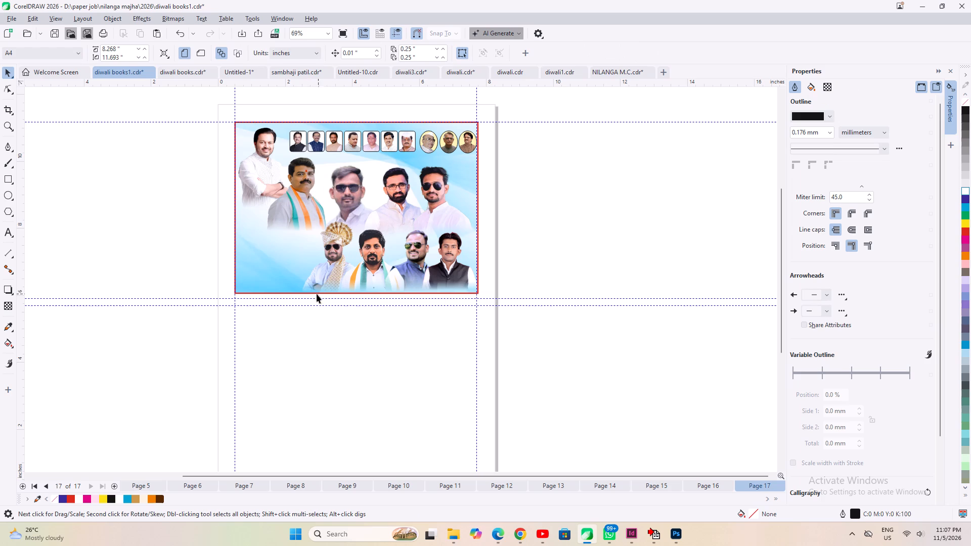
Move the red Marathi Diwali greeting into the ad's lower-left area, left of the turbaned man, and scale it to 10%.
{"action": "scroll", "coordinate": [355, 297], "scroll_direction": "down", "scroll_amount": 6}
{"action": "scroll", "coordinate": [423, 193], "scroll_direction": "up", "scroll_amount": 1}
{"action": "left_click_drag", "start_coordinate": [533, 176], "coordinate": [389, 218]}
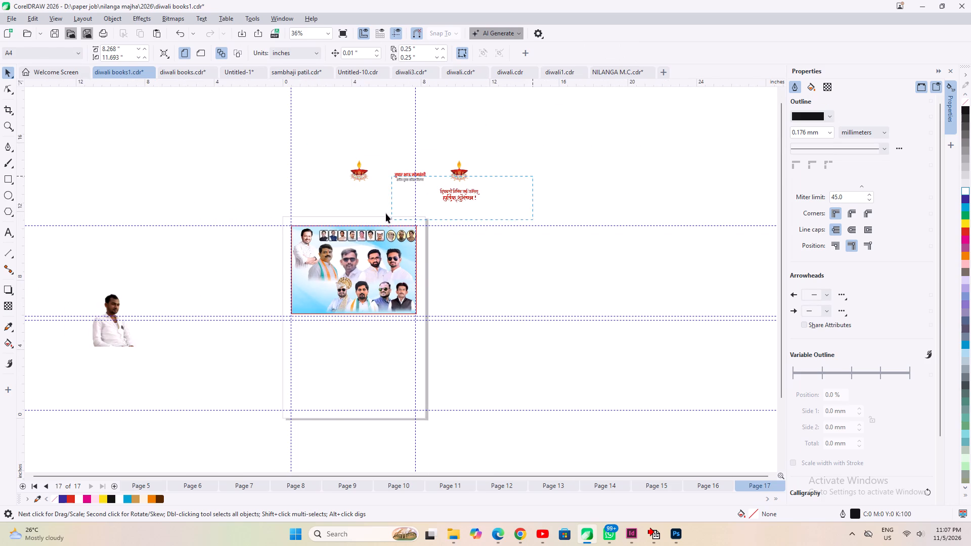
{"action": "left_click_drag", "start_coordinate": [458, 195], "coordinate": [307, 289]}
{"action": "scroll", "coordinate": [307, 289], "scroll_direction": "up", "scroll_amount": 8}
{"action": "left_click_drag", "start_coordinate": [248, 313], "coordinate": [258, 332], "text": "shift"}
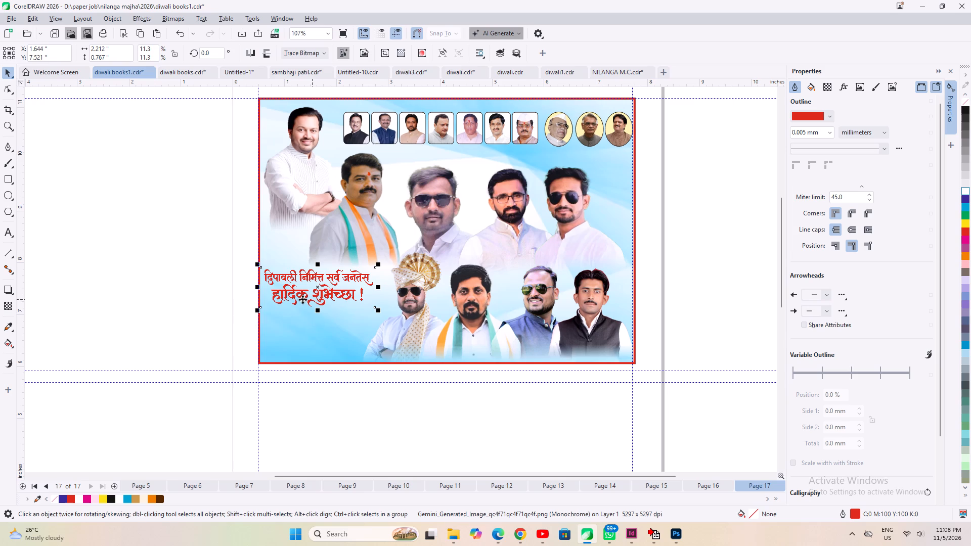
{"action": "left_click_drag", "start_coordinate": [258, 312], "coordinate": [264, 315]}
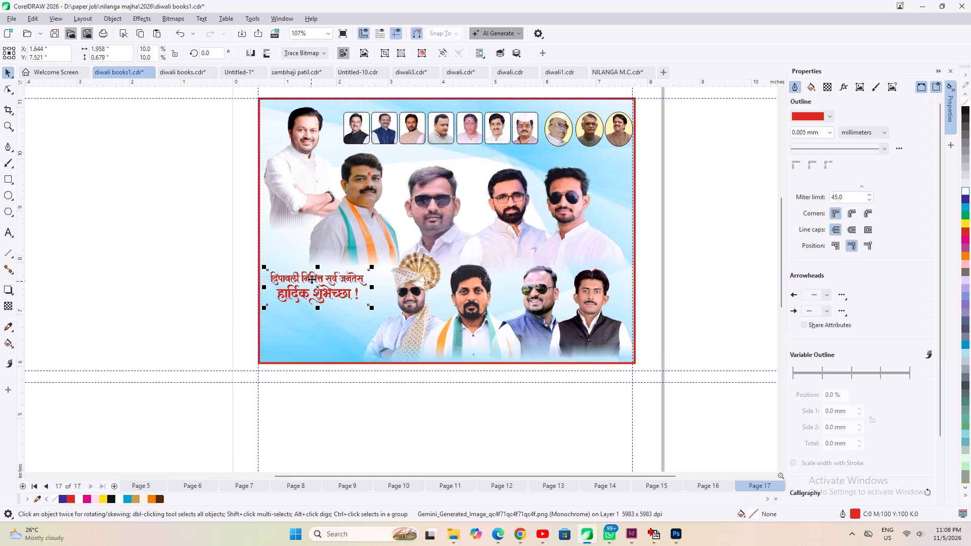
{"action": "left_click_drag", "start_coordinate": [312, 279], "coordinate": [312, 271]}
{"action": "left_click", "coordinate": [295, 380]}
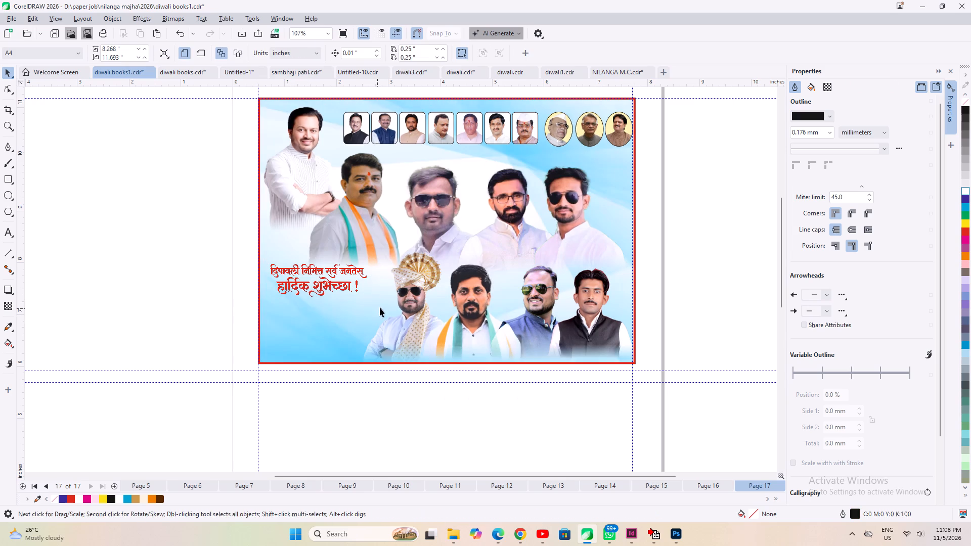
{"action": "scroll", "coordinate": [305, 343], "scroll_direction": "down", "scroll_amount": 3}
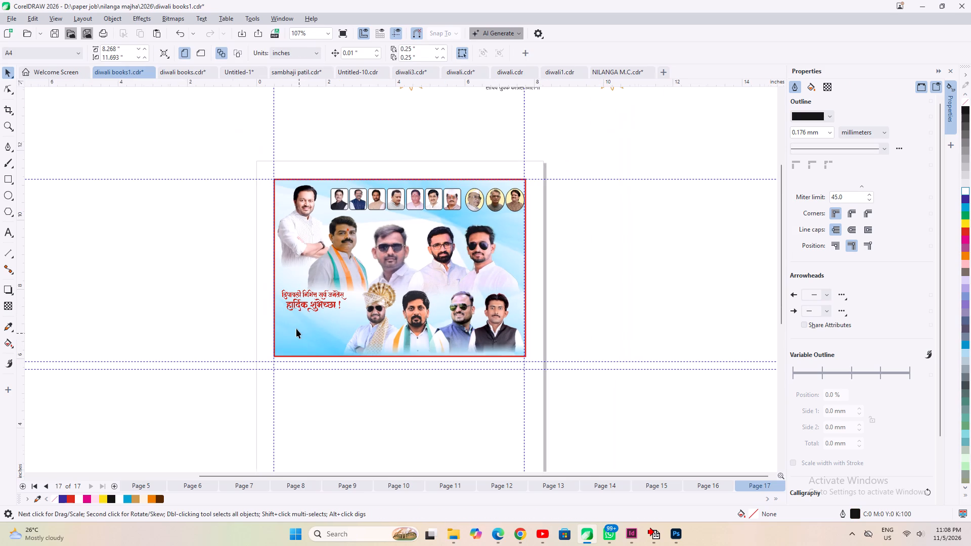
Copy the orange village office heading from page 16's upper ad onto page 17 and place it below the light-blue ad.
{"action": "left_click", "coordinate": [688, 486]}
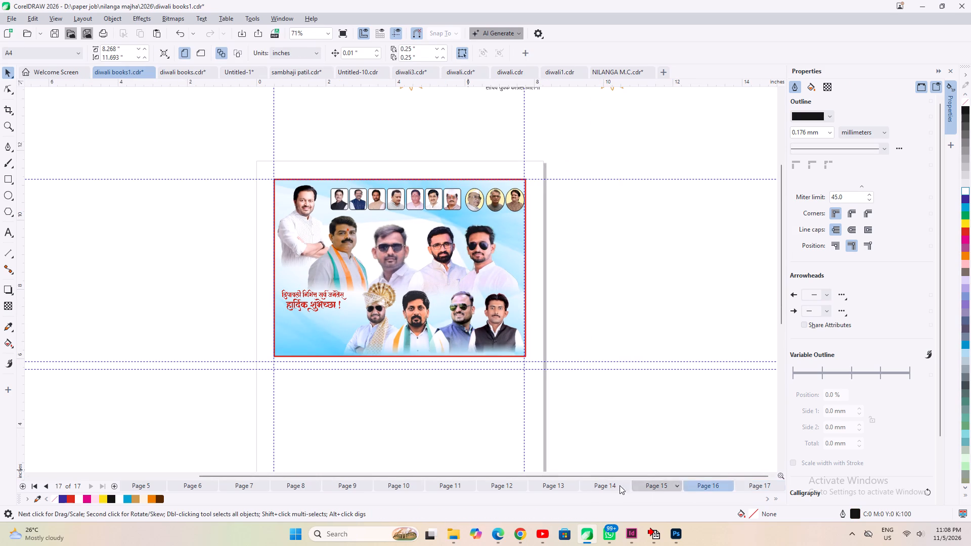
{"action": "left_click", "coordinate": [394, 350]}
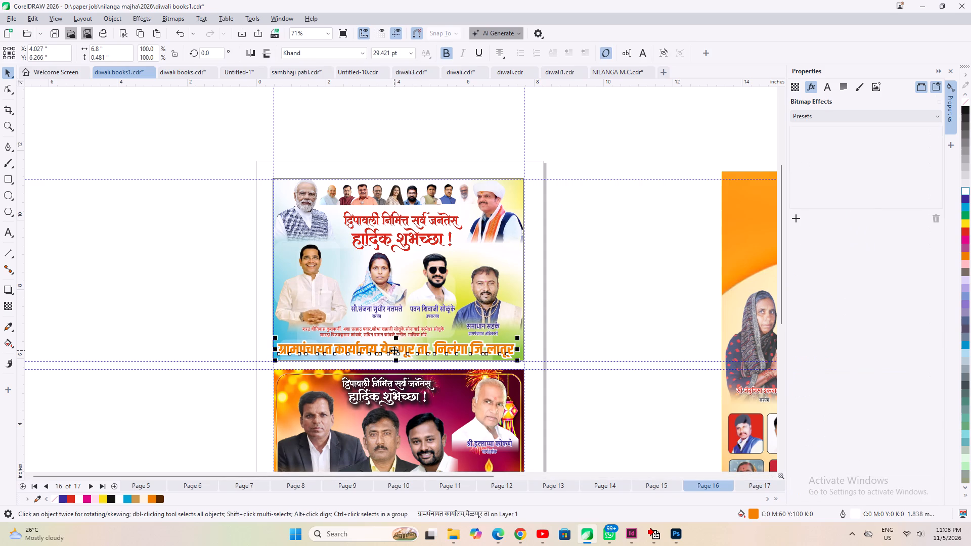
{"action": "key", "text": "ctrl+c"}
{"action": "key", "text": "Page_Down"}
{"action": "key", "text": "ctrl+v"}
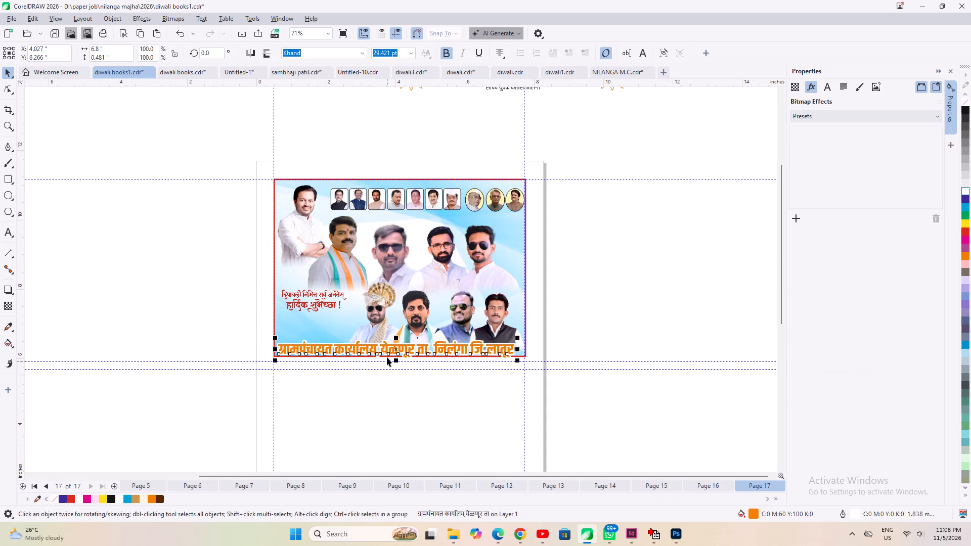
{"action": "left_click_drag", "start_coordinate": [389, 344], "coordinate": [391, 399]}
{"action": "scroll", "coordinate": [384, 409], "scroll_direction": "up", "scroll_amount": 1}
Replace the pasted heading's text with two lines reading "युवक काँग्रेस" and "निलंगा तालुका".
{"action": "key", "text": "space"}
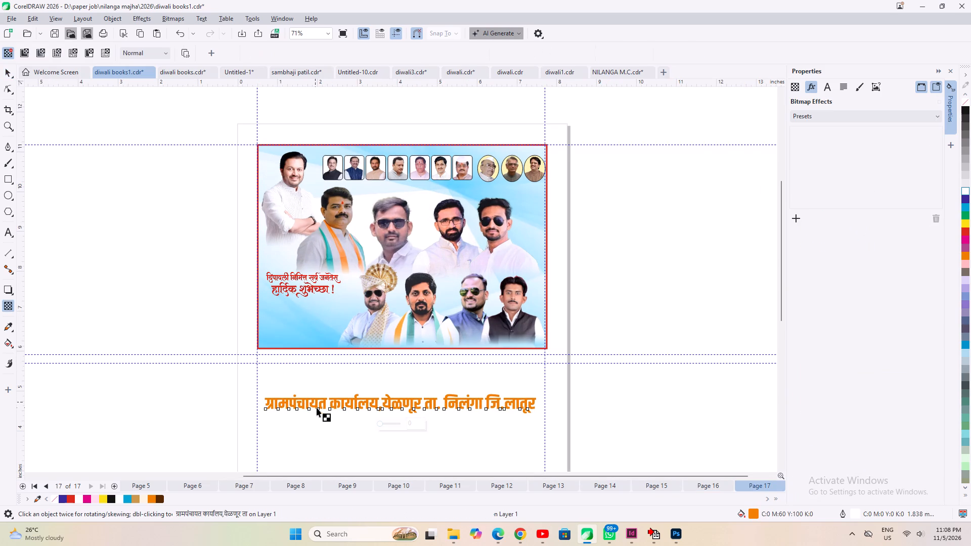
{"action": "left_click", "coordinate": [8, 237]}
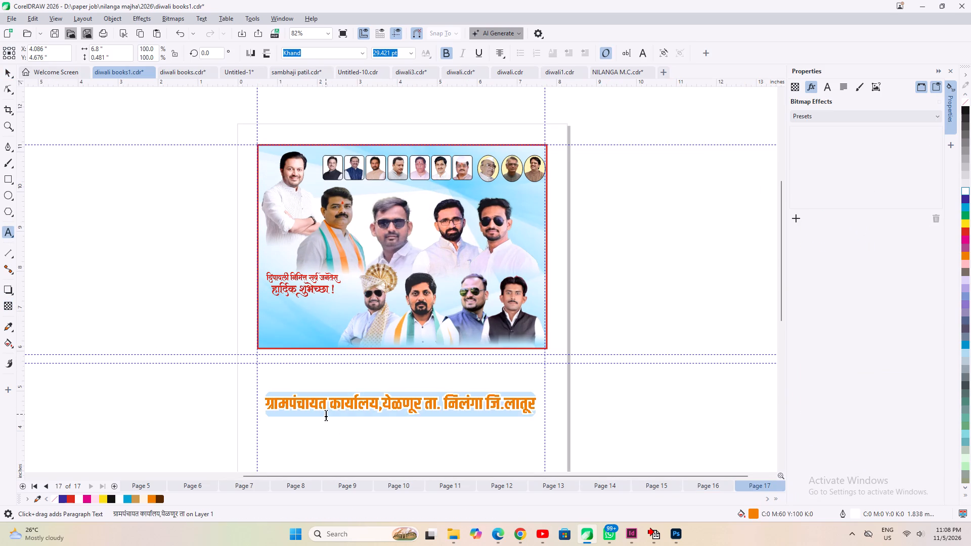
{"action": "type", "text": ";QOD DKwAXS"}
{"action": "key", "text": "BackSpace"}
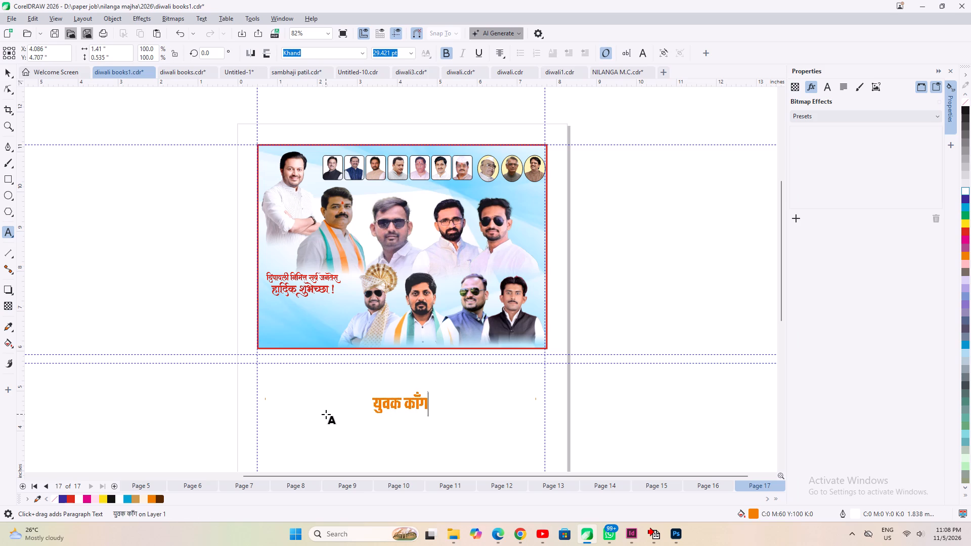
{"action": "type", "text": "=SL"}
{"action": "key", "text": "space"}
{"action": "key", "text": "Return"}
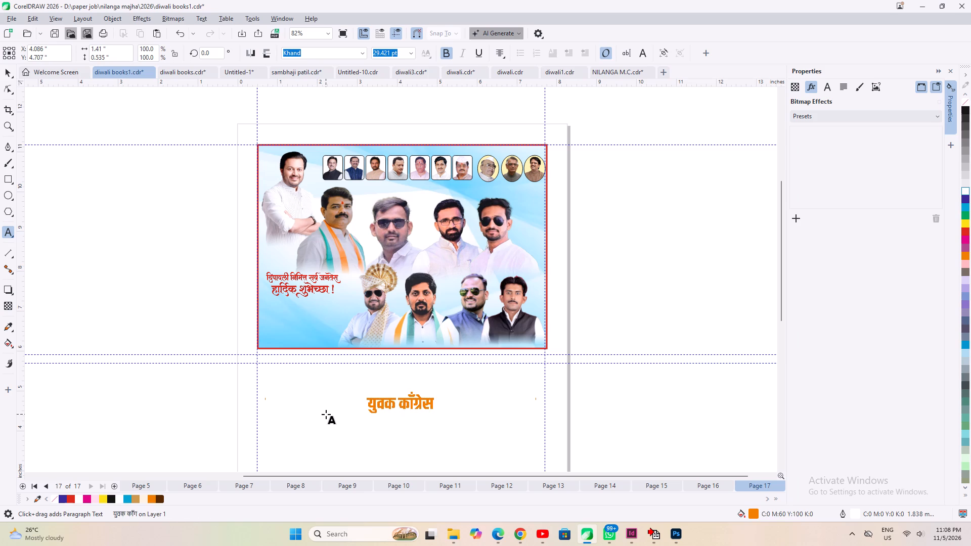
{"action": "key", "text": "u"}
{"action": "key", "text": "BackSpace"}
{"action": "type", "text": "FUYAXK 'GJ"}
{"action": "key", "text": "BackSpace"}
{"action": "key", "text": "BackSpace"}
{"action": "key", "text": "BackSpace"}
{"action": "key", "text": "BackSpace"}
{"action": "key", "text": "space"}
{"action": "type", "text": "RKYQDK"}
{"action": "key", "text": "space"}
{"action": "key", "text": "ctrl+a"}
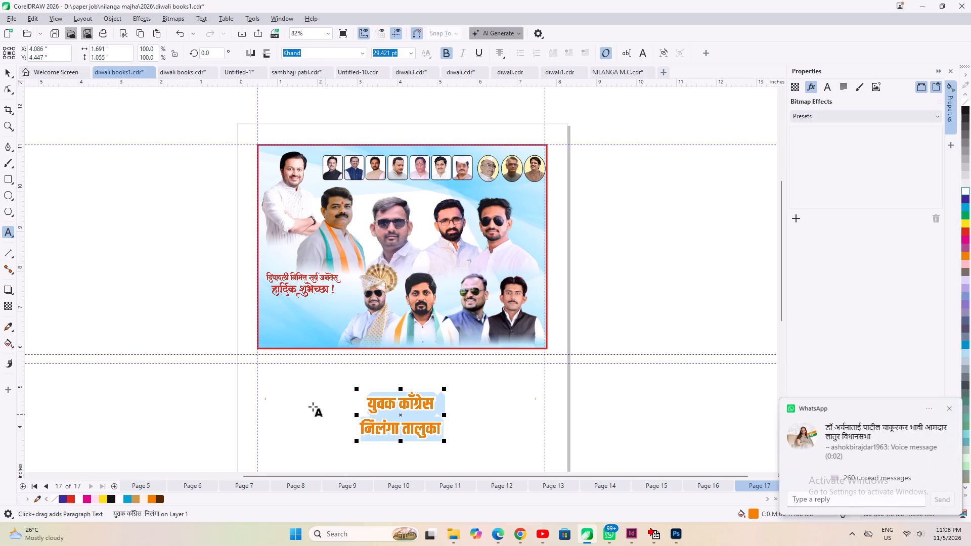
Add the word "कमिटी" at the end of the heading's first line, after "युवक काँग्रेस".
{"action": "scroll", "coordinate": [396, 445], "scroll_direction": "up", "scroll_amount": 4}
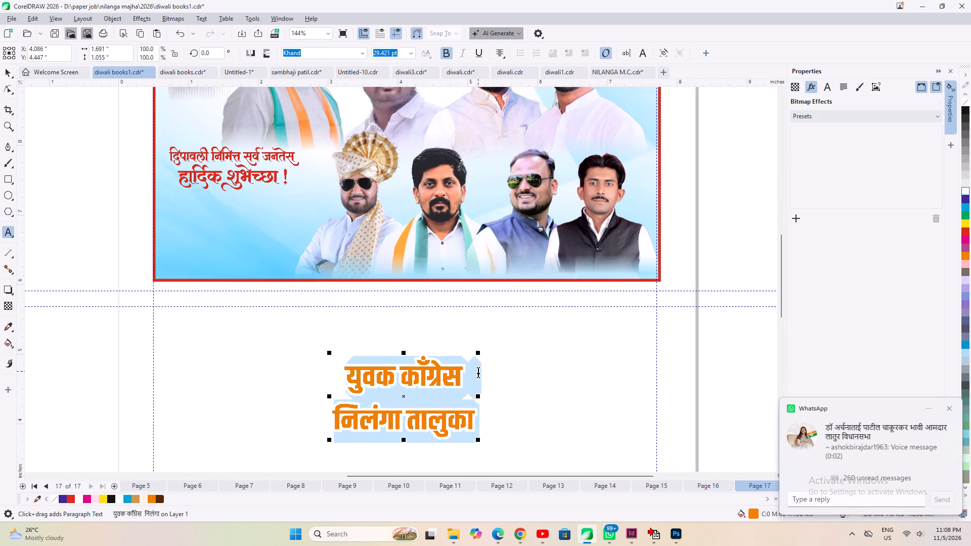
{"action": "left_click", "coordinate": [437, 376]}
{"action": "key", "text": "Right"}
{"action": "key", "text": "Right"}
{"action": "key", "text": "Right"}
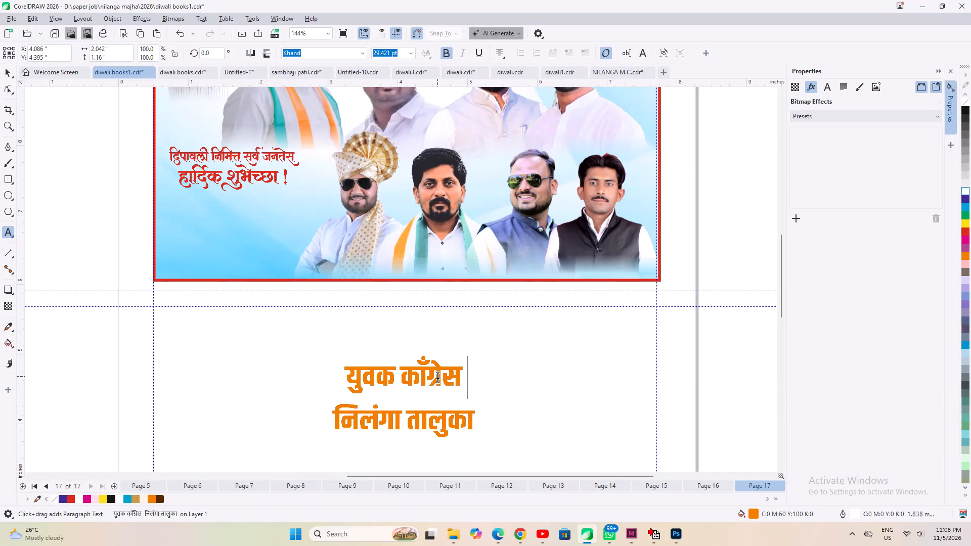
{"action": "type", "text": "DFEvH"}
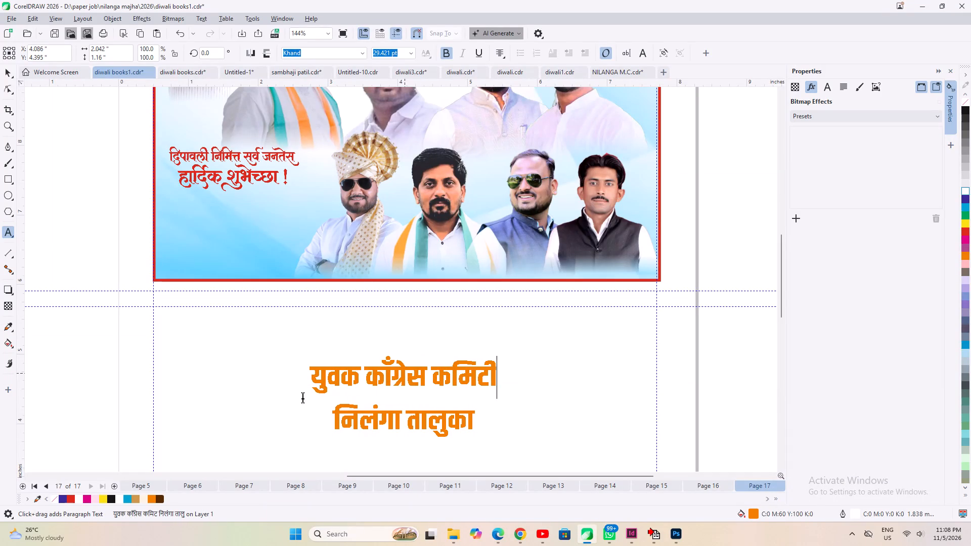
Tighten the line spacing between the heading's two lines, bringing the text block to about 1.04 in high.
{"action": "key", "text": "ctrl+a"}
{"action": "left_click", "coordinate": [8, 93]}
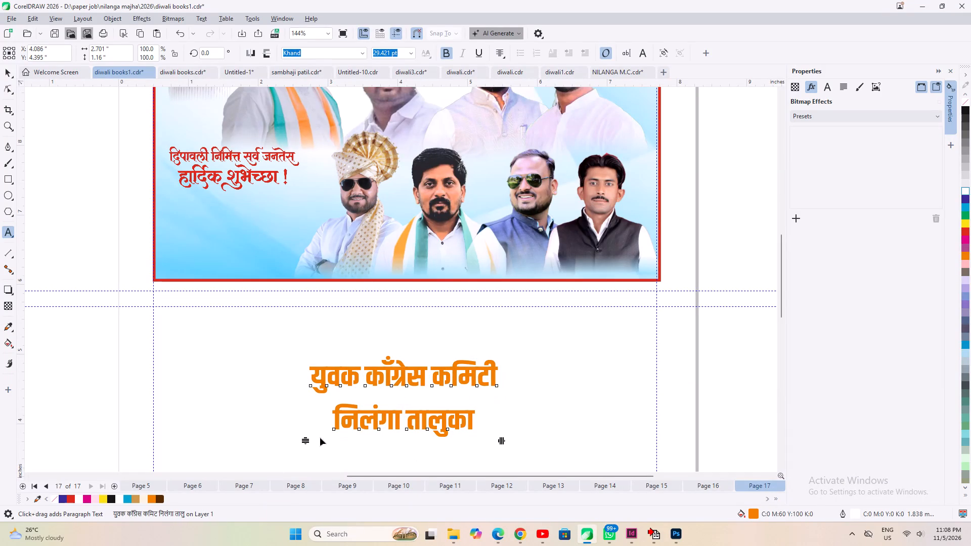
{"action": "left_click_drag", "start_coordinate": [304, 440], "coordinate": [305, 421]}
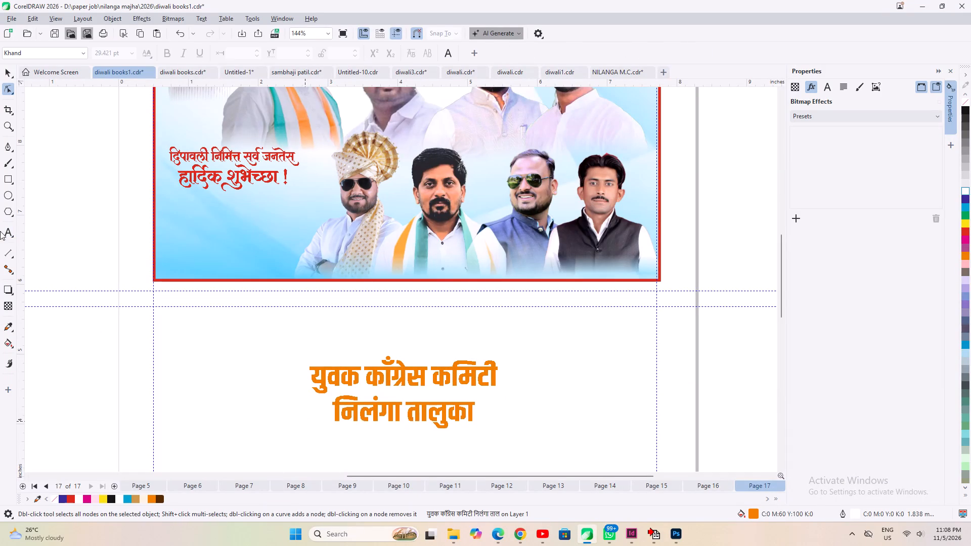
Change the two-line heading's uniform fill to dark brown #78491F.
{"action": "left_click", "coordinate": [9, 74]}
{"action": "double_click", "coordinate": [760, 517]}
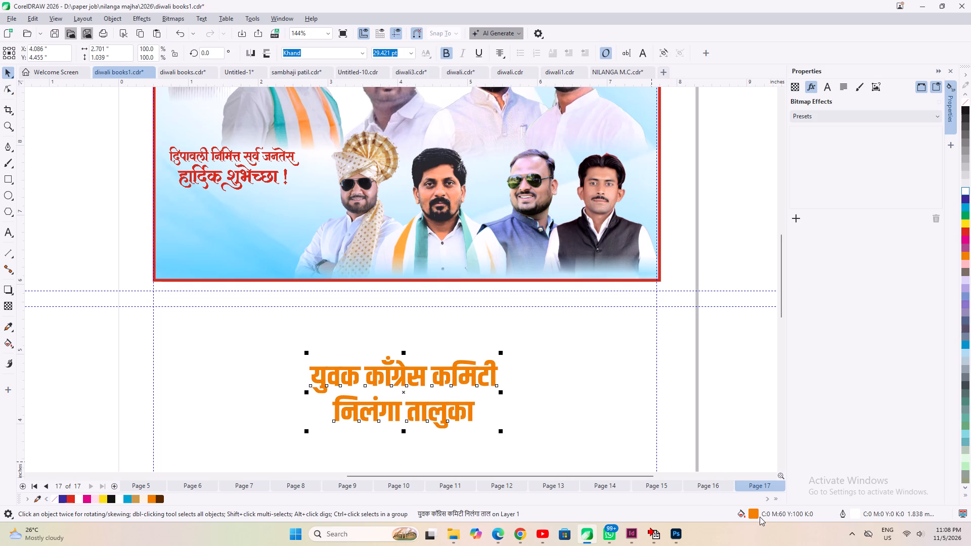
{"action": "left_click", "coordinate": [360, 178]}
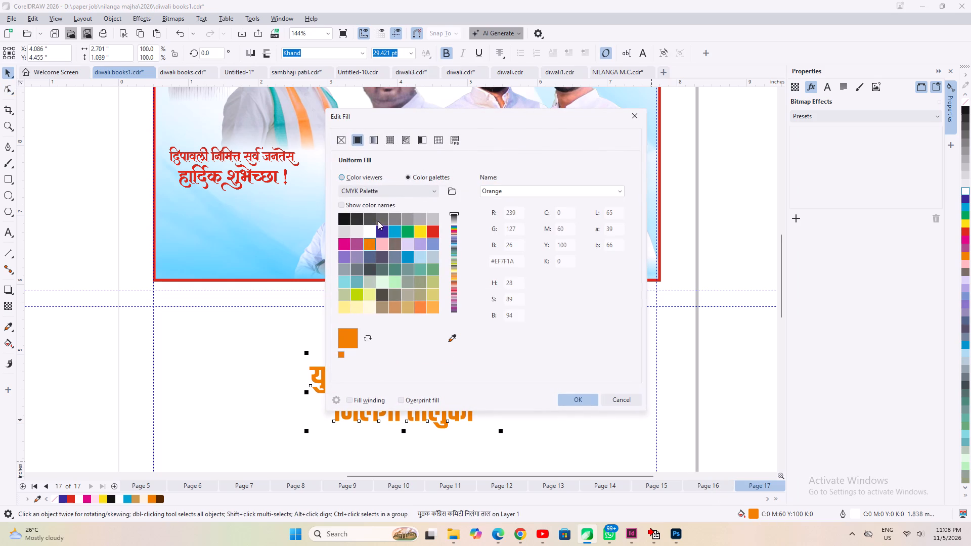
{"action": "left_click", "coordinate": [425, 265]}
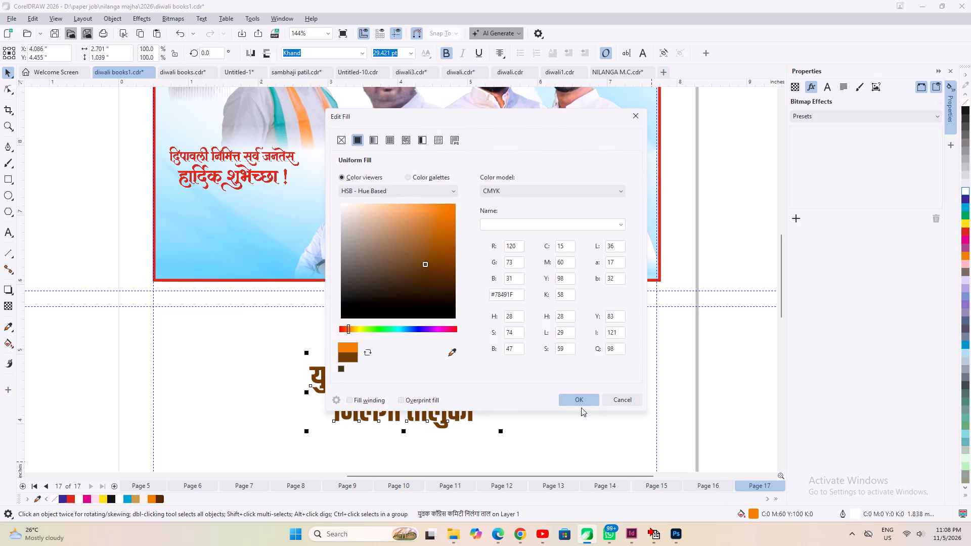
Apply the dark brown #78491F uniform fill to the two-line heading.
{"action": "left_click", "coordinate": [581, 407]}
{"action": "left_click", "coordinate": [570, 404]}
Place the two-line heading beneath the red Diwali greeting in the advertisement, scaling it down to about 2.24 by 0.86 in.
{"action": "left_click_drag", "start_coordinate": [411, 371], "coordinate": [300, 250]}
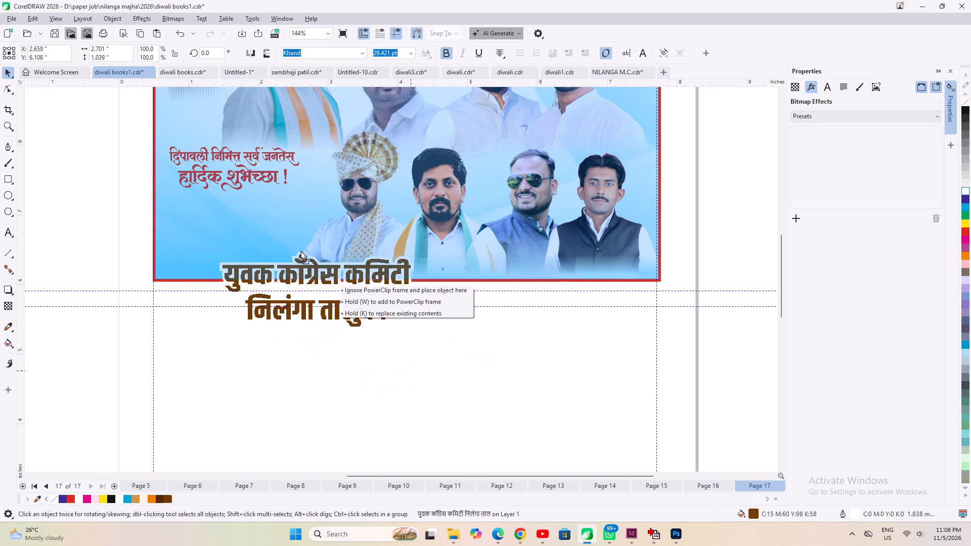
{"action": "left_click_drag", "start_coordinate": [300, 250], "coordinate": [259, 226]}
{"action": "scroll", "coordinate": [259, 229], "scroll_direction": "up", "scroll_amount": 4}
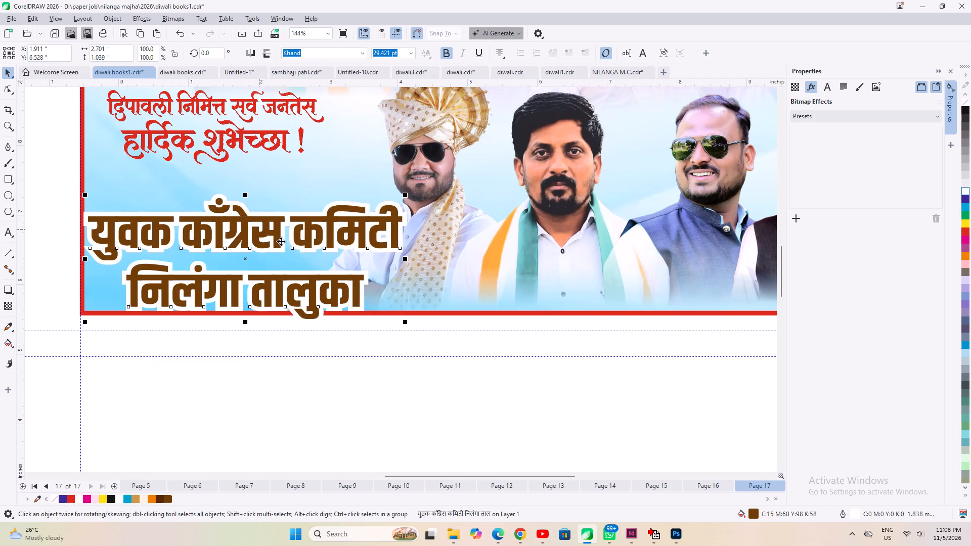
{"action": "left_click_drag", "start_coordinate": [406, 325], "coordinate": [379, 327], "text": "shift"}
{"action": "left_click_drag", "start_coordinate": [224, 227], "coordinate": [212, 213]}
Deselect the heading and save the booklet diwali books1.cdr.
{"action": "scroll", "coordinate": [313, 348], "scroll_direction": "down", "scroll_amount": 8}
{"action": "left_click_drag", "start_coordinate": [611, 407], "coordinate": [161, 164]}
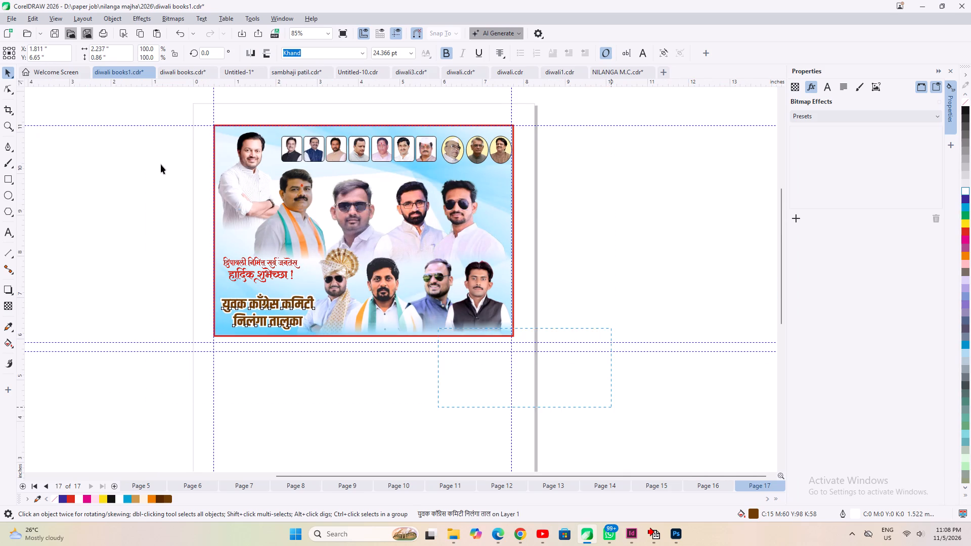
{"action": "left_click_drag", "start_coordinate": [161, 164], "coordinate": [141, 97]}
{"action": "left_click", "coordinate": [123, 196]}
{"action": "left_click", "coordinate": [55, 35]}
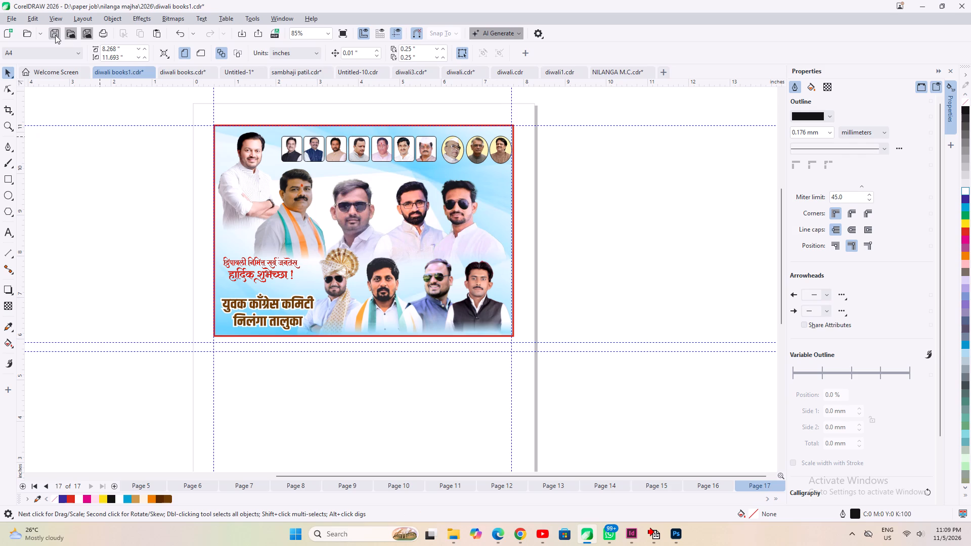
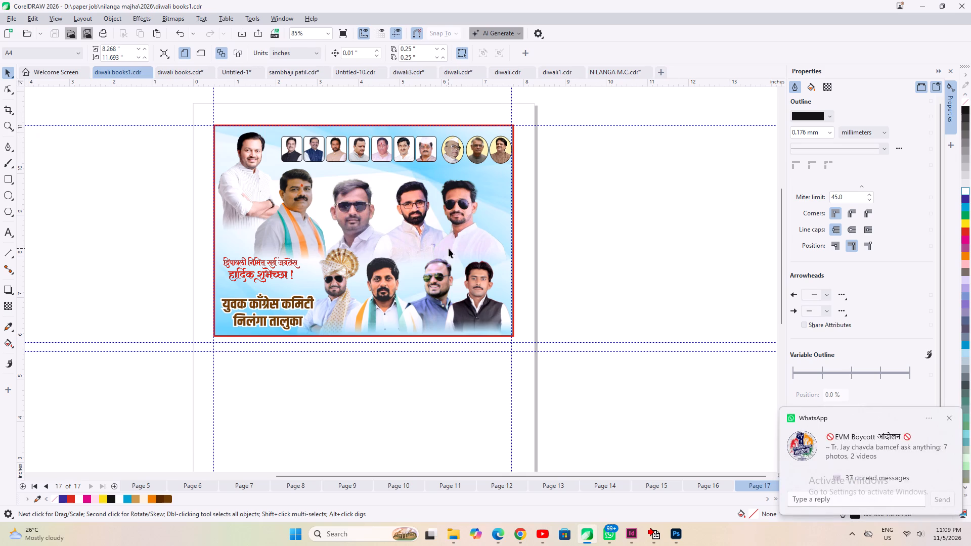
{"action": "left_click", "coordinate": [279, 434]}
{"action": "left_click", "coordinate": [342, 404]}
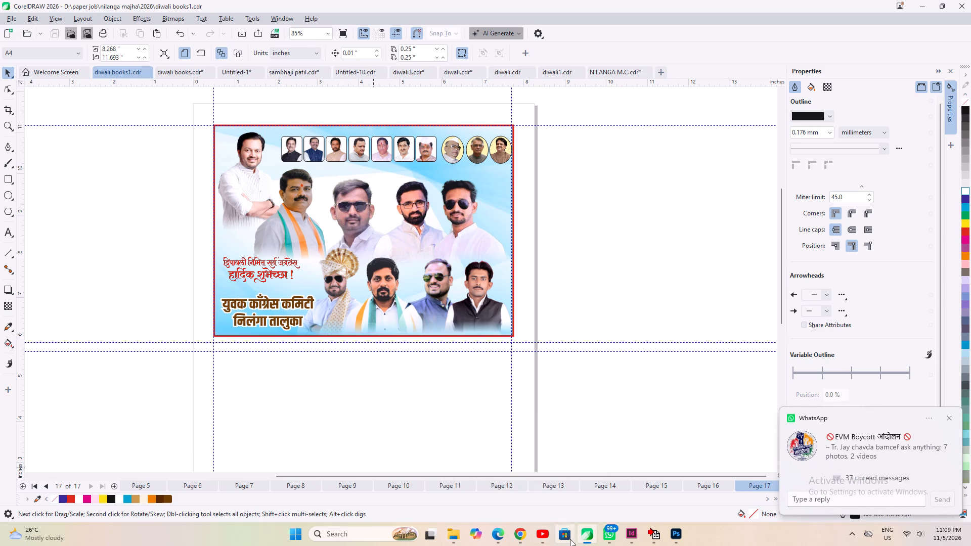
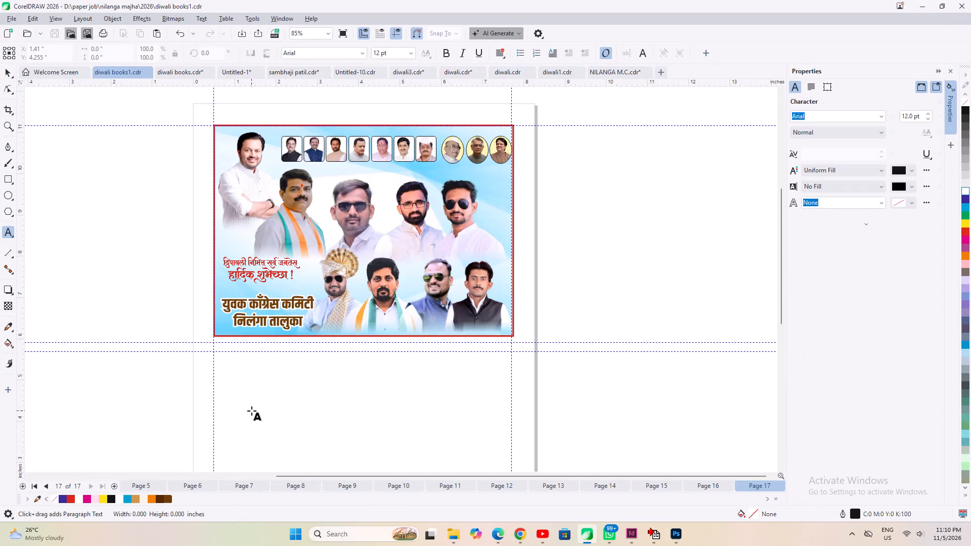
Paste the text "ए-वन बार & रेस्टॉरंट" below the Diwali greeting banner and insert a line break at its start.
{"action": "key", "text": "ctrl+v"}
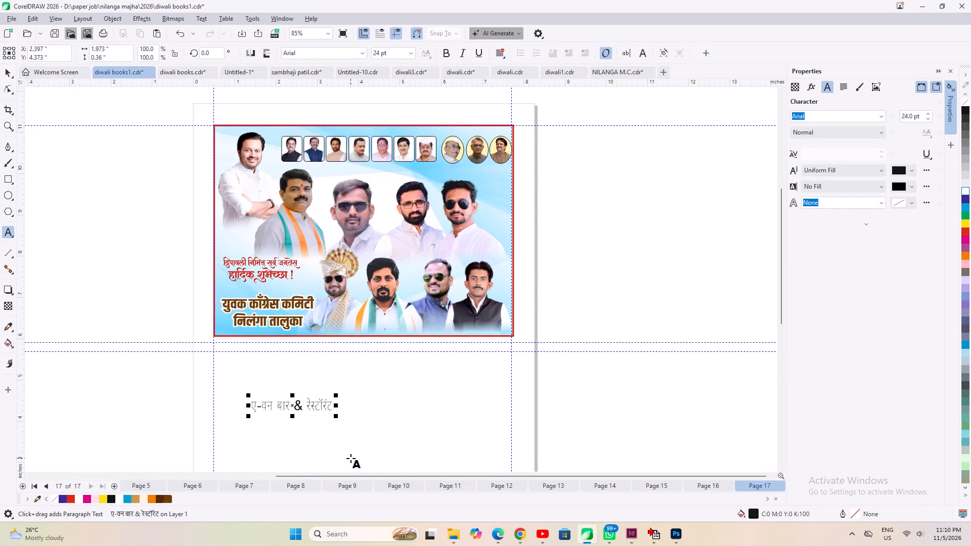
{"action": "left_click", "coordinate": [313, 405]}
{"action": "key", "text": "Home"}
{"action": "key", "text": "Return"}
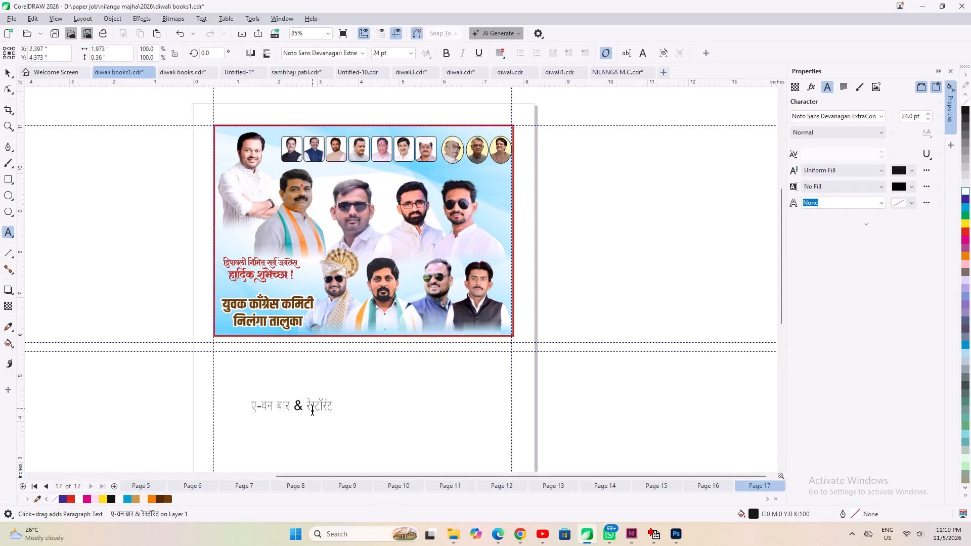
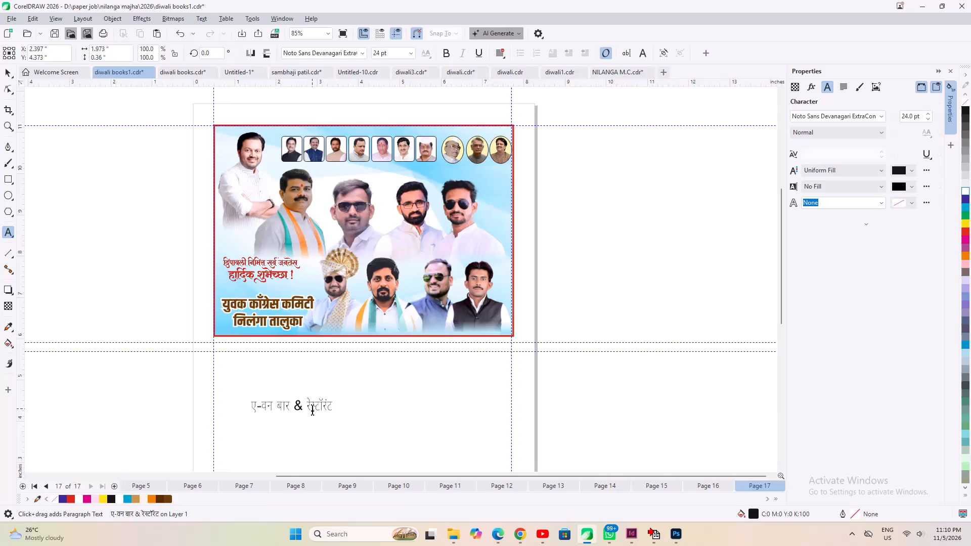
Add the proprietor's line, starting with "प्रोप्रा" and followed by the proprietor's name, on its own line above "ए-वन बार & रेस्टॉरंट".
{"action": "key", "text": "Right"}
{"action": "key", "text": "Left"}
{"action": "key", "text": "Left"}
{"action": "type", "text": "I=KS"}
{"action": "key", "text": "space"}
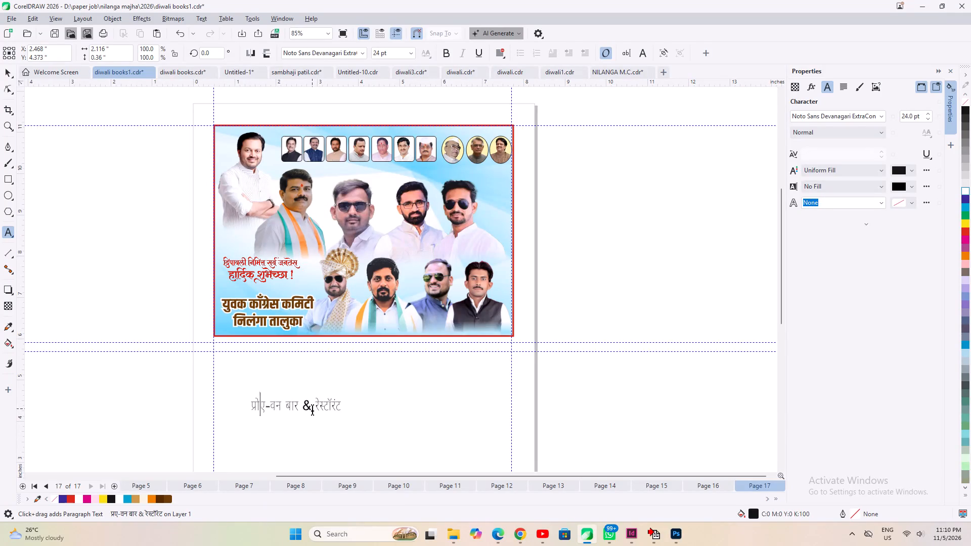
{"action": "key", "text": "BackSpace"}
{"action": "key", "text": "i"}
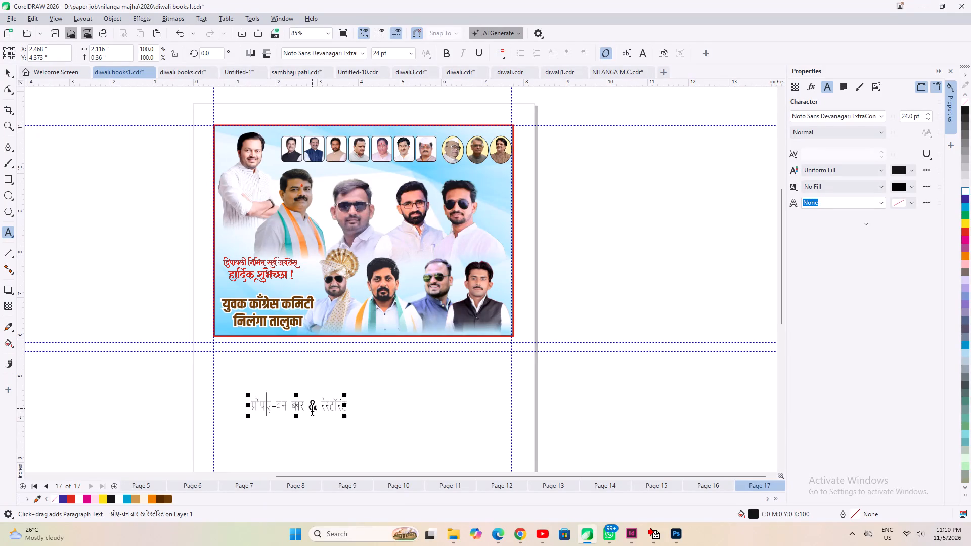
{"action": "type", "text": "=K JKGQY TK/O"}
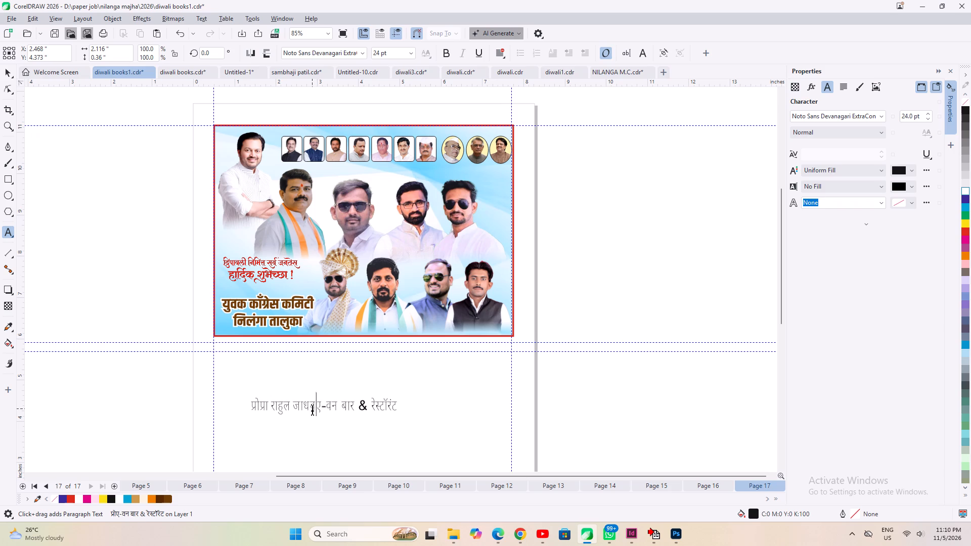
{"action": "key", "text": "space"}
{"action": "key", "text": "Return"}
Add the business's road and town address as a third line below "ए-वन बार & रेस्टॉरंट".
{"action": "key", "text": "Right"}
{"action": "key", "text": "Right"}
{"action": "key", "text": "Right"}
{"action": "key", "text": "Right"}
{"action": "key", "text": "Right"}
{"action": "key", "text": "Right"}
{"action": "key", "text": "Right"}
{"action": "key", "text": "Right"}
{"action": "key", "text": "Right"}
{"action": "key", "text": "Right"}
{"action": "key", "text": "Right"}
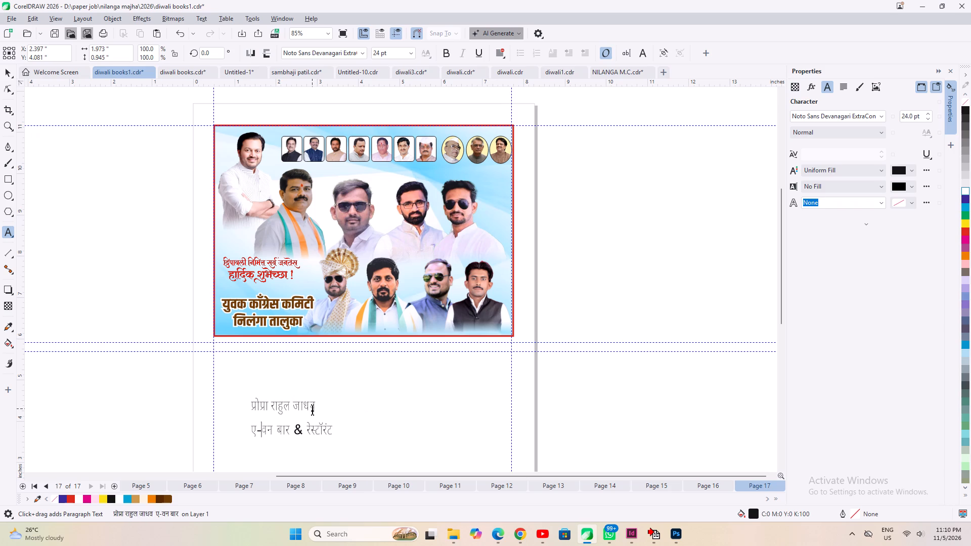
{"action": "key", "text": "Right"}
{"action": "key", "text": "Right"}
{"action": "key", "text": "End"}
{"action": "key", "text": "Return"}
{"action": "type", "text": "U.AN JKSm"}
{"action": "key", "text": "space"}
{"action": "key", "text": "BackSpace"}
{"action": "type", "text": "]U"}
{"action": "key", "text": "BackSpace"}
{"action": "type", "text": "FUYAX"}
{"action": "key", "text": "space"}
Copy the entire three-line text of proprietor, business name and address.
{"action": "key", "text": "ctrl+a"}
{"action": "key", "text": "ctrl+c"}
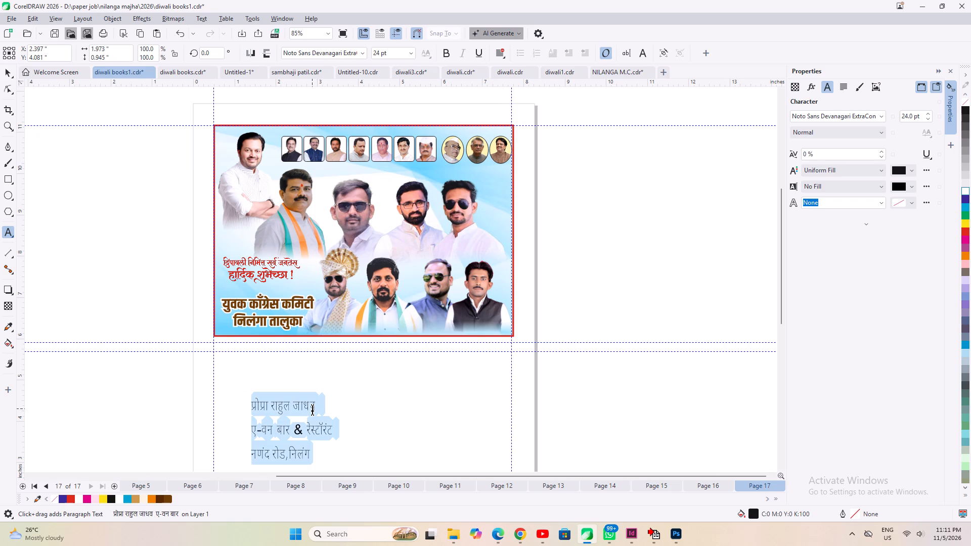
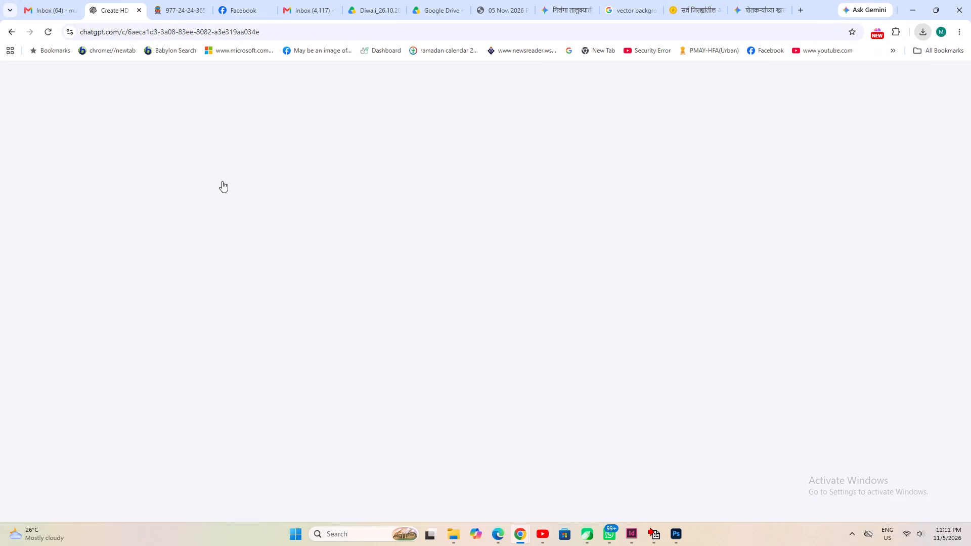
Start attaching a photo to the "Create HD 8K Image" chat and open New folder (26) inside the nilnag folder.
{"action": "left_click", "coordinate": [390, 498]}
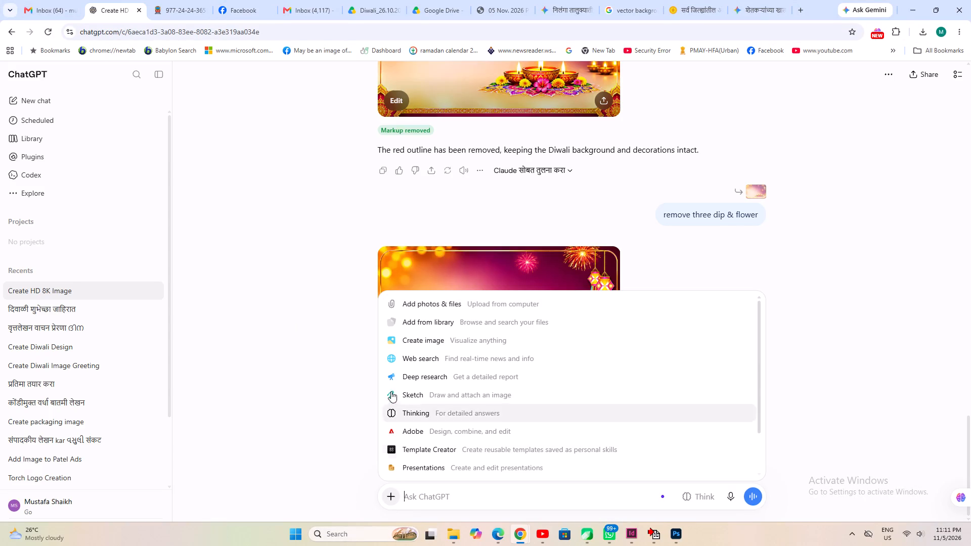
{"action": "left_click", "coordinate": [410, 297]}
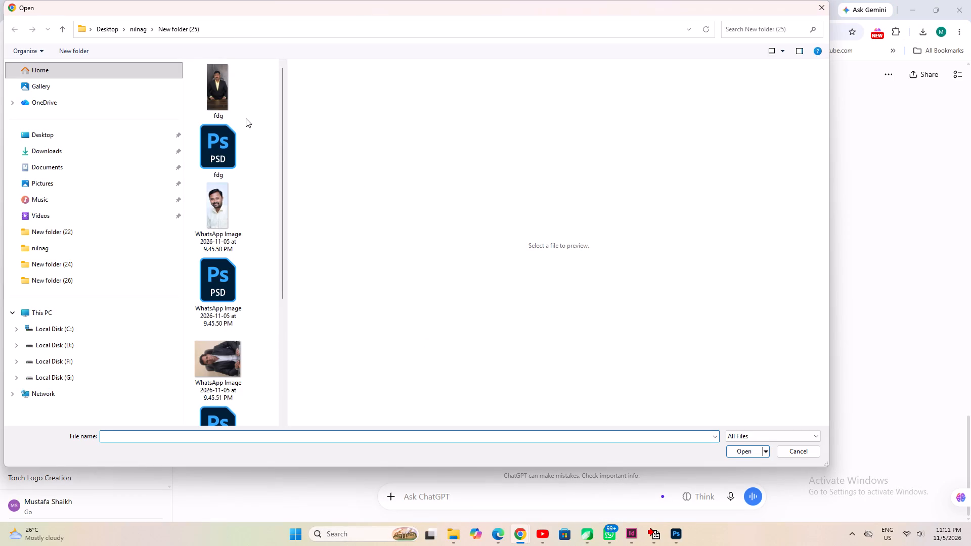
{"action": "left_click_drag", "start_coordinate": [281, 125], "coordinate": [277, 256]}
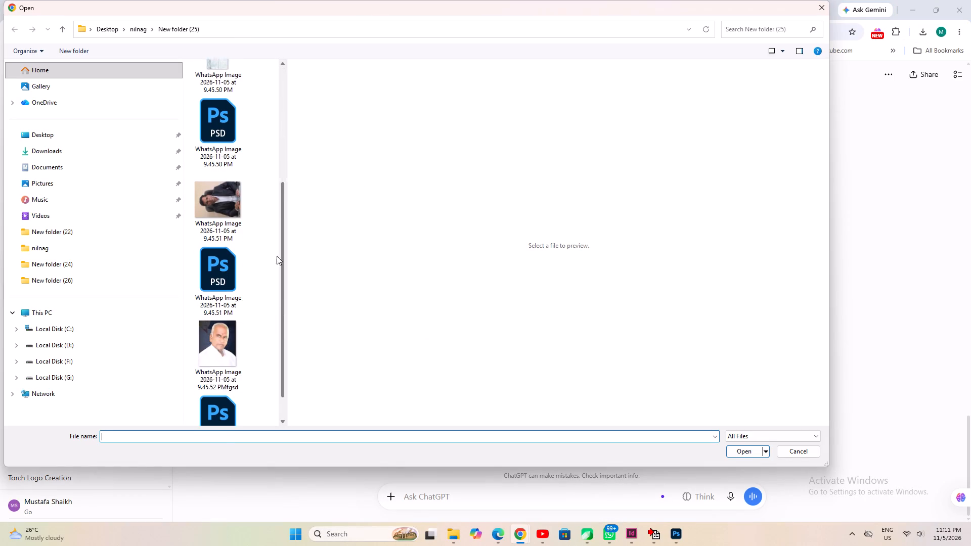
{"action": "left_click_drag", "start_coordinate": [277, 256], "coordinate": [276, 290]}
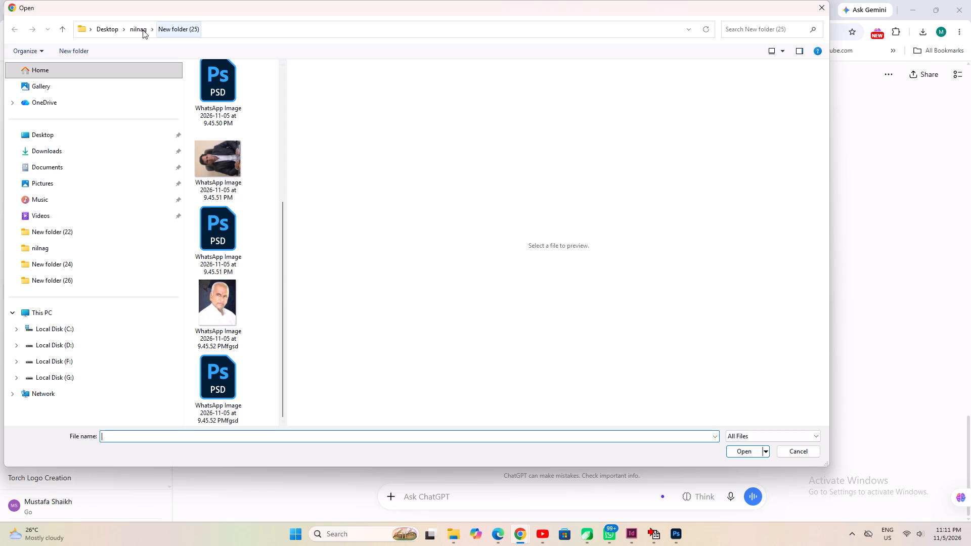
{"action": "left_click", "coordinate": [139, 31]}
{"action": "left_click_drag", "start_coordinate": [283, 170], "coordinate": [284, 183]}
{"action": "double_click", "coordinate": [215, 299]}
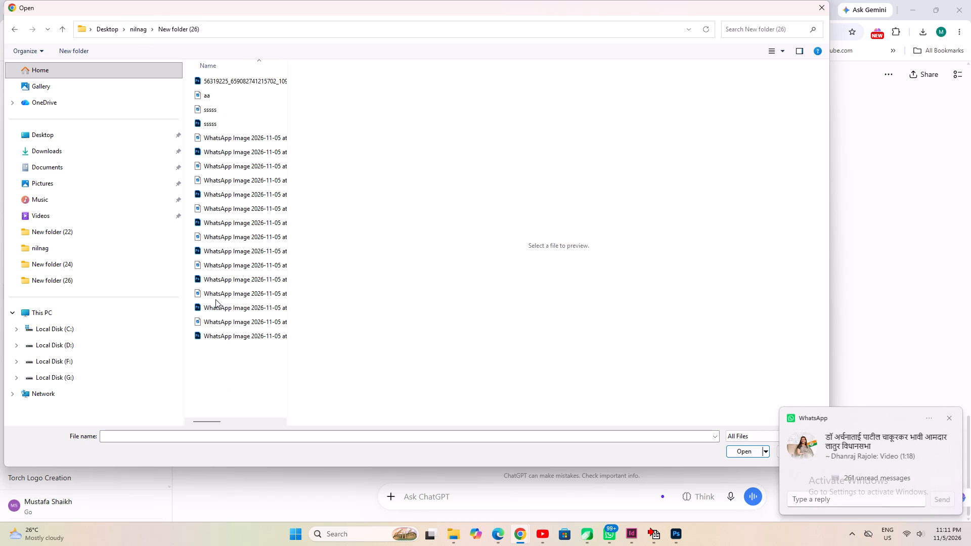
Preview the portrait photos in New folder (26), from aa through the WhatsApp images, to find the one to upload.
{"action": "left_click", "coordinate": [205, 92]}
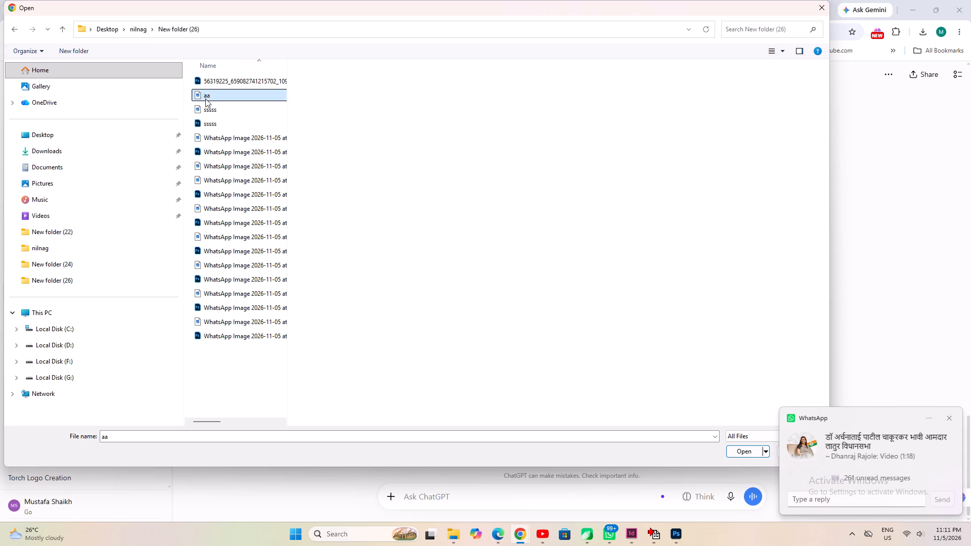
{"action": "key", "text": "Down"}
{"action": "key", "text": "Down"}
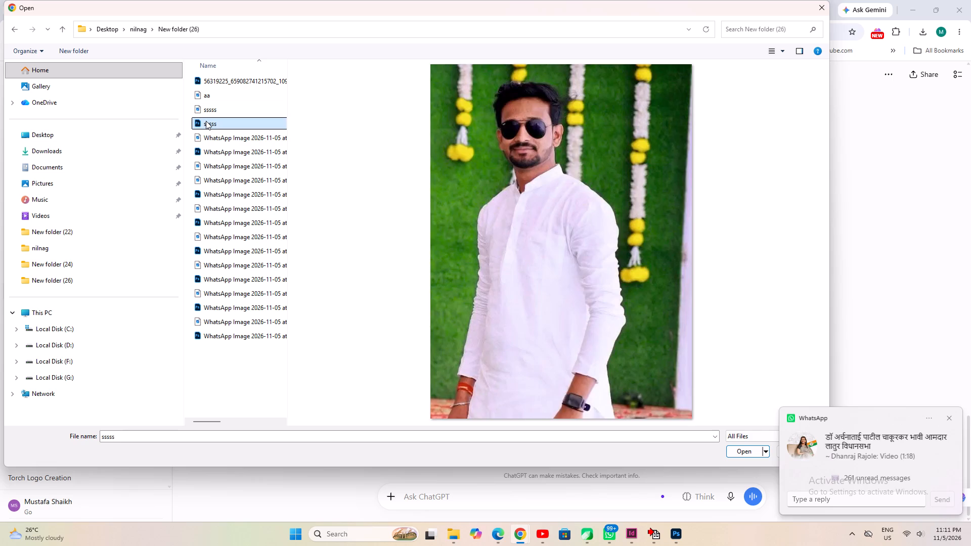
{"action": "key", "text": "Down"}
{"action": "key", "text": "Down"}
{"action": "key", "text": "Down"}
{"action": "key", "text": "Up"}
{"action": "key", "text": "Up"}
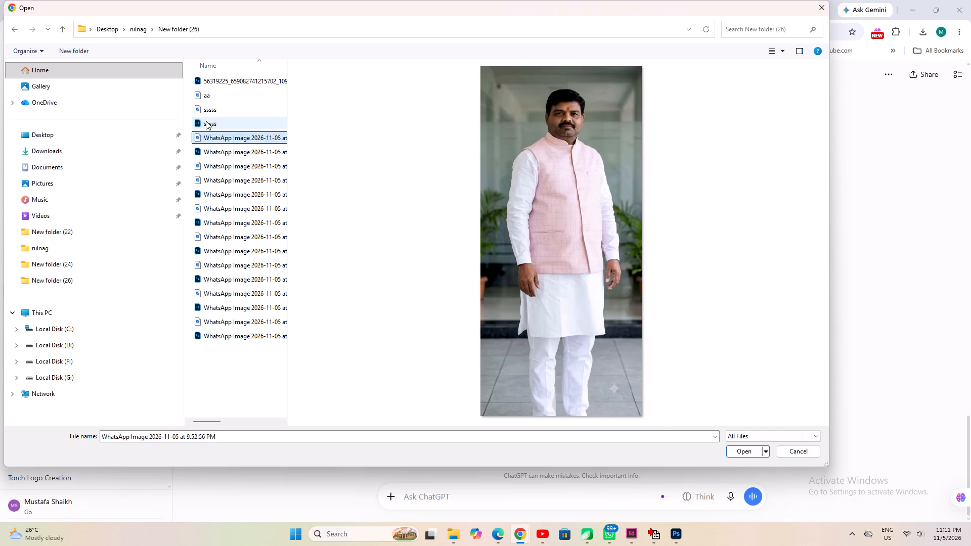
{"action": "key", "text": "Down"}
{"action": "key", "text": "Down"}
{"action": "key", "text": "Down"}
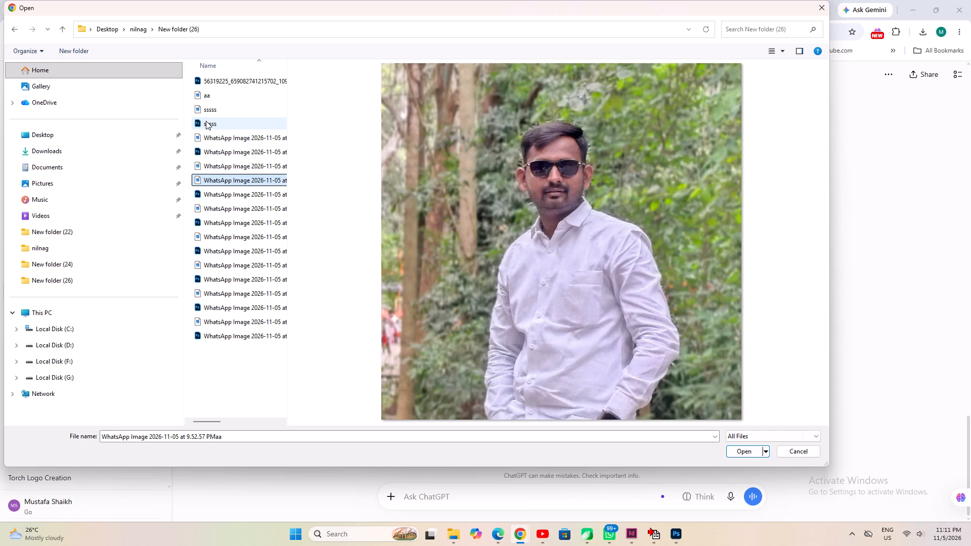
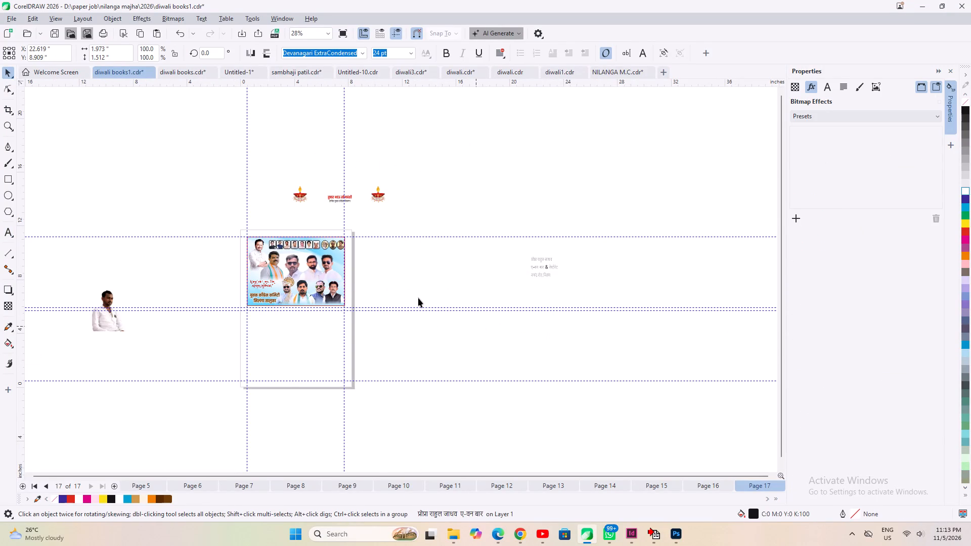
Paste the copied Diwali advert, shrink it to about 4.86 × 3.47 in and align it to the lower half's upper-left guide corner.
{"action": "right_click", "coordinate": [417, 255]}
{"action": "left_click", "coordinate": [442, 335]}
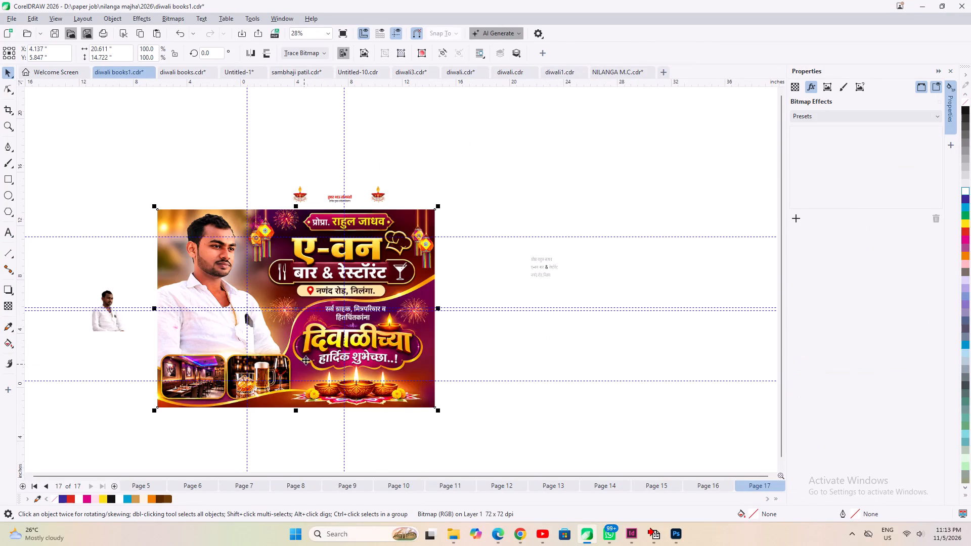
{"action": "scroll", "coordinate": [321, 320], "scroll_direction": "up", "scroll_amount": 2}
{"action": "left_click_drag", "start_coordinate": [478, 168], "coordinate": [423, 262], "text": "shift"}
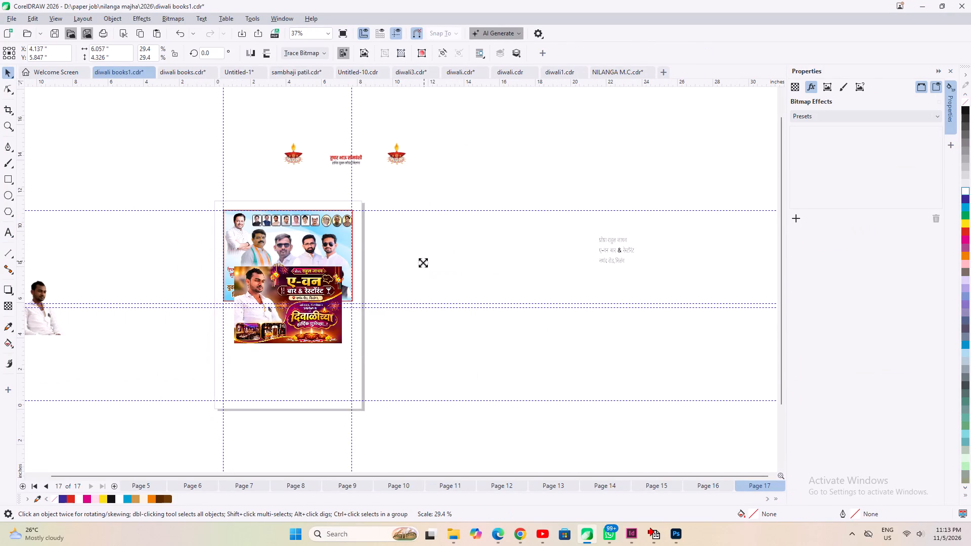
{"action": "left_click_drag", "start_coordinate": [423, 262], "coordinate": [418, 268], "text": "shift"}
{"action": "scroll", "coordinate": [266, 350], "scroll_direction": "up", "scroll_amount": 3}
{"action": "left_click_drag", "start_coordinate": [284, 292], "coordinate": [250, 343]}
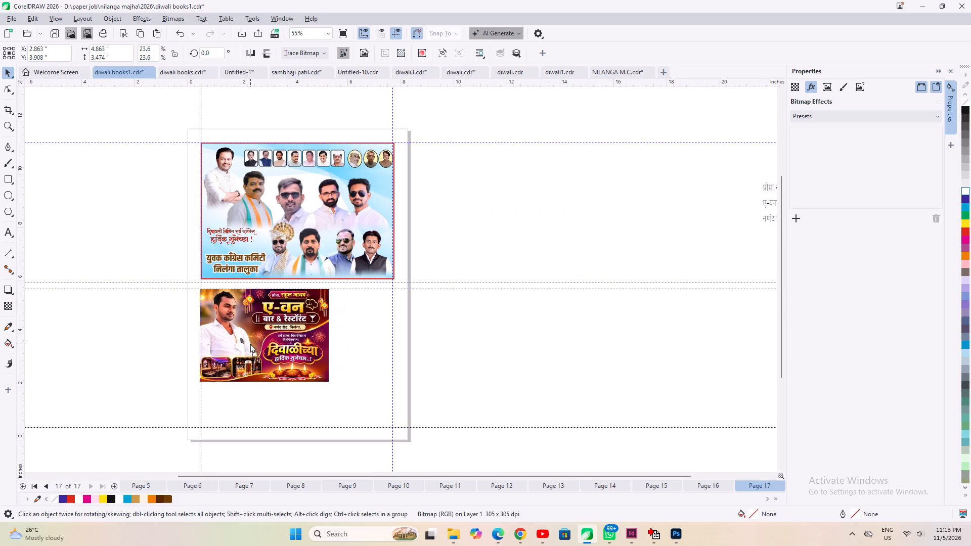
{"action": "left_click_drag", "start_coordinate": [250, 343], "coordinate": [251, 342]}
{"action": "scroll", "coordinate": [291, 431], "scroll_direction": "up", "scroll_amount": 5}
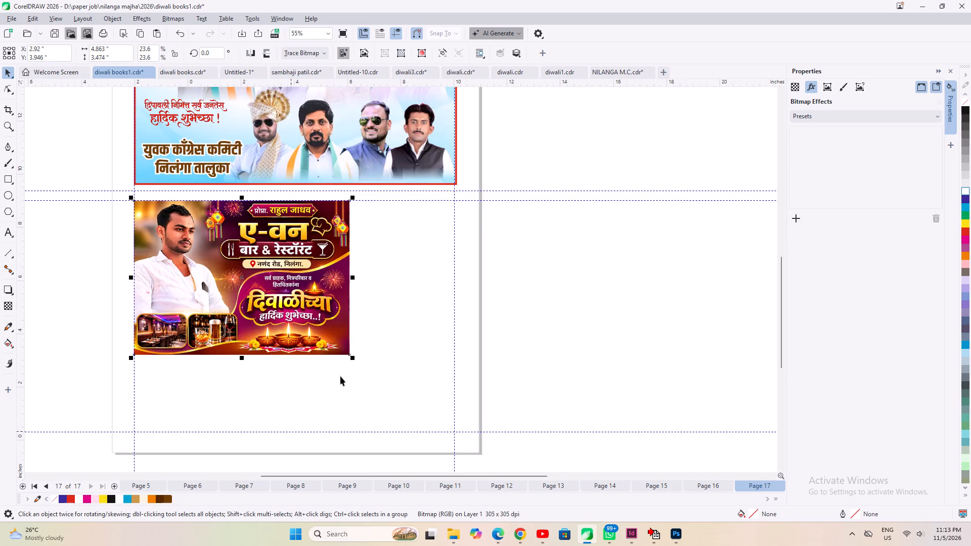
Enlarge the restaurant advert to about 7.23 × 5.21 in so it fills the guide frame in the page's lower half.
{"action": "left_click_drag", "start_coordinate": [355, 355], "coordinate": [513, 442]}
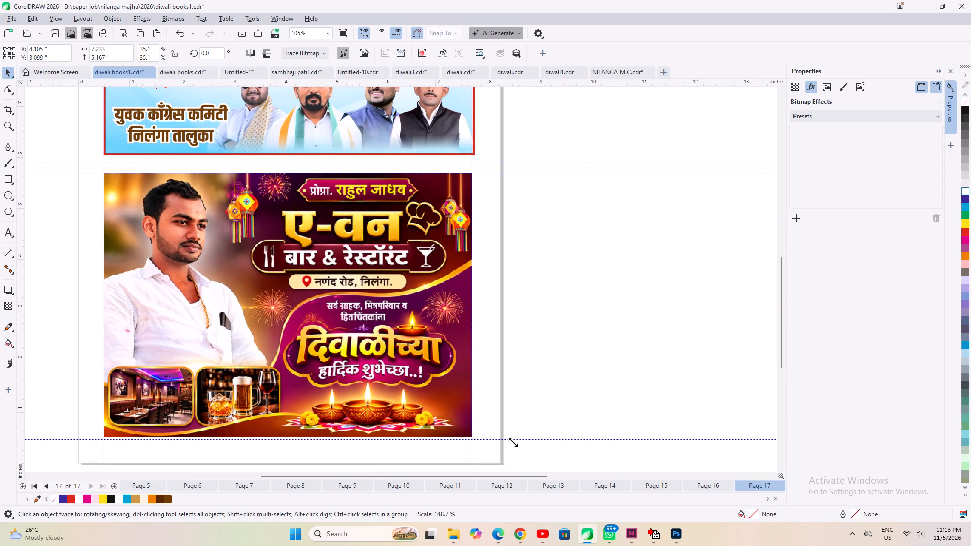
{"action": "left_click_drag", "start_coordinate": [513, 442], "coordinate": [512, 442]}
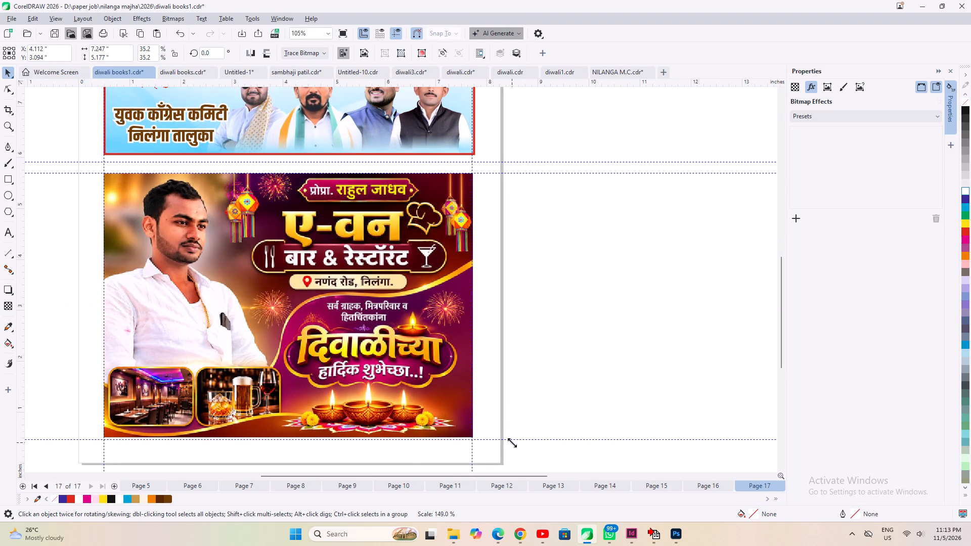
{"action": "left_click_drag", "start_coordinate": [512, 442], "coordinate": [511, 442]}
{"action": "scroll", "coordinate": [278, 467], "scroll_direction": "up", "scroll_amount": 3}
{"action": "left_click", "coordinate": [294, 426]}
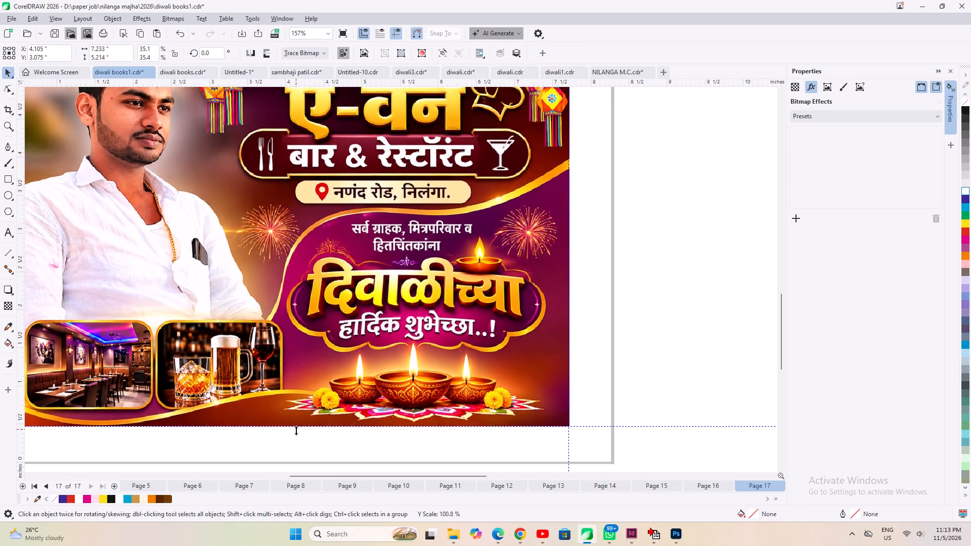
{"action": "scroll", "coordinate": [298, 457], "scroll_direction": "down", "scroll_amount": 4}
{"action": "left_click", "coordinate": [583, 418]}
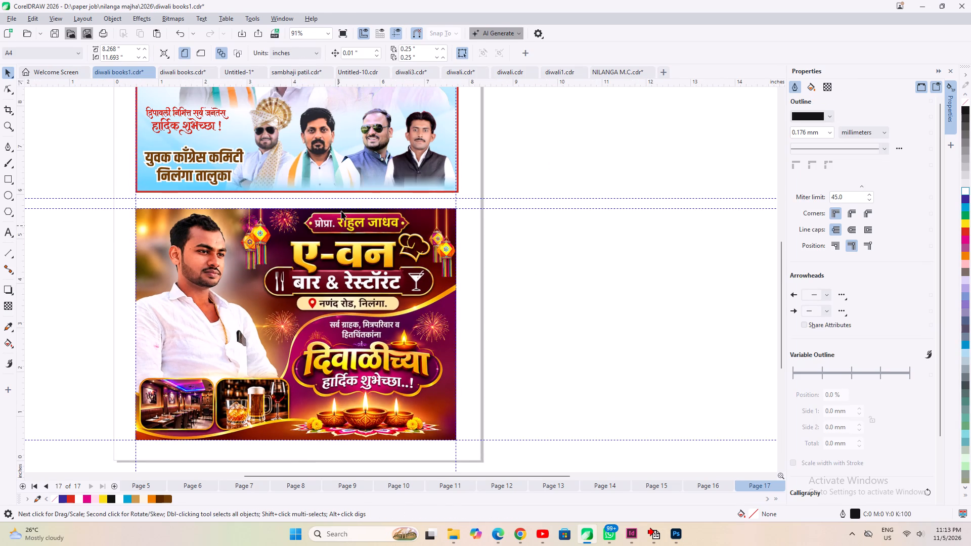
Select all objects of the upper Youth Congress advert and resize them to about 7.2 × 5.24 in, matching the lower and right-hand guides.
{"action": "scroll", "coordinate": [342, 205], "scroll_direction": "up", "scroll_amount": 2}
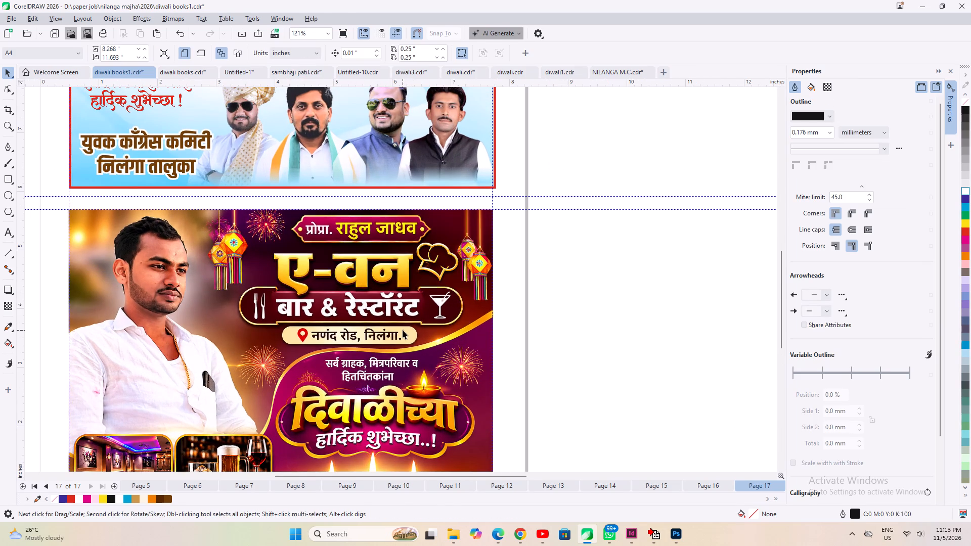
{"action": "scroll", "coordinate": [417, 366], "scroll_direction": "down", "scroll_amount": 4}
{"action": "left_click", "coordinate": [512, 350]}
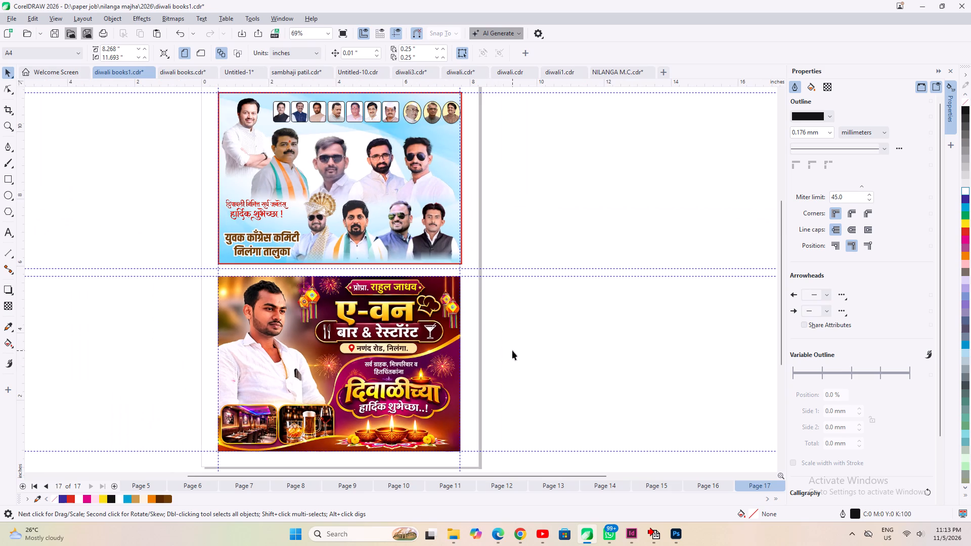
{"action": "scroll", "coordinate": [464, 359], "scroll_direction": "down", "scroll_amount": 3}
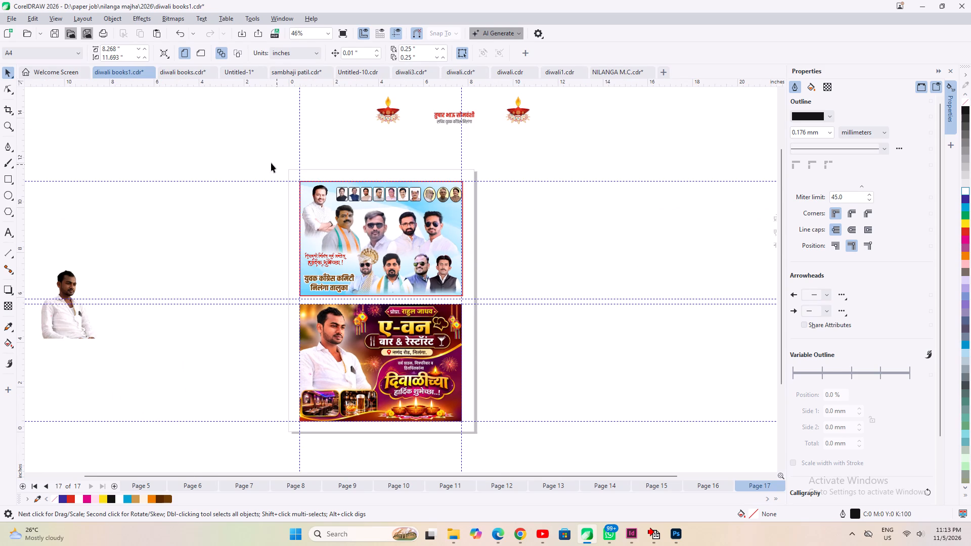
{"action": "left_click_drag", "start_coordinate": [271, 163], "coordinate": [501, 292]}
{"action": "left_click_drag", "start_coordinate": [500, 294], "coordinate": [498, 298]}
{"action": "left_click_drag", "start_coordinate": [525, 159], "coordinate": [246, 306]}
{"action": "scroll", "coordinate": [352, 285], "scroll_direction": "up", "scroll_amount": 7}
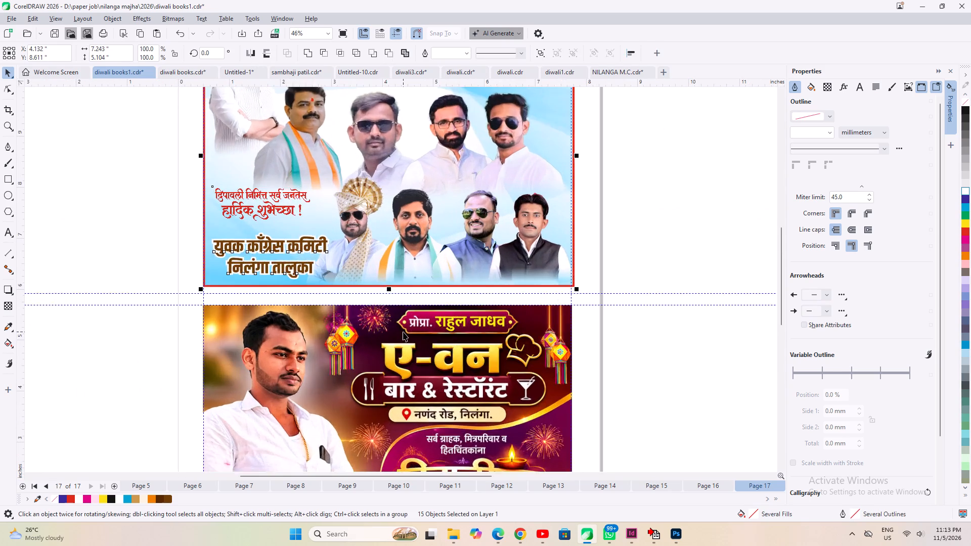
{"action": "scroll", "coordinate": [403, 332], "scroll_direction": "up", "scroll_amount": 2}
{"action": "left_click_drag", "start_coordinate": [381, 266], "coordinate": [382, 282]}
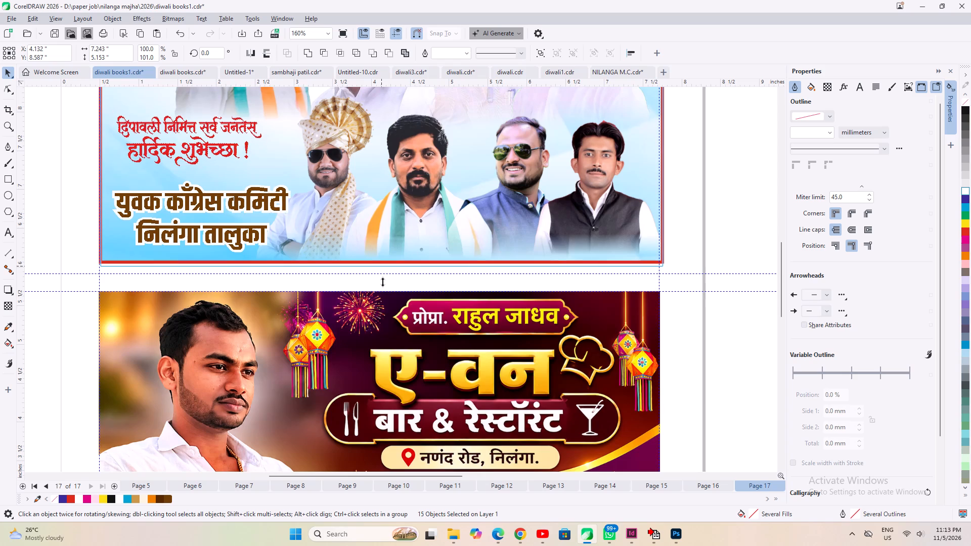
{"action": "left_click_drag", "start_coordinate": [382, 282], "coordinate": [384, 277]}
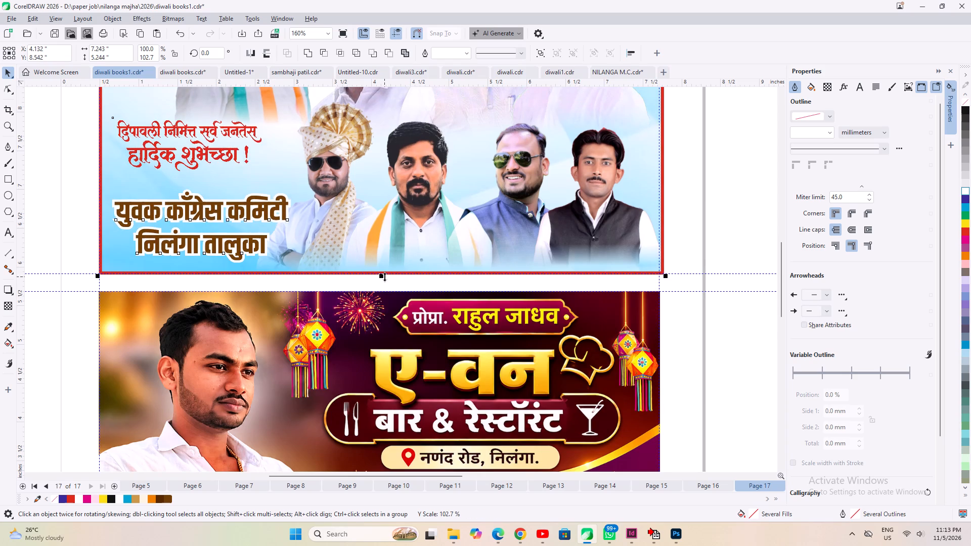
{"action": "scroll", "coordinate": [383, 280], "scroll_direction": "down", "scroll_amount": 3}
{"action": "left_click", "coordinate": [573, 145]}
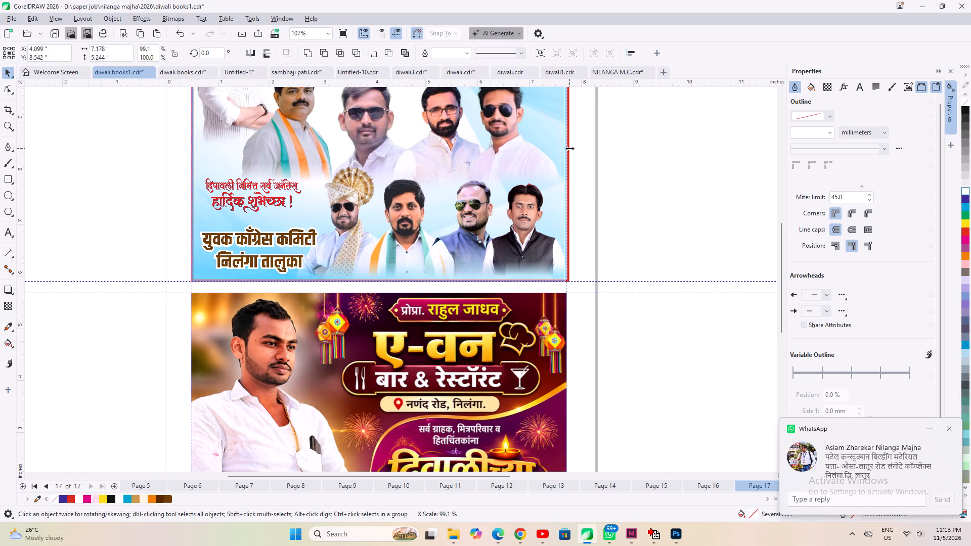
{"action": "left_click", "coordinate": [647, 242]}
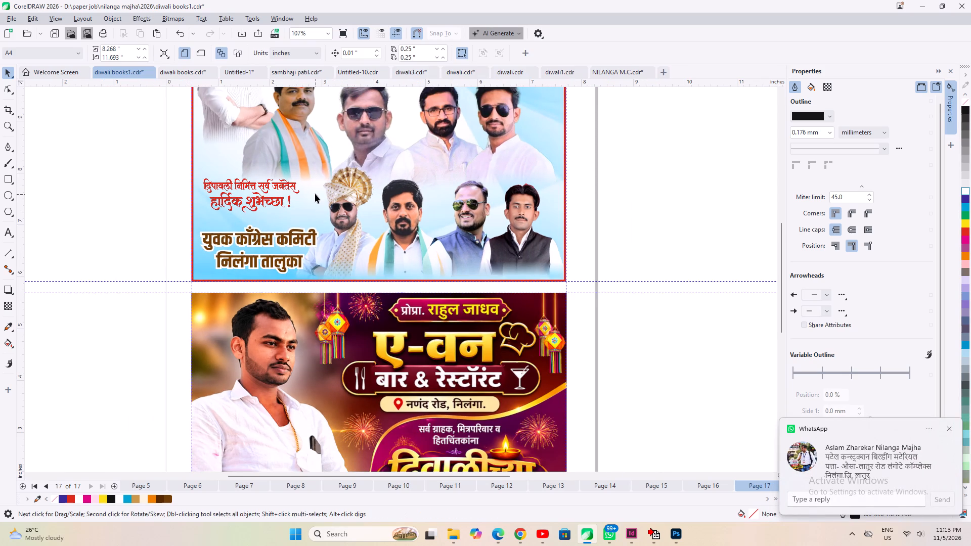
Save the booklet document with both page 17 adverts in place.
{"action": "scroll", "coordinate": [315, 194], "scroll_direction": "down", "scroll_amount": 2}
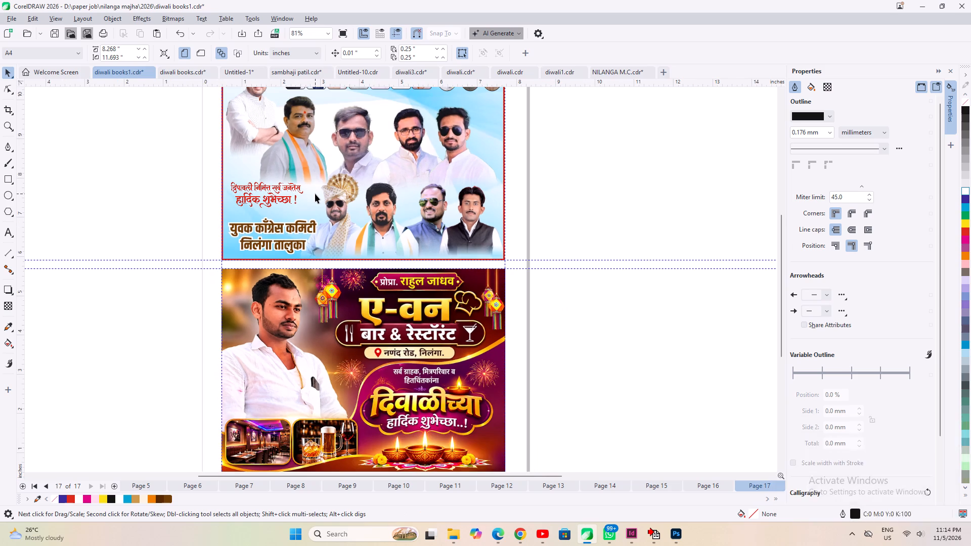
{"action": "scroll", "coordinate": [315, 194], "scroll_direction": "down", "scroll_amount": 2}
{"action": "left_click", "coordinate": [578, 317]}
{"action": "left_click", "coordinate": [494, 451]}
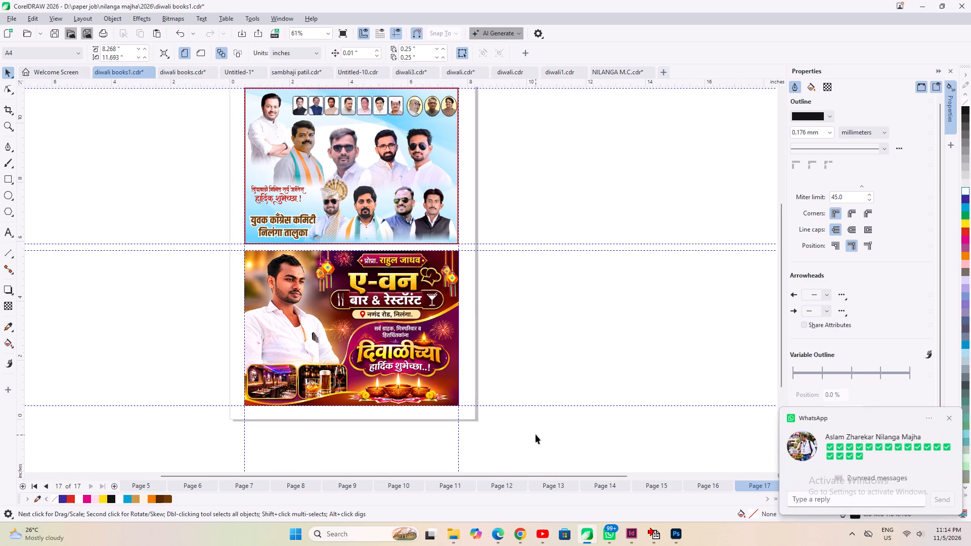
{"action": "left_click", "coordinate": [536, 434]}
{"action": "left_click", "coordinate": [56, 35]}
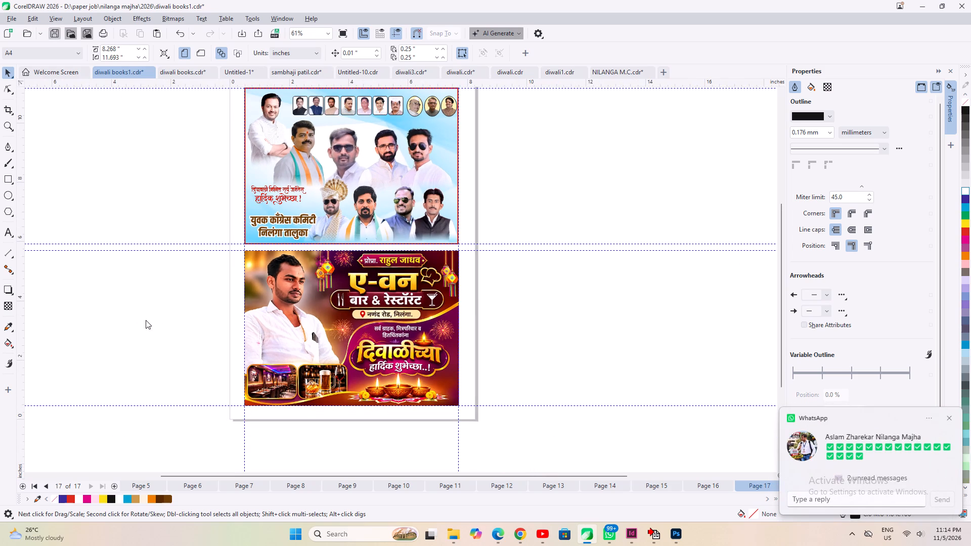
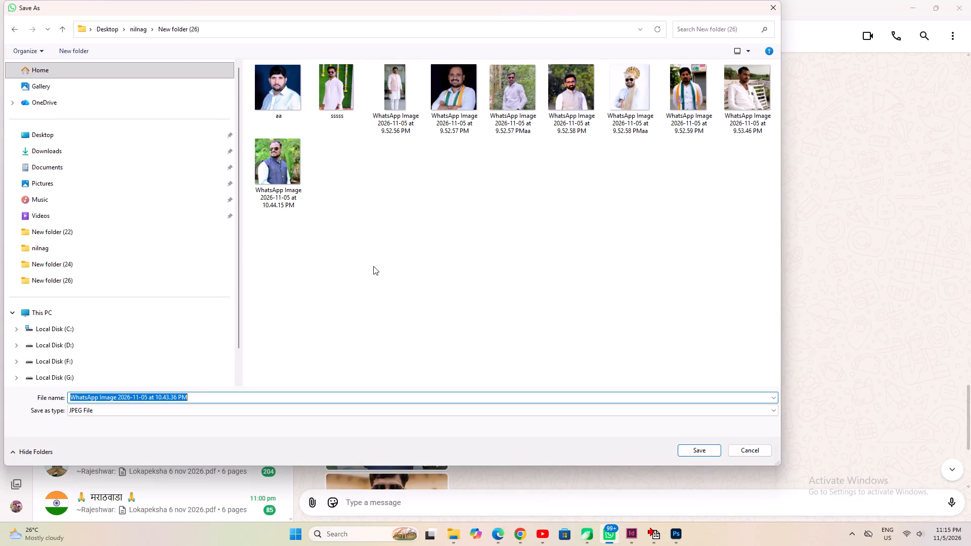
Save the received JPEG photo, WhatsApp Image 2026-11-05 at 10.43.36 PM, into the nilnag folder on the Desktop.
{"action": "scroll", "coordinate": [374, 265], "scroll_direction": "down", "scroll_amount": 3}
{"action": "left_click", "coordinate": [188, 27]}
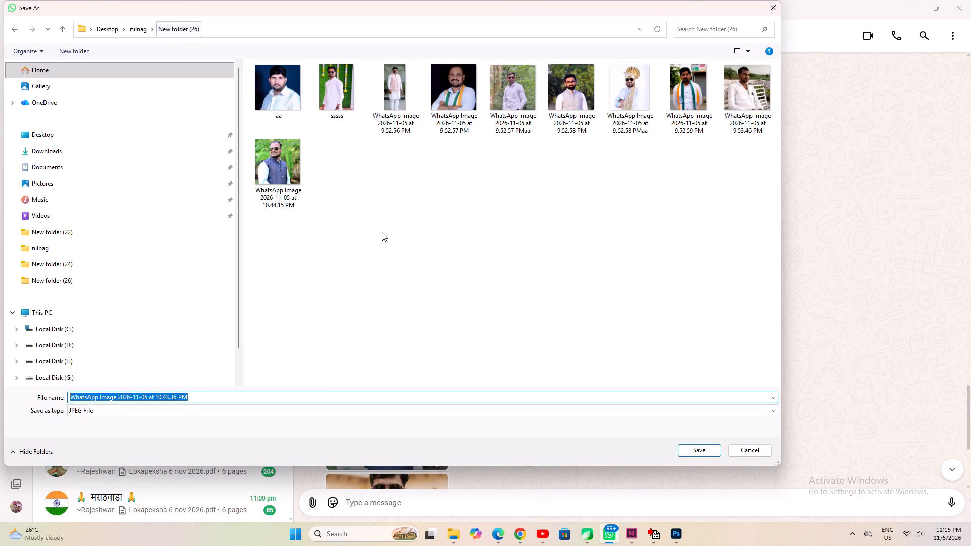
{"action": "right_click", "coordinate": [380, 231]}
{"action": "left_click", "coordinate": [135, 28]}
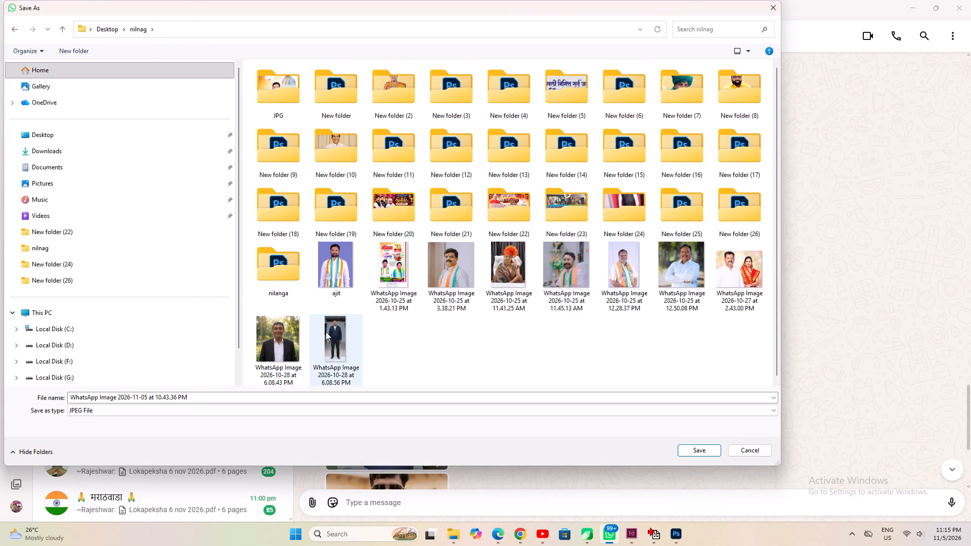
{"action": "right_click", "coordinate": [386, 329]}
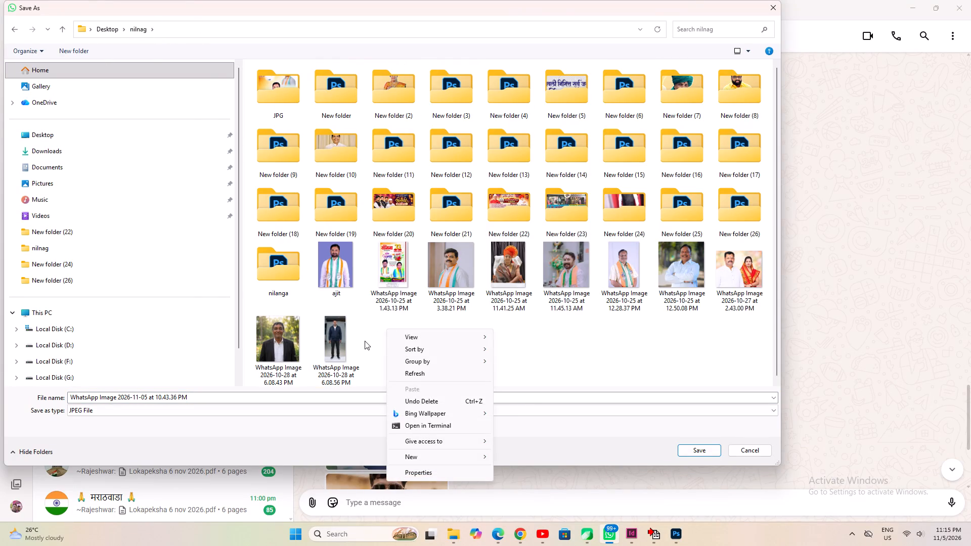
{"action": "left_click", "coordinate": [365, 341]}
{"action": "left_click", "coordinate": [687, 441]}
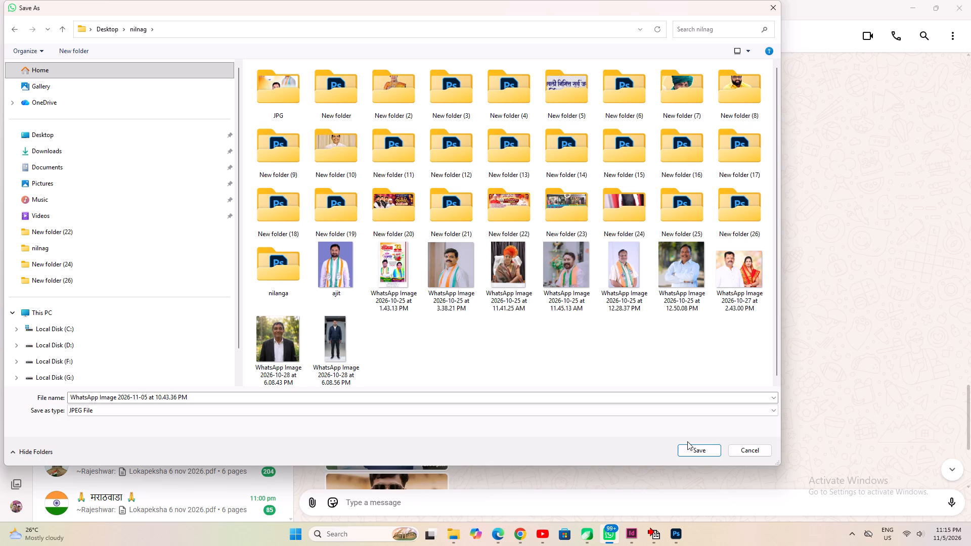
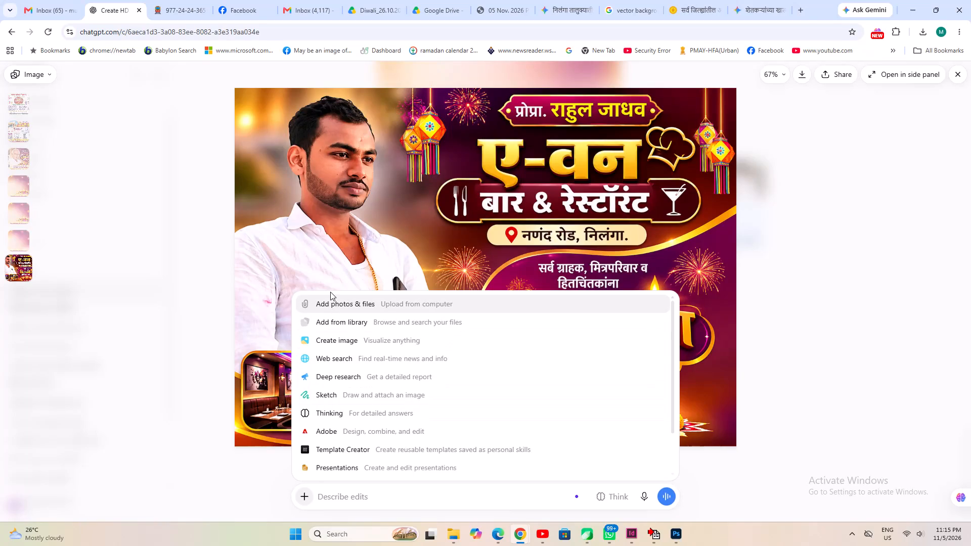
Browse the nilnag folder on the Desktop for a photo to attach to the restaurant advert's image-edit prompt.
{"action": "left_click", "coordinate": [330, 305]}
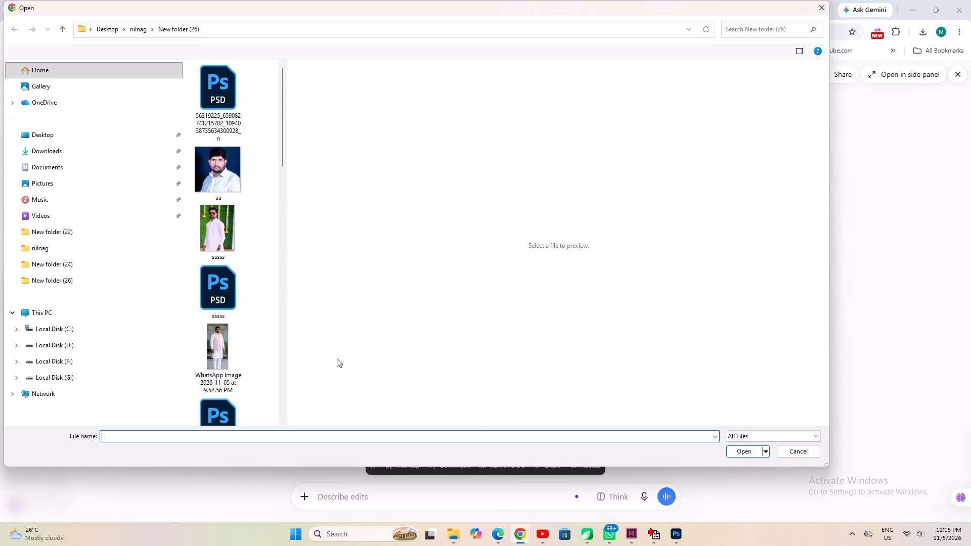
{"action": "left_click", "coordinate": [141, 31]}
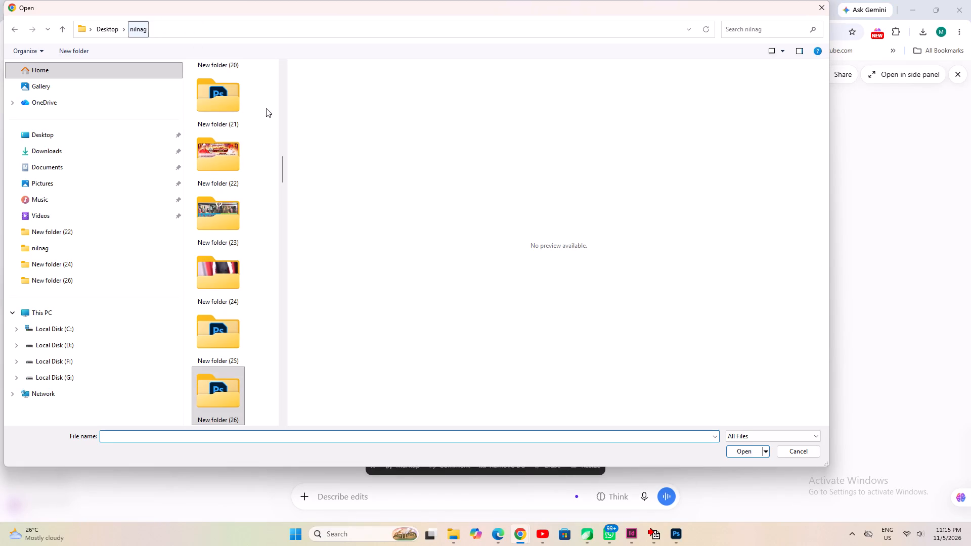
{"action": "left_click_drag", "start_coordinate": [285, 161], "coordinate": [285, 207]}
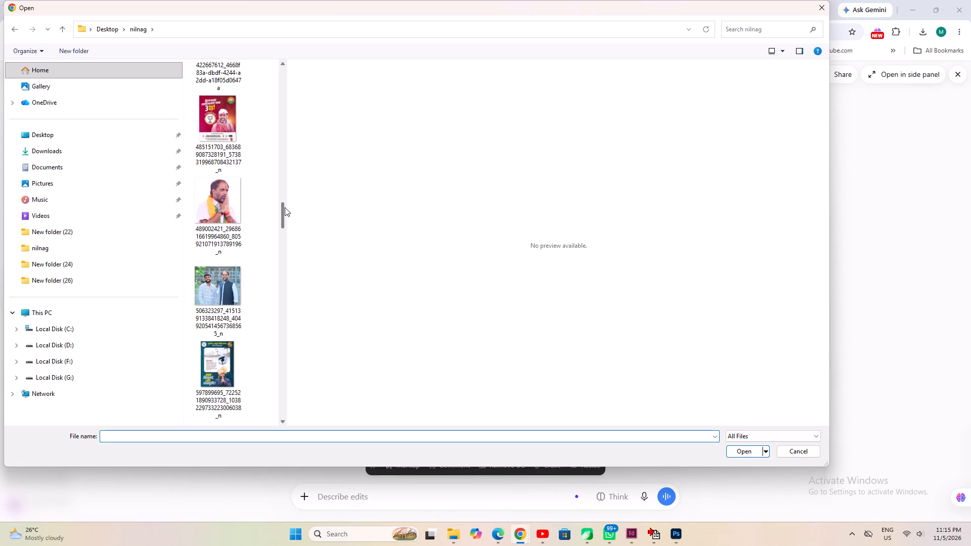
{"action": "left_click_drag", "start_coordinate": [285, 207], "coordinate": [292, 281]}
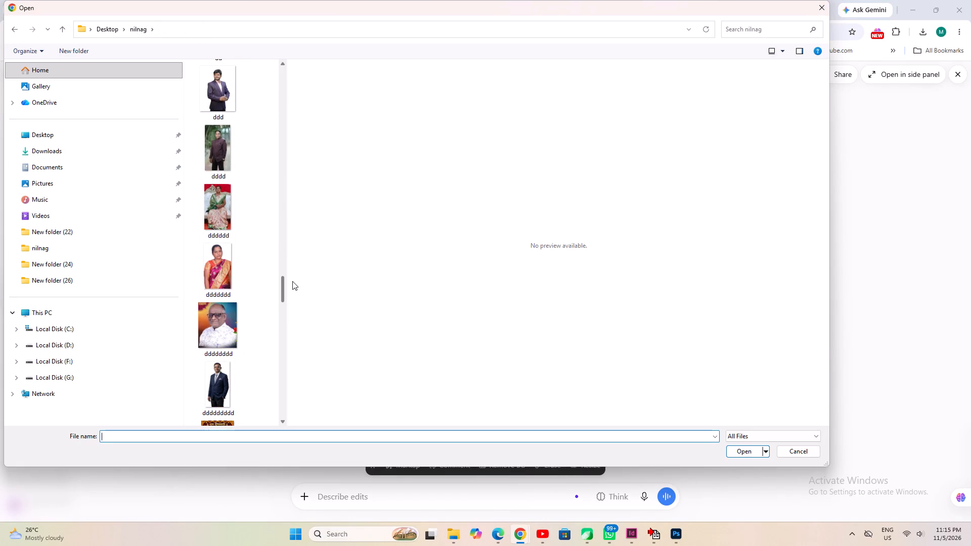
{"action": "left_click_drag", "start_coordinate": [292, 281], "coordinate": [292, 310]}
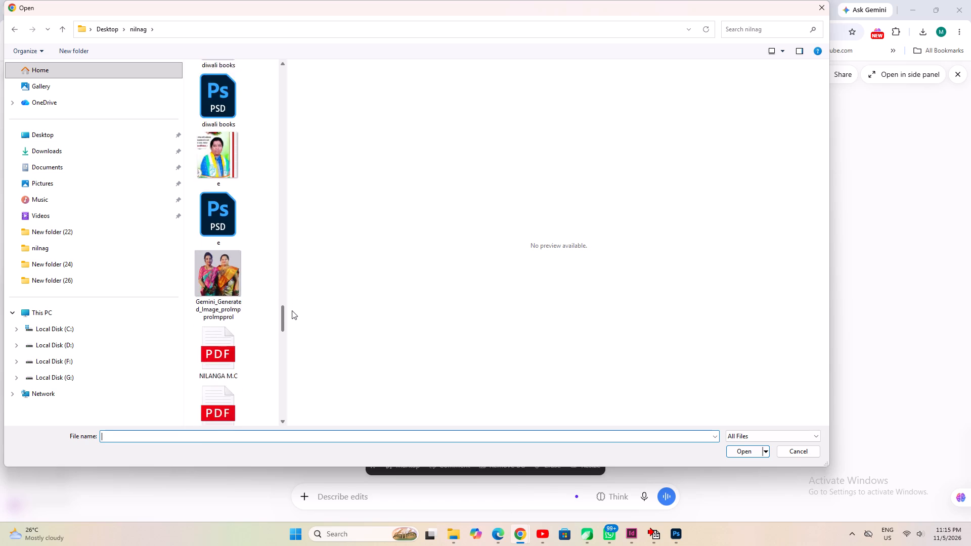
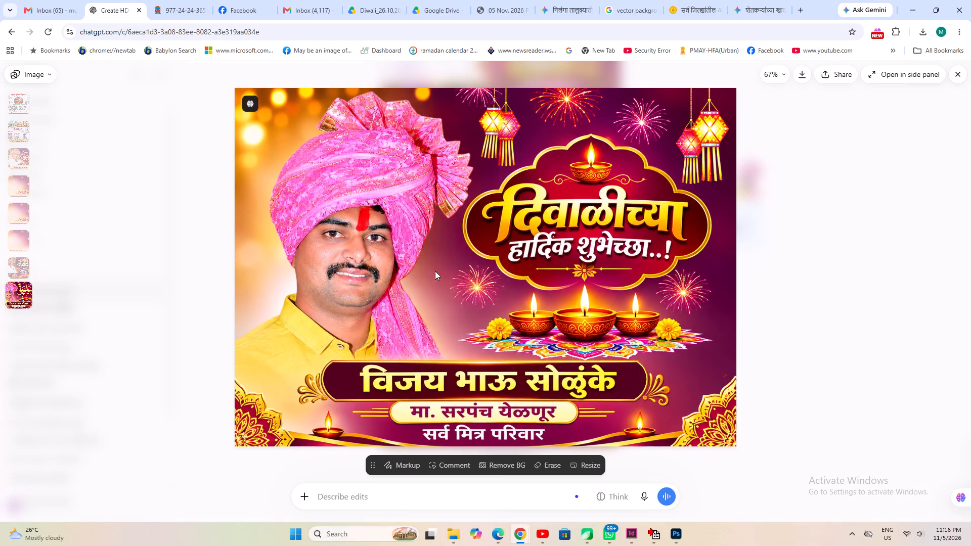
{"action": "right_click", "coordinate": [433, 264]}
{"action": "left_click", "coordinate": [454, 305]}
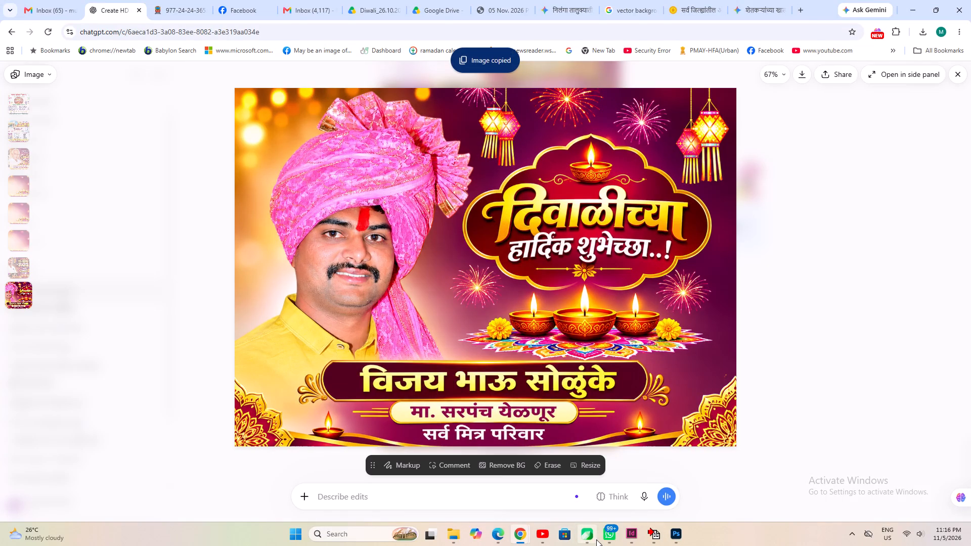
Switch to CorelDRAW and insert one new page after page 17 of diwali books1.cdr.
{"action": "left_click", "coordinate": [593, 539]}
{"action": "left_click", "coordinate": [585, 312]}
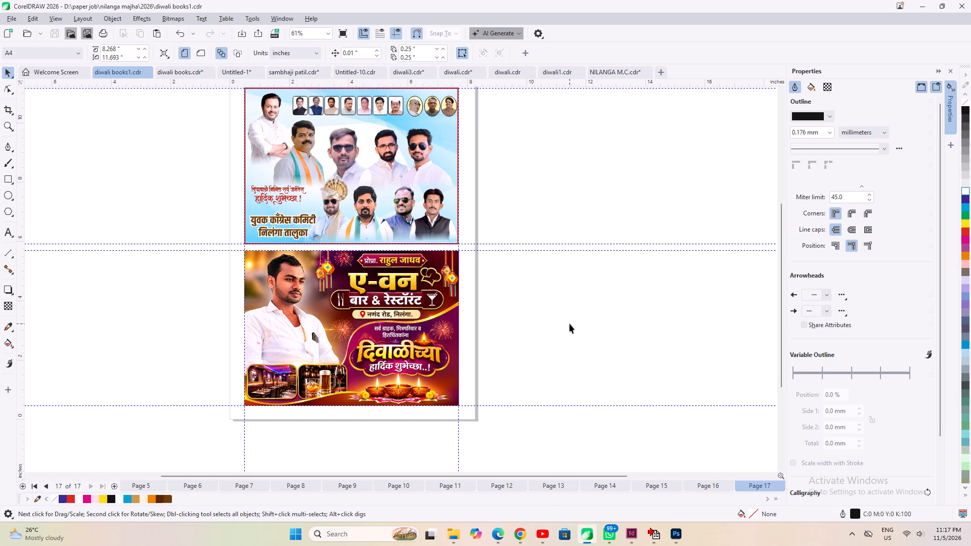
{"action": "key", "text": "Page_Down"}
{"action": "left_click", "coordinate": [509, 361]}
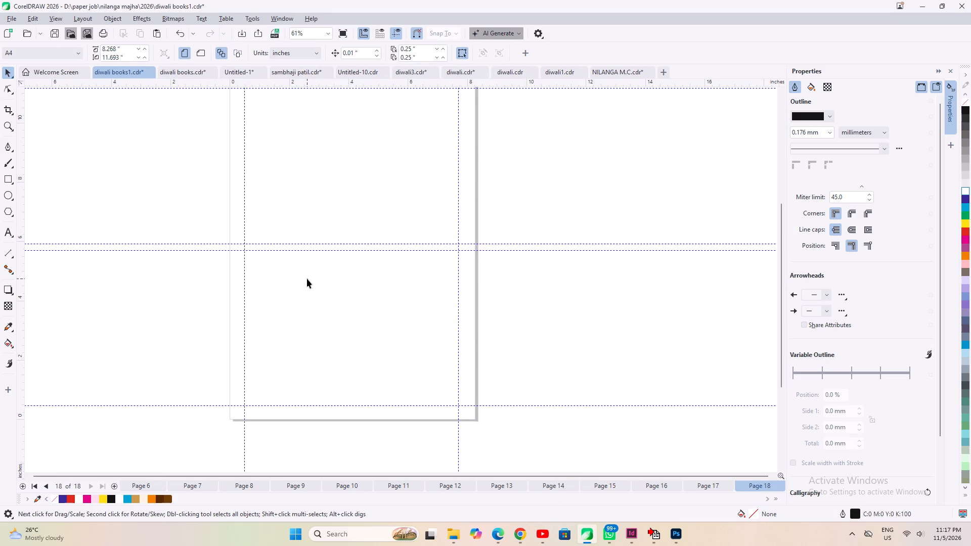
Paste the copied advert onto page 18 and scale it down proportionally to about 7.06 × 5.04 inches.
{"action": "right_click", "coordinate": [307, 279]}
{"action": "left_click", "coordinate": [337, 359]}
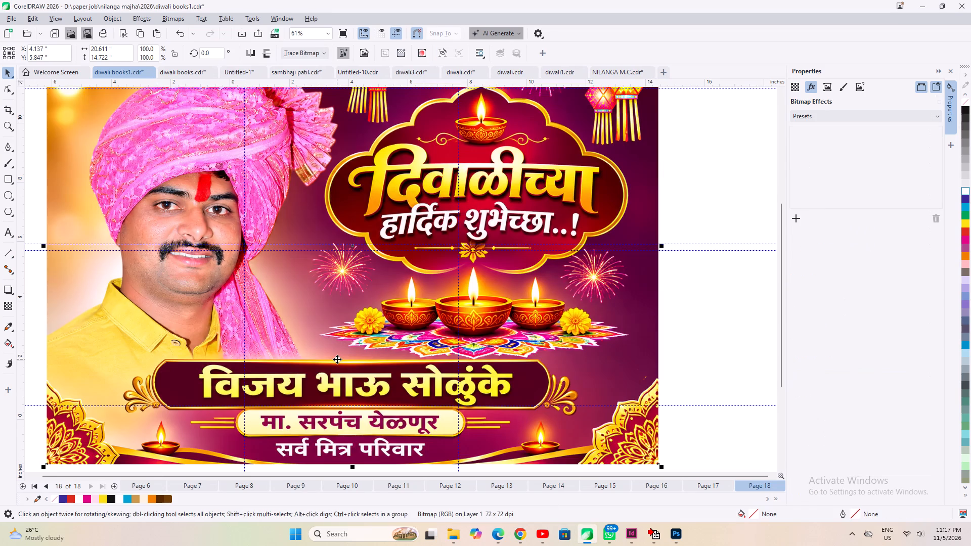
{"action": "scroll", "coordinate": [371, 379], "scroll_direction": "down", "scroll_amount": 4}
{"action": "left_click_drag", "start_coordinate": [546, 174], "coordinate": [476, 239], "text": "shift"}
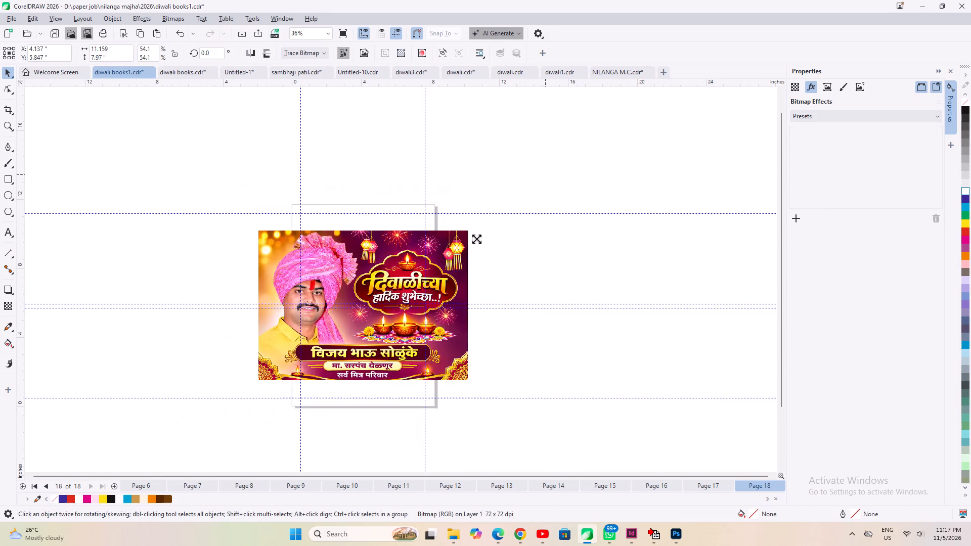
{"action": "left_click_drag", "start_coordinate": [476, 239], "coordinate": [445, 258], "text": "shift"}
Fit the advert to the guides in the page's lower half, stretching it to about 7.21 × 5.22 inches.
{"action": "scroll", "coordinate": [335, 354], "scroll_direction": "up", "scroll_amount": 2}
{"action": "left_click_drag", "start_coordinate": [340, 269], "coordinate": [325, 365]}
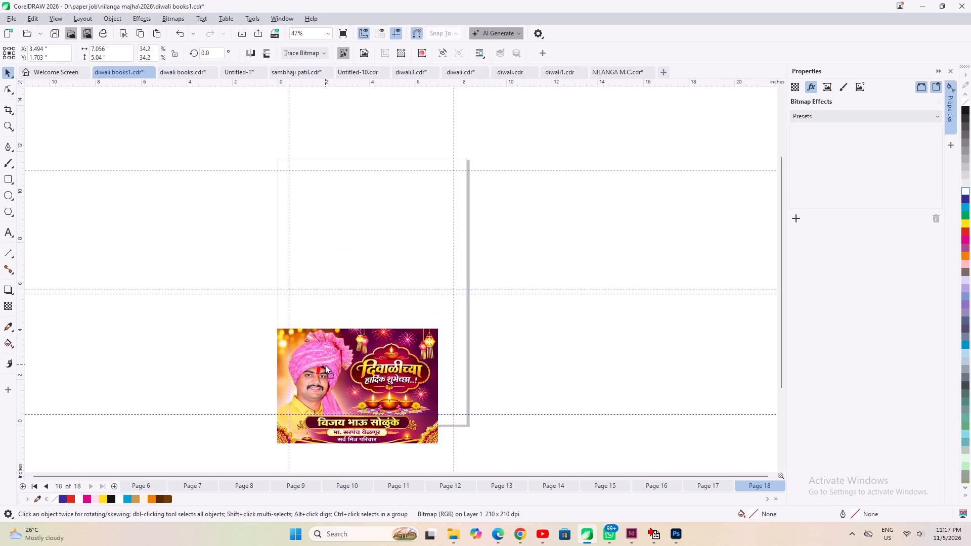
{"action": "left_click_drag", "start_coordinate": [325, 365], "coordinate": [337, 331]}
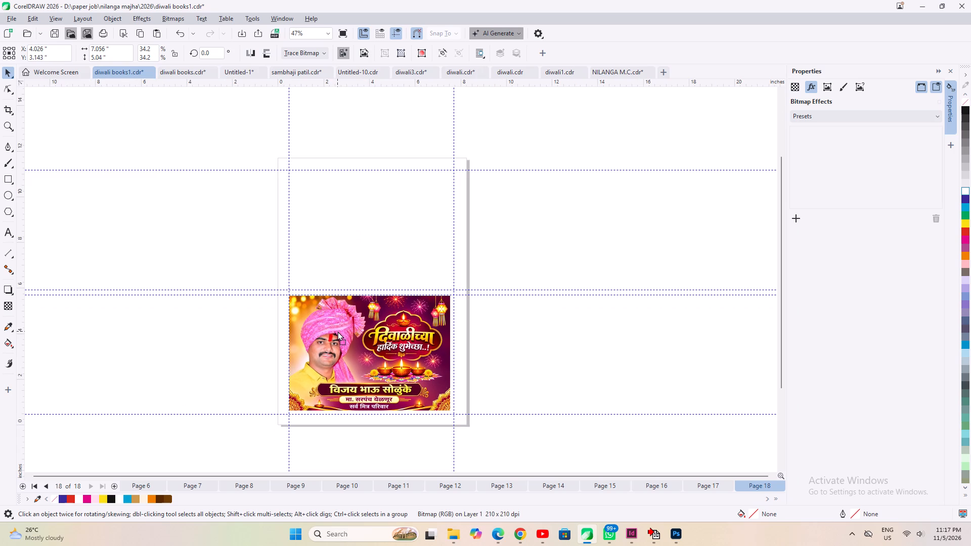
{"action": "left_click_drag", "start_coordinate": [337, 331], "coordinate": [337, 330]}
{"action": "scroll", "coordinate": [365, 384], "scroll_direction": "up", "scroll_amount": 4}
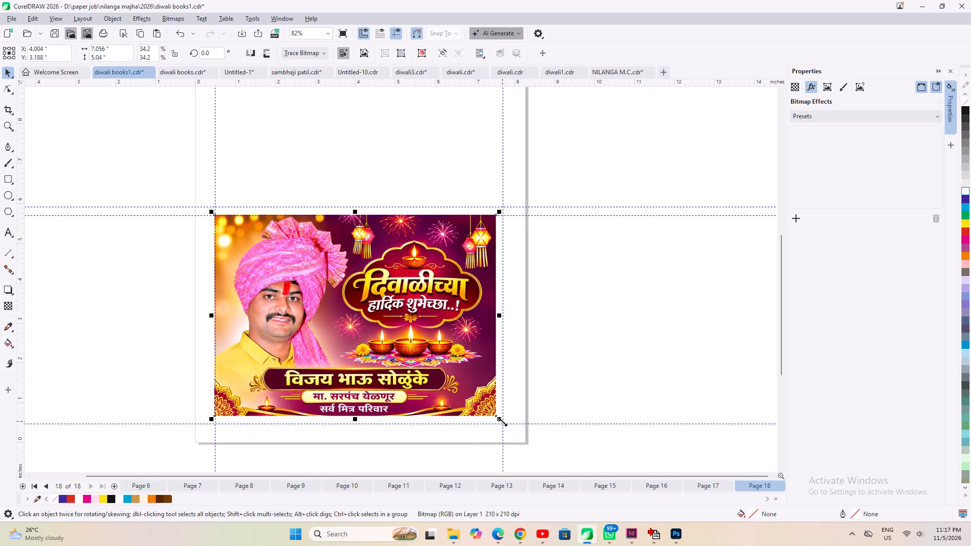
{"action": "left_click_drag", "start_coordinate": [502, 421], "coordinate": [508, 433]}
{"action": "scroll", "coordinate": [409, 434], "scroll_direction": "up", "scroll_amount": 3}
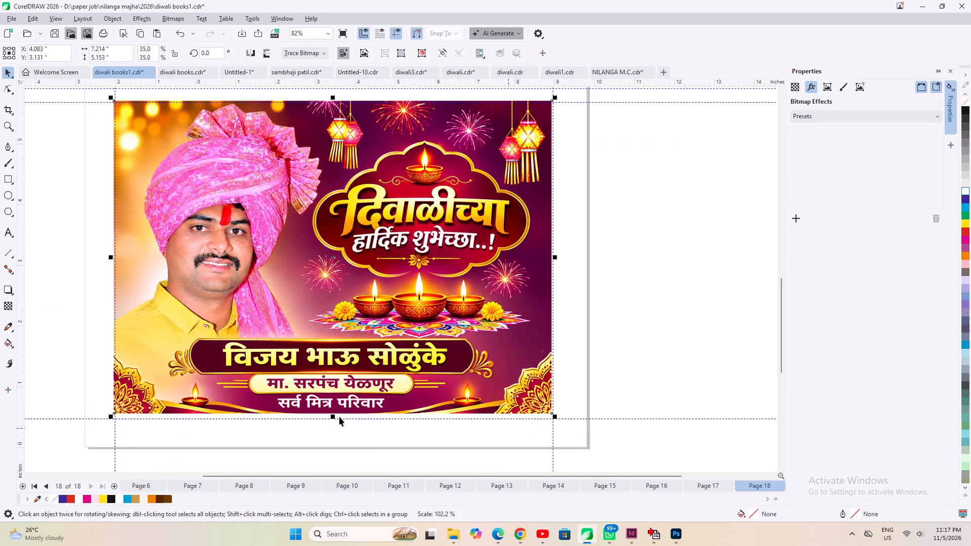
{"action": "left_click", "coordinate": [332, 417]}
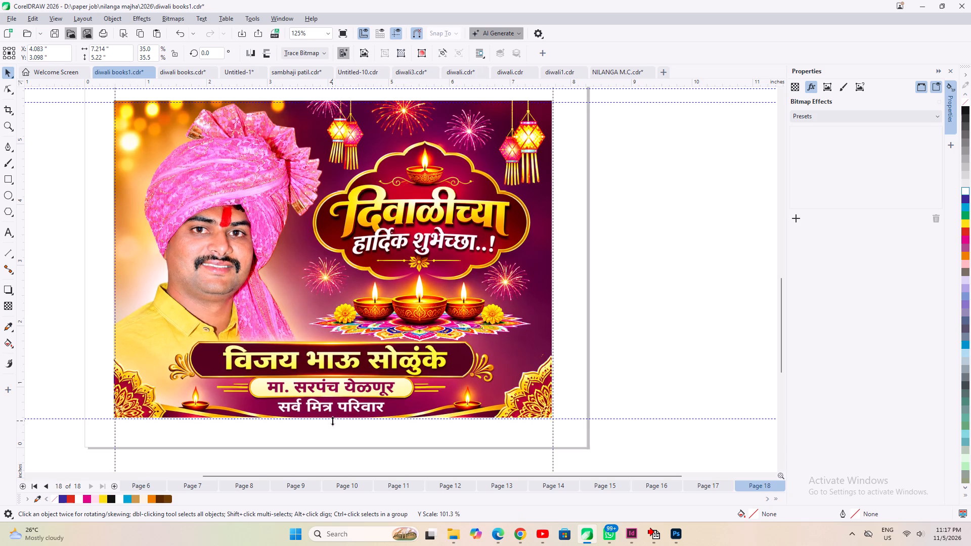
{"action": "scroll", "coordinate": [362, 453], "scroll_direction": "down", "scroll_amount": 4}
{"action": "left_click", "coordinate": [647, 355]}
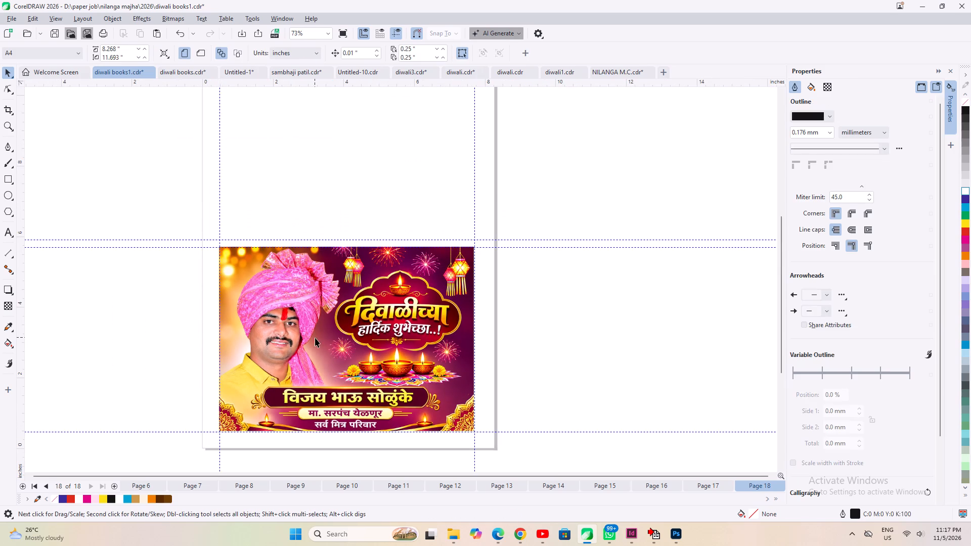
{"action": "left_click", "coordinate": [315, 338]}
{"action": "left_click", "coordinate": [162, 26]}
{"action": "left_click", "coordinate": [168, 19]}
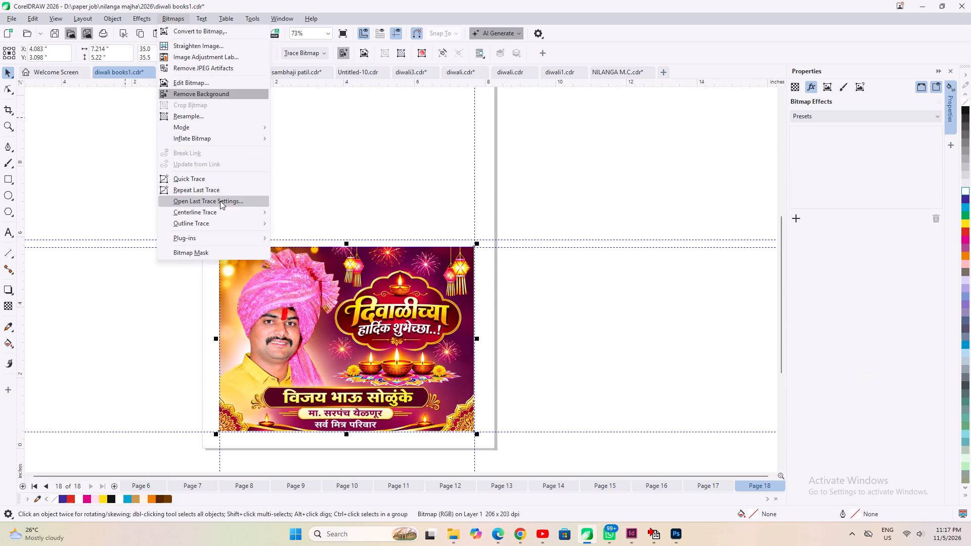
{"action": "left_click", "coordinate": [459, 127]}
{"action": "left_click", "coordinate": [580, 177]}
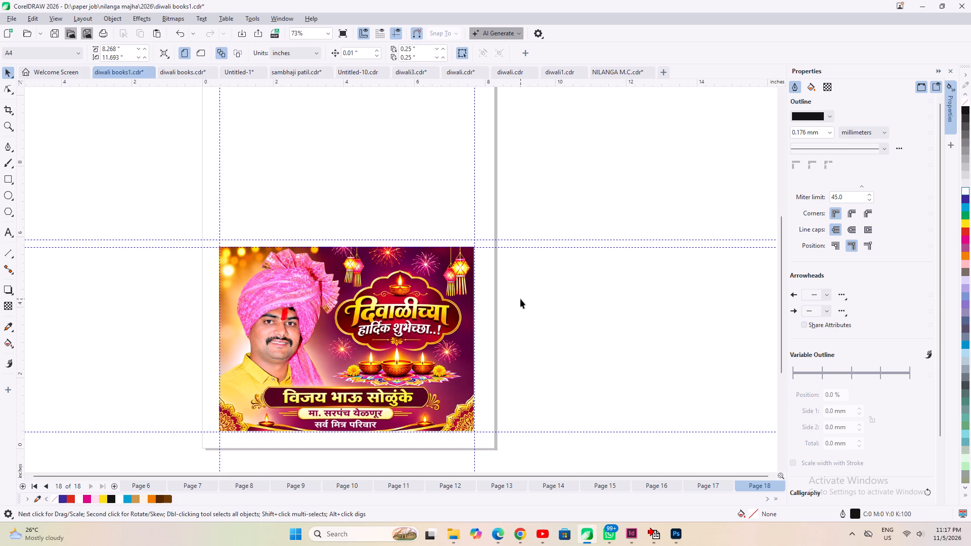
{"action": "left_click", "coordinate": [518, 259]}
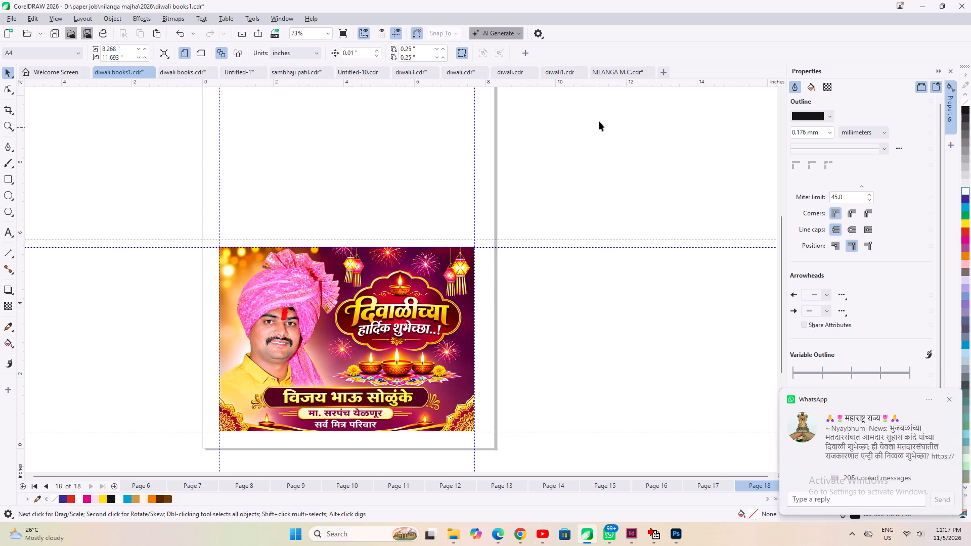
{"action": "left_click", "coordinate": [618, 73]}
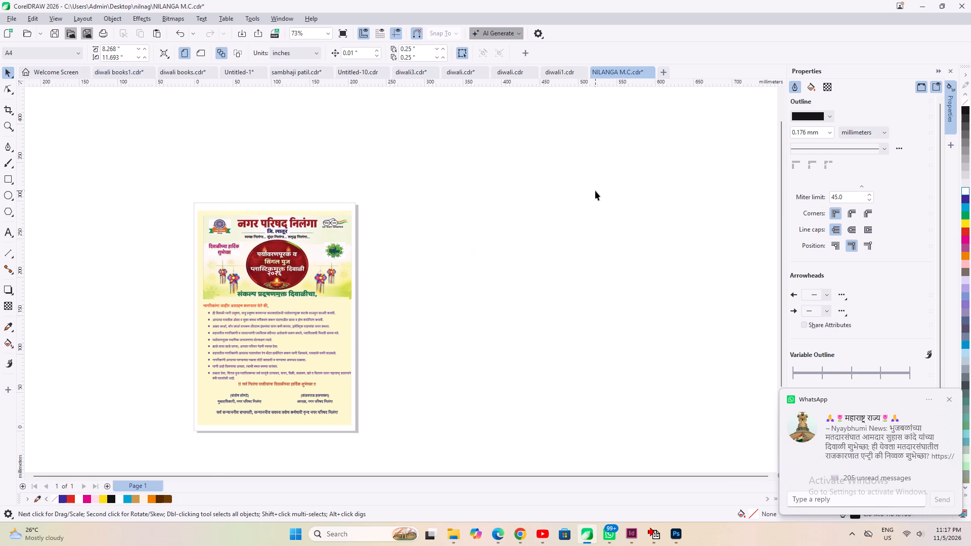
{"action": "left_click", "coordinate": [650, 72]}
{"action": "left_click", "coordinate": [492, 297]}
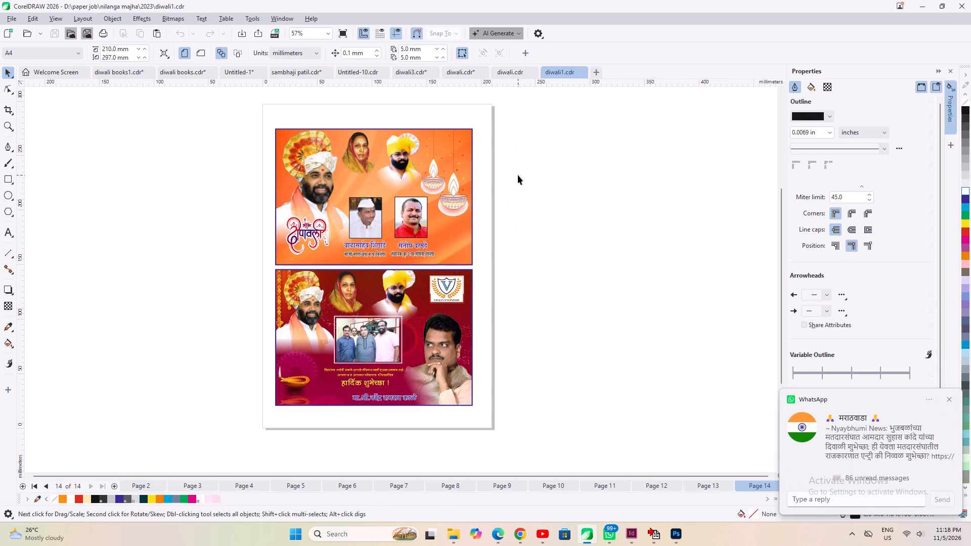
Look back through the Diwali adverts in the 2023 file diwali1.cdr, from page 14 to page 2.
{"action": "key", "text": "Page_Up"}
{"action": "key", "text": "Page_Up"}
{"action": "key", "text": "Page_Up"}
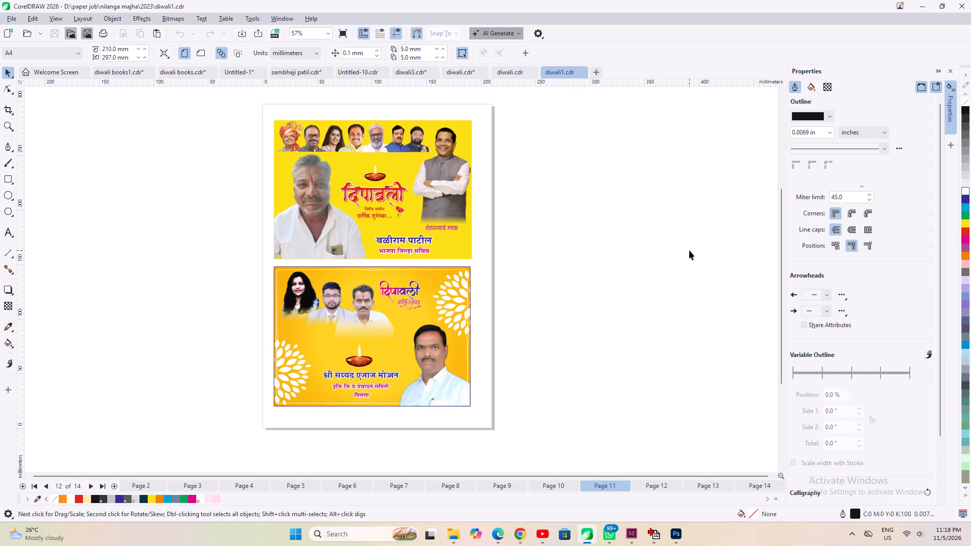
{"action": "key", "text": "Page_Up"}
{"action": "key", "text": "Page_Up"}
{"action": "key", "text": "Page_Up"}
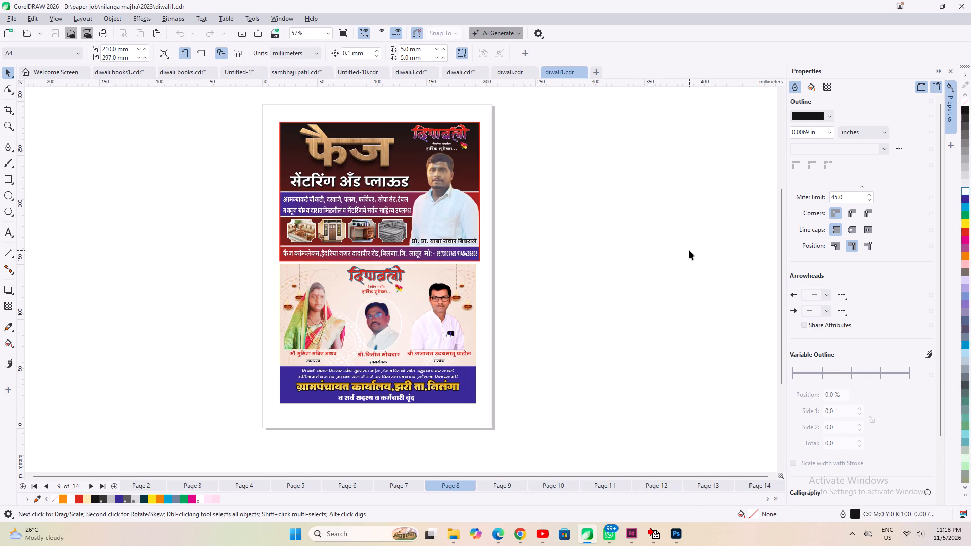
{"action": "key", "text": "Page_Up"}
{"action": "key", "text": "Page_Up"}
{"action": "key", "text": "Page_Up"}
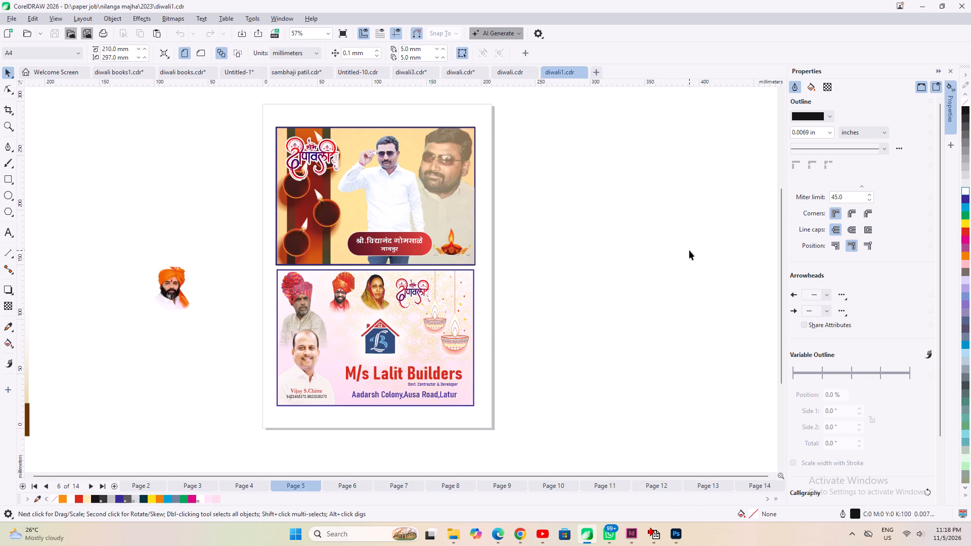
{"action": "key", "text": "Page_Up"}
{"action": "key", "text": "Page_Up"}
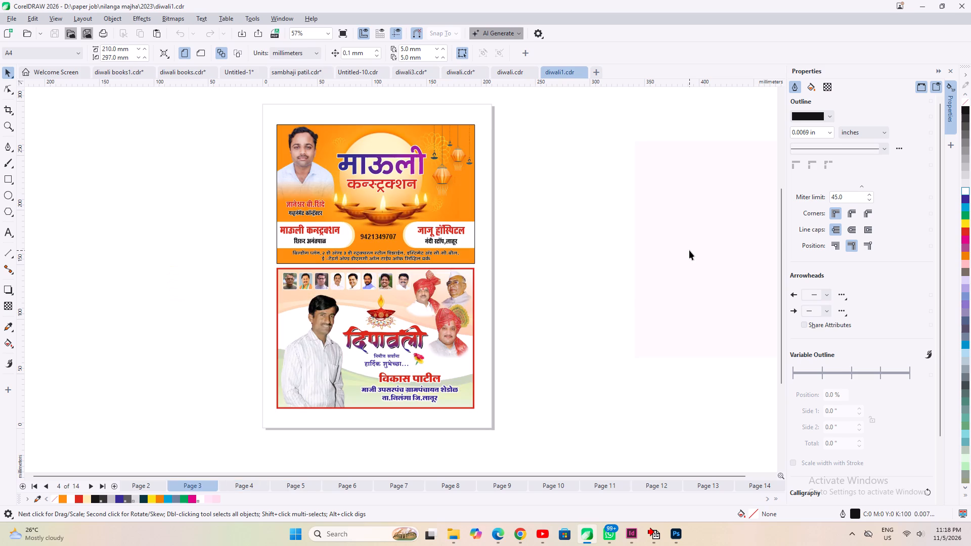
{"action": "key", "text": "Page_Up"}
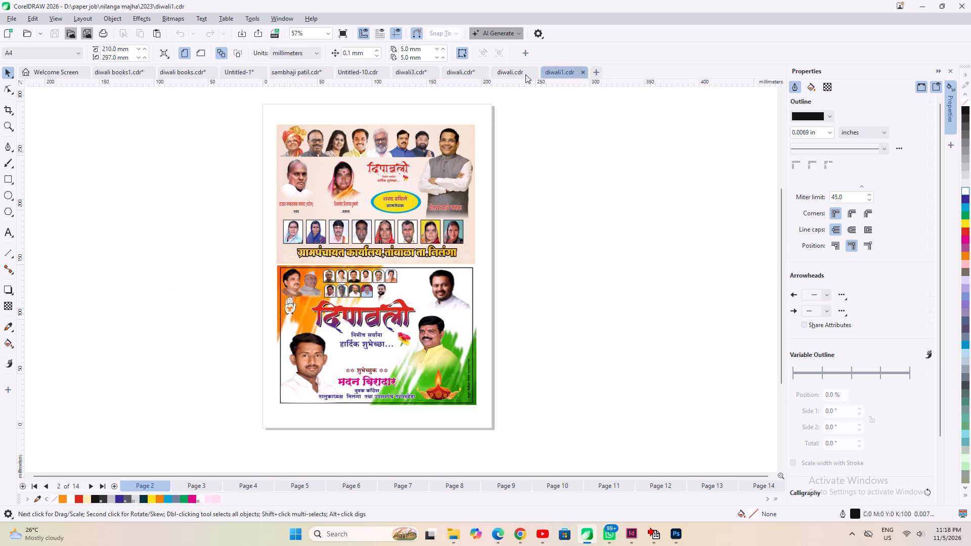
Look back through the Diwali adverts in the 2024 file diwali.cdr, from page 12 to page 1.
{"action": "left_click", "coordinate": [528, 74]}
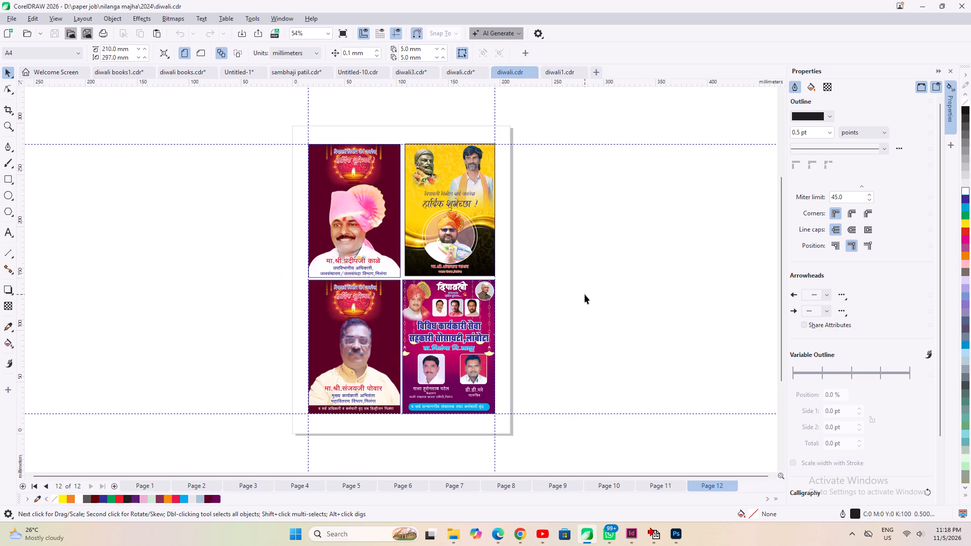
{"action": "key", "text": "Page_Up"}
{"action": "key", "text": "Page_Up"}
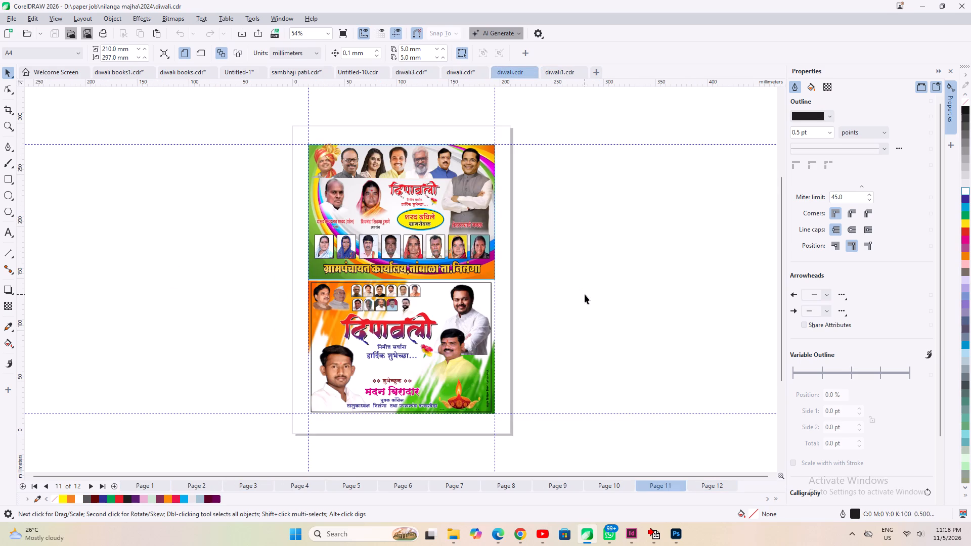
{"action": "key", "text": "Page_Up"}
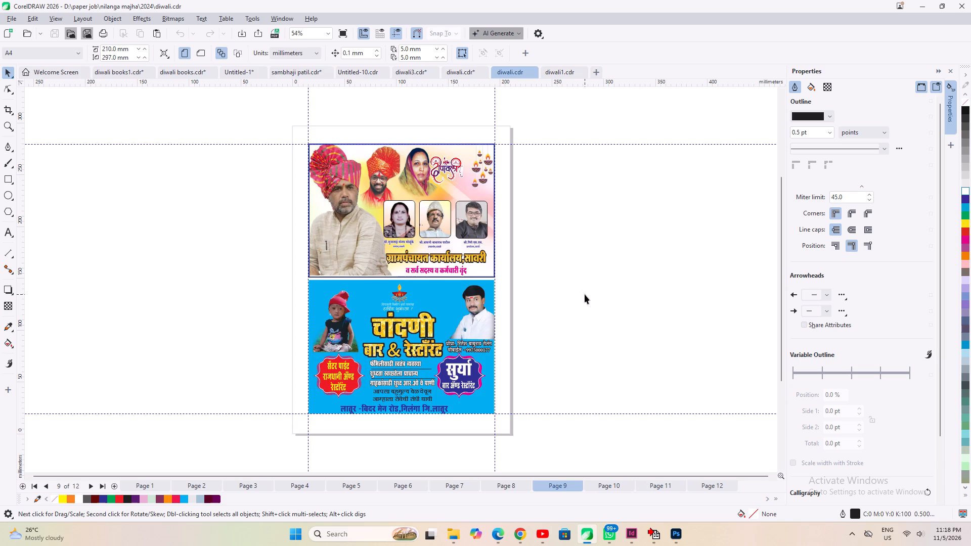
{"action": "key", "text": "Page_Up"}
{"action": "key", "text": "Page_Up"}
{"action": "key", "text": "Page_Up"}
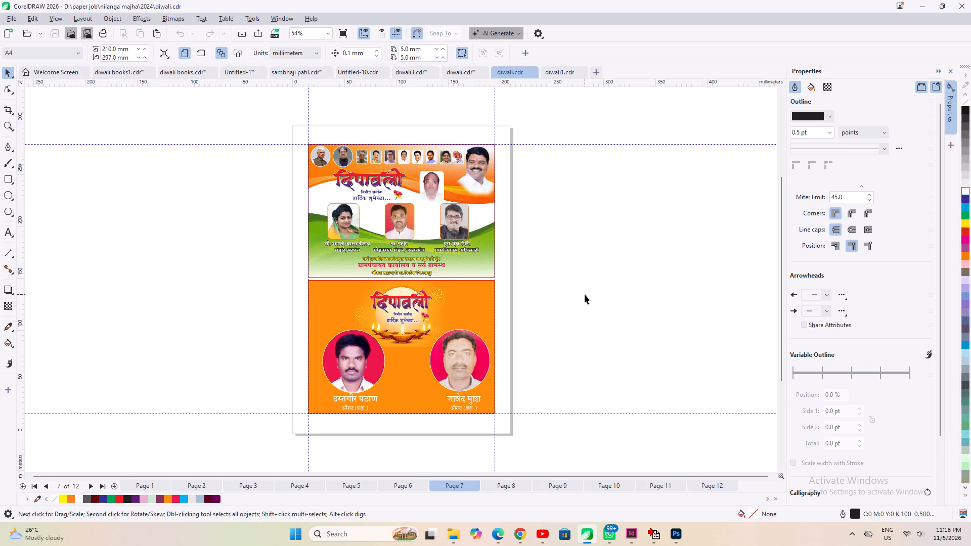
{"action": "key", "text": "Page_Up"}
{"action": "key", "text": "Page_Up"}
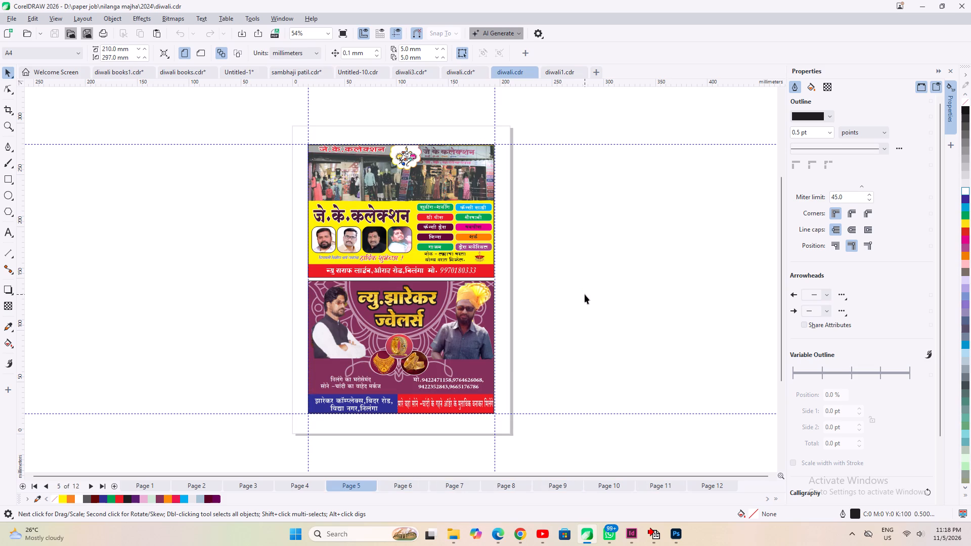
{"action": "key", "text": "Page_Up"}
{"action": "key", "text": "Page_Up"}
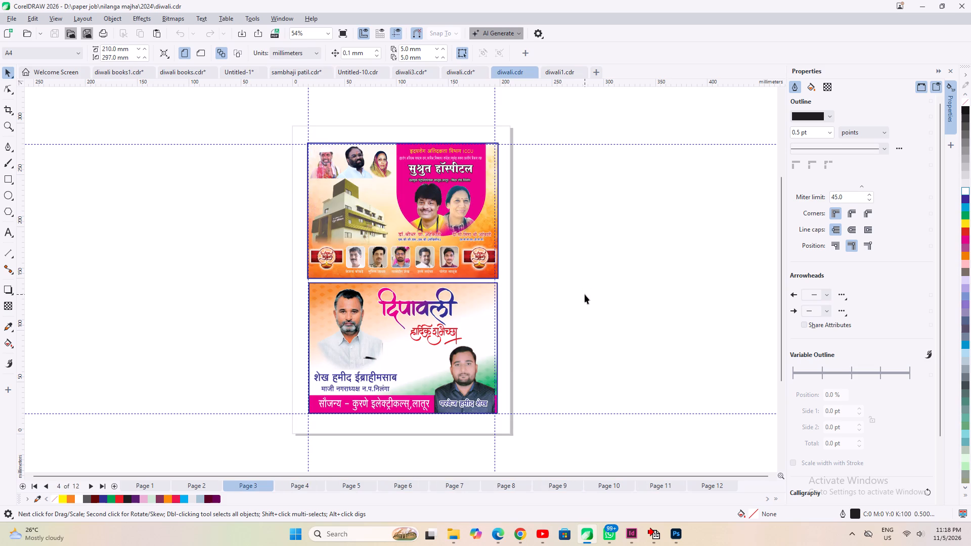
{"action": "key", "text": "Page_Up"}
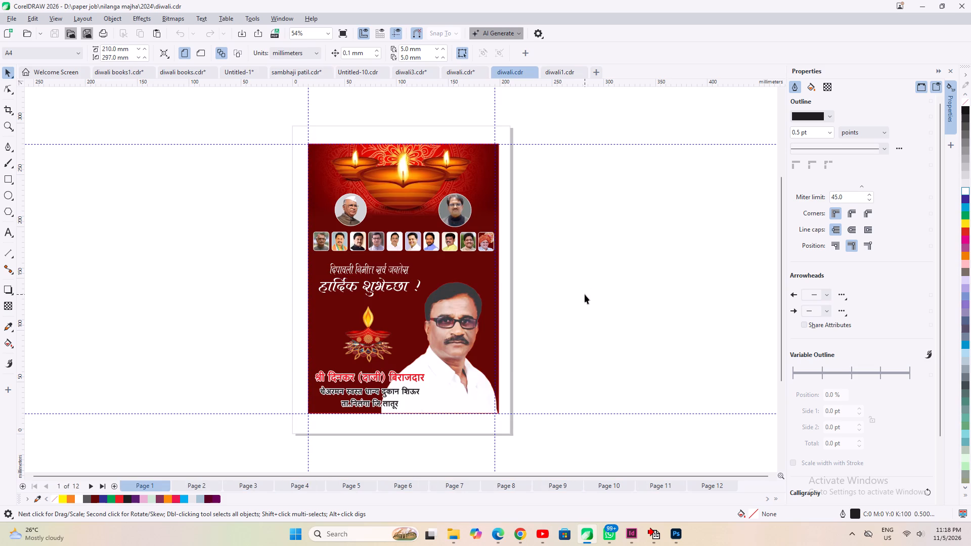
Look back through the Diwali adverts in the 2023 file diwali.cdr, from page 25 to page 14.
{"action": "left_click", "coordinate": [473, 70]}
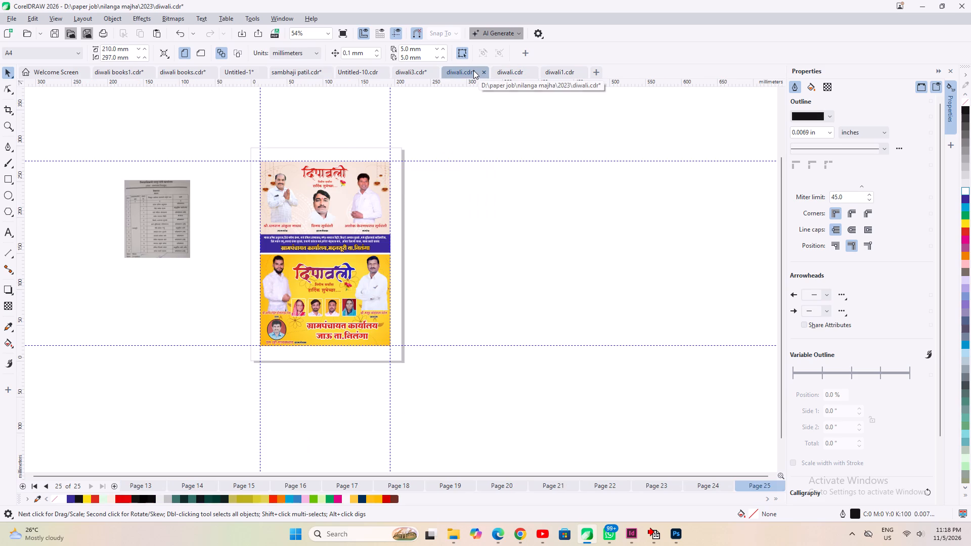
{"action": "key", "text": "Page_Down"}
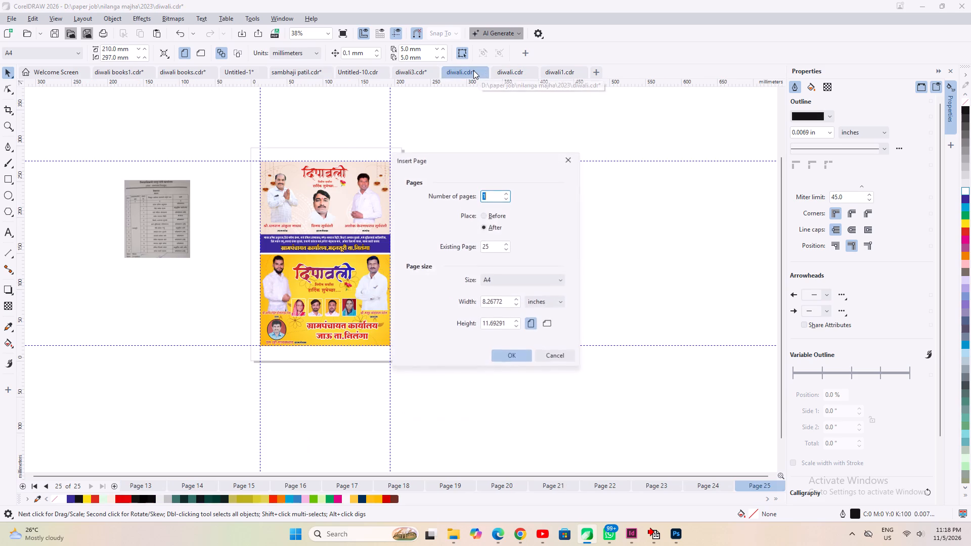
{"action": "key", "text": "Escape"}
{"action": "key", "text": "Page_Up"}
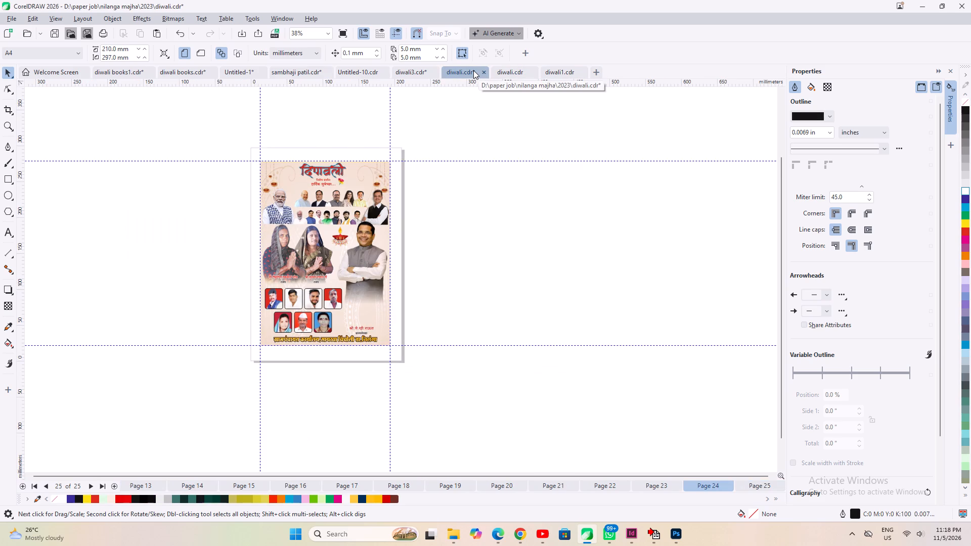
{"action": "key", "text": "Page_Up"}
{"action": "key", "text": "Page_Up"}
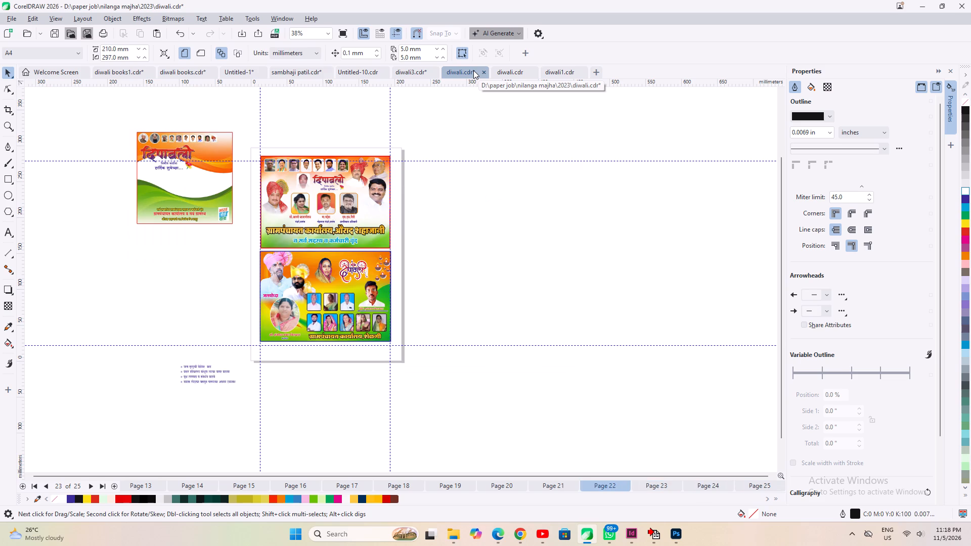
{"action": "key", "text": "Page_Up"}
{"action": "key", "text": "Page_Up"}
{"action": "key", "text": "Page_Down"}
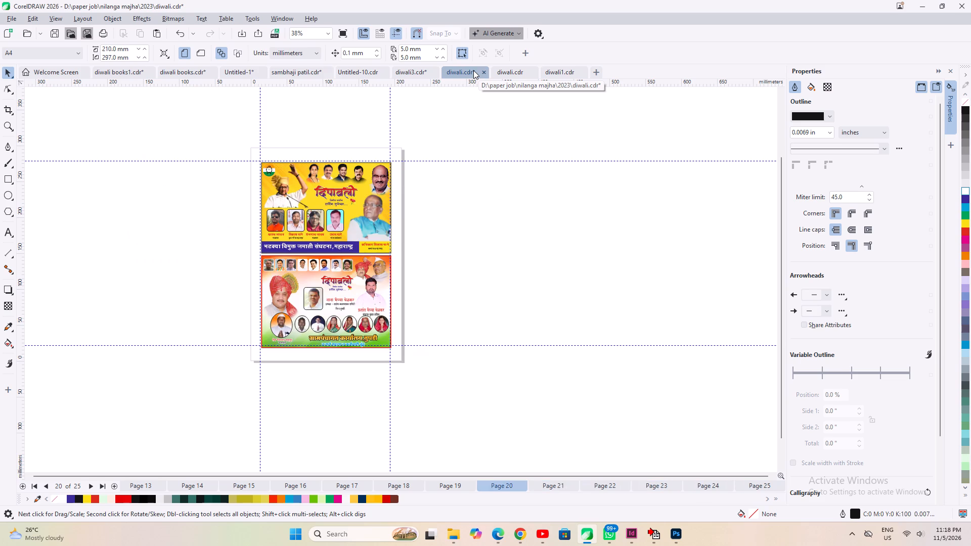
{"action": "key", "text": "Page_Up"}
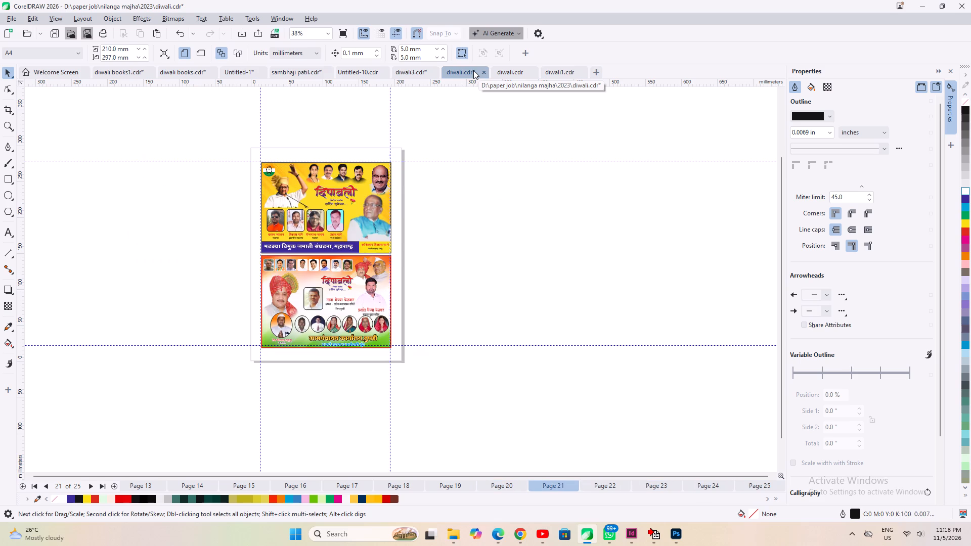
{"action": "key", "text": "Page_Up"}
{"action": "key", "text": "Page_Up"}
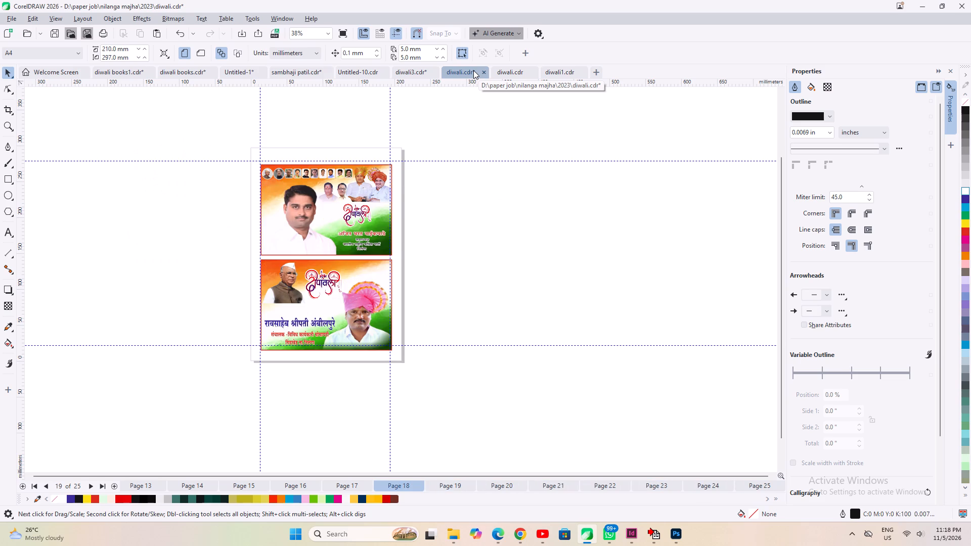
{"action": "key", "text": "Page_Up"}
{"action": "key", "text": "Page_Up"}
{"action": "key", "text": "Page_Up"}
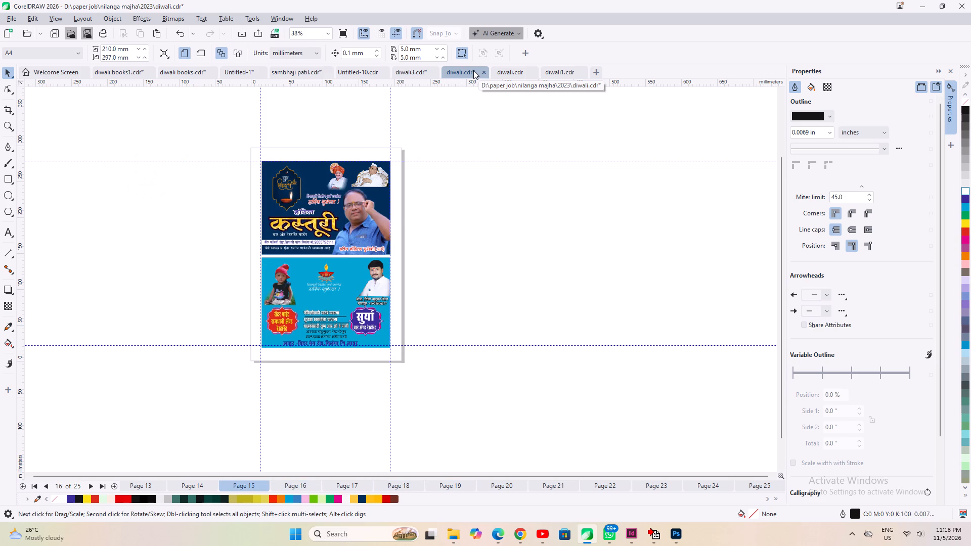
{"action": "key", "text": "Page_Up"}
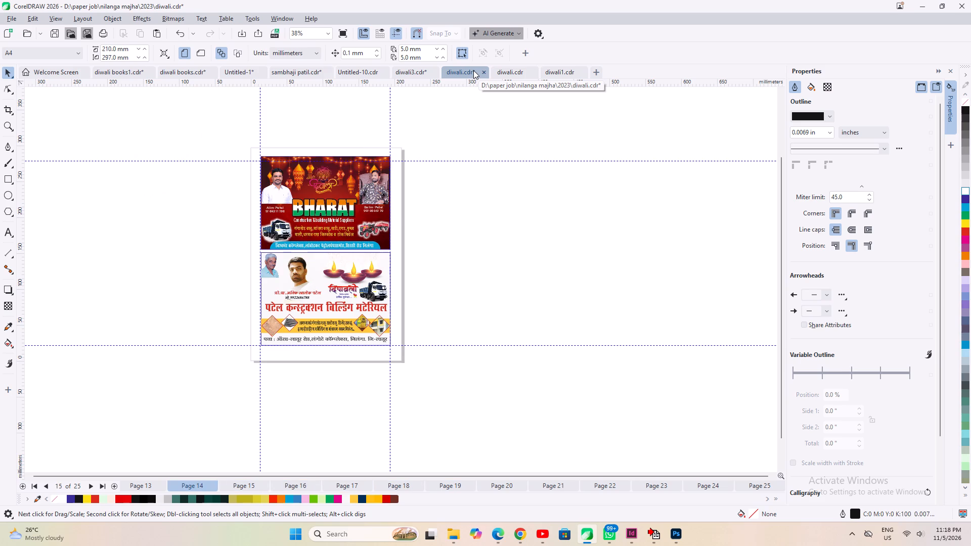
Copy the whole पटेल कन्स्ट्रक्शन बिल्डिंग मटेरियल advert from the lower half of page 14.
{"action": "left_click_drag", "start_coordinate": [231, 385], "coordinate": [424, 249]}
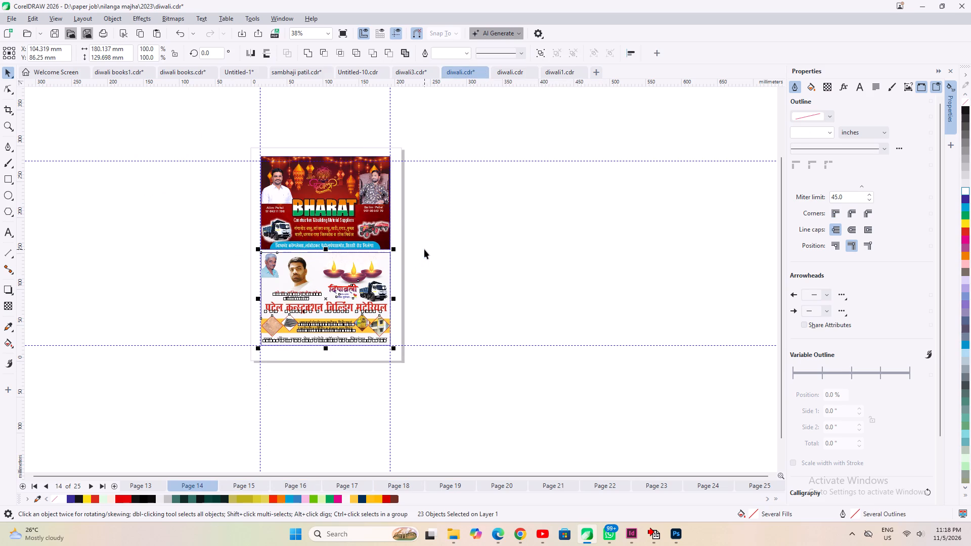
{"action": "key", "text": "ctrl+c"}
{"action": "left_click", "coordinate": [504, 252]}
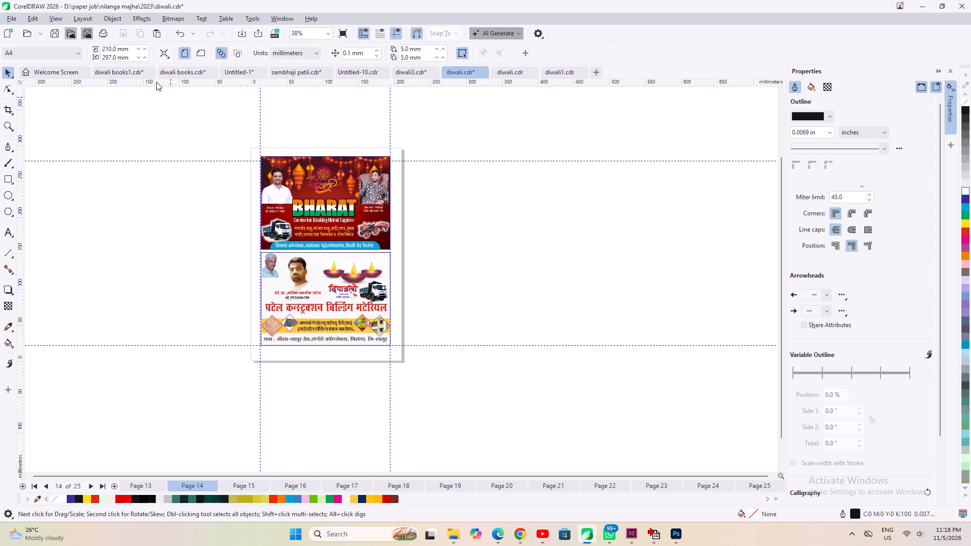
In diwali books1.cdr, move the येळणूर sarpanch advert on page 18 up into the guides of the page's upper half.
{"action": "left_click", "coordinate": [115, 72]}
{"action": "scroll", "coordinate": [294, 390], "scroll_direction": "down", "scroll_amount": 3}
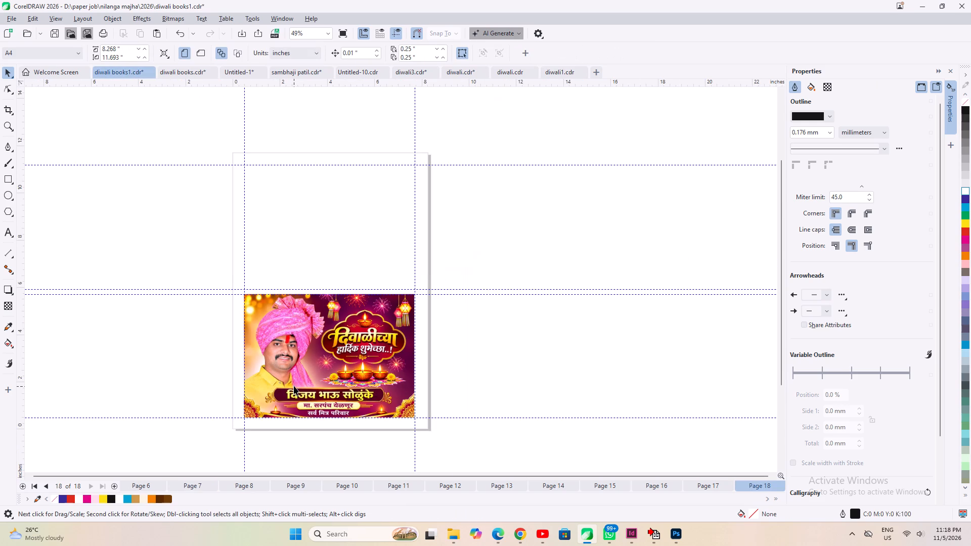
{"action": "left_click", "coordinate": [332, 386]}
{"action": "left_click_drag", "start_coordinate": [375, 382], "coordinate": [374, 285], "text": "shift"}
{"action": "left_click", "coordinate": [341, 339]}
{"action": "left_click_drag", "start_coordinate": [319, 368], "coordinate": [320, 239]}
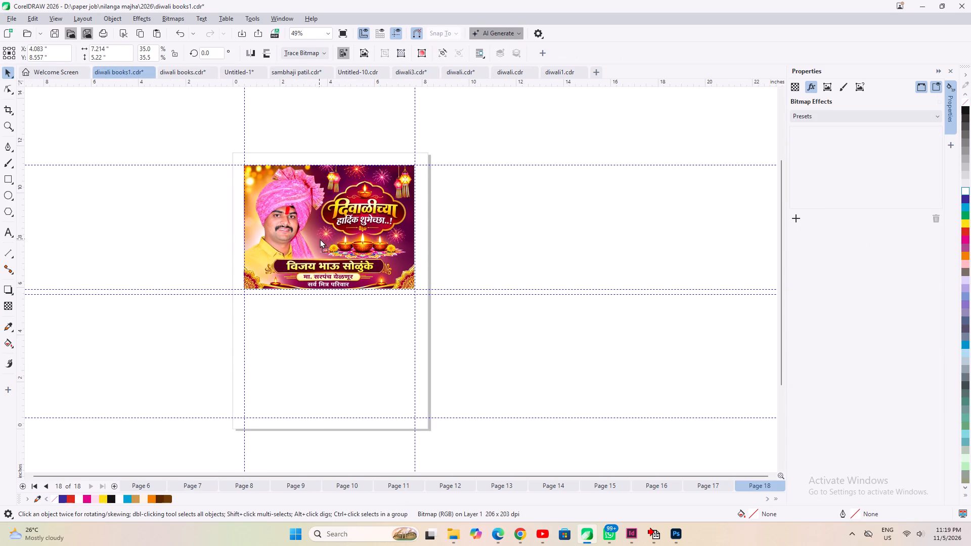
{"action": "left_click_drag", "start_coordinate": [320, 239], "coordinate": [321, 239]}
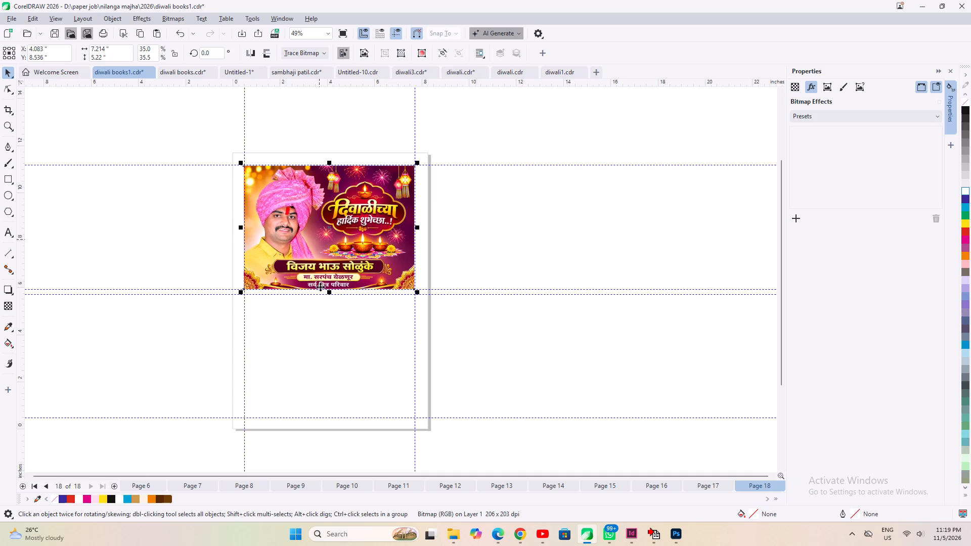
Paste the copied पटेल कन्स्ट्रक्शन advert onto page 18 and align it to the left and bottom guides of the lower half.
{"action": "left_click", "coordinate": [310, 390]}
{"action": "right_click", "coordinate": [118, 337]}
{"action": "left_click", "coordinate": [136, 416]}
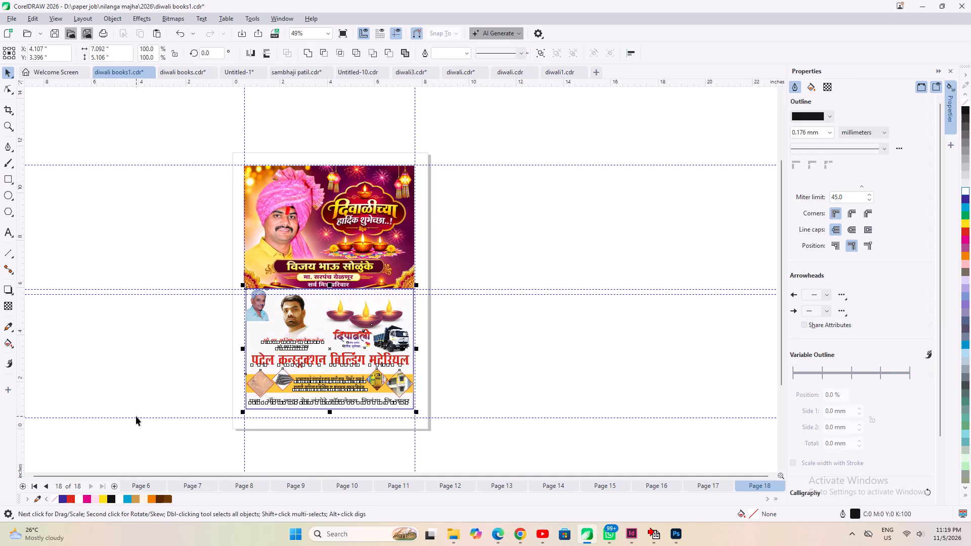
{"action": "scroll", "coordinate": [310, 444], "scroll_direction": "up", "scroll_amount": 6}
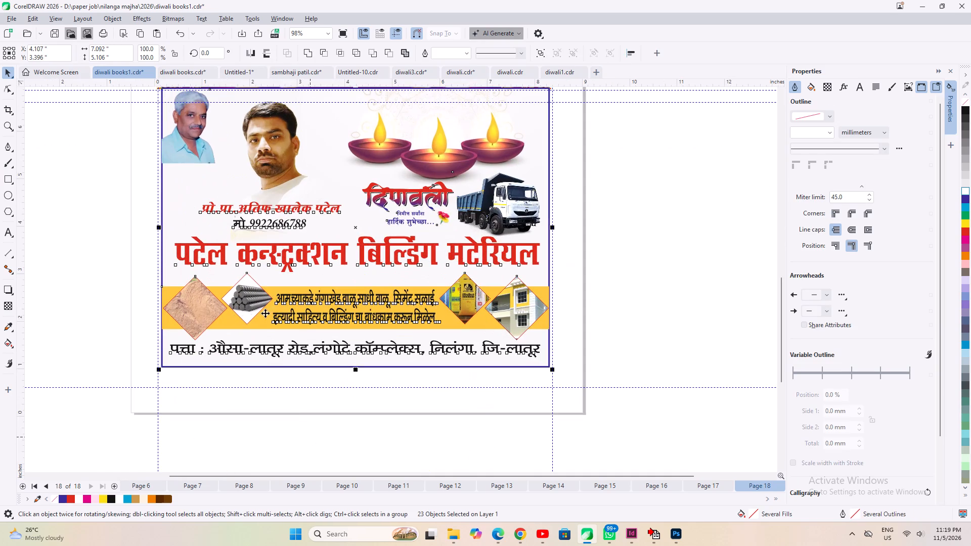
{"action": "left_click_drag", "start_coordinate": [266, 312], "coordinate": [262, 332]}
{"action": "scroll", "coordinate": [374, 350], "scroll_direction": "down", "scroll_amount": 2}
{"action": "scroll", "coordinate": [524, 209], "scroll_direction": "up", "scroll_amount": 3}
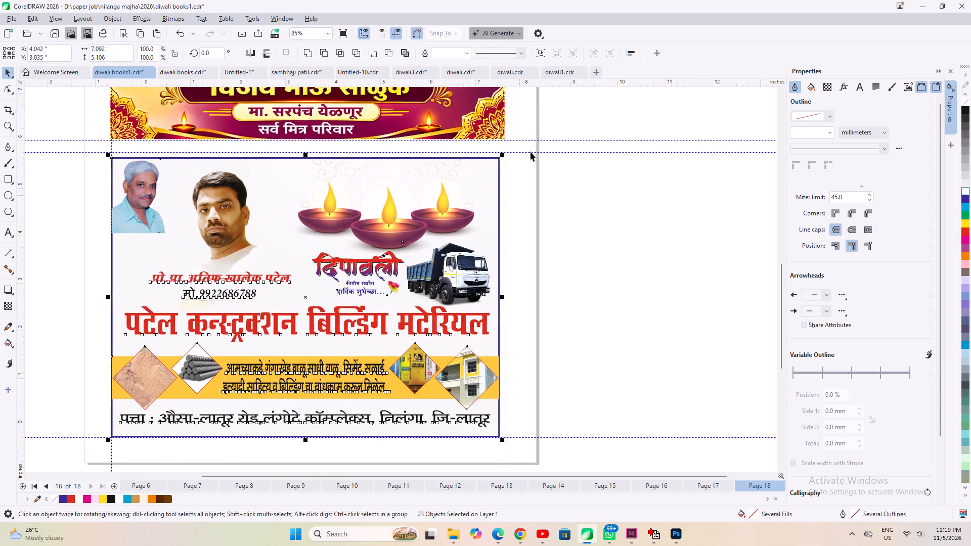
Scale the whole पटेल कन्स्ट्रक्शन advert up proportionally to about 7.22 × 5.20 inches to fill the lower-half guides.
{"action": "scroll", "coordinate": [531, 152], "scroll_direction": "up", "scroll_amount": 4}
{"action": "left_click", "coordinate": [472, 160]}
{"action": "scroll", "coordinate": [538, 182], "scroll_direction": "down", "scroll_amount": 2}
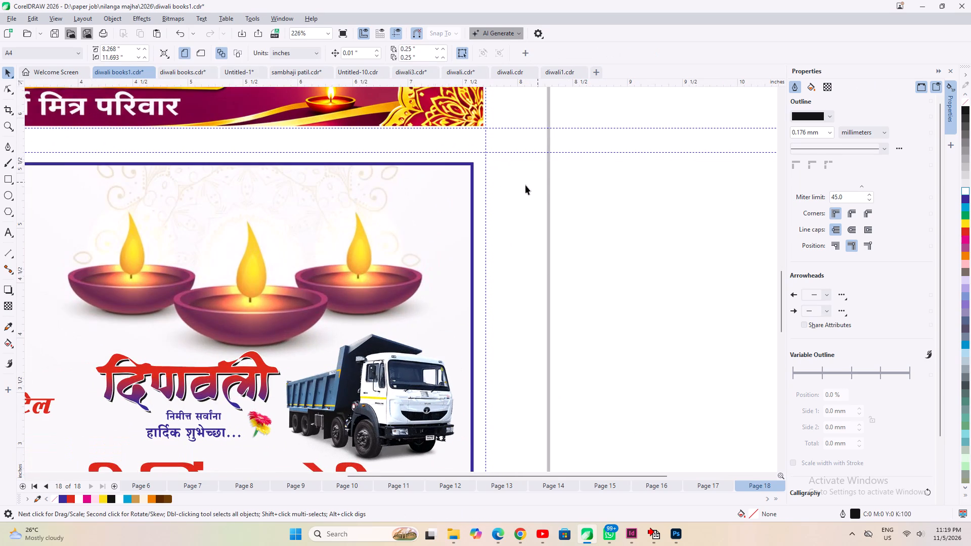
{"action": "scroll", "coordinate": [525, 185], "scroll_direction": "down", "scroll_amount": 3}
{"action": "scroll", "coordinate": [485, 273], "scroll_direction": "down", "scroll_amount": 3}
{"action": "left_click_drag", "start_coordinate": [553, 425], "coordinate": [178, 215]}
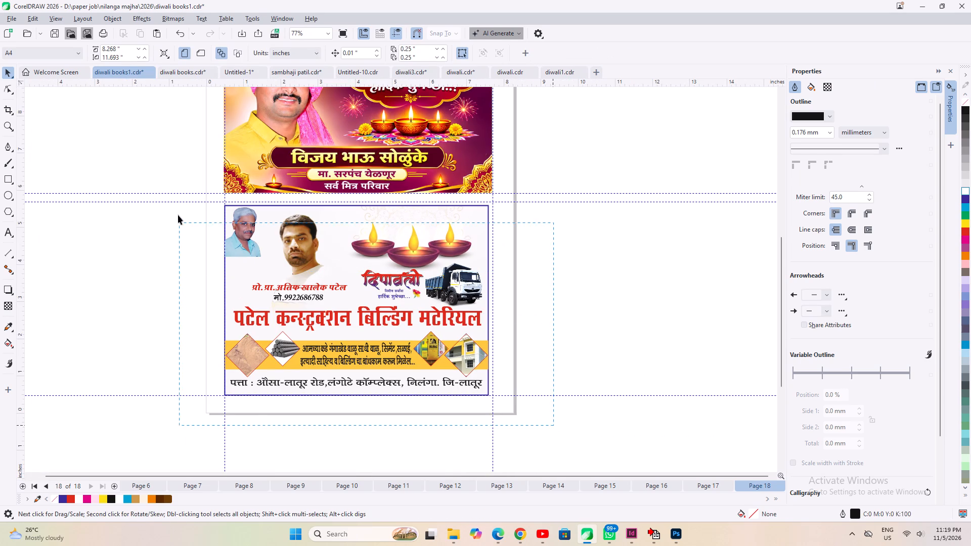
{"action": "left_click_drag", "start_coordinate": [178, 215], "coordinate": [173, 196]}
{"action": "scroll", "coordinate": [406, 202], "scroll_direction": "up", "scroll_amount": 5}
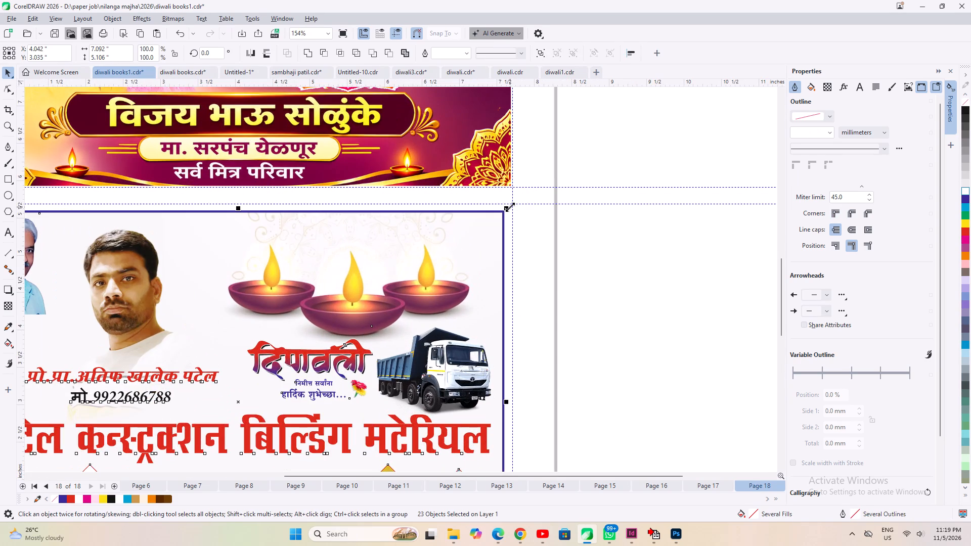
{"action": "left_click_drag", "start_coordinate": [510, 207], "coordinate": [519, 194]}
{"action": "scroll", "coordinate": [509, 263], "scroll_direction": "down", "scroll_amount": 3}
{"action": "scroll", "coordinate": [473, 226], "scroll_direction": "down", "scroll_amount": 7}
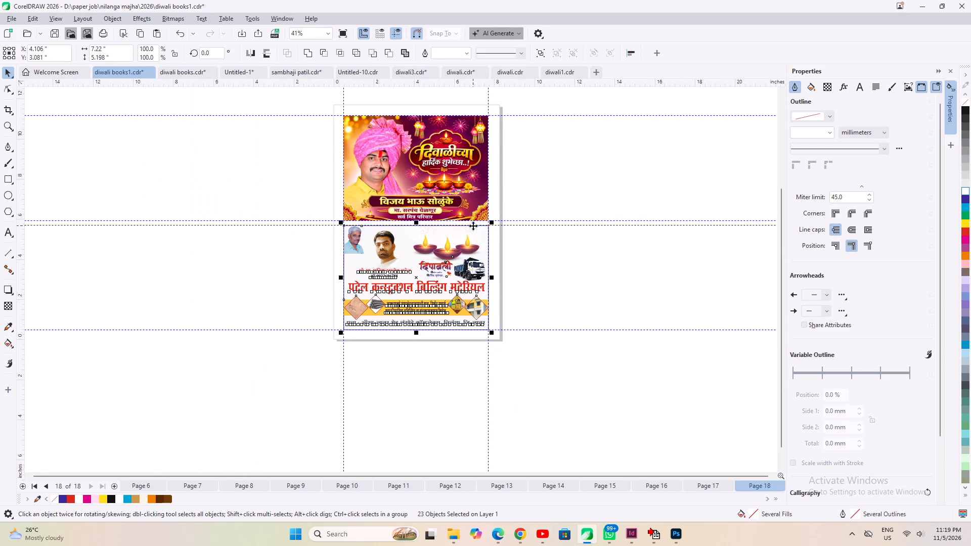
Inspect the पटेल कन्स्ट्रक्शन बिल्डिंग मटेरियल advert on page 18 up close, checking its frame, portraits and text down to the address line.
{"action": "scroll", "coordinate": [473, 225], "scroll_direction": "down", "scroll_amount": 1}
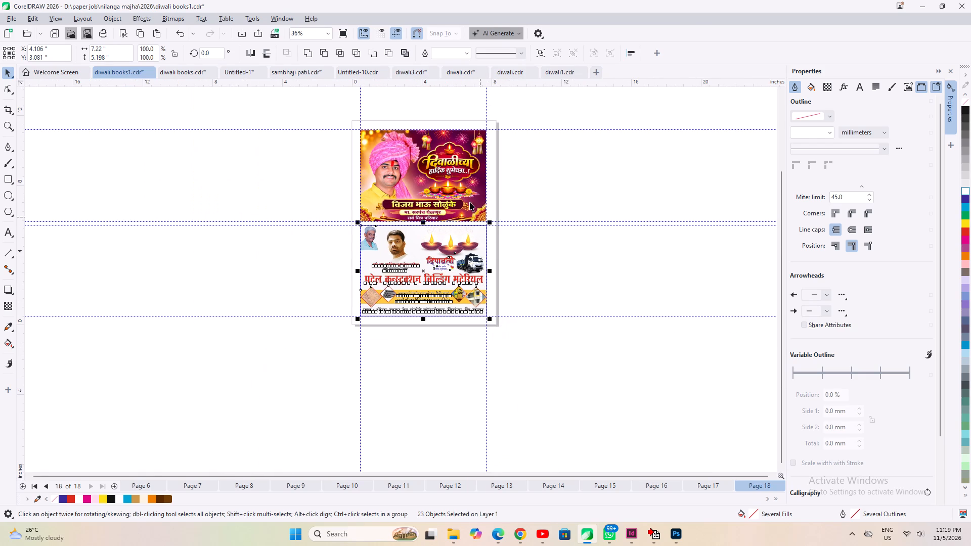
{"action": "scroll", "coordinate": [458, 189], "scroll_direction": "down", "scroll_amount": 2}
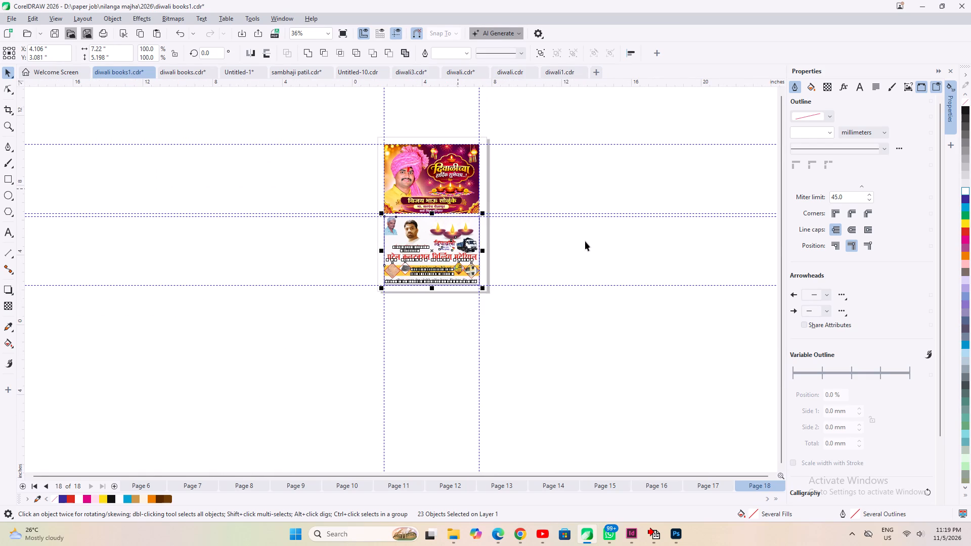
{"action": "left_click", "coordinate": [585, 241]}
{"action": "scroll", "coordinate": [409, 256], "scroll_direction": "up", "scroll_amount": 5}
{"action": "left_click", "coordinate": [462, 220], "text": "ctrl"}
{"action": "scroll", "coordinate": [477, 203], "scroll_direction": "up", "scroll_amount": 7}
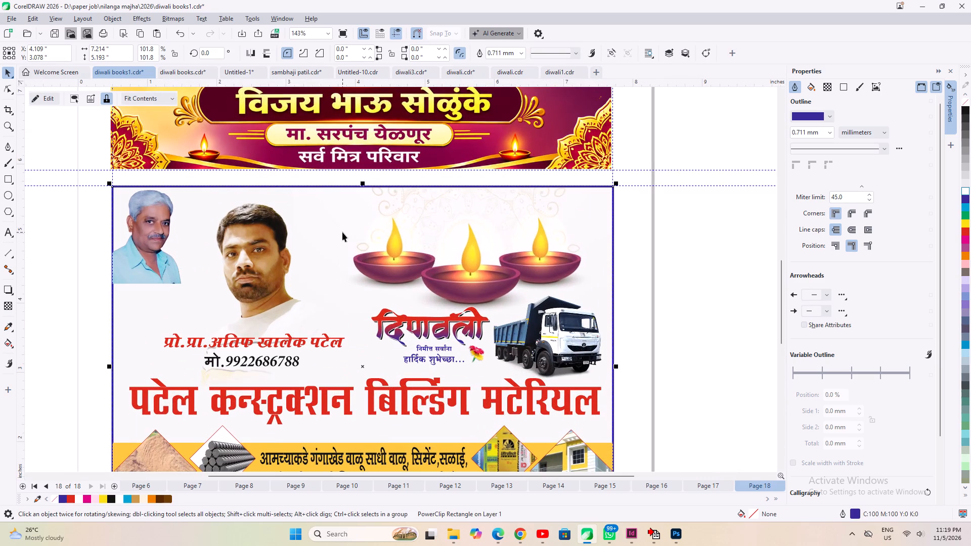
{"action": "left_click", "coordinate": [342, 232], "text": "ctrl"}
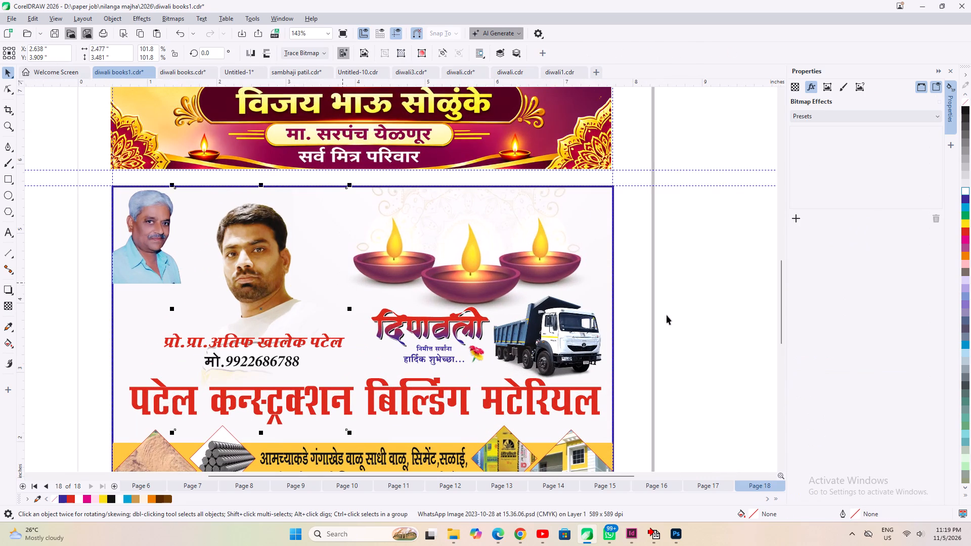
{"action": "scroll", "coordinate": [335, 231], "scroll_direction": "down", "scroll_amount": 2}
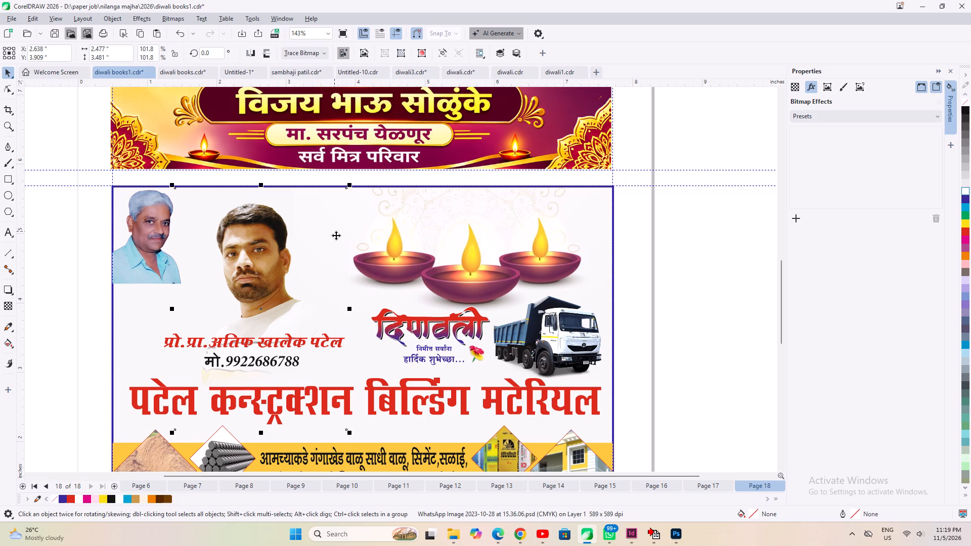
{"action": "scroll", "coordinate": [336, 235], "scroll_direction": "down", "scroll_amount": 4}
{"action": "scroll", "coordinate": [345, 383], "scroll_direction": "up", "scroll_amount": 5}
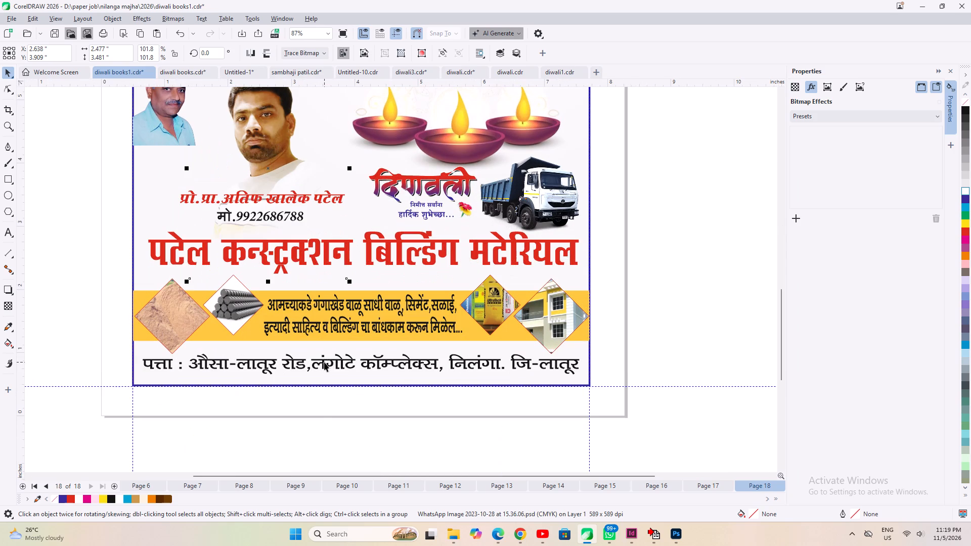
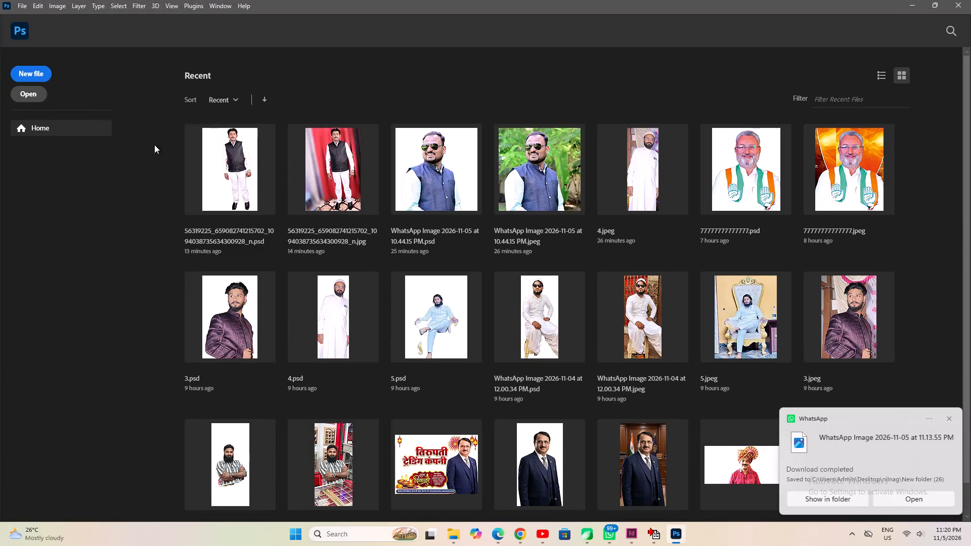
Open the client photo WhatsApp Image 2026-11-05 at 11.13.55 PM from New folder (26) in Photoshop.
{"action": "left_click", "coordinate": [181, 31]}
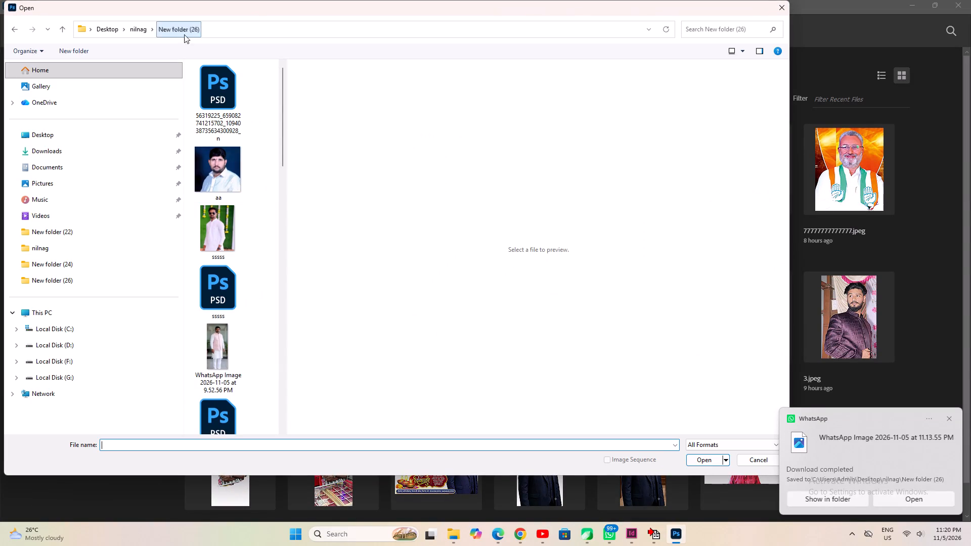
{"action": "left_click_drag", "start_coordinate": [285, 97], "coordinate": [282, 394]}
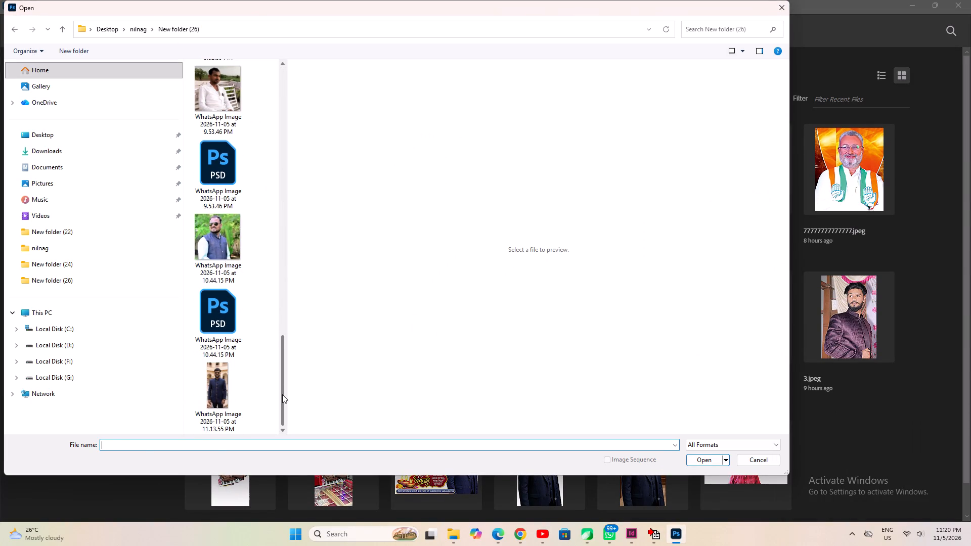
{"action": "left_click_drag", "start_coordinate": [282, 394], "coordinate": [281, 395]}
{"action": "left_click", "coordinate": [215, 398]}
{"action": "left_click", "coordinate": [711, 461]}
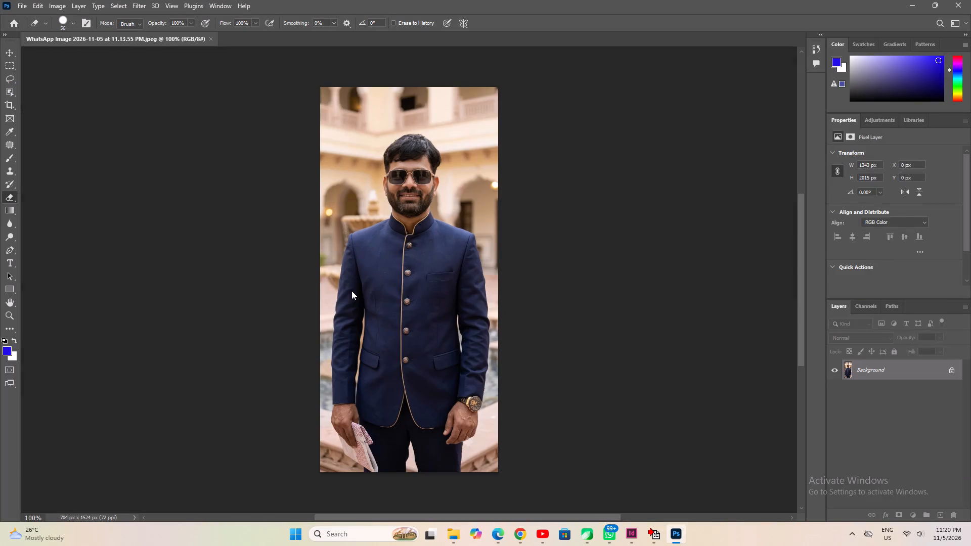
Remove the photo's background and save the cutout as a PSD under the same name in New folder (26).
{"action": "left_click", "coordinate": [422, 492]}
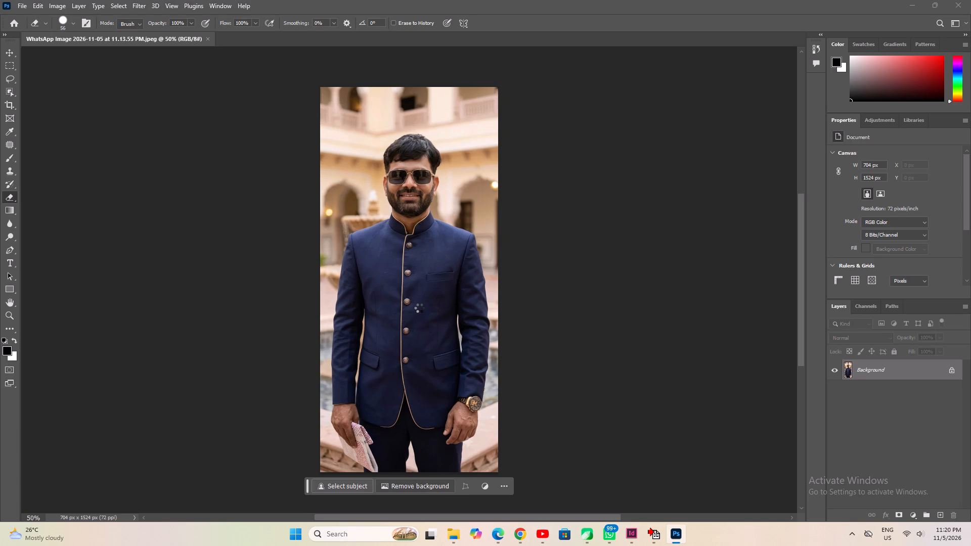
{"action": "key", "text": "ctrl+s"}
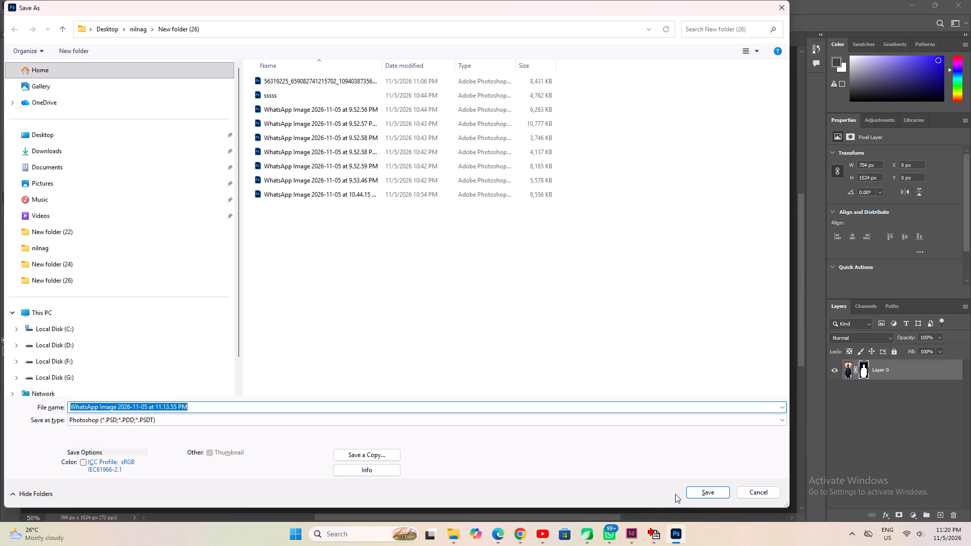
{"action": "left_click", "coordinate": [688, 488]}
{"action": "left_click", "coordinate": [585, 153]}
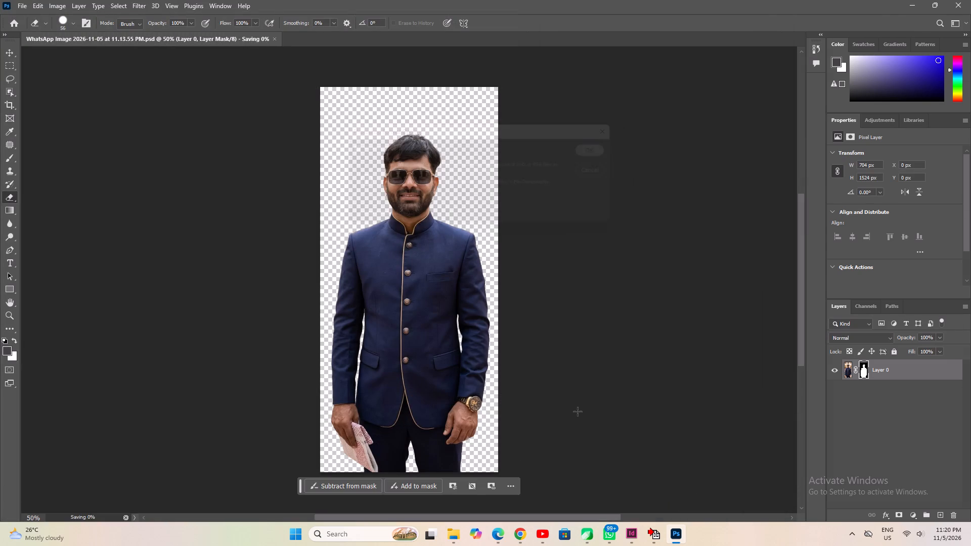
Switch to CorelDRAW and delete the large photo of the man above the proprietor's name in the पटेल कन्स्ट्रक्शन advert on page 18.
{"action": "left_click", "coordinate": [592, 538]}
{"action": "scroll", "coordinate": [480, 320], "scroll_direction": "down", "scroll_amount": 2}
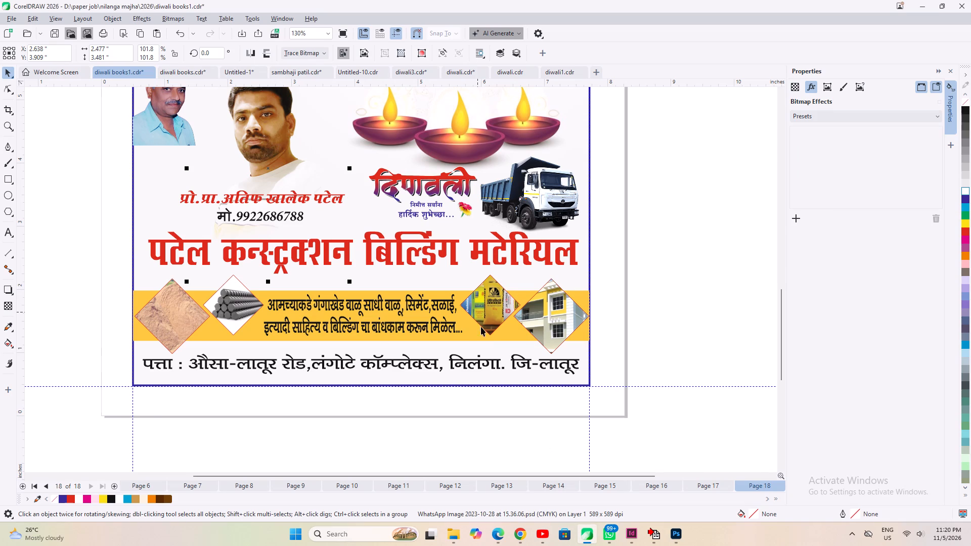
{"action": "scroll", "coordinate": [481, 327], "scroll_direction": "down", "scroll_amount": 1}
{"action": "key", "text": "Delete"}
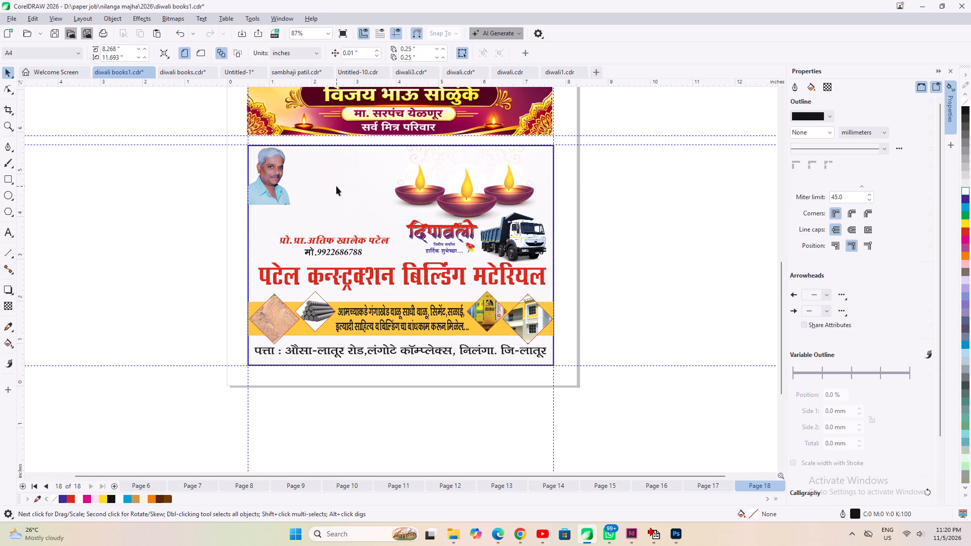
Import the PSD cutout WhatsApp Image 2026-11-05 at 11.13.55 PM at original size and place it beside page 18, clear of the advert.
{"action": "right_click", "coordinate": [105, 212]}
{"action": "left_click", "coordinate": [125, 270]}
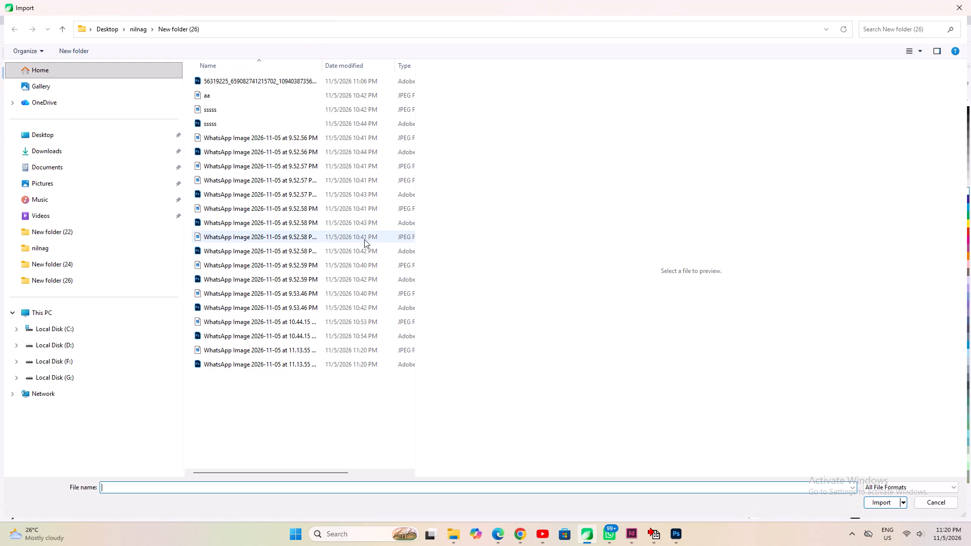
{"action": "left_click", "coordinate": [243, 353]}
{"action": "left_click", "coordinate": [247, 367]}
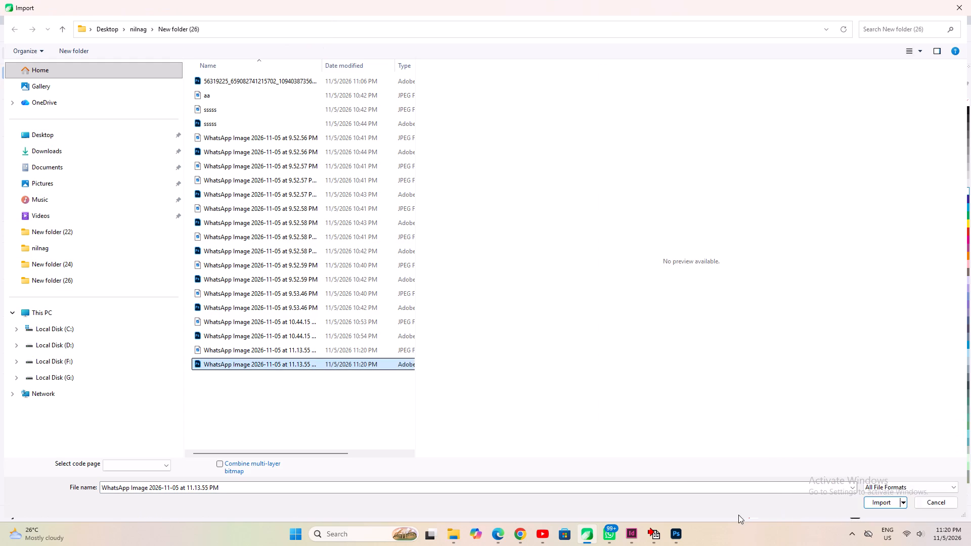
{"action": "left_click", "coordinate": [666, 510]}
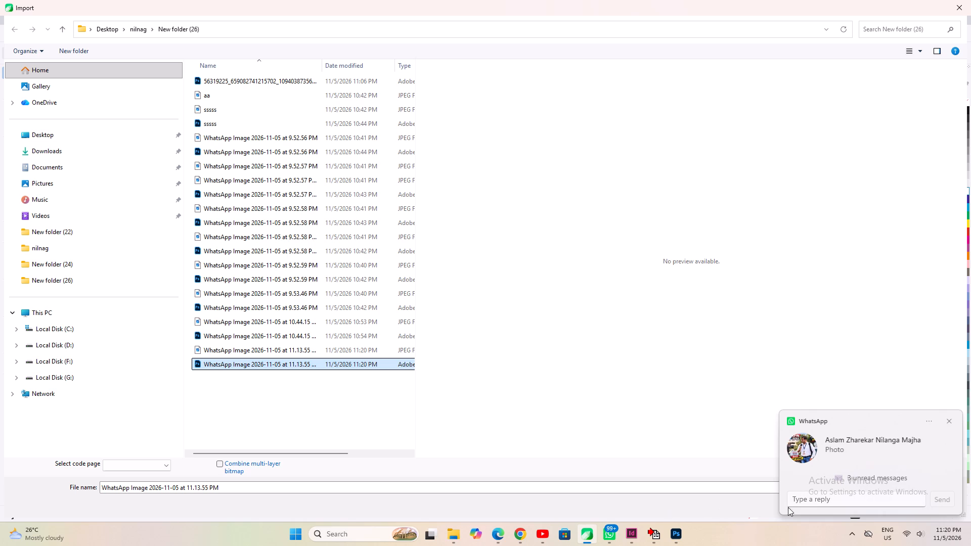
{"action": "left_click", "coordinate": [952, 419]}
{"action": "left_click", "coordinate": [888, 504]}
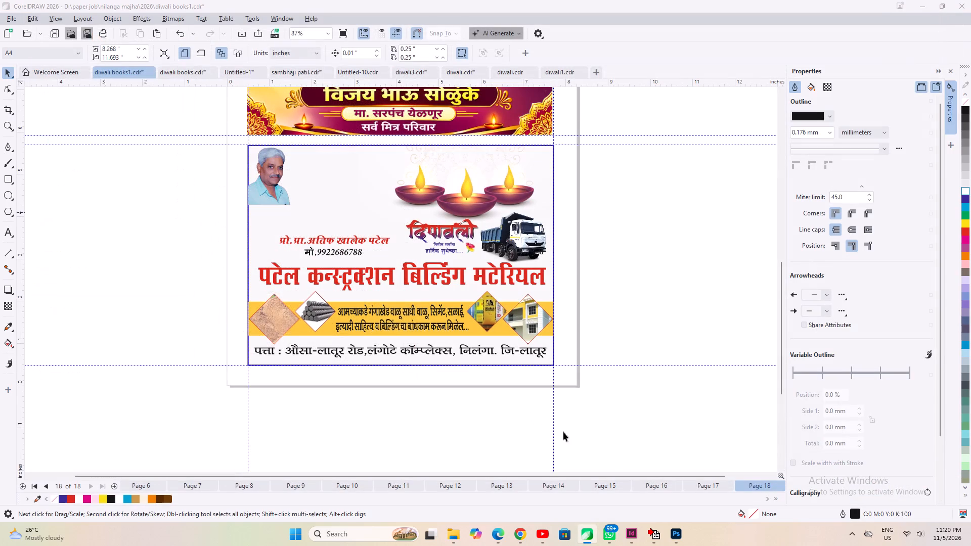
{"action": "left_click", "coordinate": [107, 208]}
{"action": "scroll", "coordinate": [200, 245], "scroll_direction": "down", "scroll_amount": 3}
{"action": "left_click", "coordinate": [279, 374]}
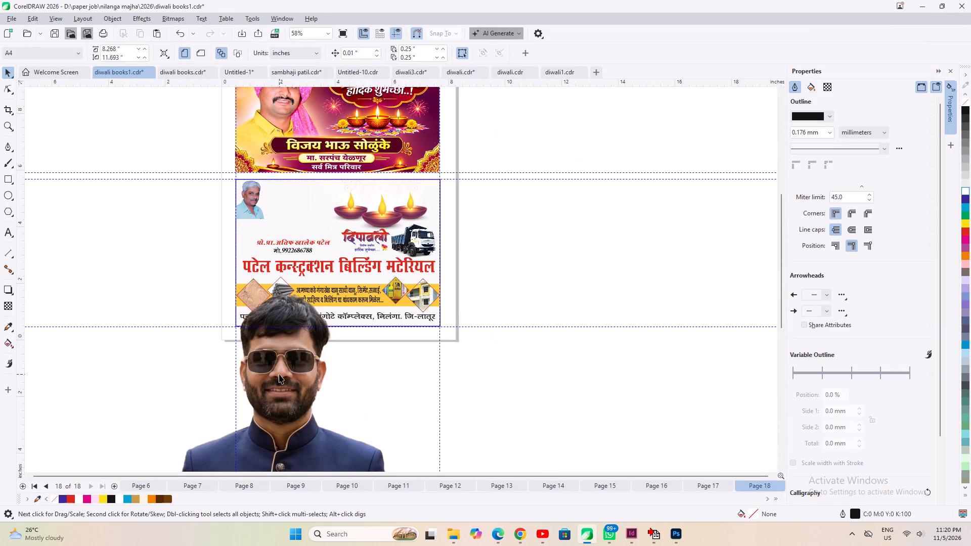
{"action": "left_click_drag", "start_coordinate": [276, 390], "coordinate": [589, 329]}
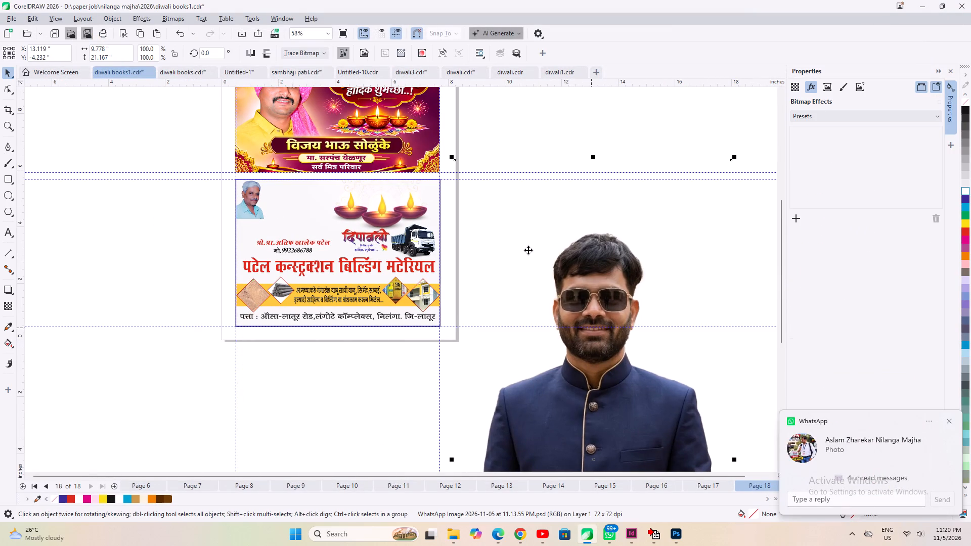
Crop the imported cutout to about 10.01 × 15.02 inches, framing the man from above his head to the lower part of his jacket.
{"action": "scroll", "coordinate": [496, 192], "scroll_direction": "down", "scroll_amount": 4}
{"action": "left_click", "coordinate": [5, 107]}
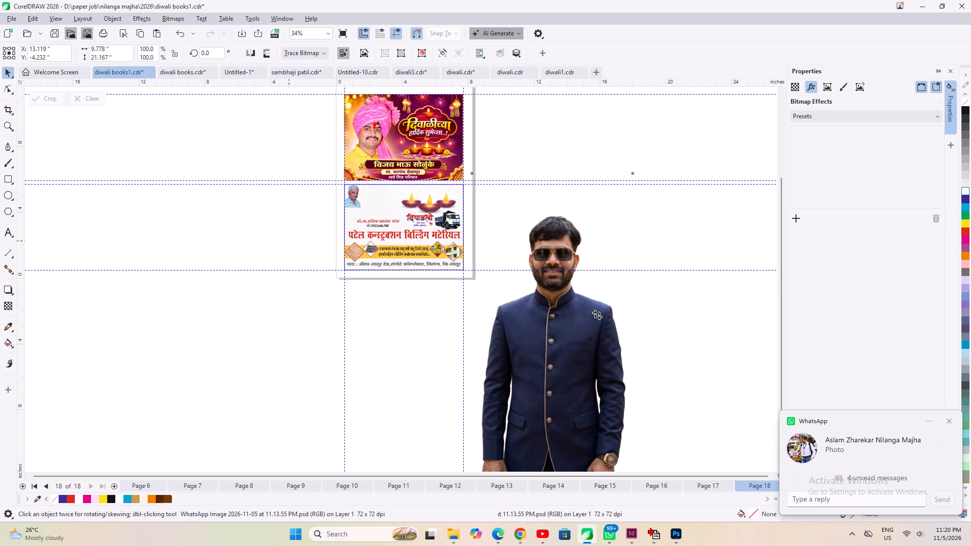
{"action": "left_click_drag", "start_coordinate": [504, 196], "coordinate": [631, 444]}
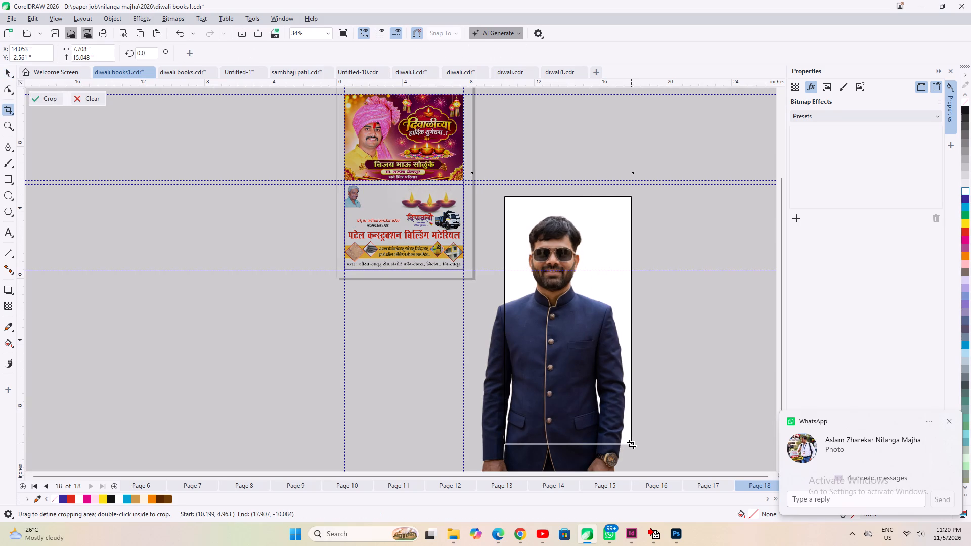
{"action": "left_click_drag", "start_coordinate": [631, 444], "coordinate": [631, 443]}
{"action": "left_click_drag", "start_coordinate": [502, 322], "coordinate": [469, 346]}
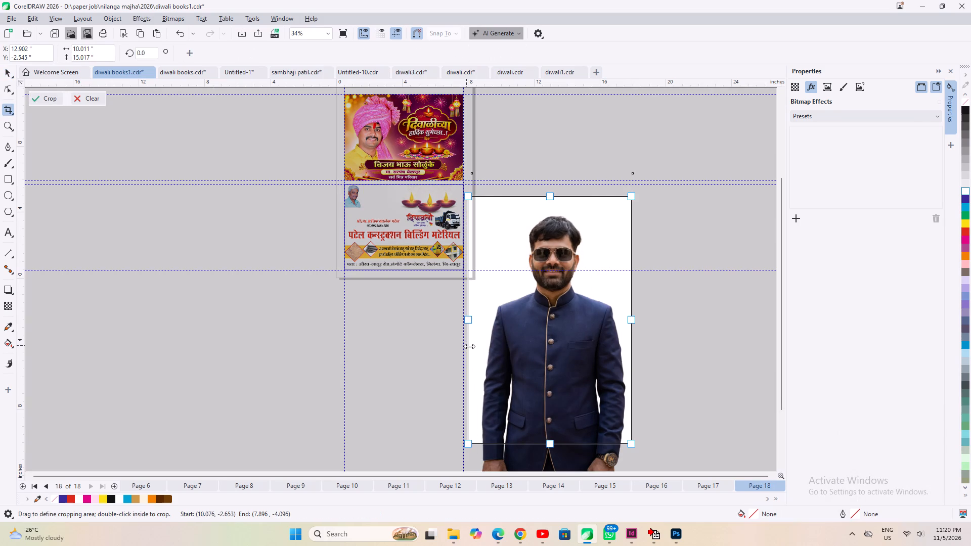
Crop the blank margins around the photo of the man in sunglasses to about 9.49 × 18.77 inches and move it beside the page.
{"action": "left_click_drag", "start_coordinate": [469, 346], "coordinate": [475, 345]}
{"action": "left_click_drag", "start_coordinate": [555, 199], "coordinate": [552, 212]}
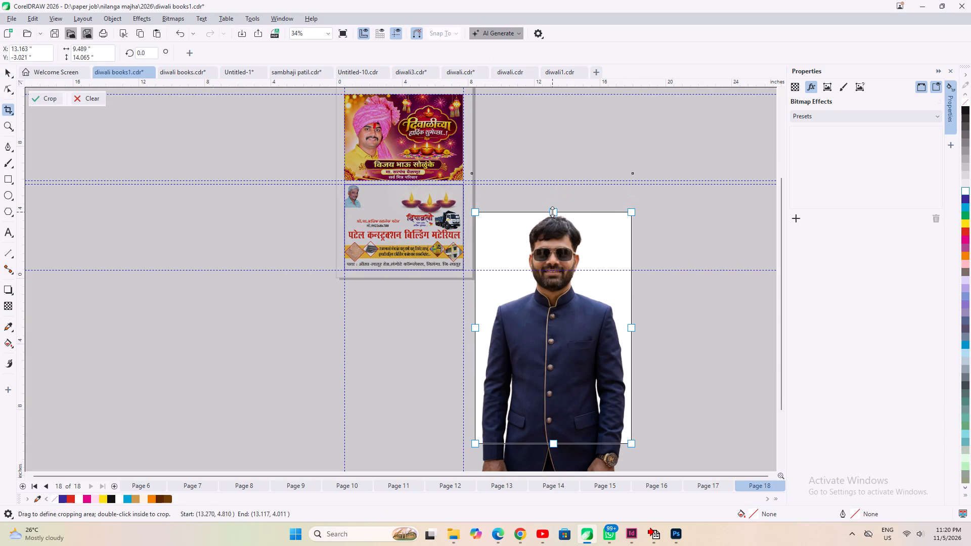
{"action": "scroll", "coordinate": [552, 212], "scroll_direction": "down", "scroll_amount": 4}
{"action": "left_click_drag", "start_coordinate": [554, 359], "coordinate": [548, 409]}
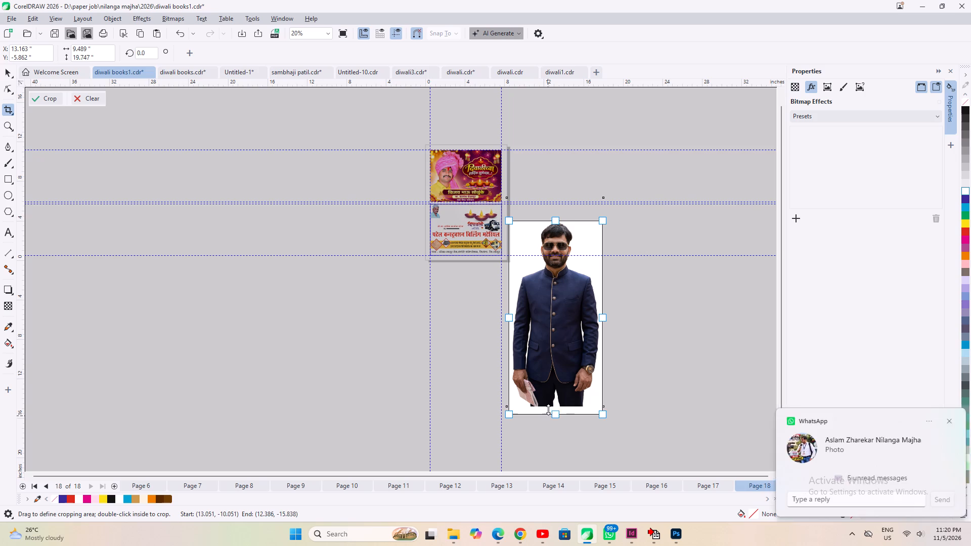
{"action": "left_click_drag", "start_coordinate": [548, 409], "coordinate": [549, 406]}
{"action": "double_click", "coordinate": [562, 318]}
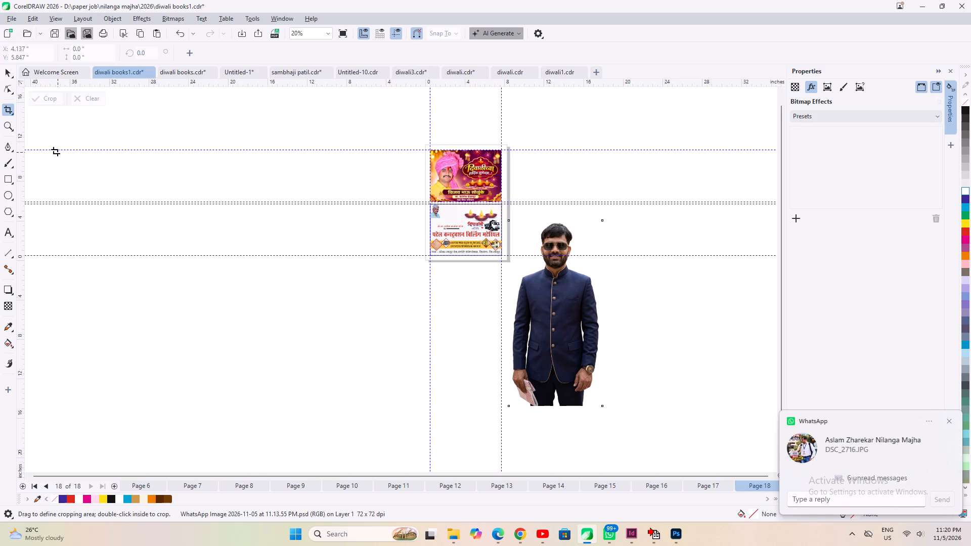
{"action": "left_click", "coordinate": [6, 71]}
{"action": "left_click_drag", "start_coordinate": [538, 301], "coordinate": [343, 309]}
{"action": "scroll", "coordinate": [461, 254], "scroll_direction": "up", "scroll_amount": 4}
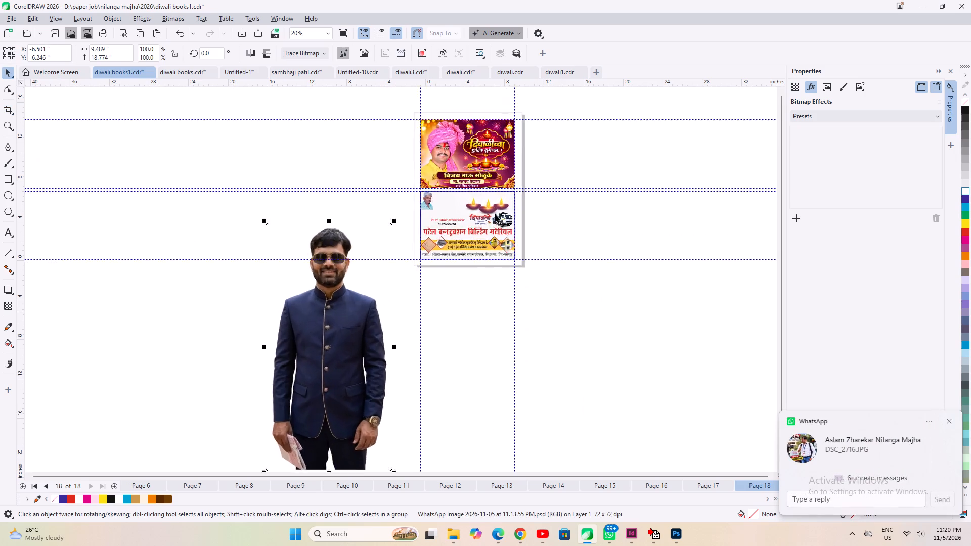
Squeeze the red पटेल कन्स्ट्रक्शन बिल्डिंग मटेरियल heading to about 4.89 inches wide, keeping its right end in place.
{"action": "scroll", "coordinate": [495, 214], "scroll_direction": "up", "scroll_amount": 8}
{"action": "left_click", "coordinate": [431, 241]}
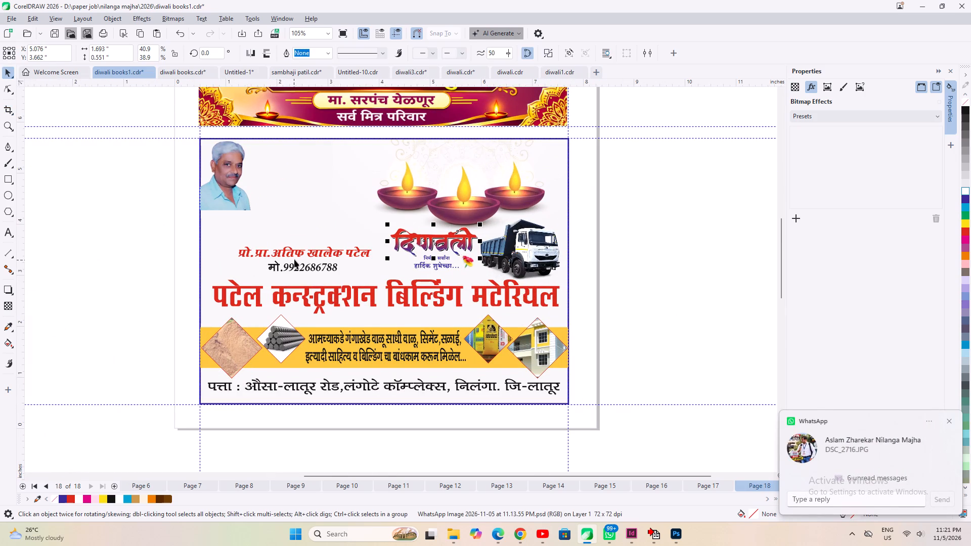
{"action": "left_click", "coordinate": [294, 259]}
{"action": "left_click", "coordinate": [278, 294]}
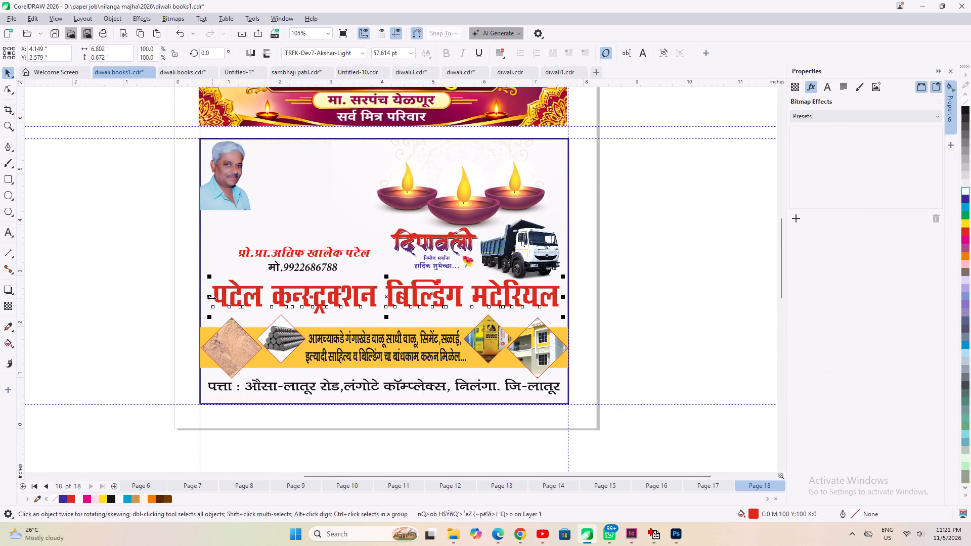
{"action": "left_click_drag", "start_coordinate": [211, 298], "coordinate": [309, 342]}
Move the old portrait of the grey-haired man out of the advert onto the blank area beside the page.
{"action": "left_click", "coordinate": [221, 168]}
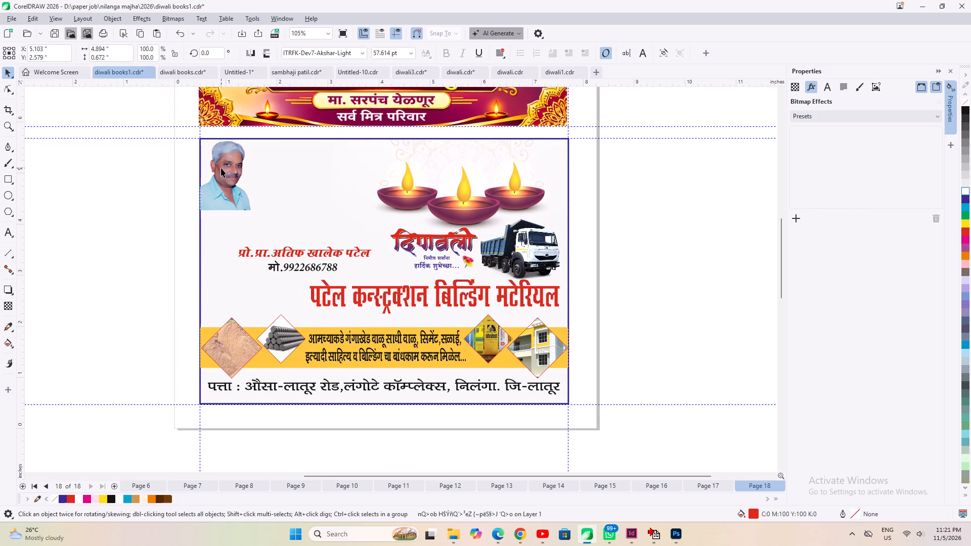
{"action": "left_click_drag", "start_coordinate": [225, 165], "coordinate": [657, 185]}
{"action": "left_click", "coordinate": [503, 195]}
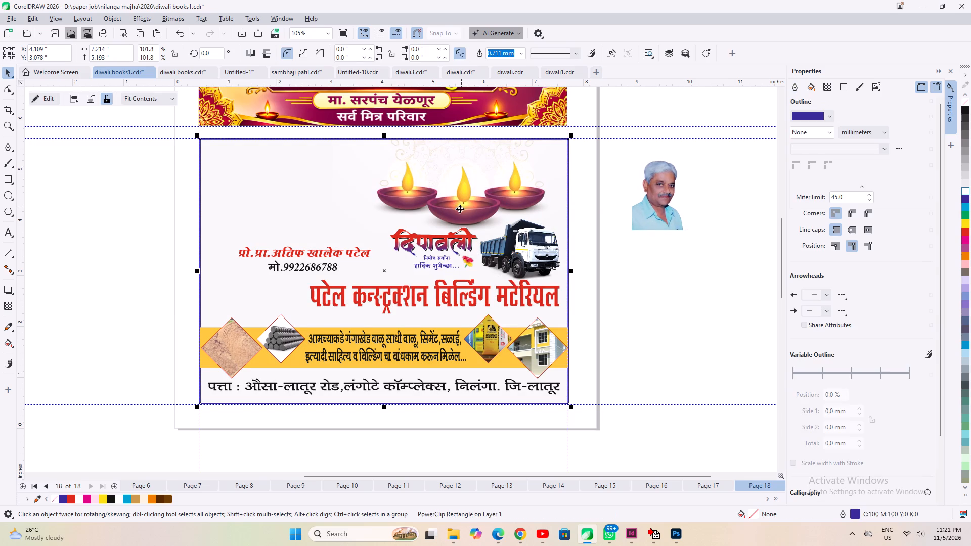
Shrink the proprietor's name and mobile text to about 1.52 × 0.28 inches and place it beside the heading, above the material pictures.
{"action": "left_click", "coordinate": [300, 255]}
{"action": "left_click_drag", "start_coordinate": [292, 252], "coordinate": [240, 288]}
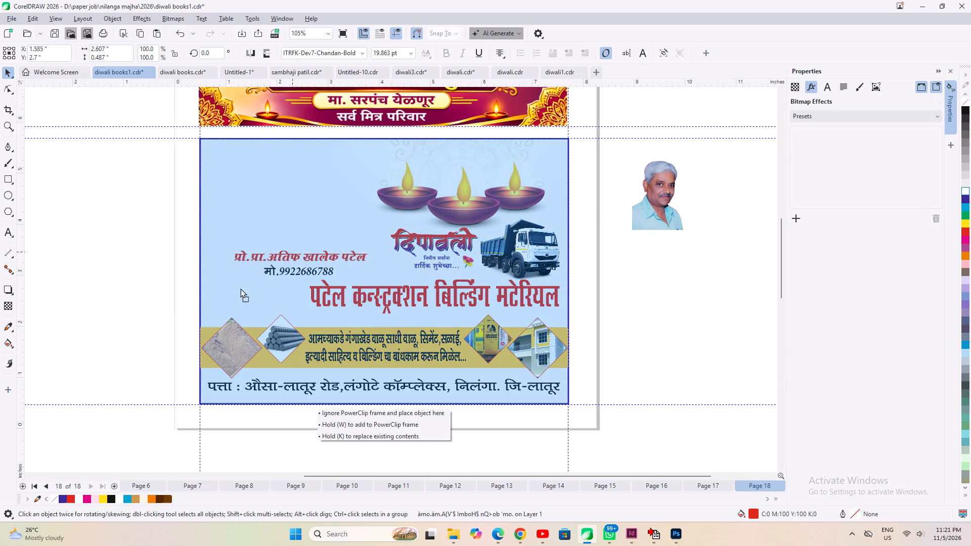
{"action": "left_click_drag", "start_coordinate": [240, 288], "coordinate": [269, 230]}
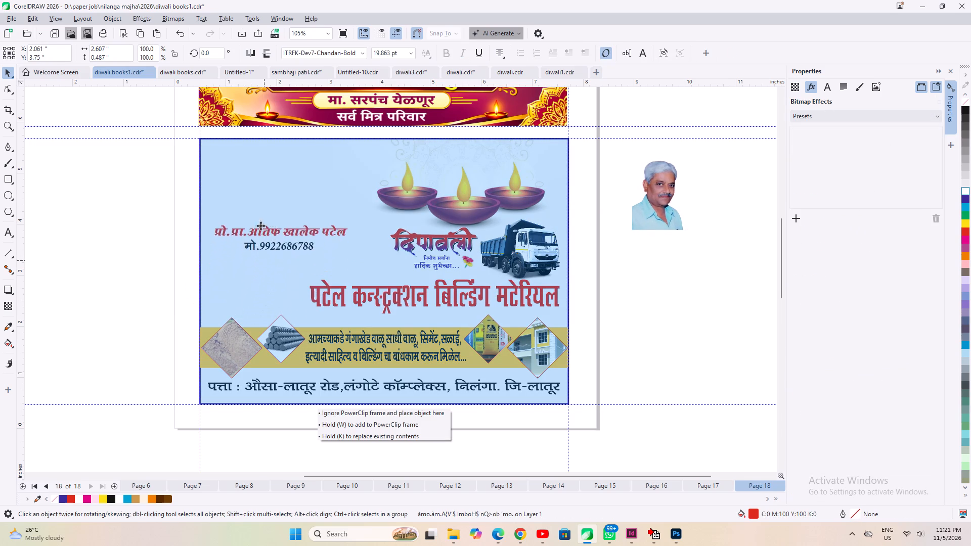
{"action": "scroll", "coordinate": [264, 233], "scroll_direction": "up", "scroll_amount": 2}
{"action": "left_click_drag", "start_coordinate": [377, 256], "coordinate": [340, 279], "text": "shift"}
{"action": "left_click_drag", "start_coordinate": [283, 236], "coordinate": [244, 330]}
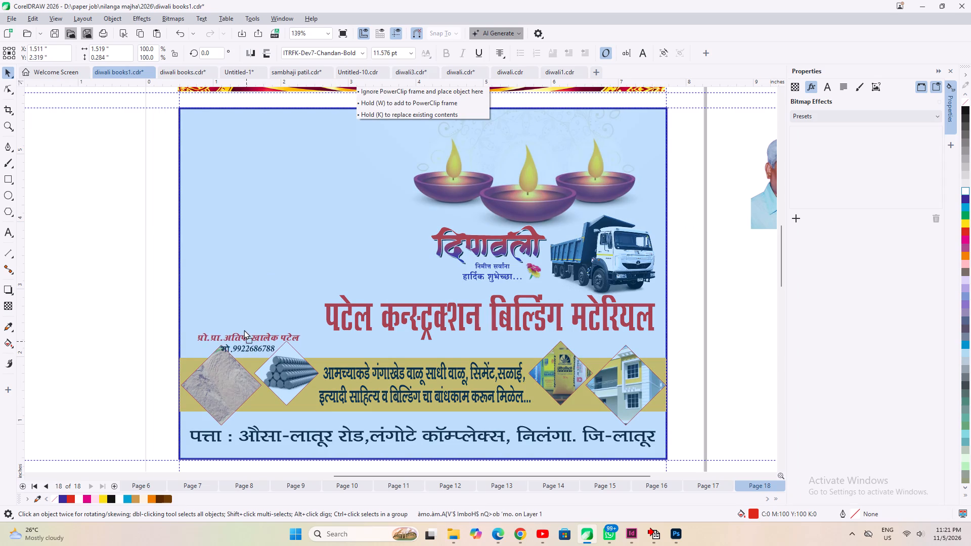
{"action": "left_click_drag", "start_coordinate": [244, 330], "coordinate": [246, 320]}
Apply a Light adjustment to the photo of the man in sunglasses with brightness set to 38.
{"action": "scroll", "coordinate": [249, 315], "scroll_direction": "down", "scroll_amount": 7}
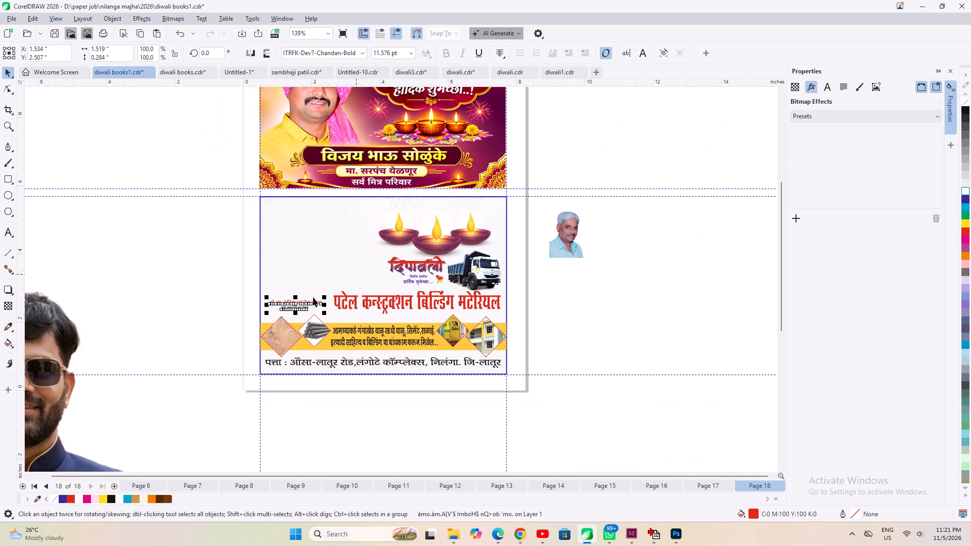
{"action": "left_click", "coordinate": [145, 371]}
{"action": "scroll", "coordinate": [159, 284], "scroll_direction": "down", "scroll_amount": 3}
{"action": "scroll", "coordinate": [94, 346], "scroll_direction": "up", "scroll_amount": 3}
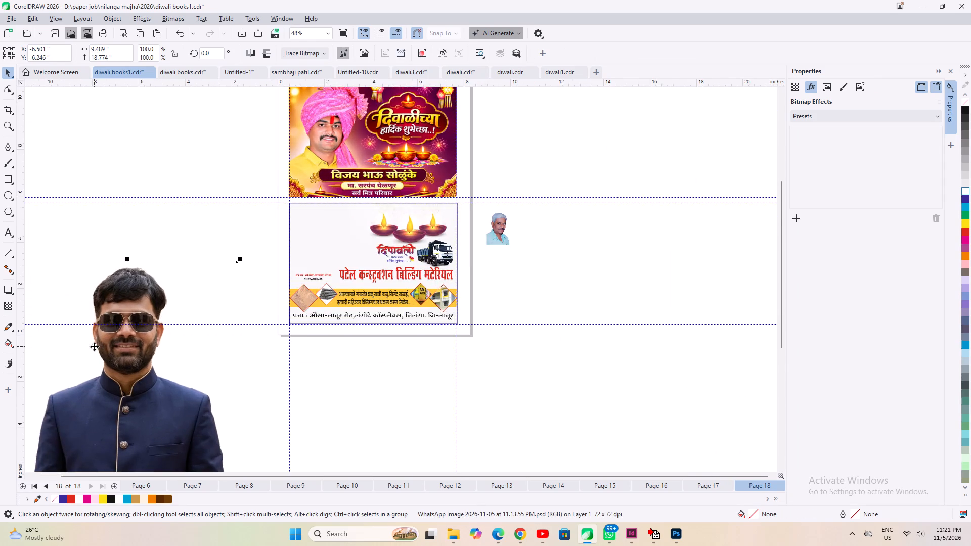
{"action": "scroll", "coordinate": [94, 346], "scroll_direction": "up", "scroll_amount": 4}
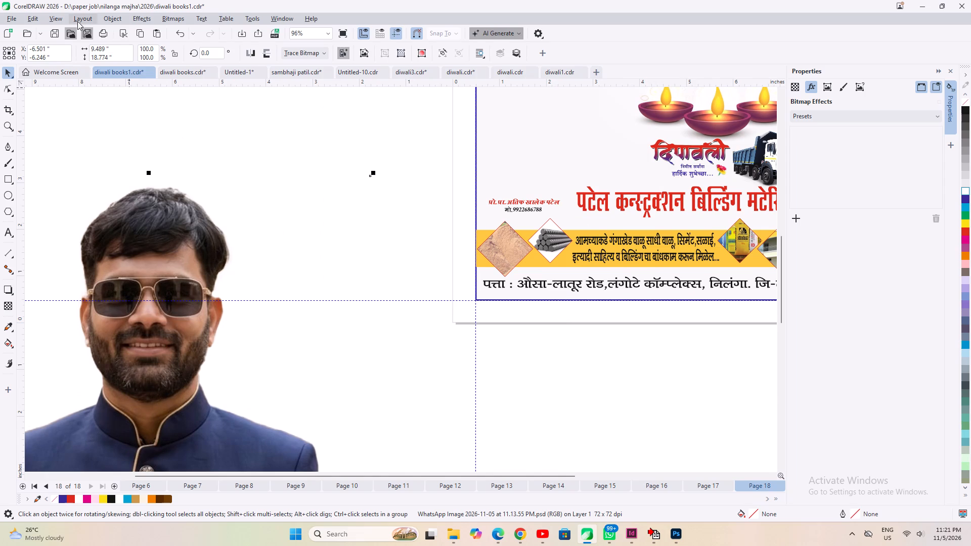
{"action": "left_click", "coordinate": [77, 21]}
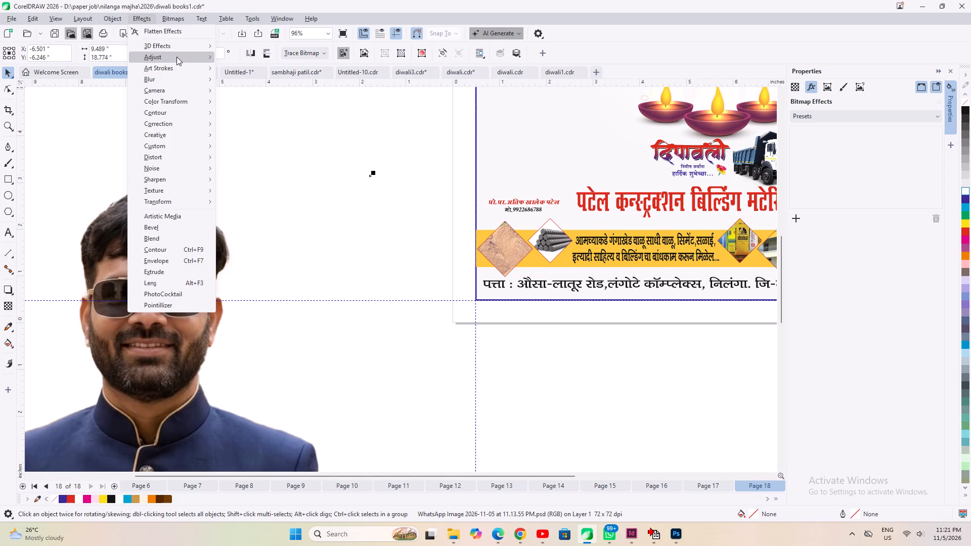
{"action": "left_click", "coordinate": [176, 57]}
{"action": "left_click", "coordinate": [269, 125]}
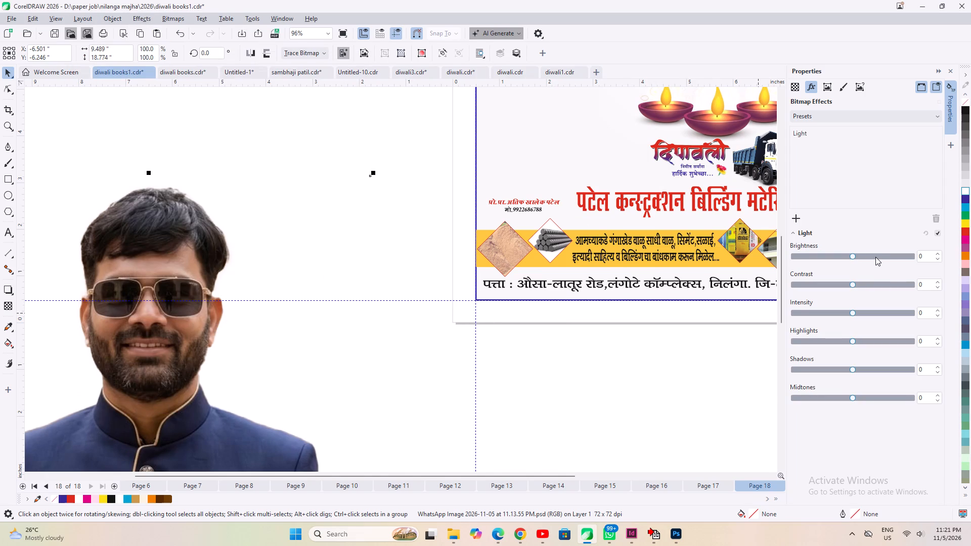
{"action": "left_click", "coordinate": [875, 257]}
Scale the brightened photo down proportionally to 22.9%, about 2.17 × 4.30 inches, and place it at the left side of the पटेल advert.
{"action": "scroll", "coordinate": [352, 292], "scroll_direction": "down", "scroll_amount": 4}
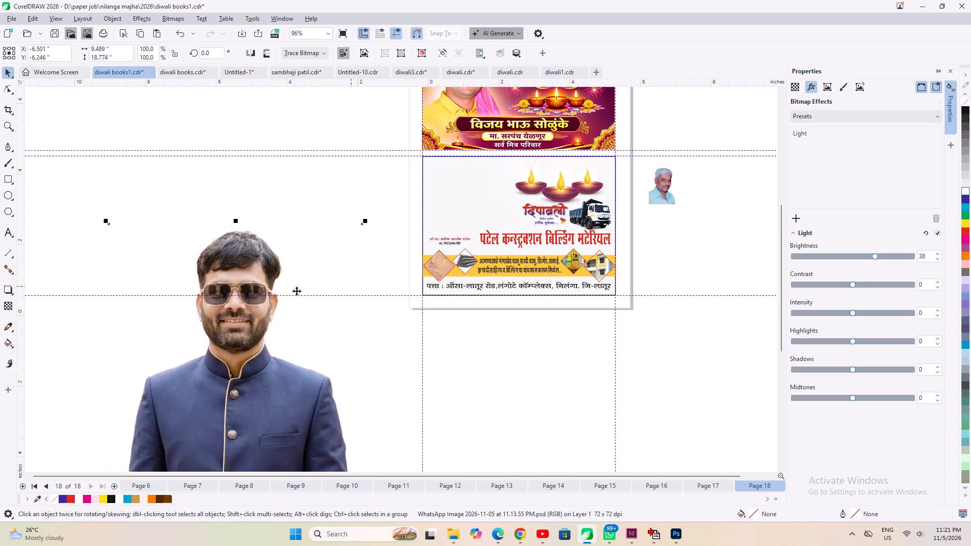
{"action": "left_click", "coordinate": [249, 324]}
{"action": "left_click", "coordinate": [230, 272]}
{"action": "left_click_drag", "start_coordinate": [366, 218], "coordinate": [364, 221], "text": "shift"}
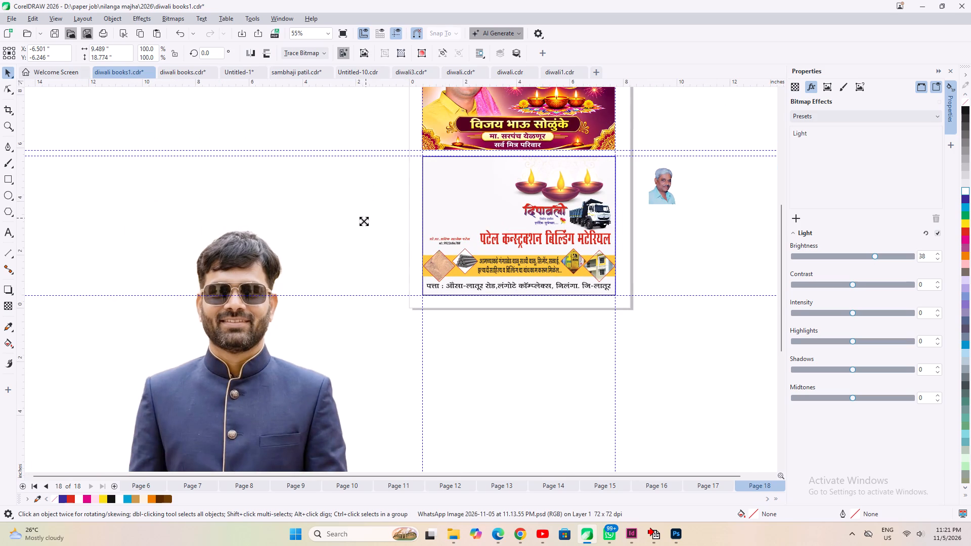
{"action": "left_click_drag", "start_coordinate": [364, 221], "coordinate": [268, 314], "text": "shift"}
{"action": "left_click_drag", "start_coordinate": [232, 433], "coordinate": [486, 183]}
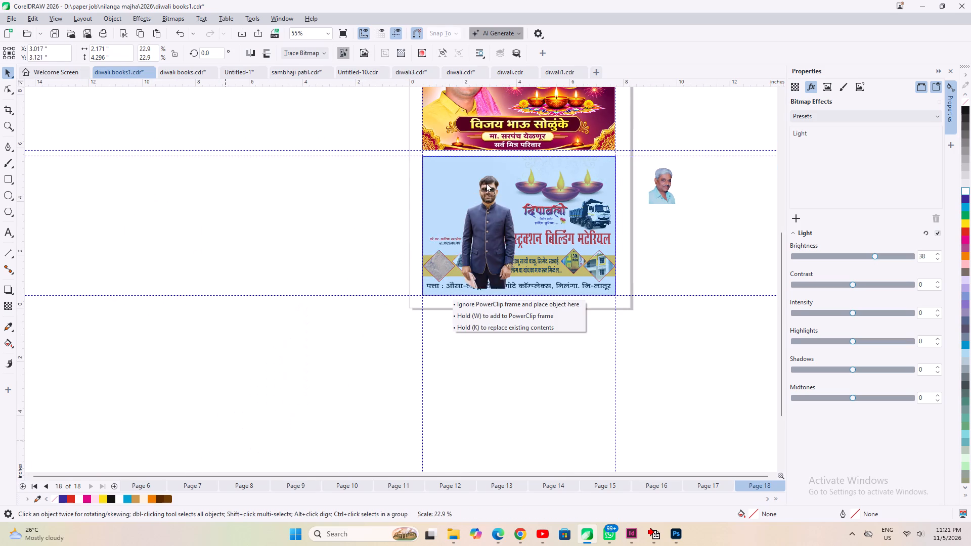
{"action": "left_click_drag", "start_coordinate": [486, 183], "coordinate": [448, 176]}
{"action": "scroll", "coordinate": [448, 176], "scroll_direction": "up", "scroll_amount": 2}
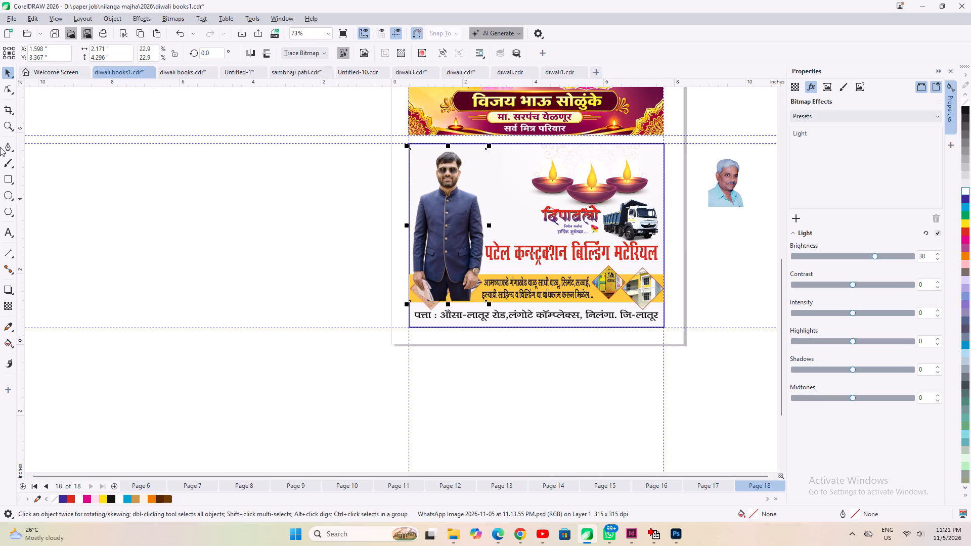
Crop the placed photo to the man's head and upper body, cutting it off just below the chest.
{"action": "left_click", "coordinate": [8, 105]}
{"action": "left_click_drag", "start_coordinate": [407, 136], "coordinate": [488, 243]}
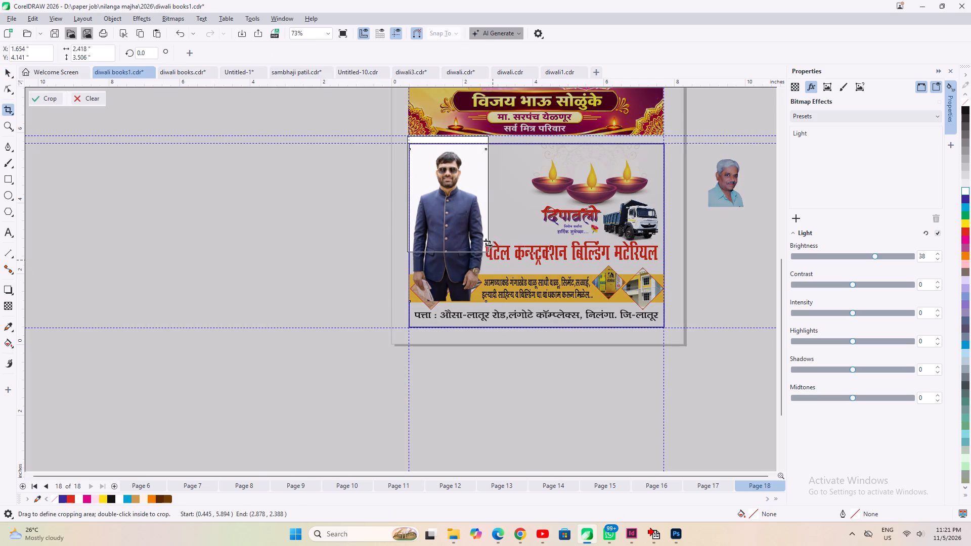
{"action": "left_click_drag", "start_coordinate": [488, 243], "coordinate": [485, 224]}
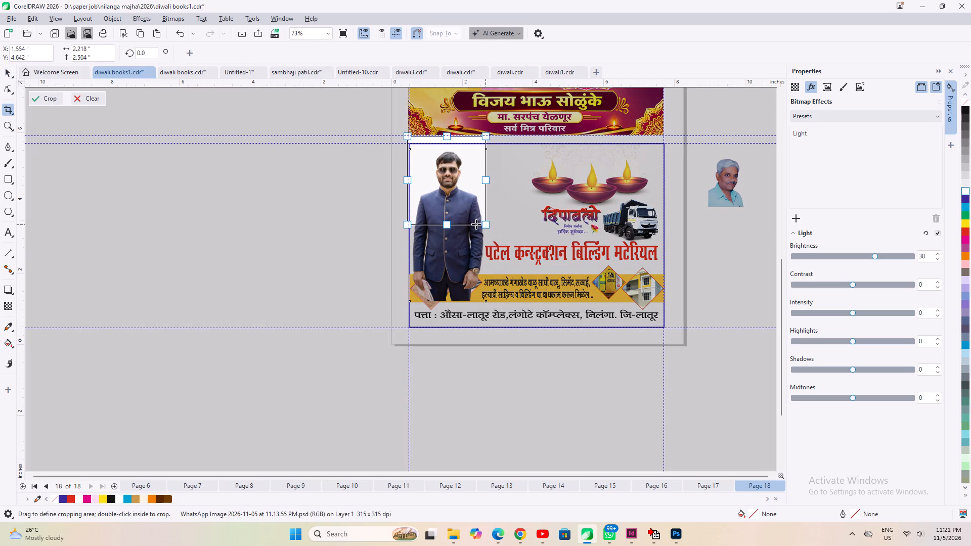
{"action": "double_click", "coordinate": [436, 216]}
{"action": "left_click", "coordinate": [7, 74]}
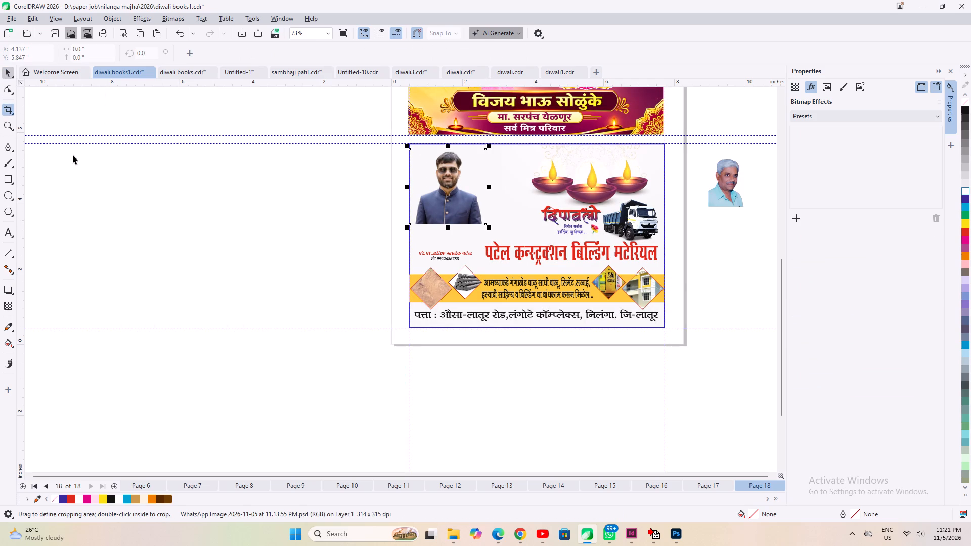
Move the cropped photo down above the proprietor's name and enlarge it proportionally to 29.5%, about 2.77 × 2.74 inches.
{"action": "scroll", "coordinate": [458, 269], "scroll_direction": "up", "scroll_amount": 2}
{"action": "left_click_drag", "start_coordinate": [440, 180], "coordinate": [437, 206]}
{"action": "scroll", "coordinate": [436, 206], "scroll_direction": "up", "scroll_amount": 2}
{"action": "left_click", "coordinate": [512, 118]}
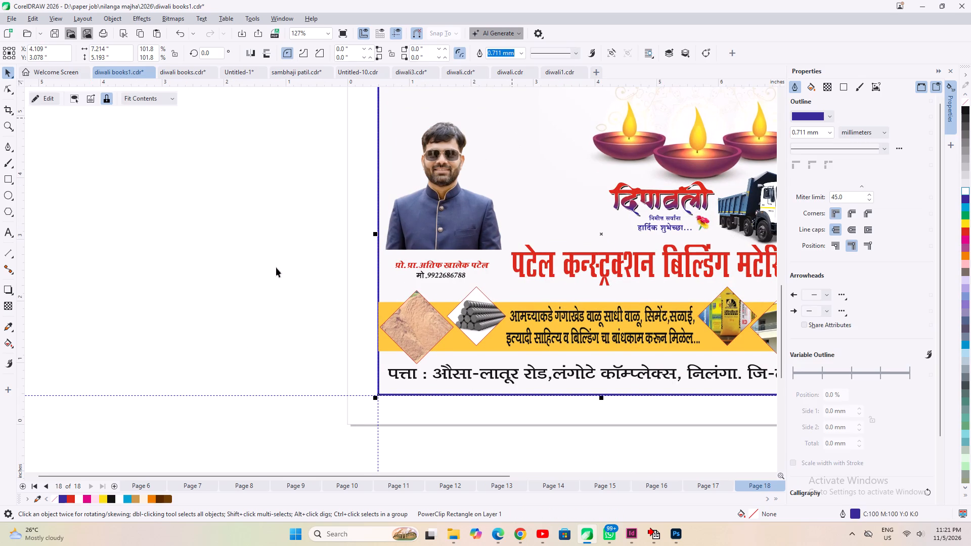
{"action": "left_click", "coordinate": [256, 263]}
{"action": "scroll", "coordinate": [256, 265], "scroll_direction": "down", "scroll_amount": 1}
{"action": "left_click", "coordinate": [438, 207]}
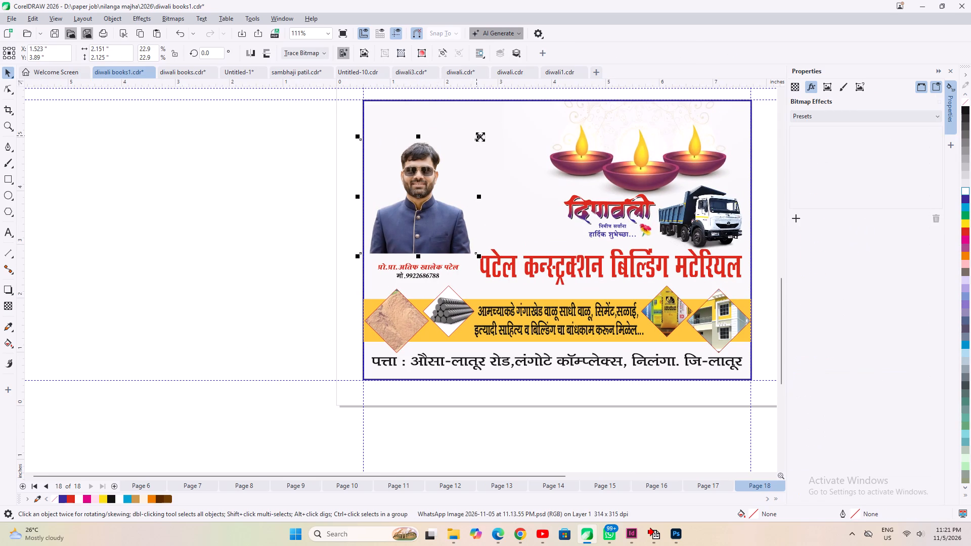
{"action": "left_click_drag", "start_coordinate": [480, 136], "coordinate": [513, 131], "text": "shift"}
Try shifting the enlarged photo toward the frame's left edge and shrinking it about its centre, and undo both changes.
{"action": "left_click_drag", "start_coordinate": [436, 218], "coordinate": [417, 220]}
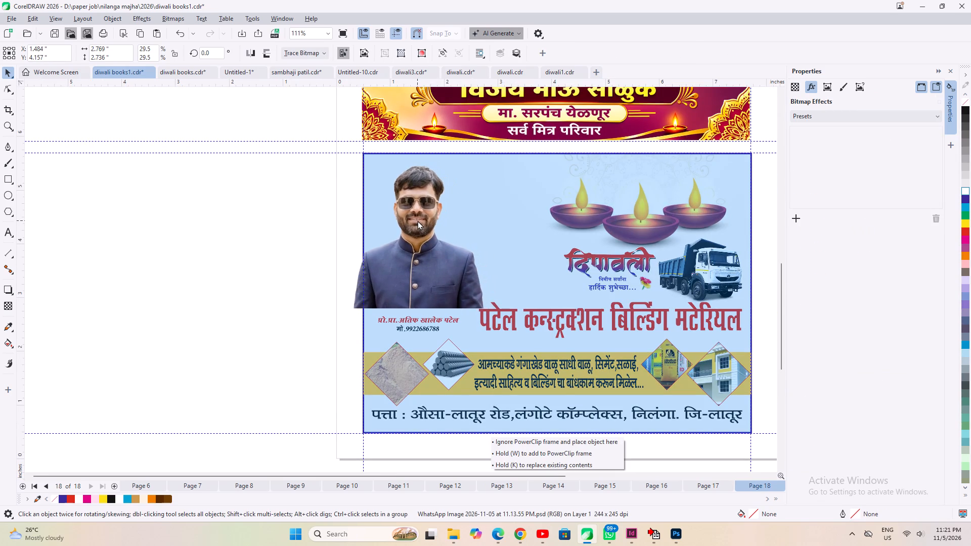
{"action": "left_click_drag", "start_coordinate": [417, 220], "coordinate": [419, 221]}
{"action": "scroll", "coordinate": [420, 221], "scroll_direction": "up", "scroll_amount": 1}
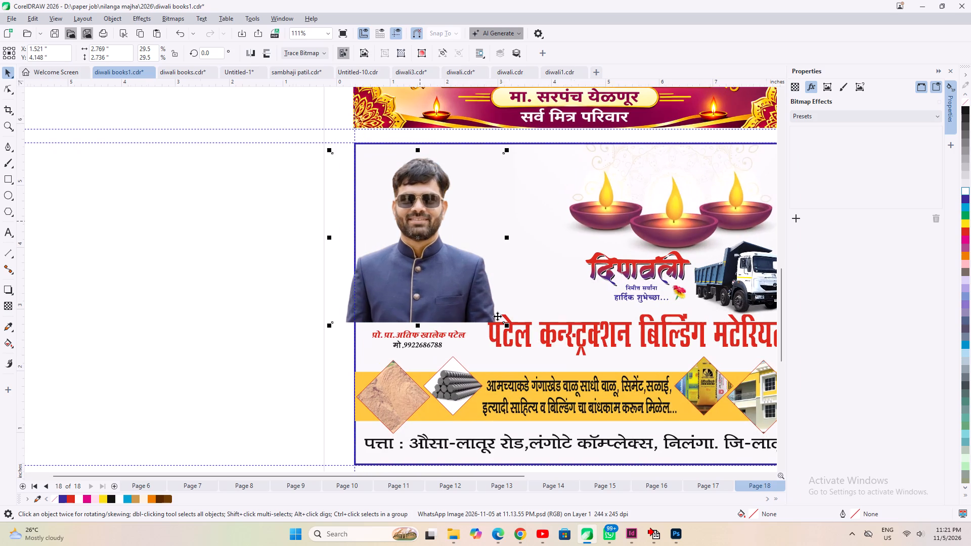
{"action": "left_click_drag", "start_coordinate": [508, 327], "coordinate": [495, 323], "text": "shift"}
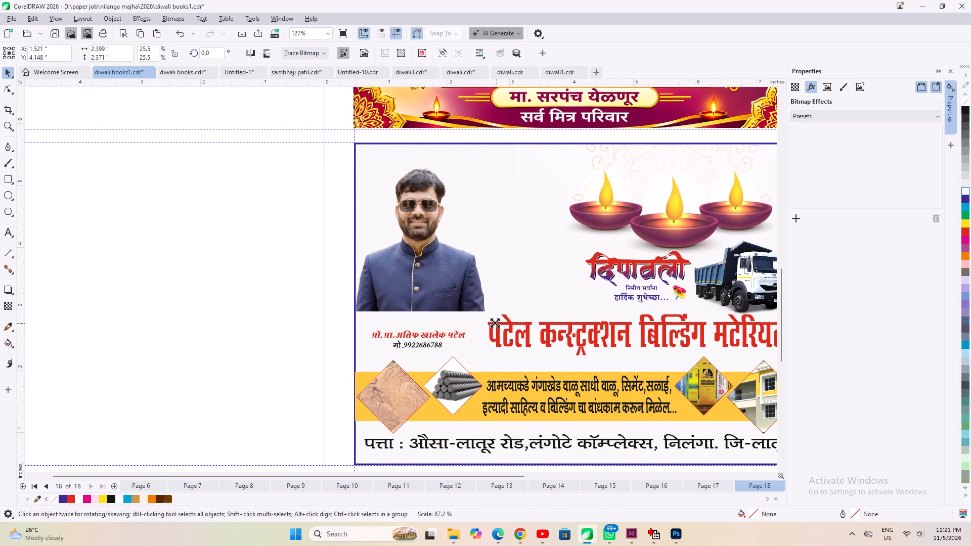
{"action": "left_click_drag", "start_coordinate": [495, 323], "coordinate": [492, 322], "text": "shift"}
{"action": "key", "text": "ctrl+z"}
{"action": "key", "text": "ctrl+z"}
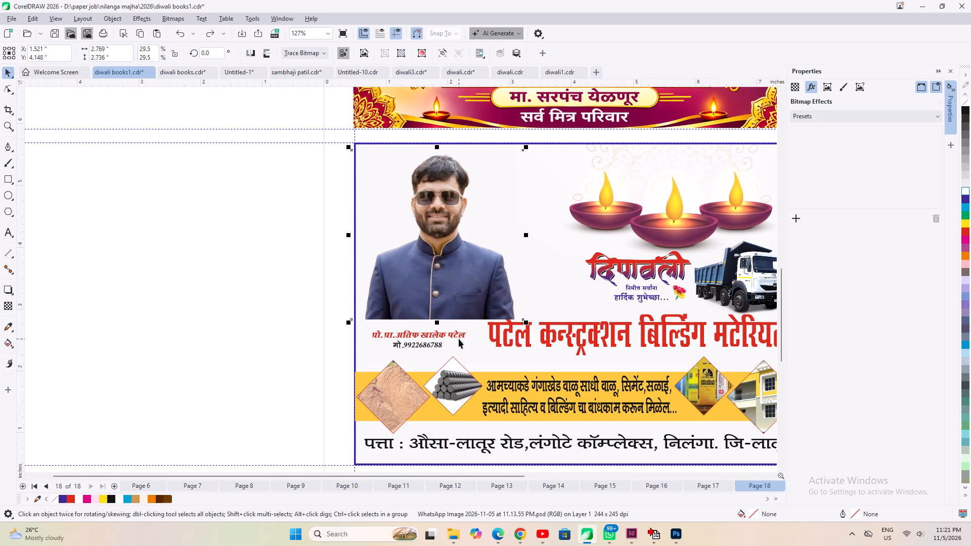
Fit the photo into the advert's upper-left corner, scaled down proportionally to 24.0%, about 2.26 × 2.23 inches.
{"action": "left_click_drag", "start_coordinate": [452, 263], "coordinate": [446, 258]}
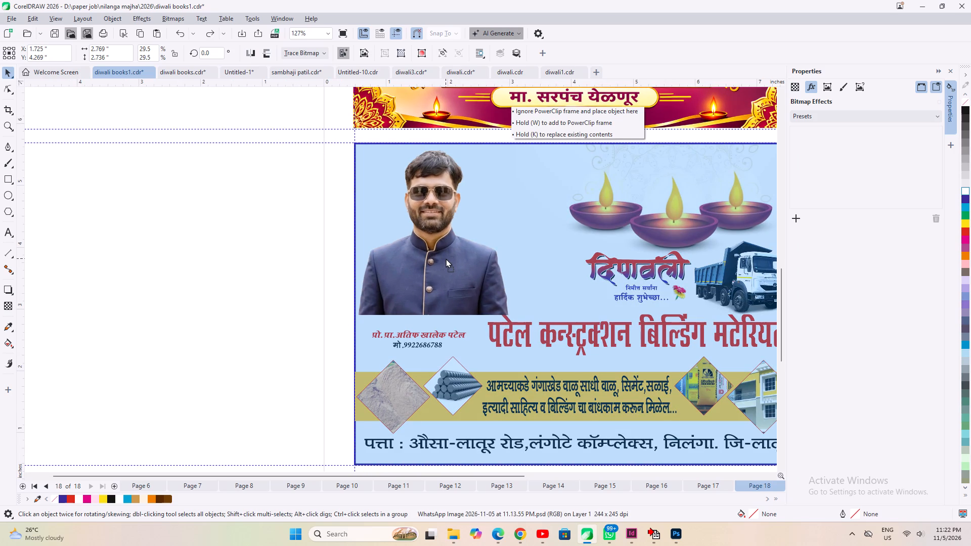
{"action": "left_click_drag", "start_coordinate": [446, 258], "coordinate": [441, 254]}
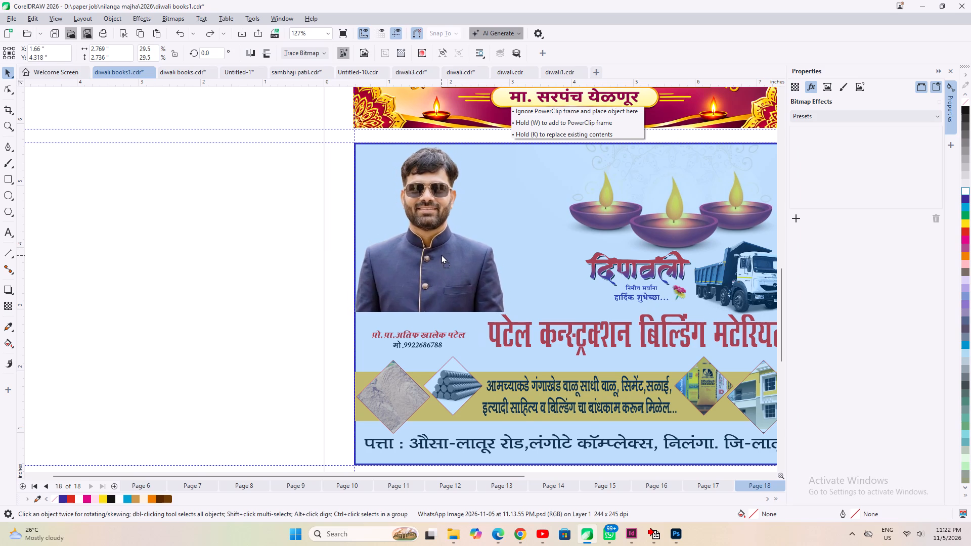
{"action": "left_click_drag", "start_coordinate": [441, 254], "coordinate": [441, 254]}
{"action": "left_click_drag", "start_coordinate": [517, 314], "coordinate": [510, 313]}
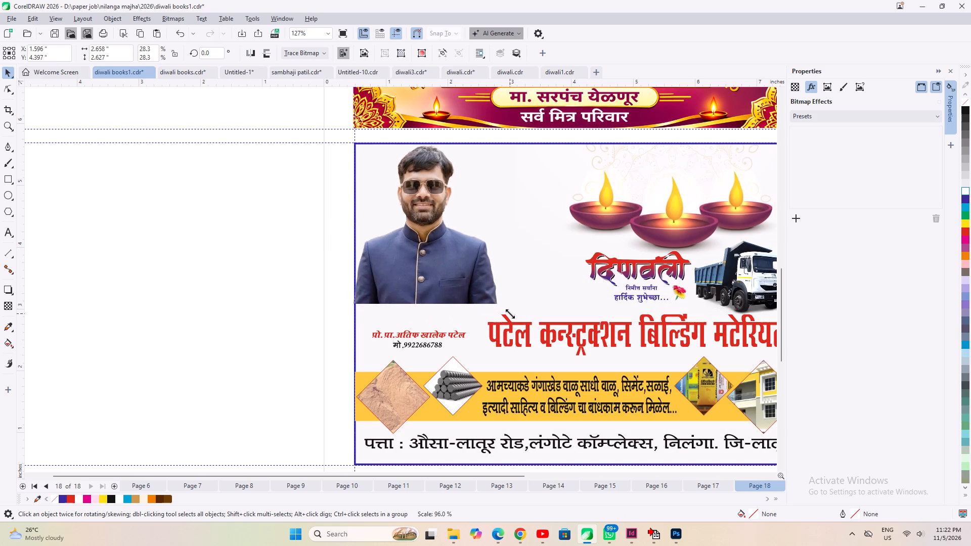
{"action": "left_click_drag", "start_coordinate": [510, 313], "coordinate": [503, 312]}
{"action": "left_click_drag", "start_coordinate": [501, 303], "coordinate": [492, 297], "text": "shift"}
{"action": "left_click", "coordinate": [438, 262]}
Move the proprietor's name and mobile text up to sit directly below the new photo.
{"action": "left_click", "coordinate": [418, 335]}
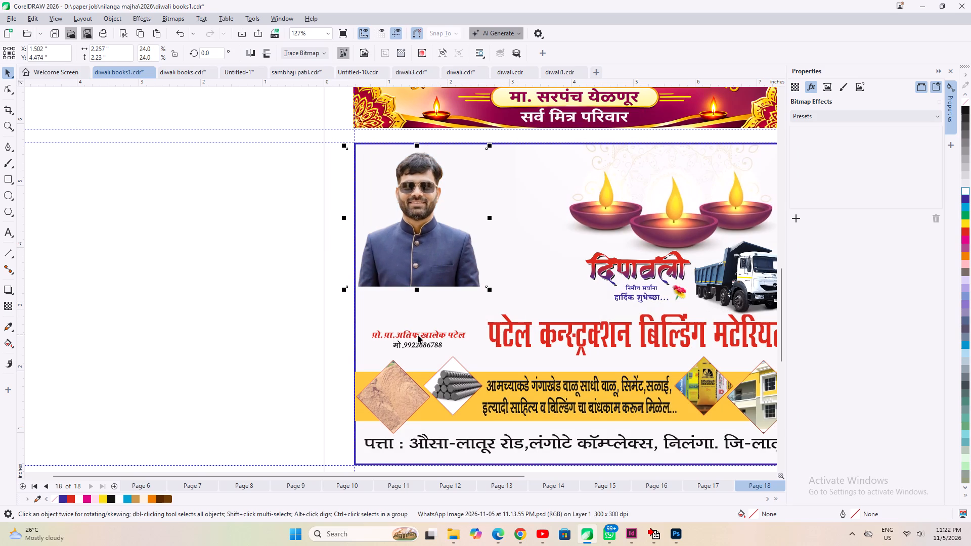
{"action": "left_click_drag", "start_coordinate": [410, 335], "coordinate": [406, 297]}
{"action": "scroll", "coordinate": [406, 313], "scroll_direction": "up", "scroll_amount": 1}
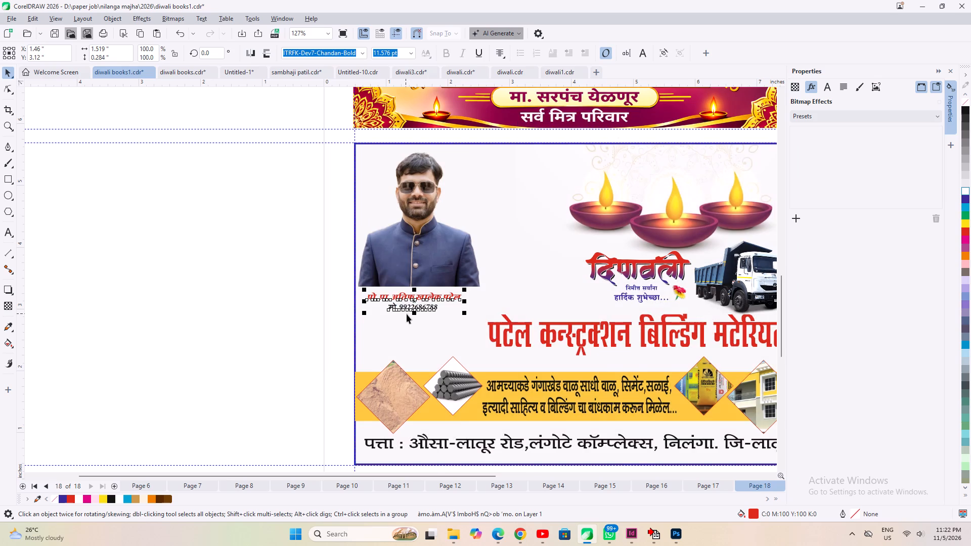
{"action": "scroll", "coordinate": [465, 321], "scroll_direction": "up", "scroll_amount": 3}
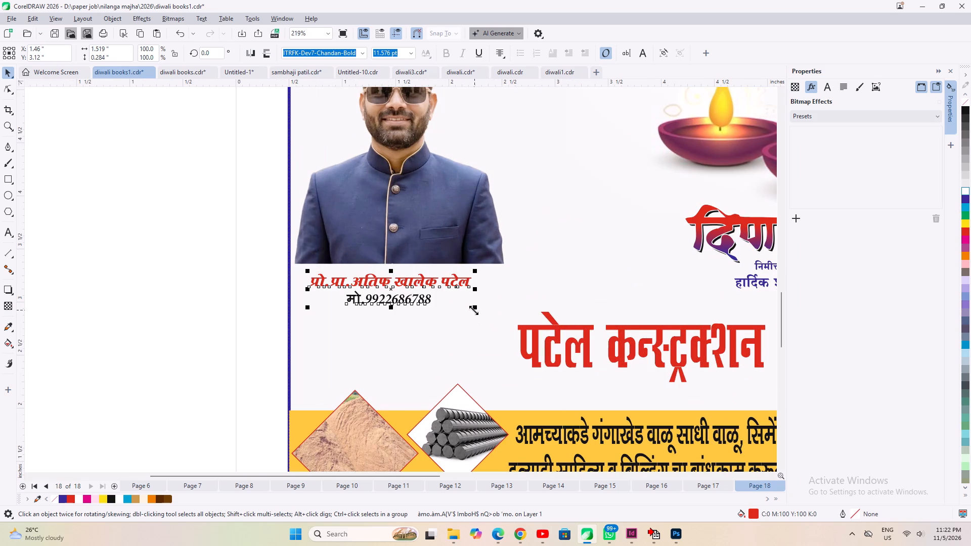
Enlarge the proprietor's name and mobile text proportionally to about 13.36 pt and nudge it centred beneath the left photo.
{"action": "left_click_drag", "start_coordinate": [474, 308], "coordinate": [499, 332]}
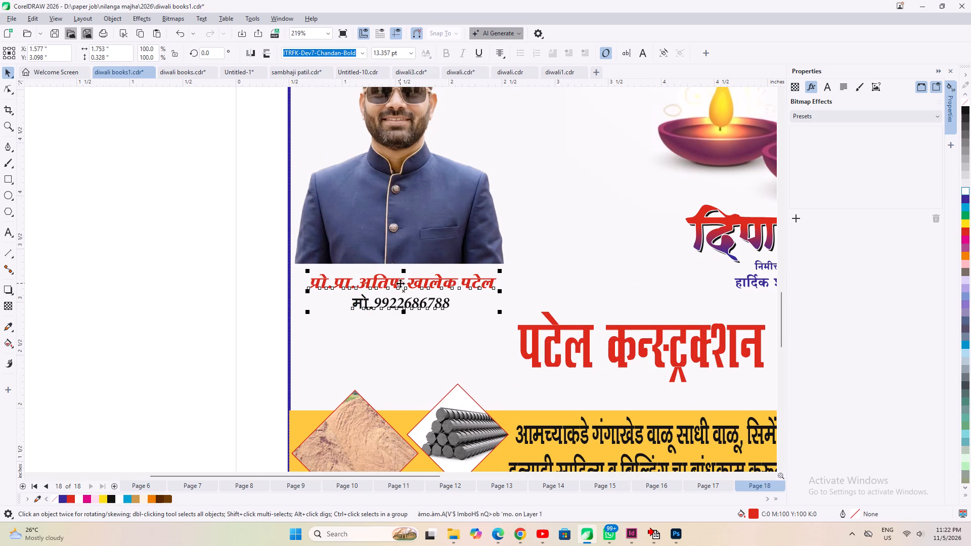
{"action": "left_click_drag", "start_coordinate": [400, 283], "coordinate": [390, 279]}
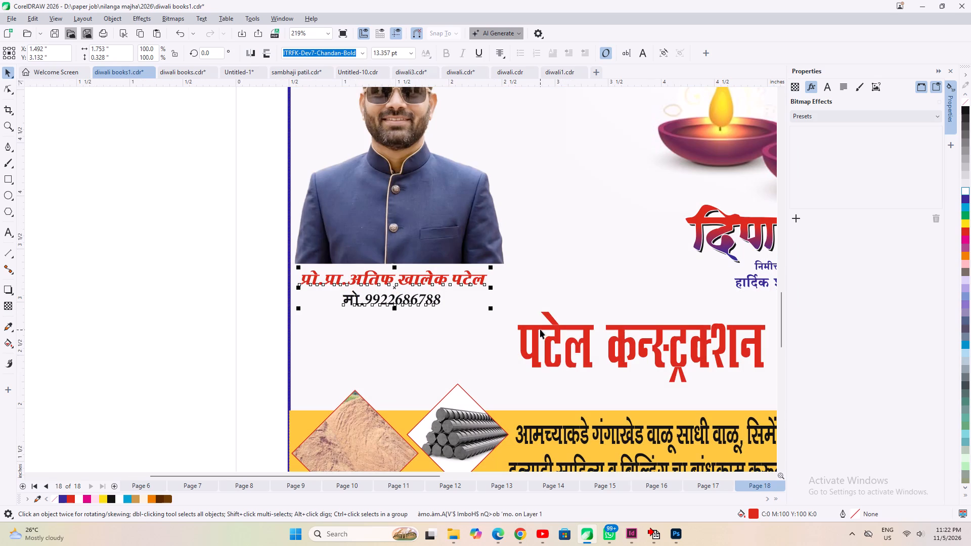
Stretch the पटेल कन्स्ट्रक्शन बिल्डिंग मटेरियल heading to the frame's left edge, making it about 6.9 inches wide.
{"action": "left_click", "coordinate": [540, 329]}
{"action": "left_click_drag", "start_coordinate": [512, 348], "coordinate": [342, 360]}
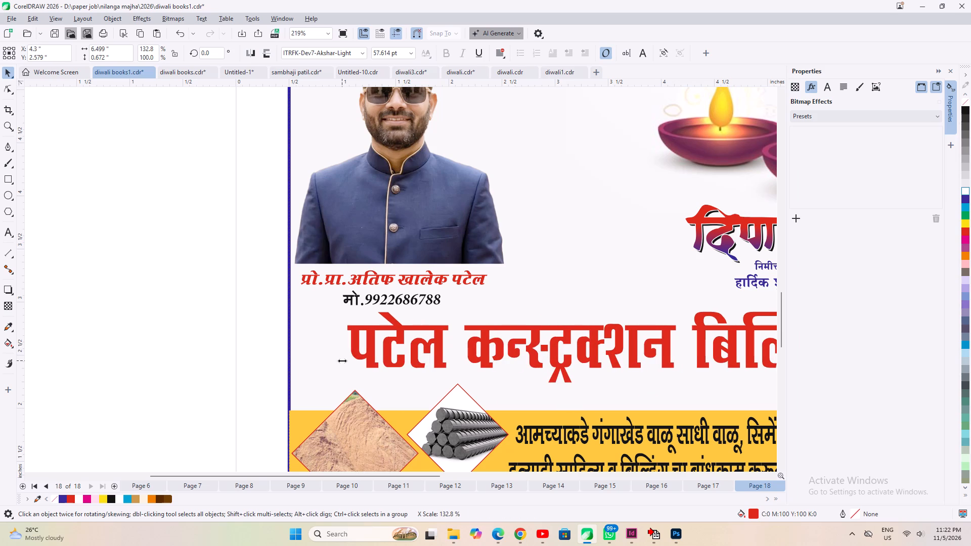
{"action": "left_click_drag", "start_coordinate": [342, 360], "coordinate": [299, 370]}
Preview alternative ITRFK Dev fonts on the heading and apply ITRFK-Dev7-AmitaM-Light.
{"action": "left_click", "coordinate": [362, 53]}
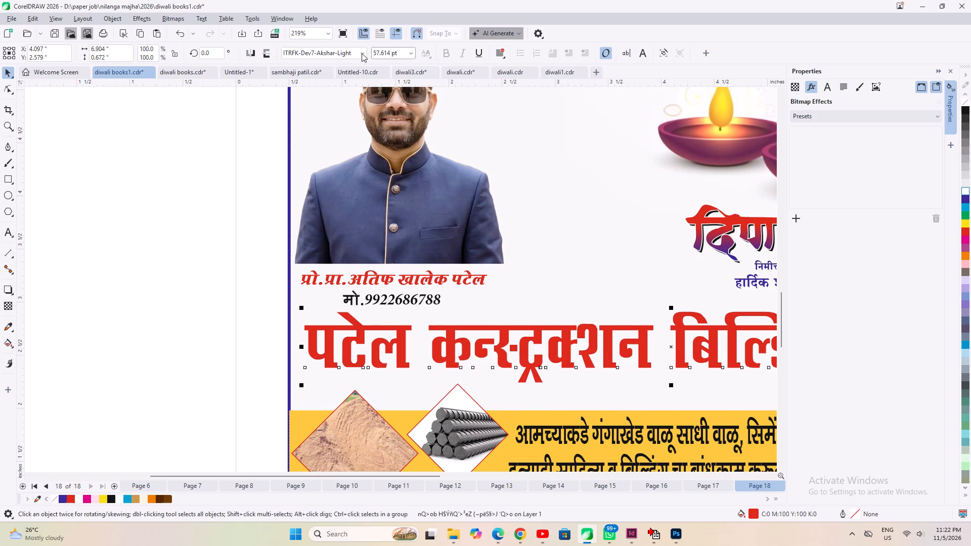
{"action": "key", "text": "Down"}
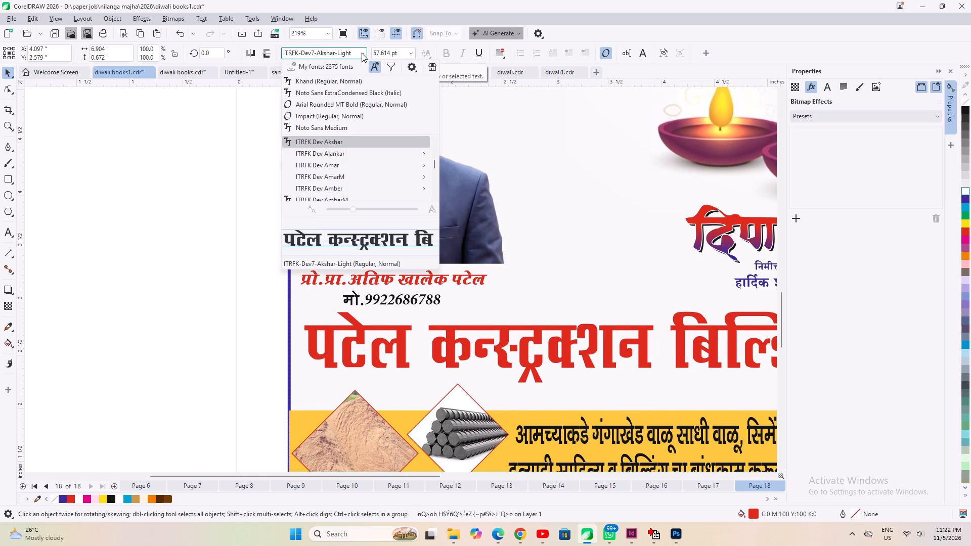
{"action": "key", "text": "Down"}
{"action": "key", "text": "Right"}
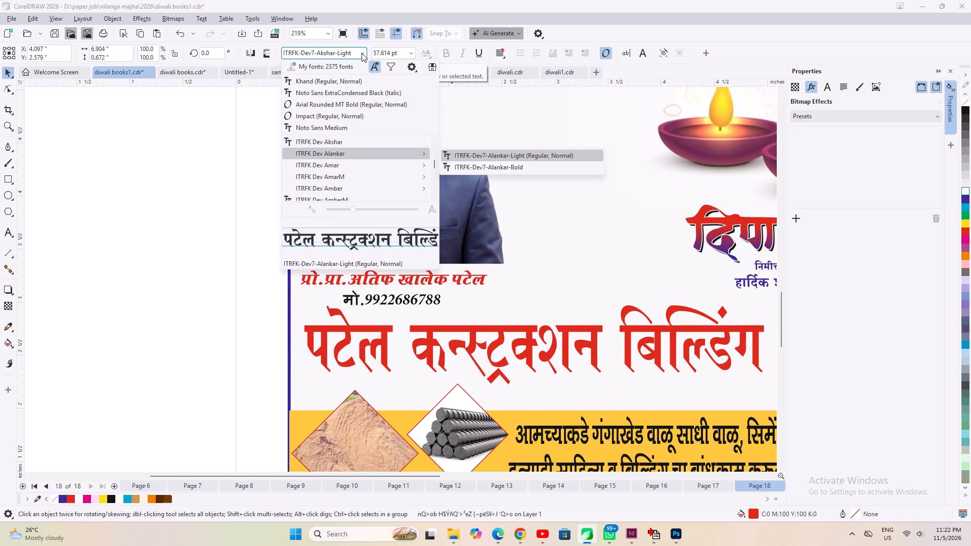
{"action": "key", "text": "Down"}
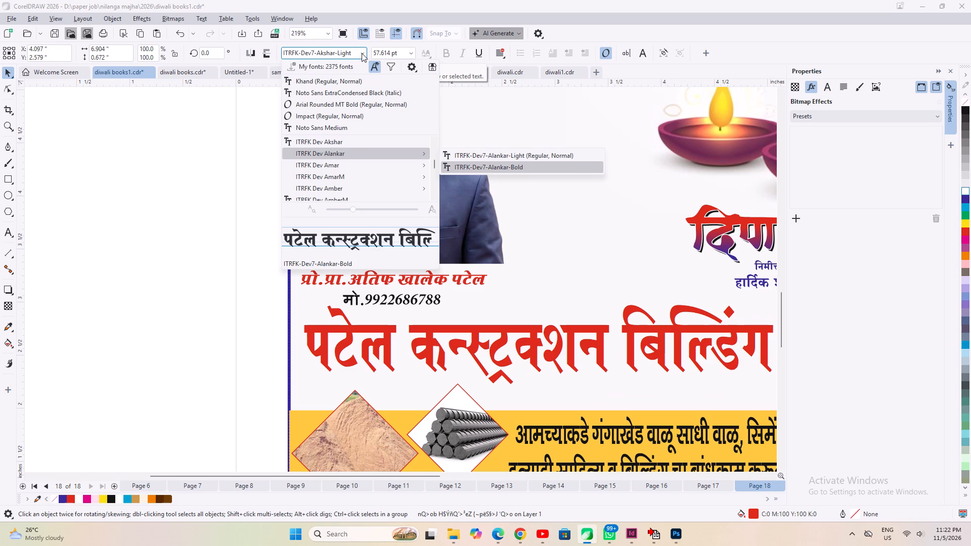
{"action": "key", "text": "Left"}
{"action": "key", "text": "Up"}
{"action": "key", "text": "Right"}
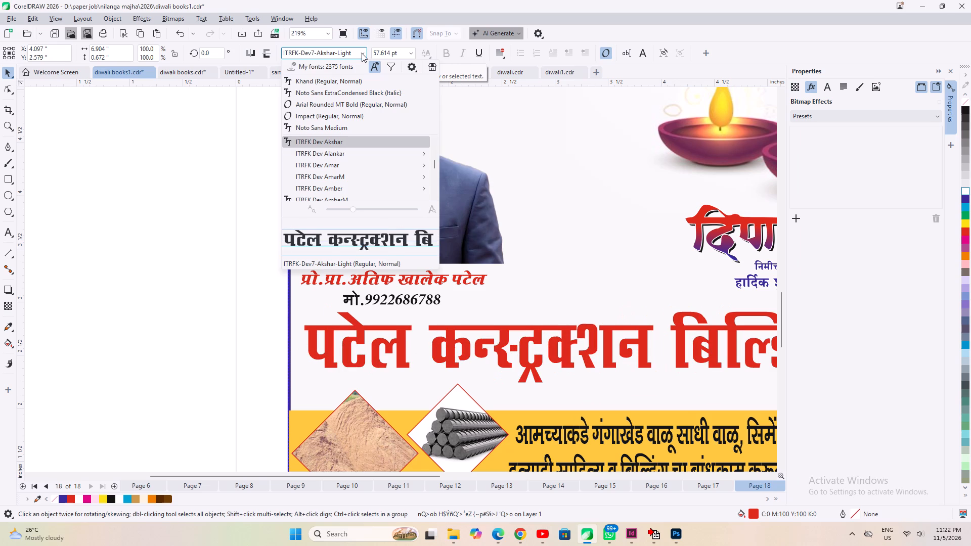
{"action": "key", "text": "Up"}
{"action": "key", "text": "Down"}
{"action": "key", "text": "Down"}
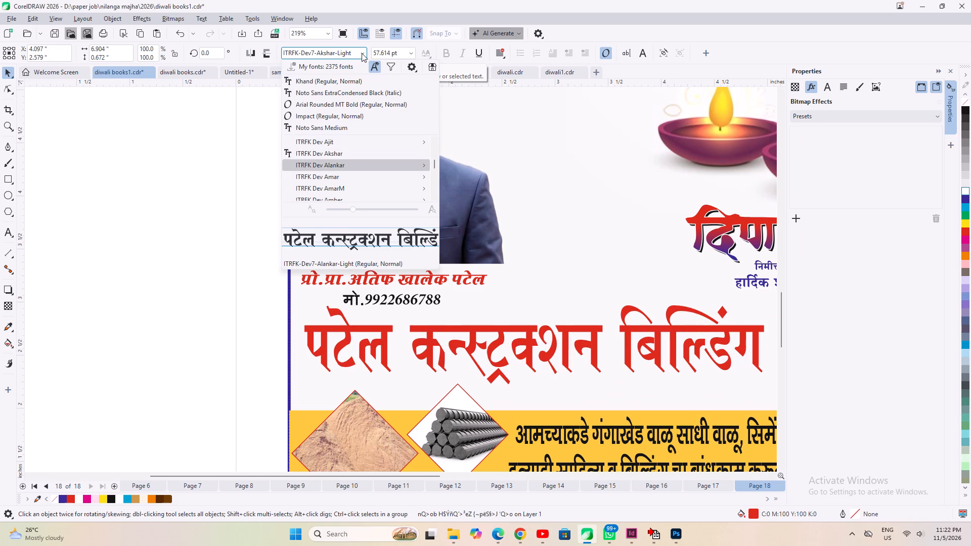
{"action": "key", "text": "Down"}
{"action": "key", "text": "Down"}
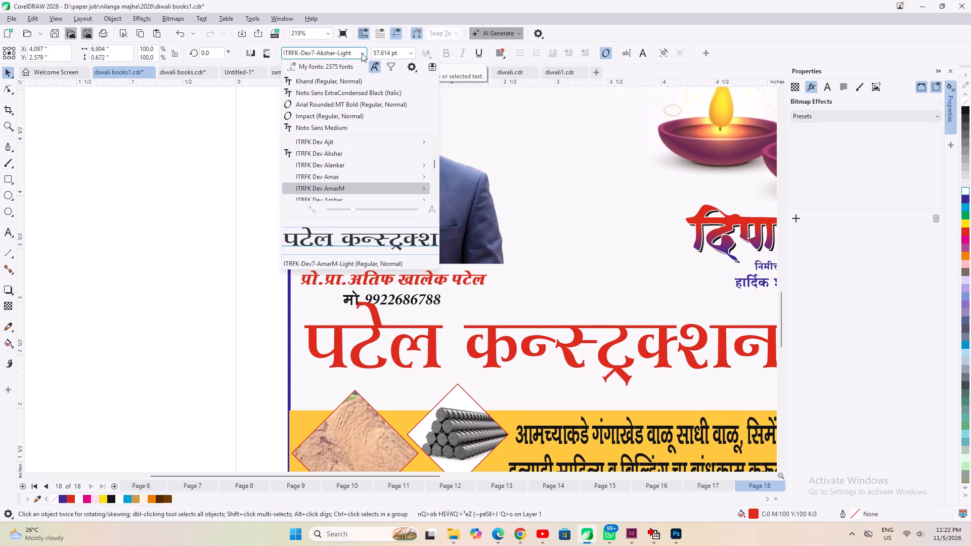
{"action": "key", "text": "Down"}
{"action": "key", "text": "Down"}
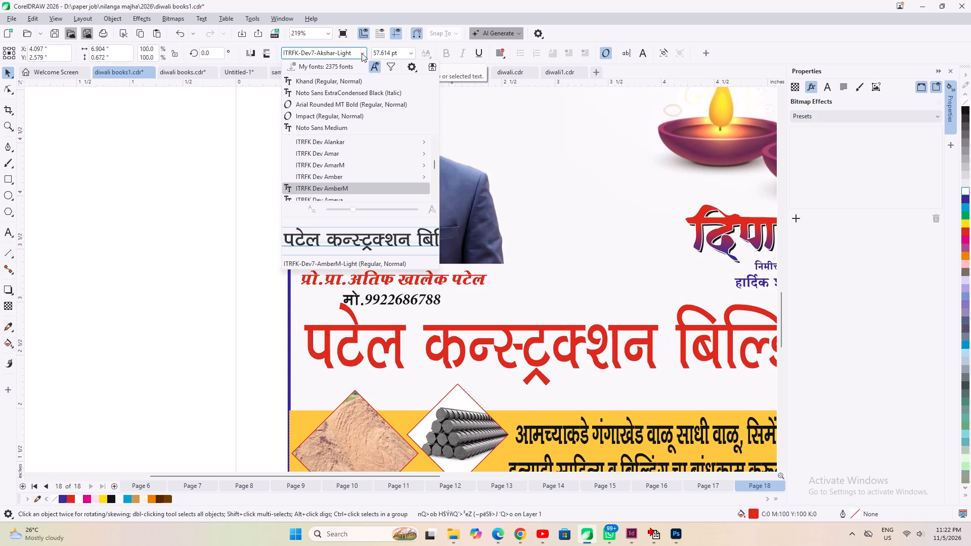
{"action": "key", "text": "Down"}
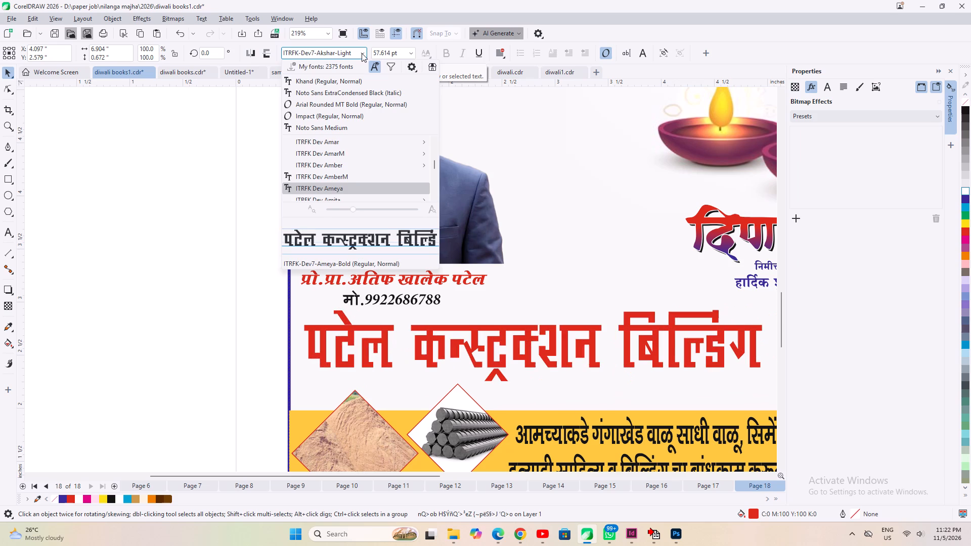
{"action": "key", "text": "Down"}
{"action": "key", "text": "Down"}
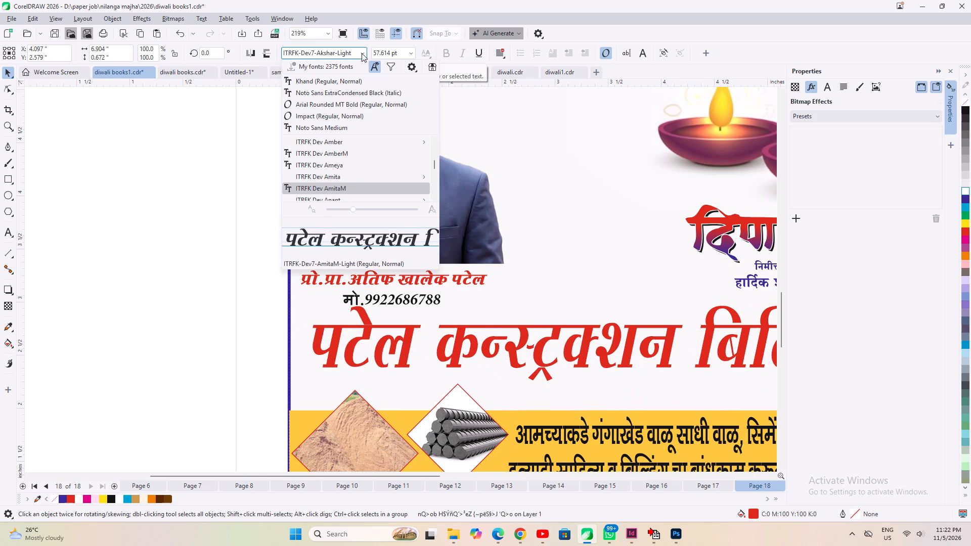
{"action": "key", "text": "Down"}
{"action": "key", "text": "Up"}
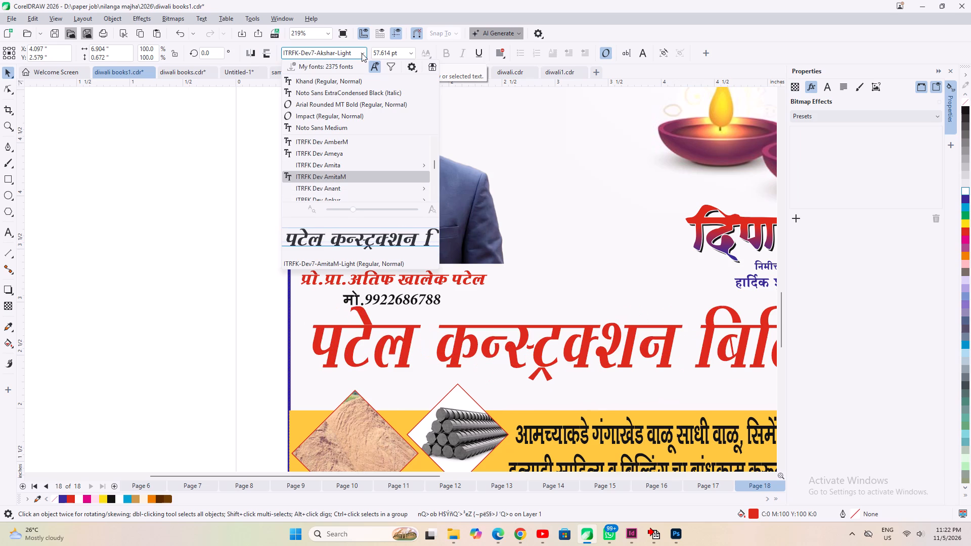
{"action": "key", "text": "Return"}
Move the heading down and left to the frame's edge and narrow it to about 6.7 inches wide.
{"action": "scroll", "coordinate": [318, 224], "scroll_direction": "down", "scroll_amount": 1}
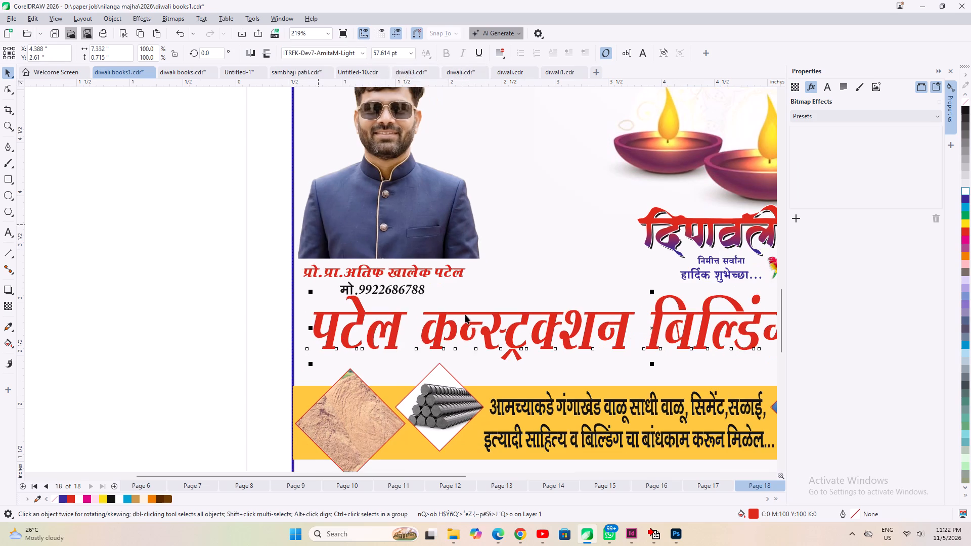
{"action": "scroll", "coordinate": [288, 298], "scroll_direction": "down", "scroll_amount": 4}
{"action": "left_click_drag", "start_coordinate": [508, 315], "coordinate": [503, 325]}
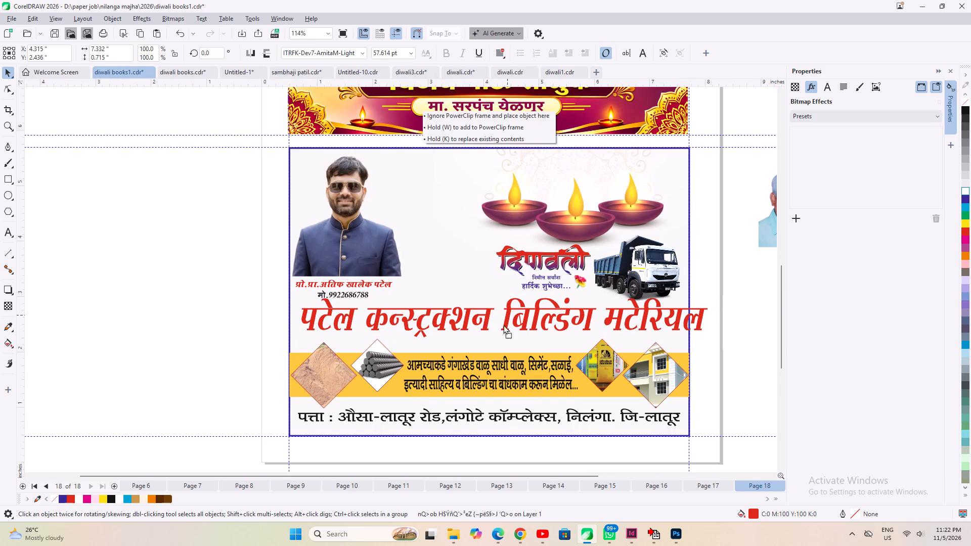
{"action": "left_click_drag", "start_coordinate": [503, 325], "coordinate": [500, 322]}
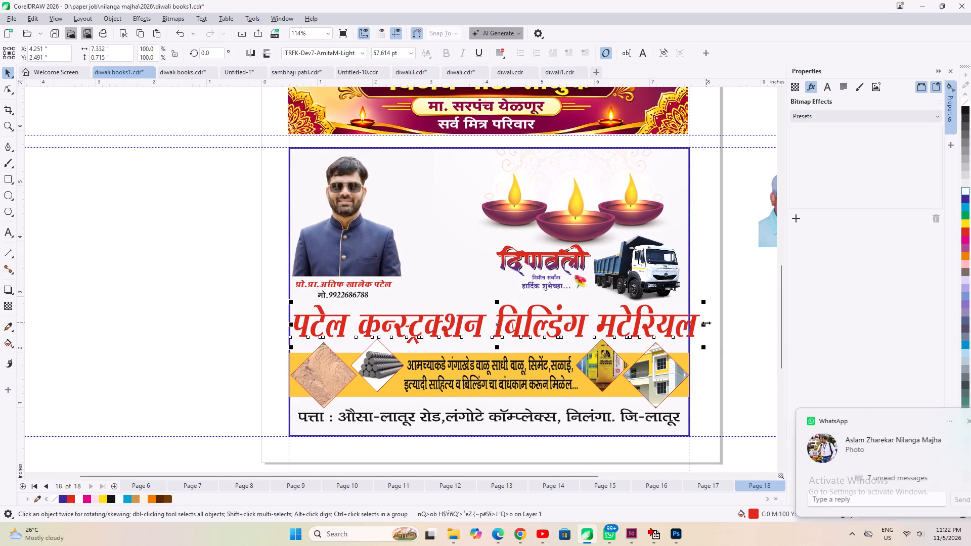
{"action": "left_click_drag", "start_coordinate": [706, 323], "coordinate": [671, 327]}
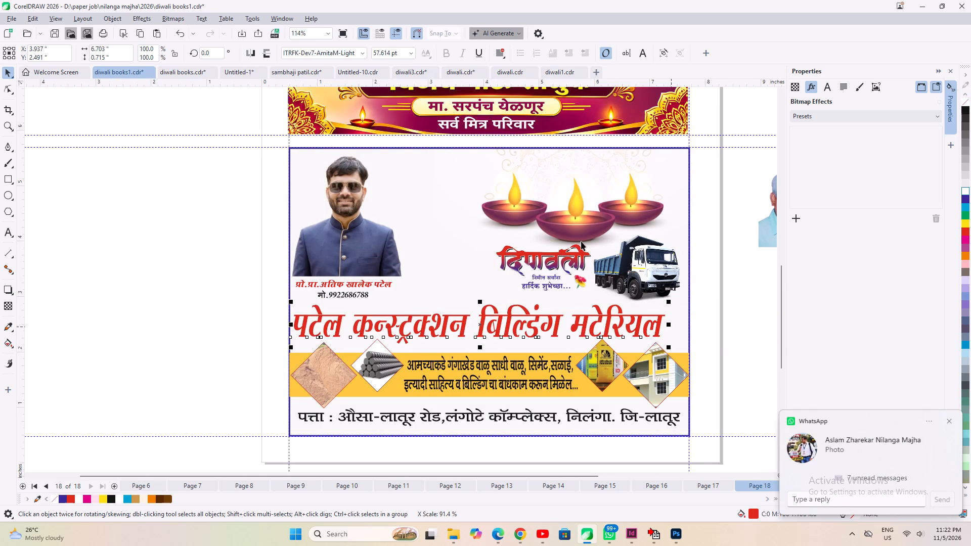
{"action": "left_click", "coordinate": [580, 237]}
{"action": "left_click", "coordinate": [291, 324]}
Place the grey-haired man's photo between the left portrait and the diyas, enlarged proportionally to 8.8%, about 1.32 × 1.7 inches.
{"action": "scroll", "coordinate": [299, 327], "scroll_direction": "down", "scroll_amount": 3}
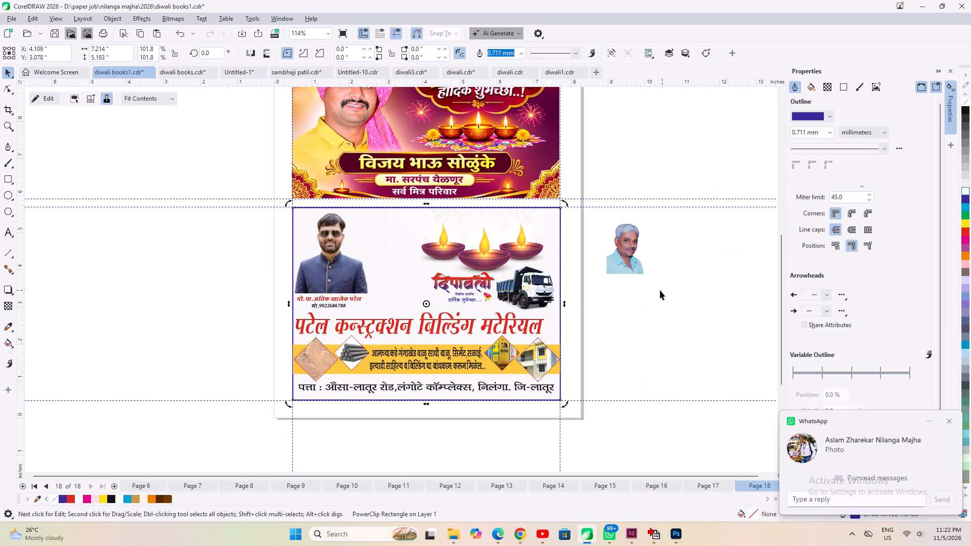
{"action": "left_click", "coordinate": [633, 264]}
{"action": "left_click_drag", "start_coordinate": [635, 255], "coordinate": [399, 244]}
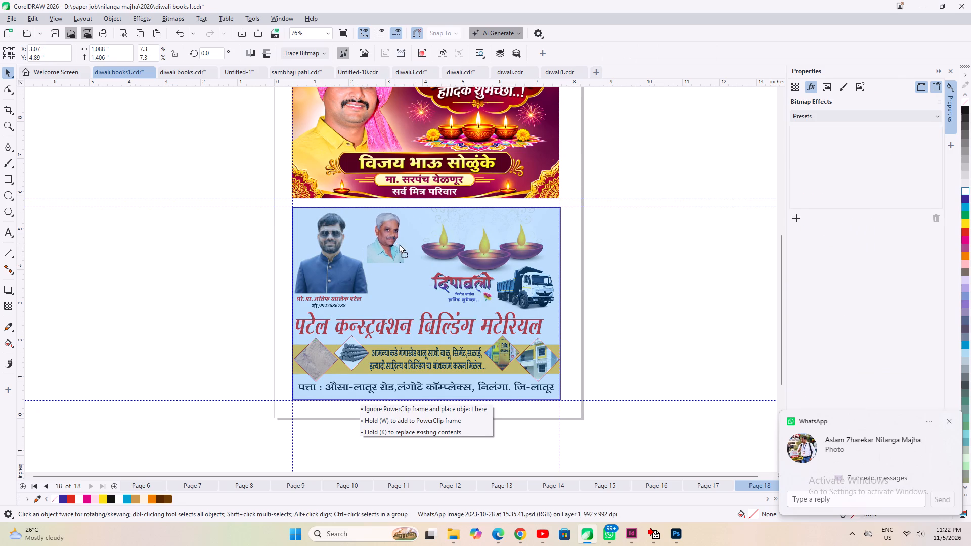
{"action": "left_click_drag", "start_coordinate": [399, 244], "coordinate": [400, 244]}
{"action": "scroll", "coordinate": [400, 244], "scroll_direction": "up", "scroll_amount": 4}
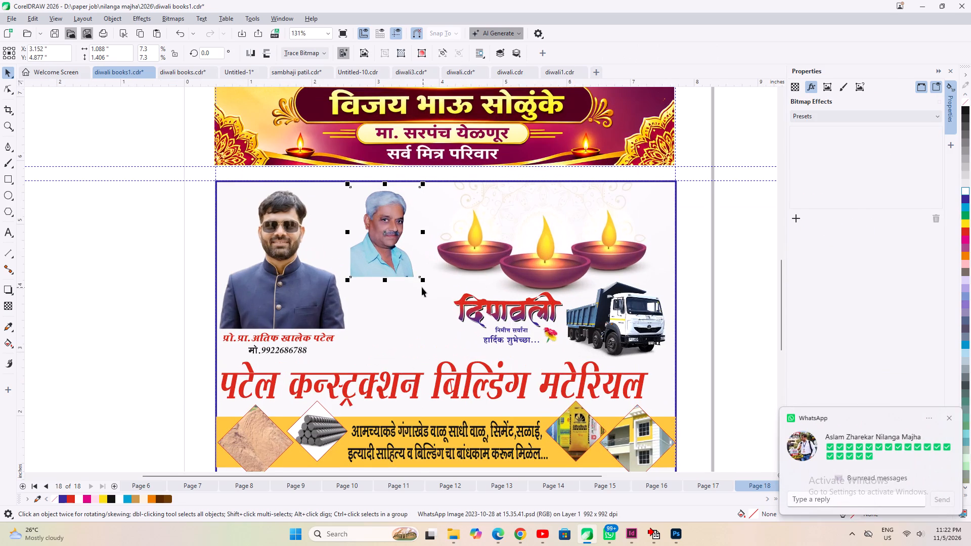
{"action": "scroll", "coordinate": [421, 286], "scroll_direction": "up", "scroll_amount": 2}
{"action": "left_click_drag", "start_coordinate": [424, 279], "coordinate": [429, 287], "text": "shift"}
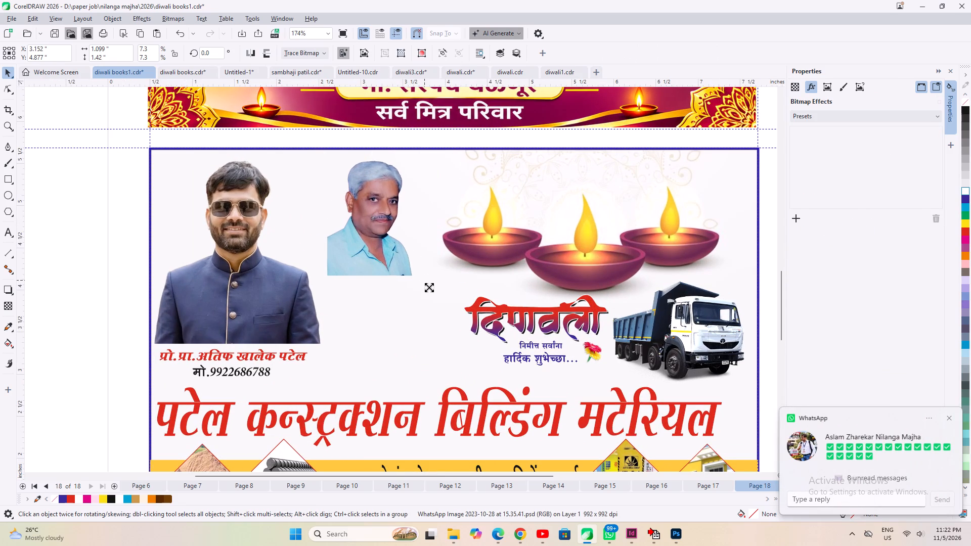
{"action": "left_click_drag", "start_coordinate": [429, 287], "coordinate": [434, 296], "text": "shift"}
{"action": "left_click_drag", "start_coordinate": [380, 213], "coordinate": [385, 217]}
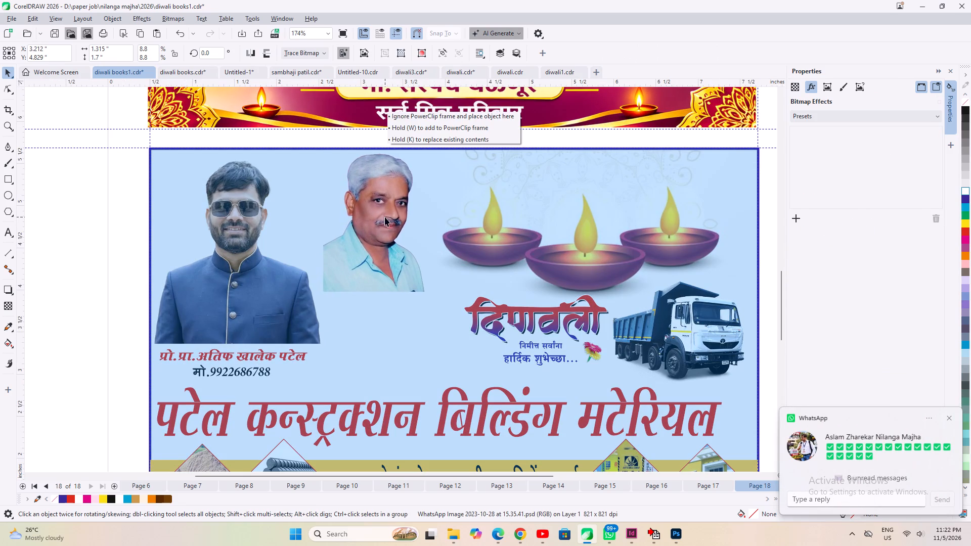
Fade the grey-haired man's photo out at its bottom edge with a fountain transparency and convert it to a 599 dpi CMYK bitmap.
{"action": "left_click", "coordinate": [0, 301]}
{"action": "left_click", "coordinate": [7, 303]}
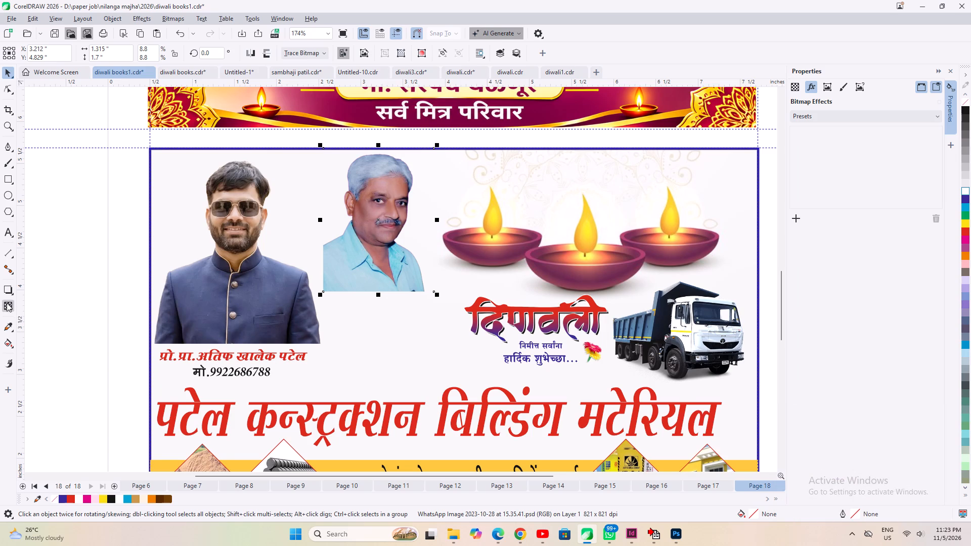
{"action": "scroll", "coordinate": [327, 265], "scroll_direction": "up", "scroll_amount": 3}
{"action": "left_click_drag", "start_coordinate": [395, 257], "coordinate": [394, 305], "text": "shift"}
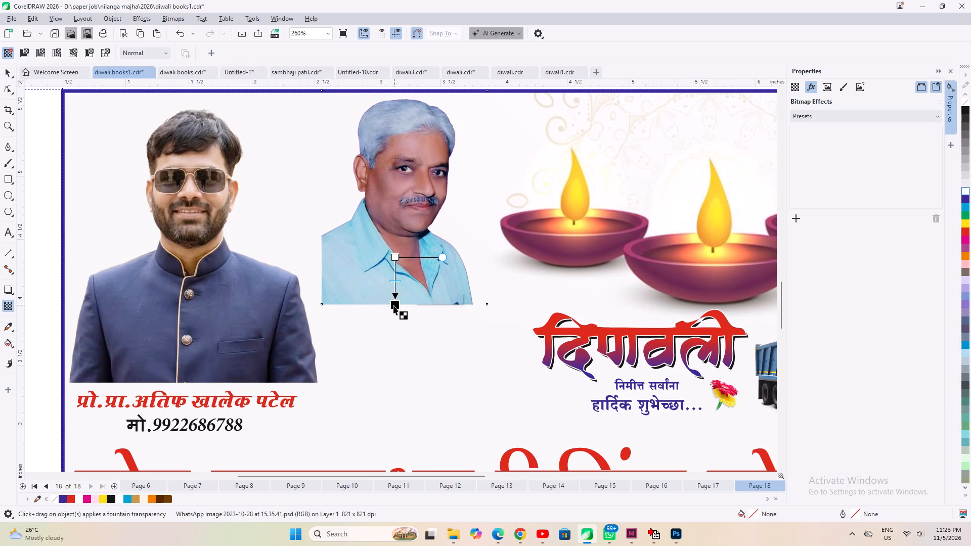
{"action": "left_click", "coordinate": [2, 75]}
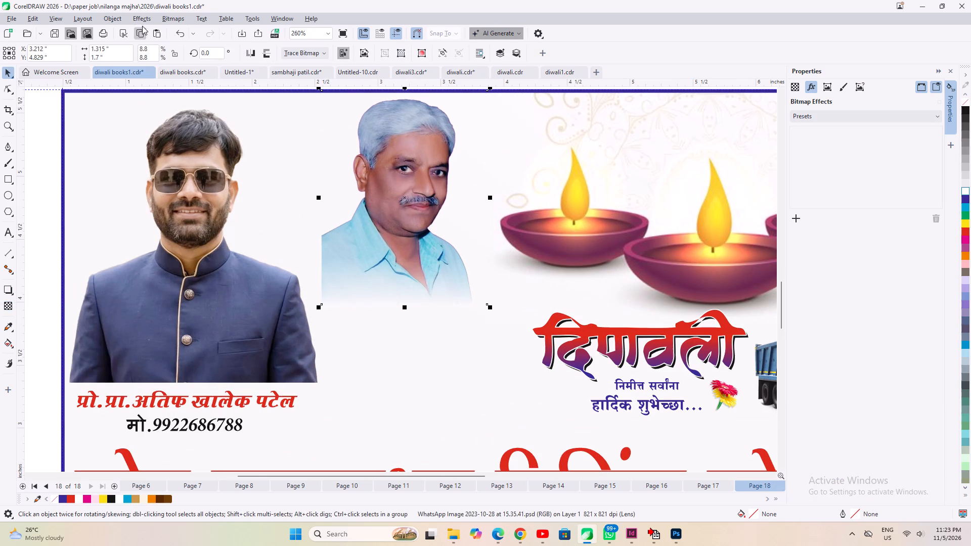
{"action": "left_click", "coordinate": [173, 19]}
{"action": "left_click", "coordinate": [187, 32]}
{"action": "left_click", "coordinate": [496, 328]}
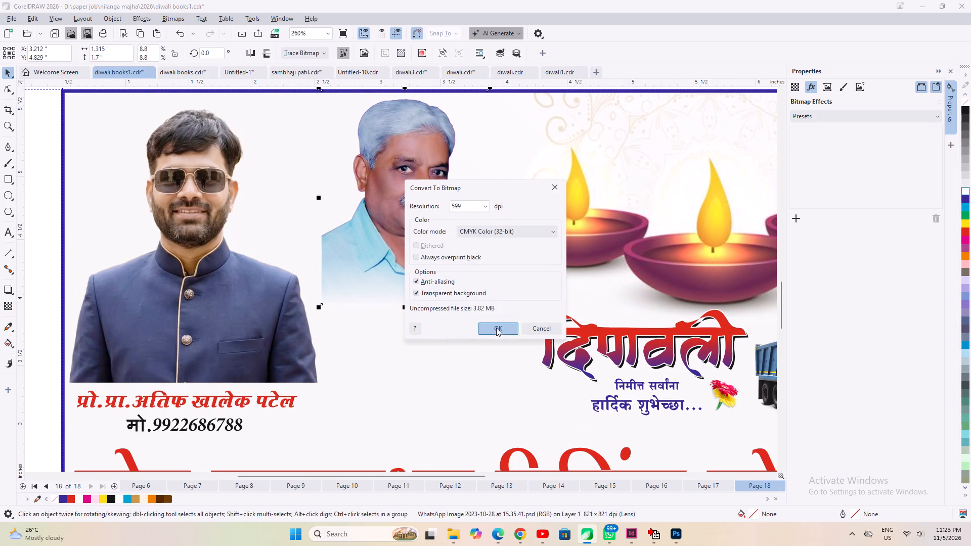
Fade the left shoulder edge of the grey-haired man's photo with a diagonal fountain transparency and convert it to a bitmap again.
{"action": "left_click", "coordinate": [11, 311]}
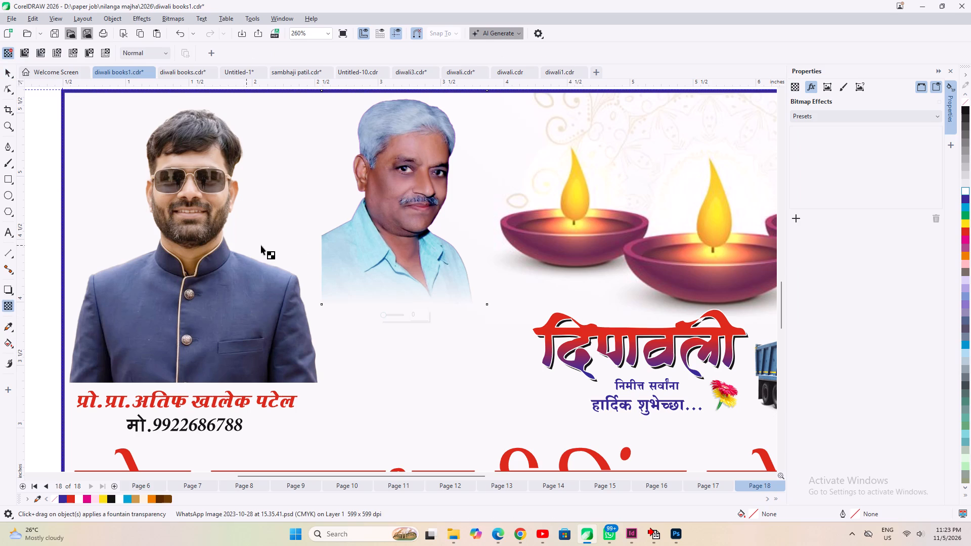
{"action": "left_click_drag", "start_coordinate": [349, 238], "coordinate": [324, 262], "text": "shift"}
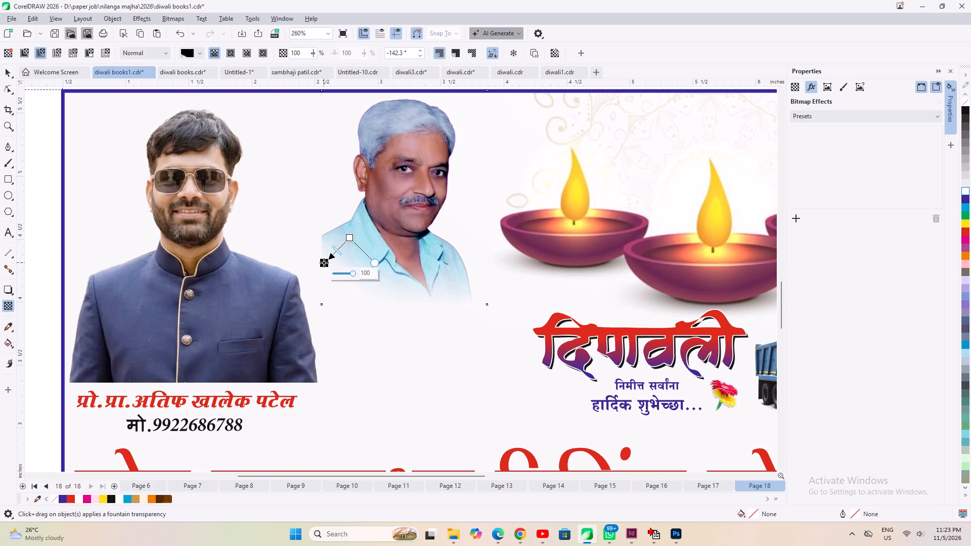
{"action": "left_click", "coordinate": [170, 15]}
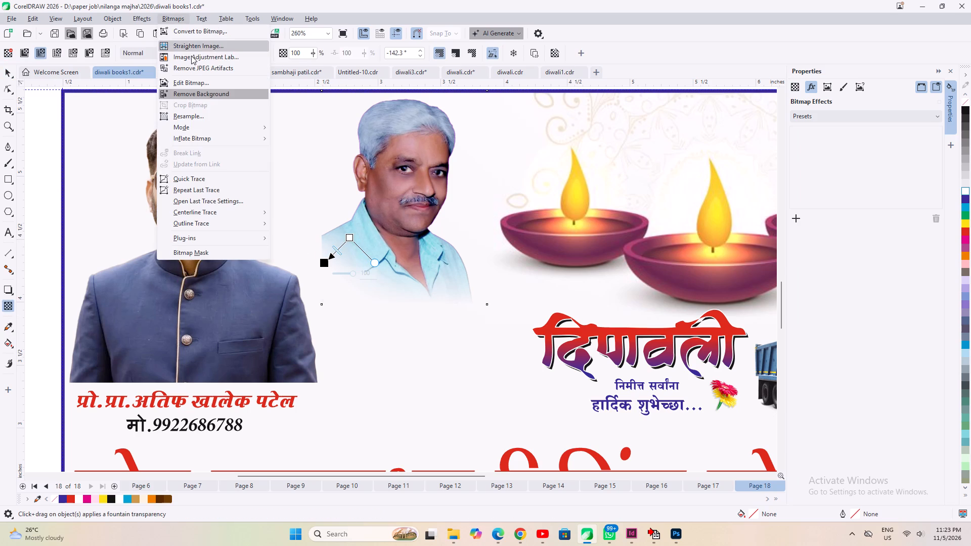
{"action": "left_click", "coordinate": [198, 32]}
{"action": "left_click", "coordinate": [490, 334]}
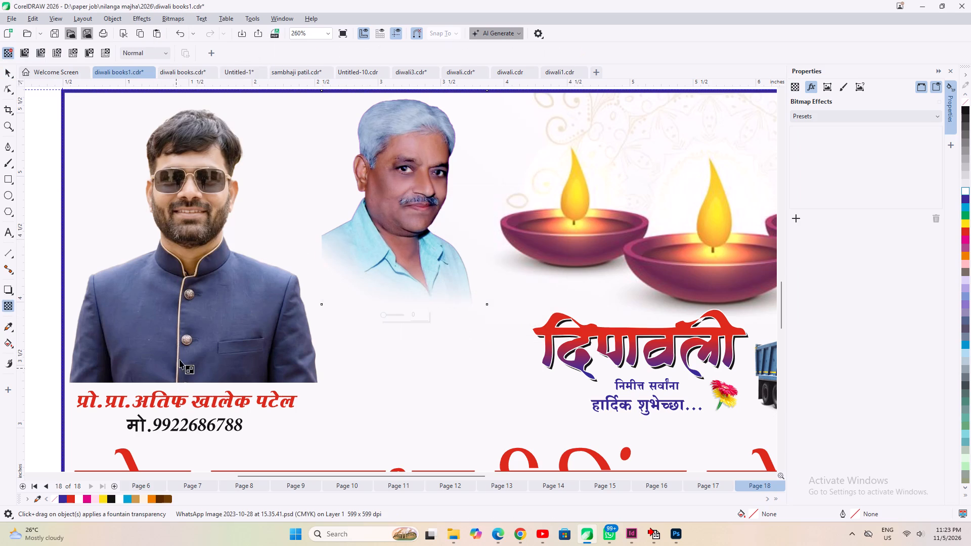
Fade the bottom of the sunglasses portrait with a -90° fountain transparency and convert it to a 599 dpi CMYK bitmap.
{"action": "left_click", "coordinate": [183, 341]}
{"action": "left_click_drag", "start_coordinate": [184, 315], "coordinate": [184, 383], "text": "shift"}
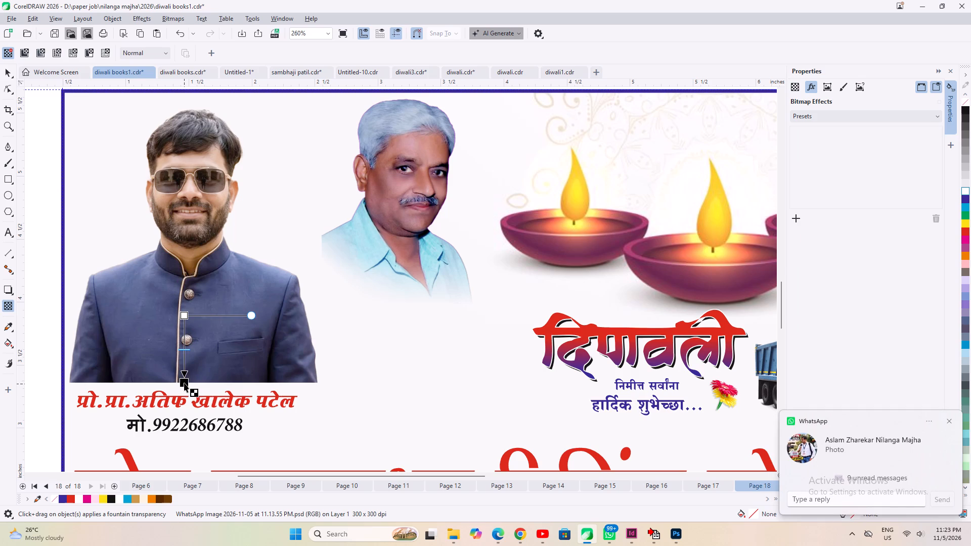
{"action": "left_click_drag", "start_coordinate": [187, 315], "coordinate": [187, 338], "text": "ctrl"}
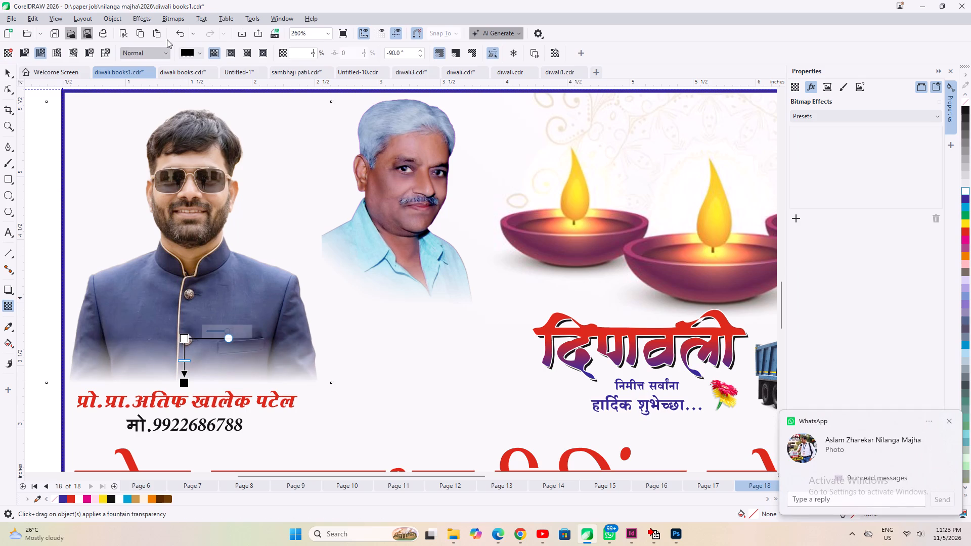
{"action": "left_click", "coordinate": [169, 19]}
{"action": "left_click", "coordinate": [179, 36]}
{"action": "left_click", "coordinate": [495, 327]}
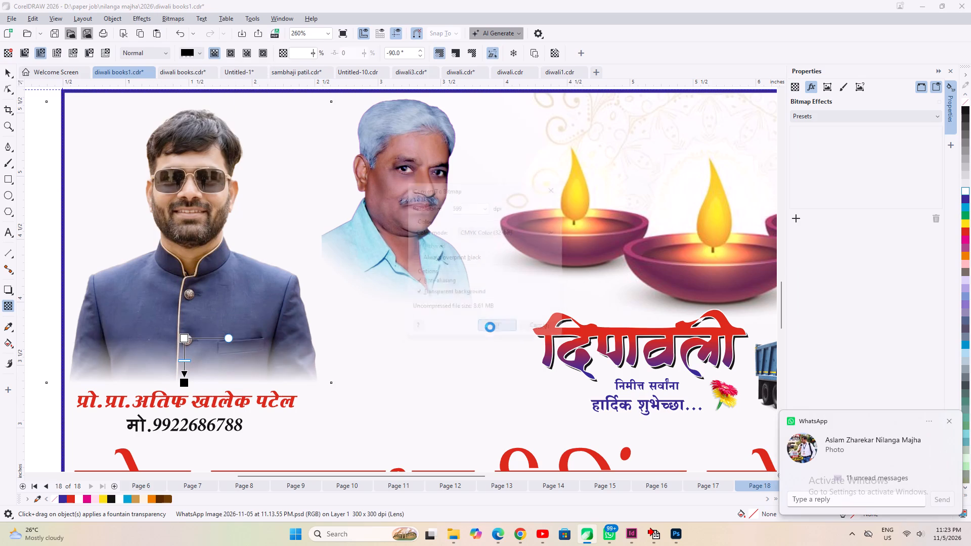
{"action": "scroll", "coordinate": [206, 294], "scroll_direction": "down", "scroll_amount": 5}
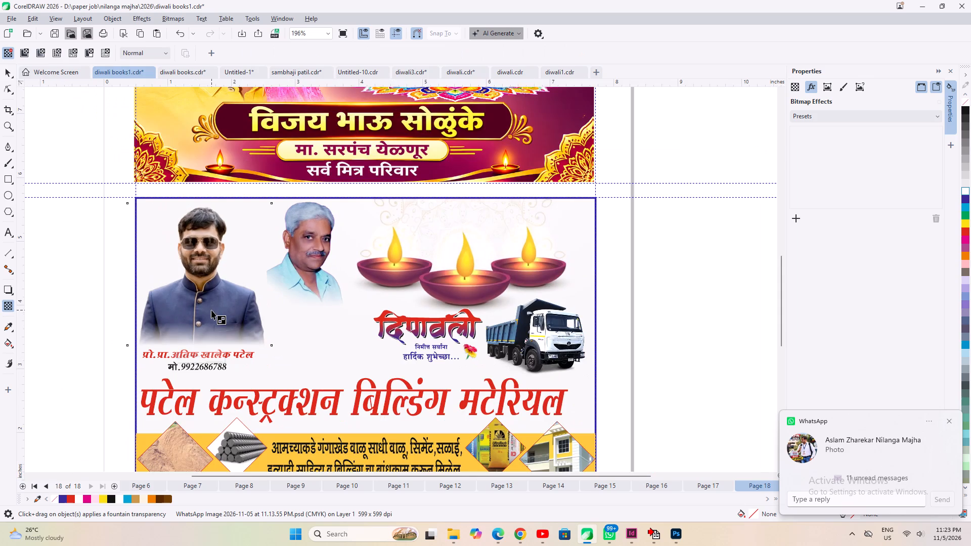
Delete the off-white background rectangle and the diyas image from inside the पटेल कन्स्ट्रक्शन advert's PowerClip frame.
{"action": "scroll", "coordinate": [228, 255], "scroll_direction": "down", "scroll_amount": 3}
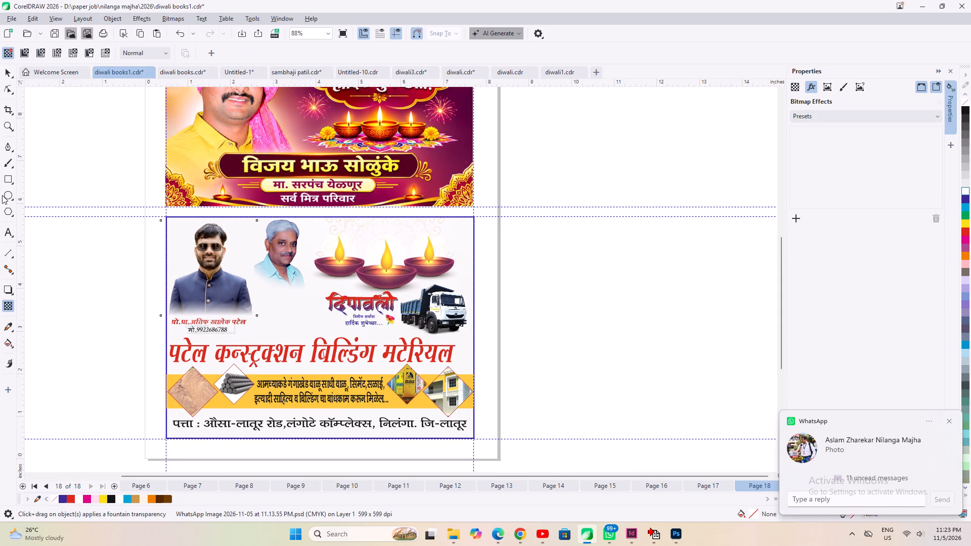
{"action": "left_click", "coordinate": [11, 74]}
{"action": "left_click", "coordinate": [18, 286]}
{"action": "left_click", "coordinate": [285, 322]}
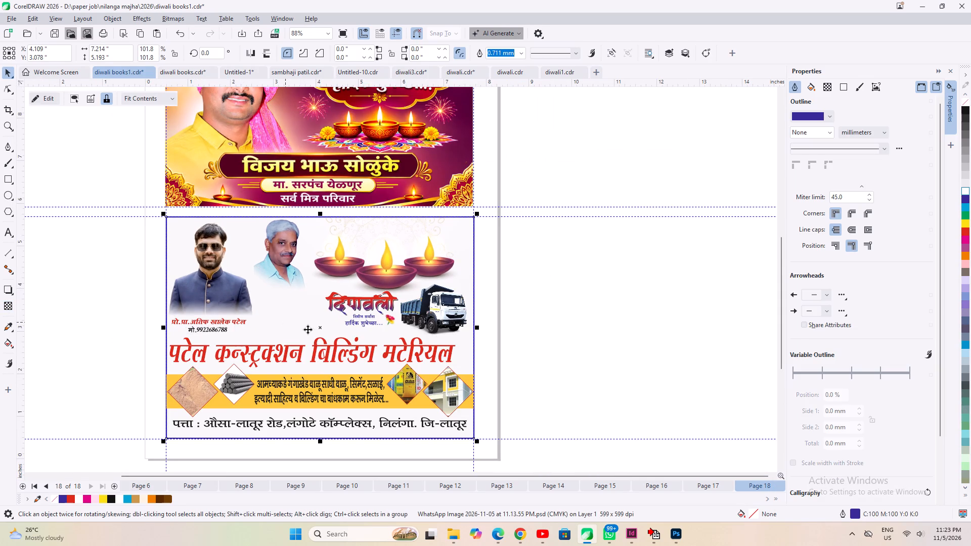
{"action": "left_click", "coordinate": [300, 322], "text": "ctrl"}
{"action": "left_click", "coordinate": [137, 320]}
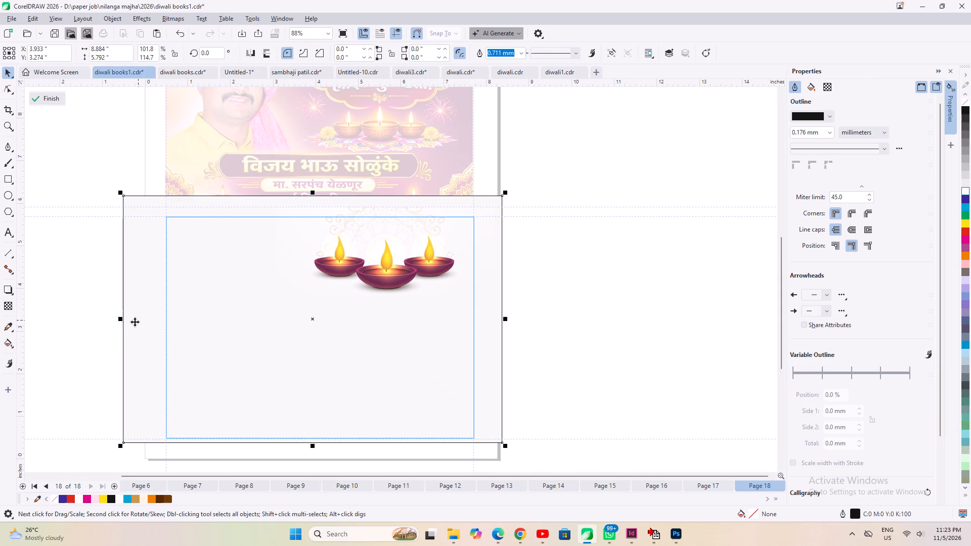
{"action": "left_click", "coordinate": [965, 225]}
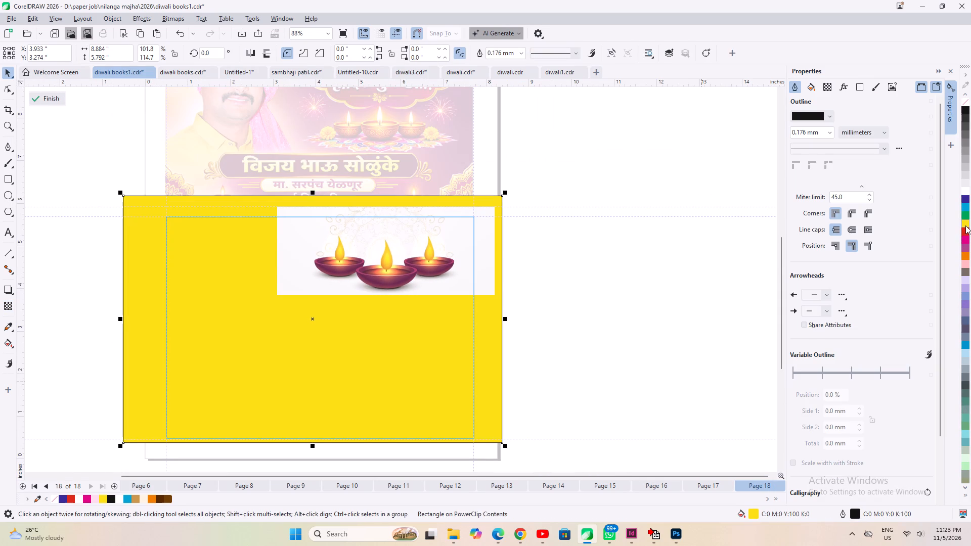
{"action": "key", "text": "ctrl+z"}
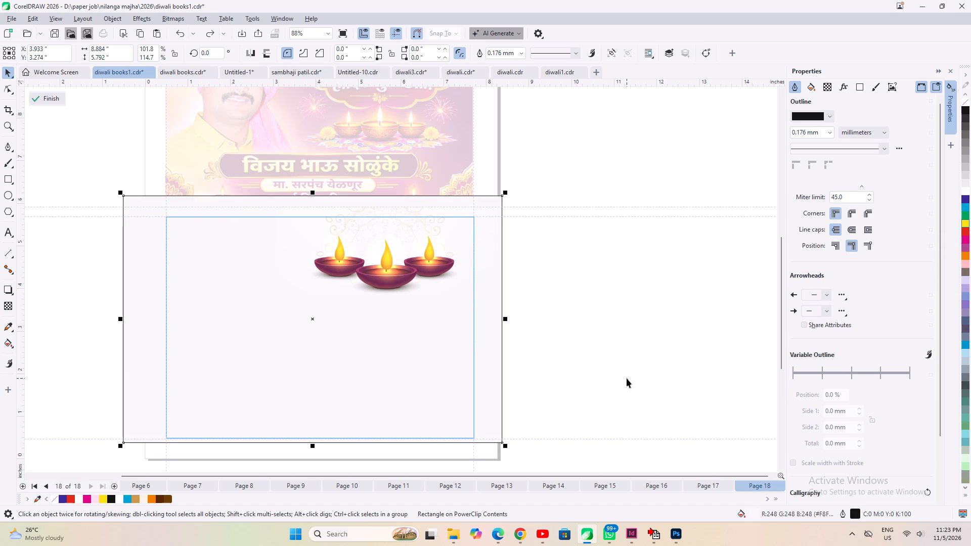
{"action": "key", "text": "Delete"}
{"action": "left_click", "coordinate": [370, 267]}
{"action": "key", "text": "Delete"}
{"action": "left_click", "coordinate": [502, 329]}
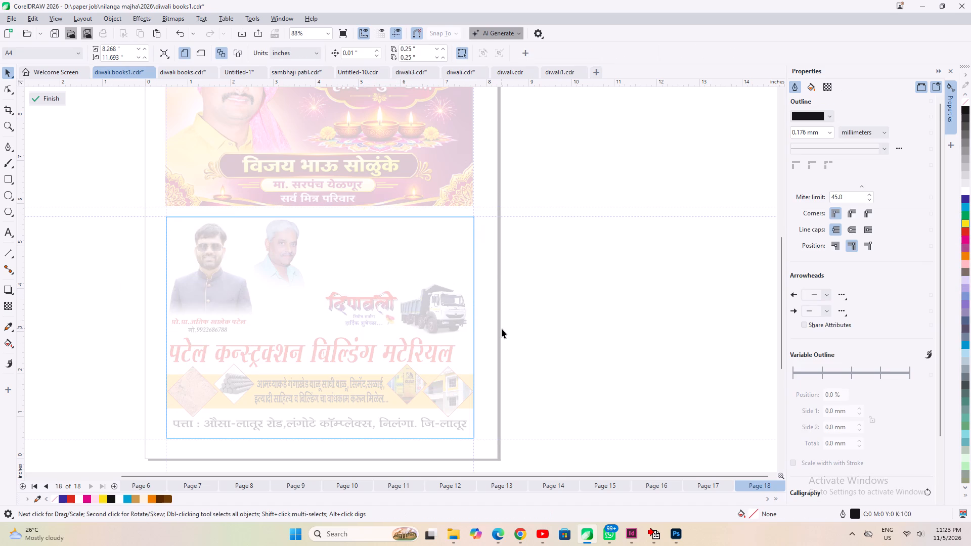
{"action": "left_click", "coordinate": [555, 339], "text": "ctrl"}
{"action": "left_click", "coordinate": [555, 339]}
Open the contents of the पटेल कन्स्ट्रक्शन advert's PowerClip frame on page 18 for editing.
{"action": "left_click", "coordinate": [293, 223], "text": "ctrl"}
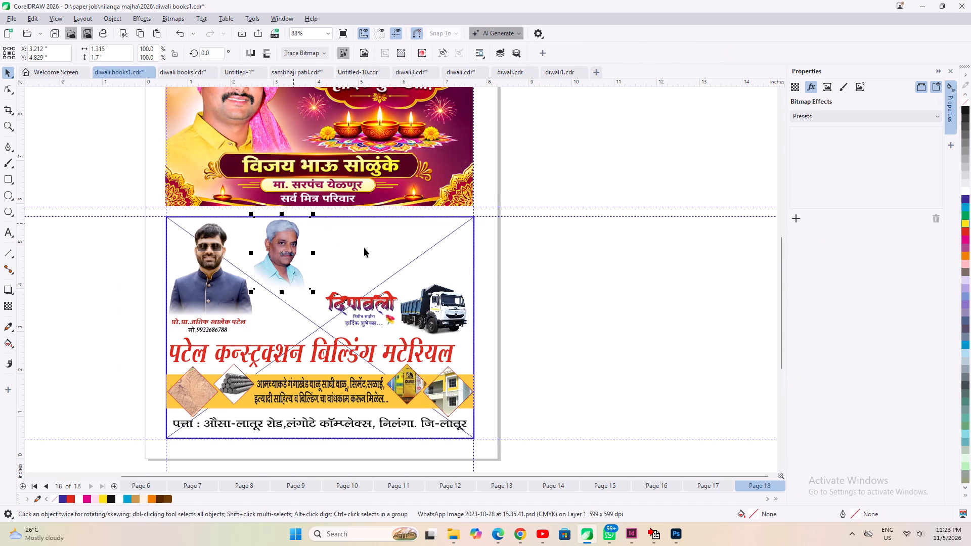
{"action": "left_click", "coordinate": [364, 248], "text": "ctrl"}
{"action": "left_click", "coordinate": [364, 248], "text": "ctrl"}
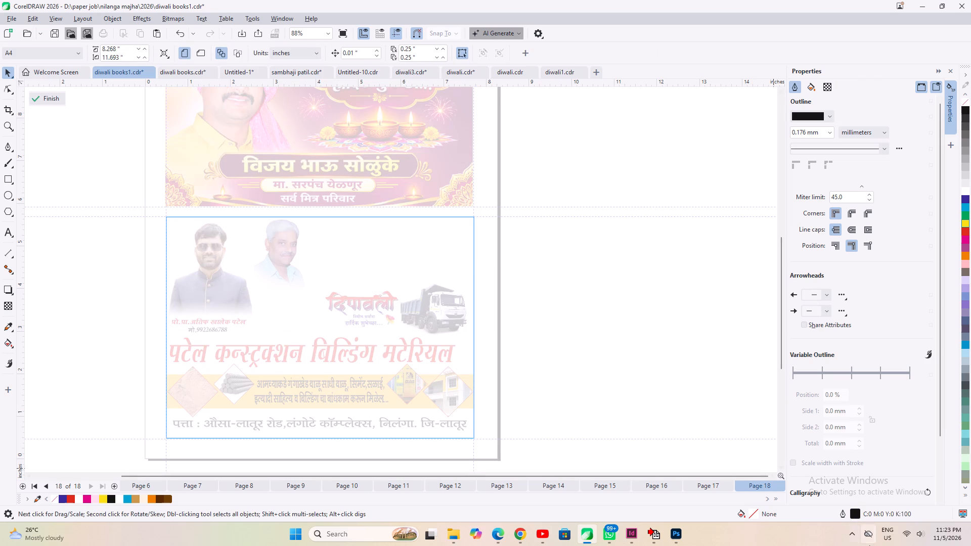
Switch to Edge, resume the paused YouTube songs playlist, adjust the system volume slightly, and return to the CorelDRAW document.
{"action": "left_click", "coordinate": [531, 538]}
{"action": "left_click", "coordinate": [541, 541]}
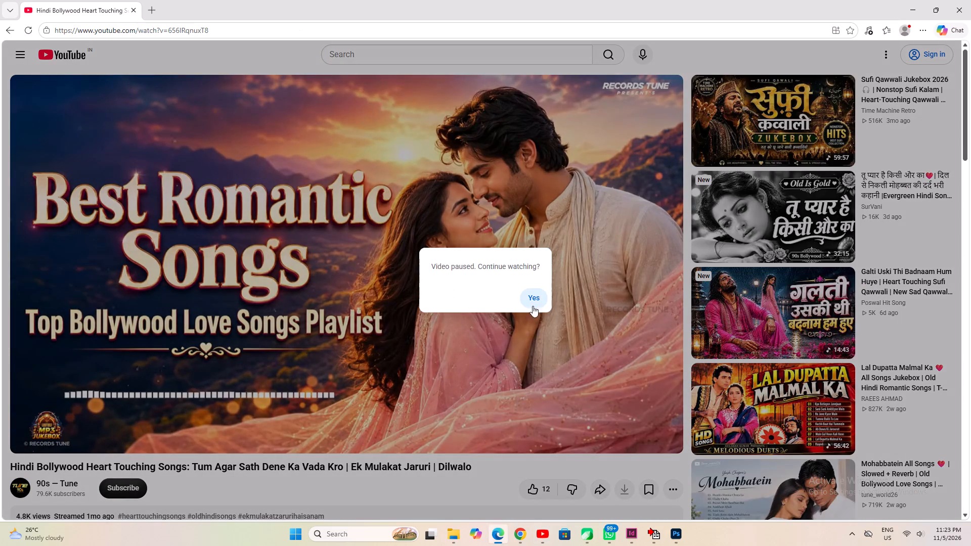
{"action": "left_click", "coordinate": [534, 301]}
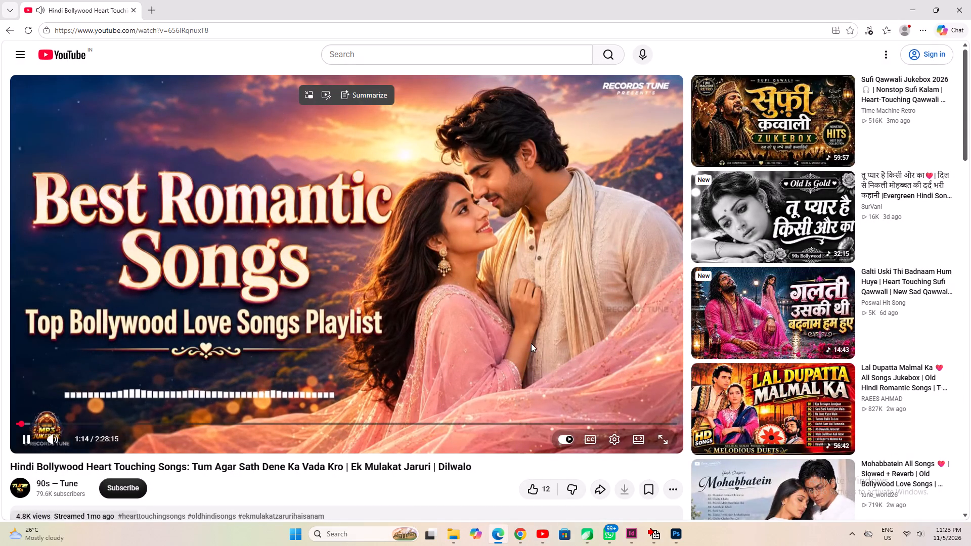
{"action": "left_click", "coordinate": [922, 537]}
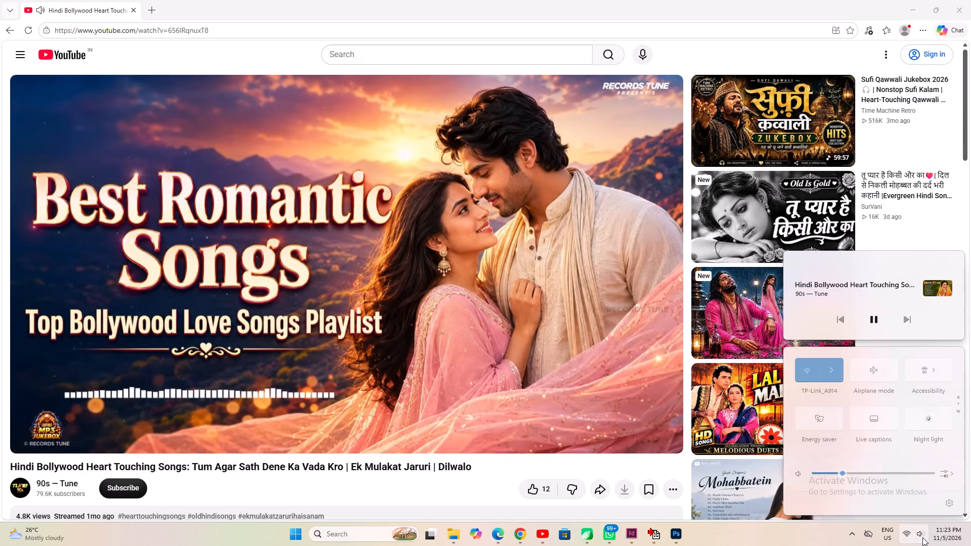
{"action": "left_click", "coordinate": [844, 475]}
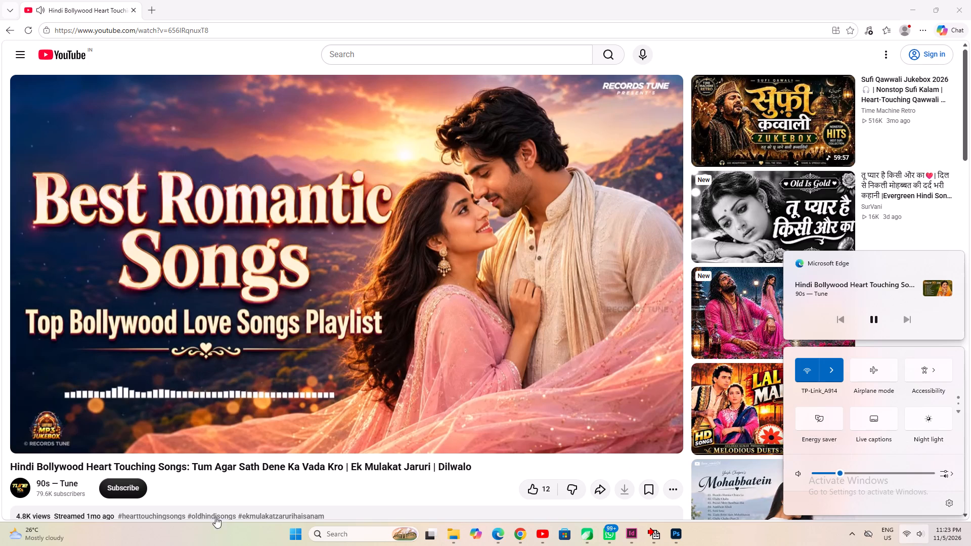
{"action": "left_click", "coordinate": [216, 487]}
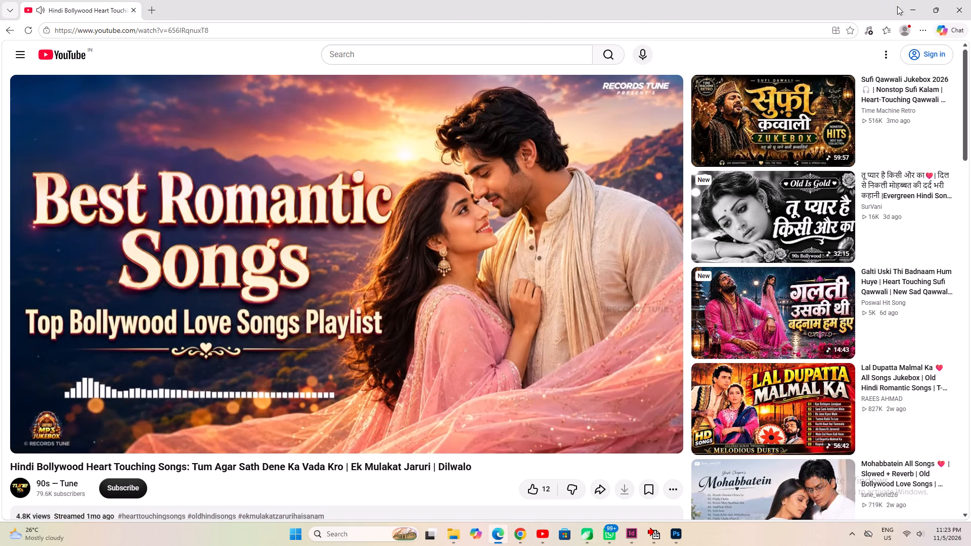
{"action": "left_click", "coordinate": [911, 6]}
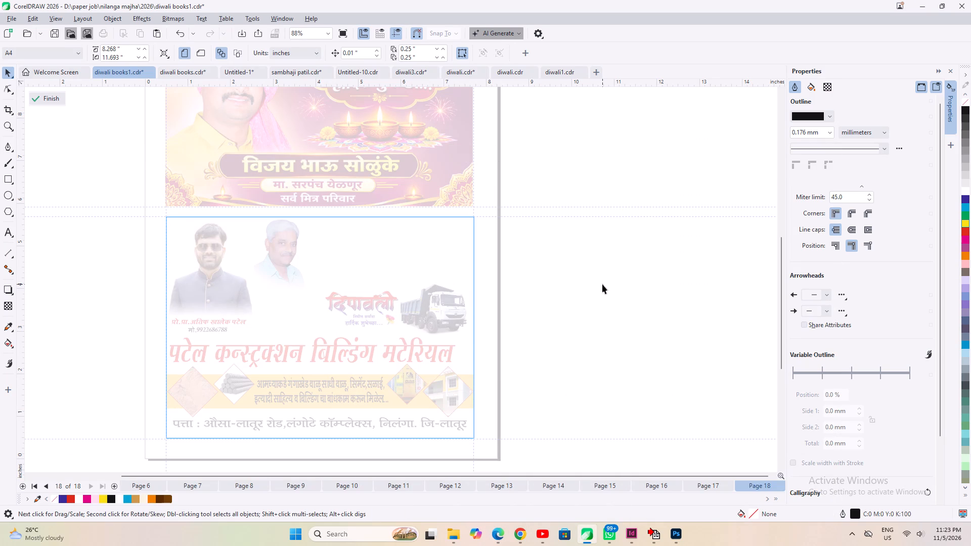
Switch to Chrome for a blue glowing-lines background image and paste it into the पटेल कन्स्ट्रक्शन advert's open PowerClip frame.
{"action": "left_click", "coordinate": [517, 536]}
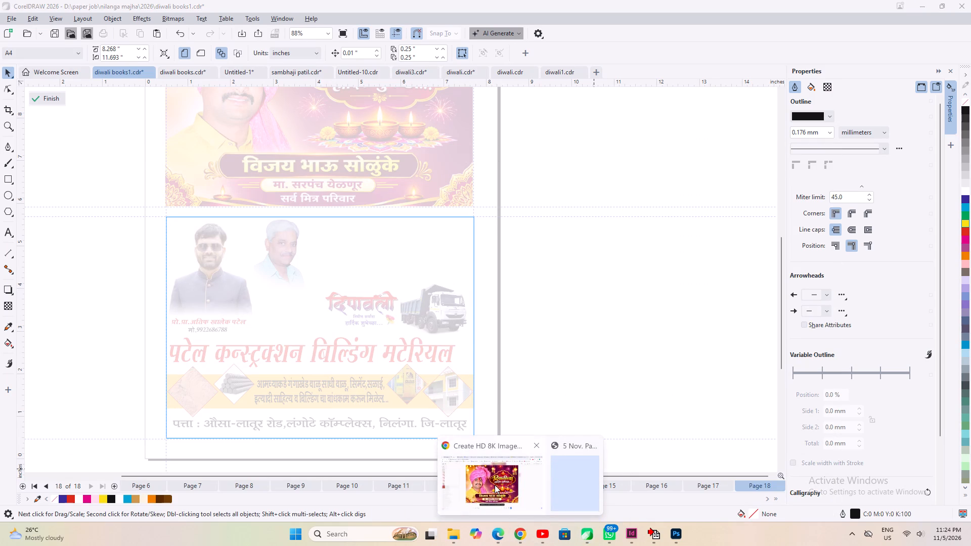
{"action": "left_click", "coordinate": [495, 485]}
{"action": "left_click", "coordinate": [699, 7]}
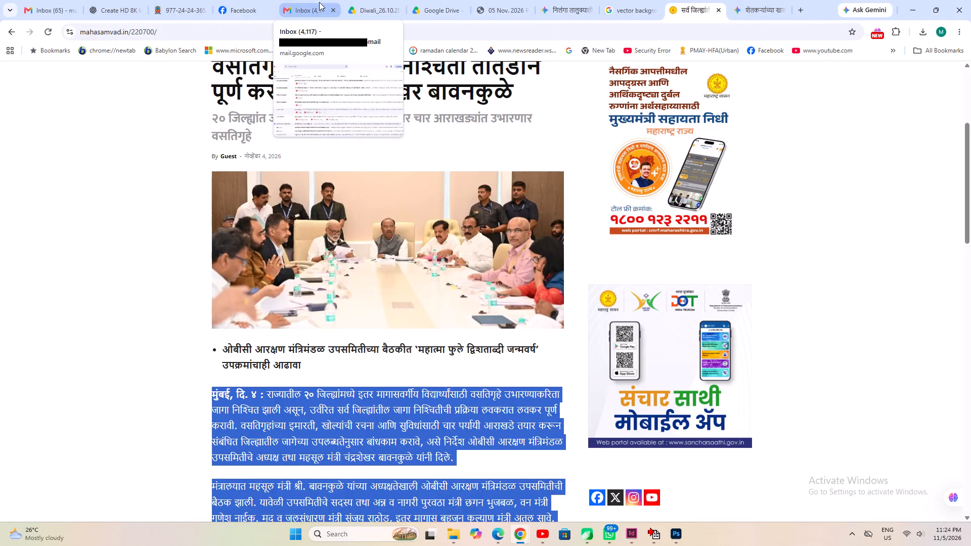
{"action": "left_click", "coordinate": [506, 4]}
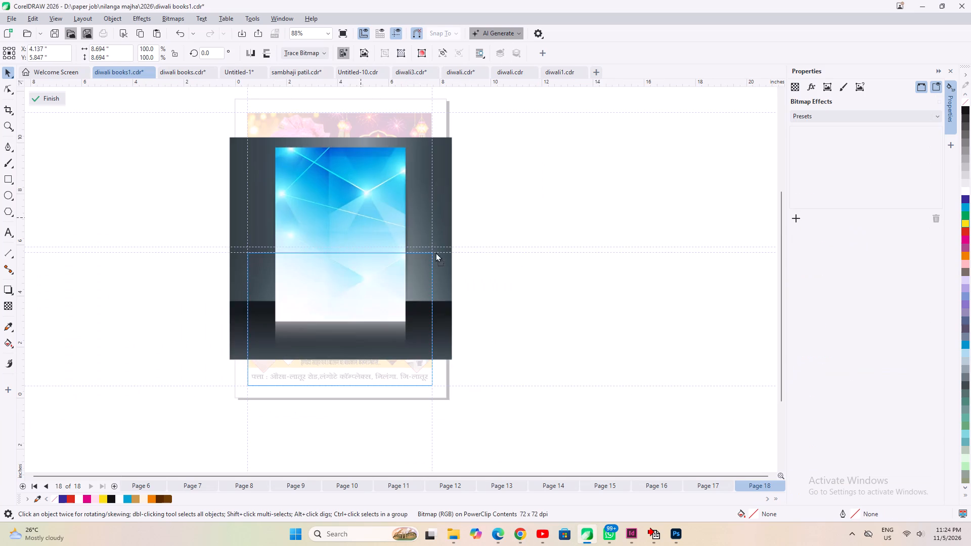
{"action": "left_click_drag", "start_coordinate": [435, 252], "coordinate": [617, 254]}
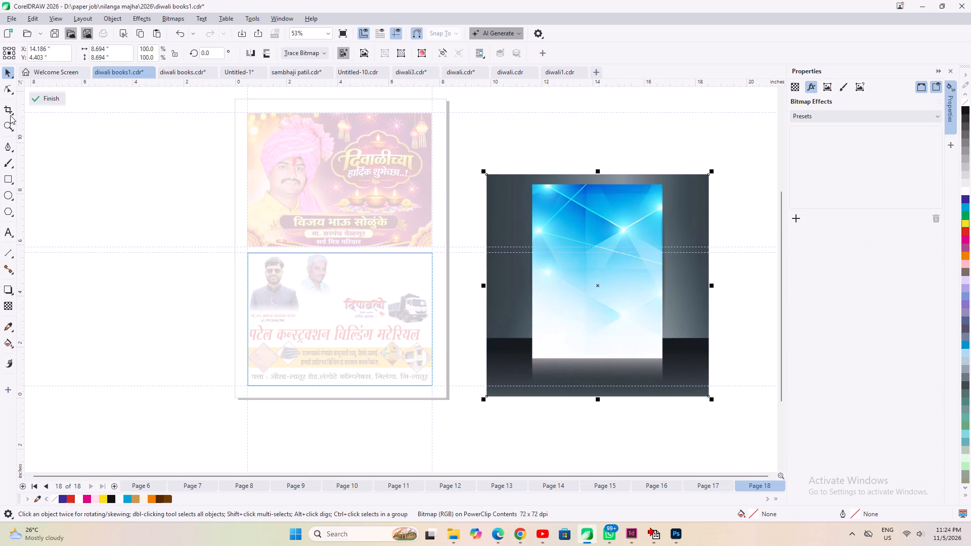
{"action": "left_click", "coordinate": [13, 108]}
{"action": "left_click_drag", "start_coordinate": [532, 185], "coordinate": [568, 225]}
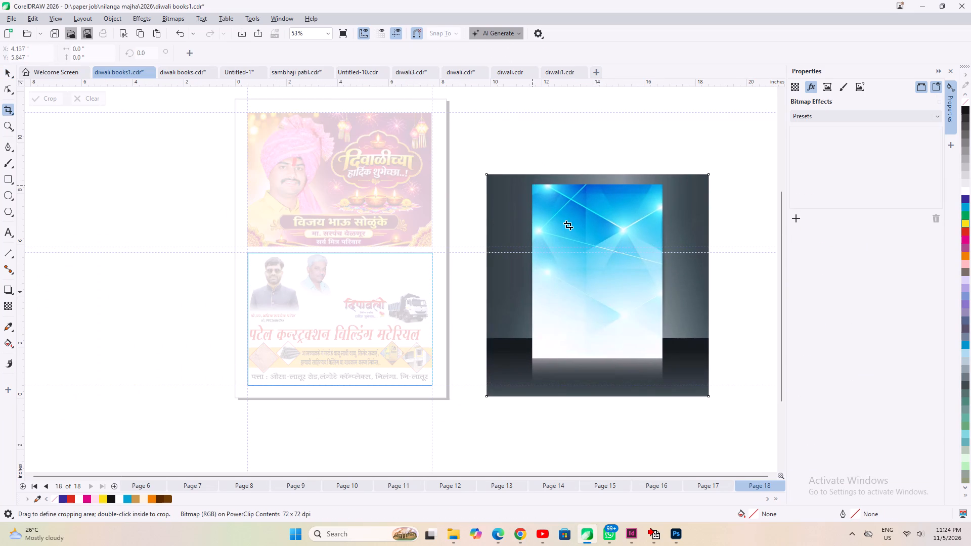
{"action": "left_click_drag", "start_coordinate": [568, 225], "coordinate": [663, 357]}
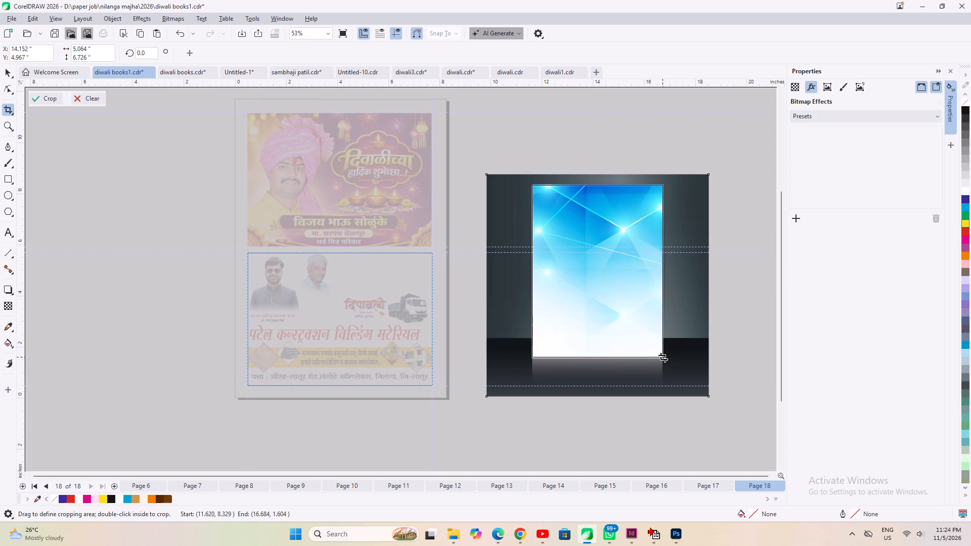
{"action": "left_click_drag", "start_coordinate": [663, 357], "coordinate": [663, 357]}
{"action": "double_click", "coordinate": [615, 297]}
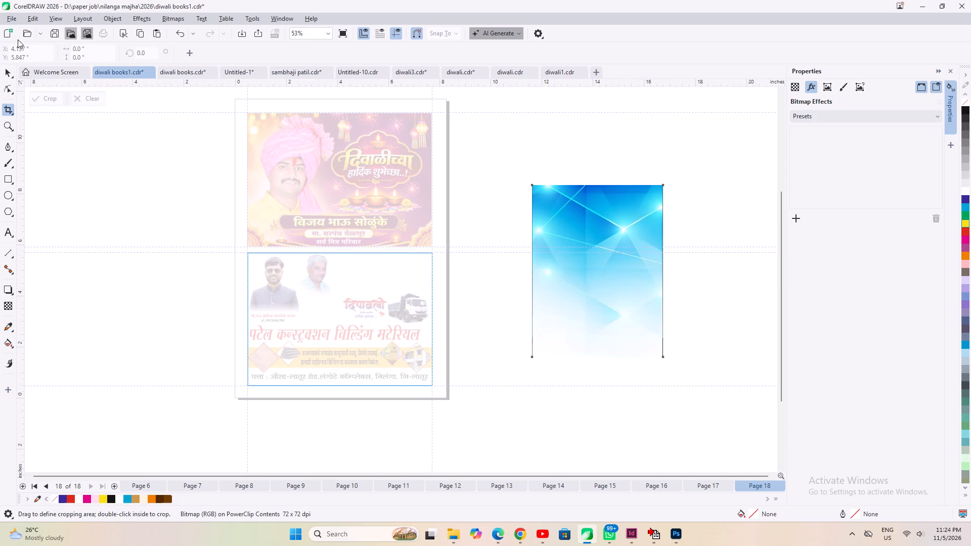
Place the cropped blue image over the advert frame, stretch it to about 7.7 inches wide, and send it behind everything.
{"action": "left_click", "coordinate": [10, 71]}
{"action": "left_click_drag", "start_coordinate": [635, 230], "coordinate": [350, 295]}
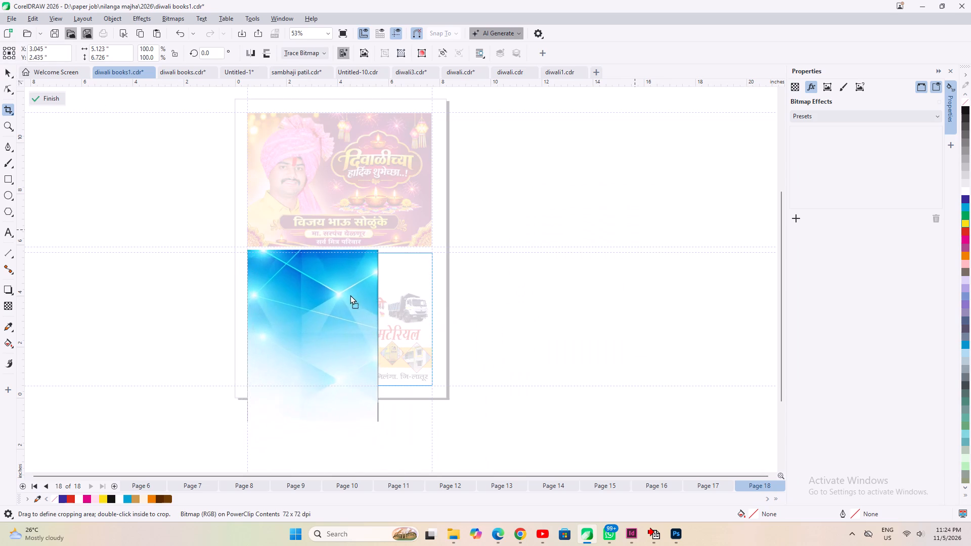
{"action": "left_click_drag", "start_coordinate": [350, 295], "coordinate": [346, 294]}
{"action": "left_click_drag", "start_coordinate": [381, 337], "coordinate": [447, 343]}
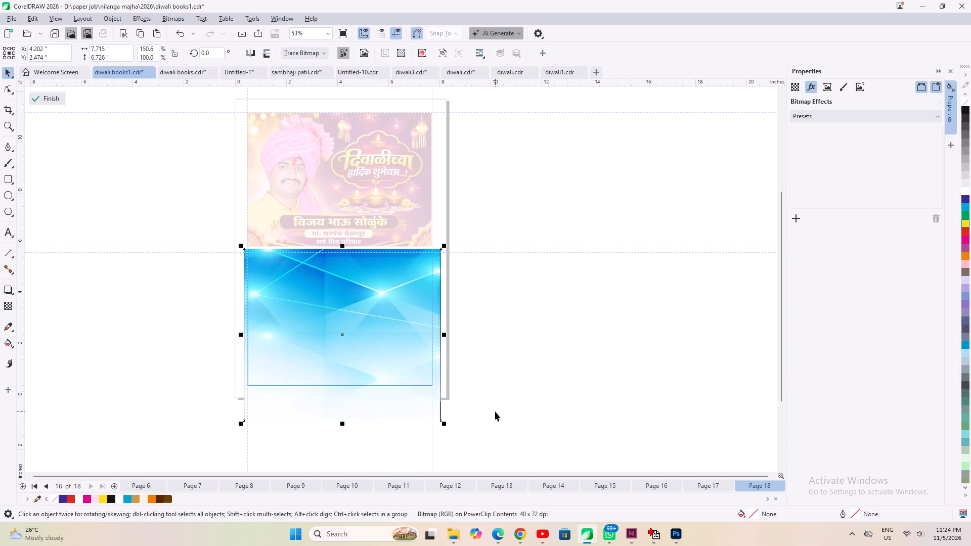
{"action": "key", "text": "shift+Page_Down"}
{"action": "key", "text": "shift+Page_Down"}
{"action": "key", "text": "shift+Page_Down"}
{"action": "key", "text": "shift+Page_Down"}
{"action": "left_click", "coordinate": [592, 357], "text": "ctrl"}
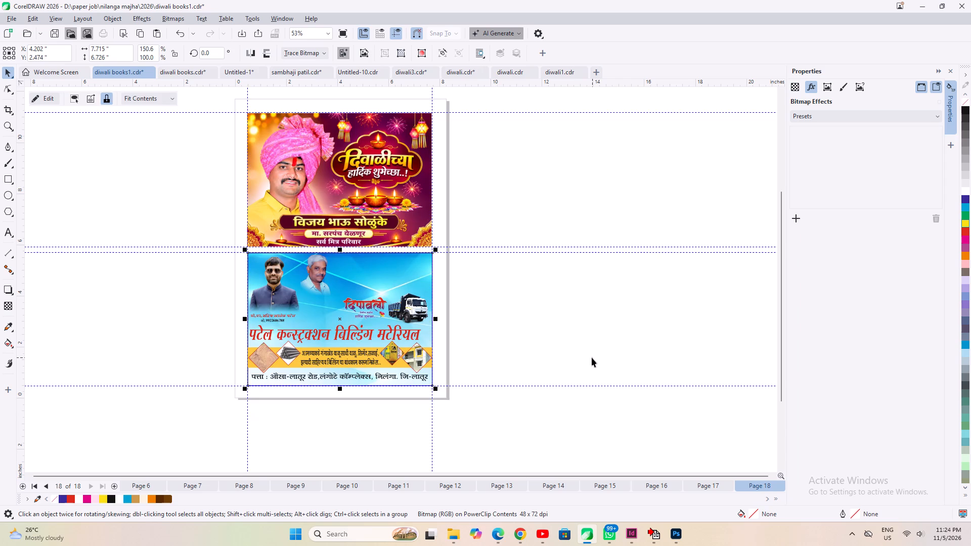
{"action": "left_click", "coordinate": [592, 357], "text": "ctrl"}
Fade the blue background inside the advert frame downwards with a -90° fountain transparency.
{"action": "scroll", "coordinate": [351, 307], "scroll_direction": "up", "scroll_amount": 4}
{"action": "left_click", "coordinate": [378, 252], "text": "ctrl"}
{"action": "left_click", "coordinate": [378, 252], "text": "ctrl"}
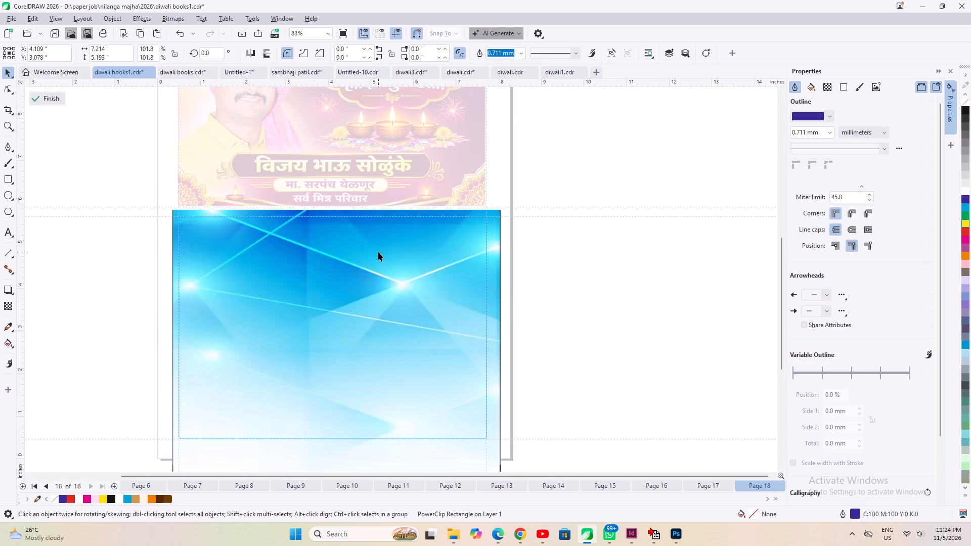
{"action": "left_click", "coordinate": [368, 252]}
{"action": "left_click", "coordinate": [5, 303]}
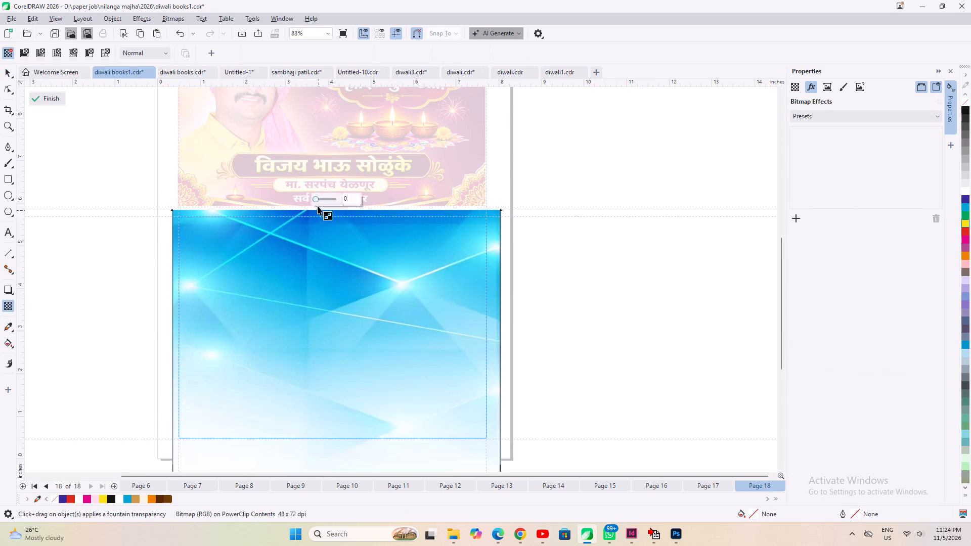
{"action": "left_click_drag", "start_coordinate": [307, 169], "coordinate": [304, 411], "text": "shift"}
{"action": "left_click_drag", "start_coordinate": [306, 290], "coordinate": [316, 216]}
Convert the faded blue background to a 599 dpi CMYK bitmap with transparent background and finish editing the PowerClip.
{"action": "left_click", "coordinate": [5, 79]}
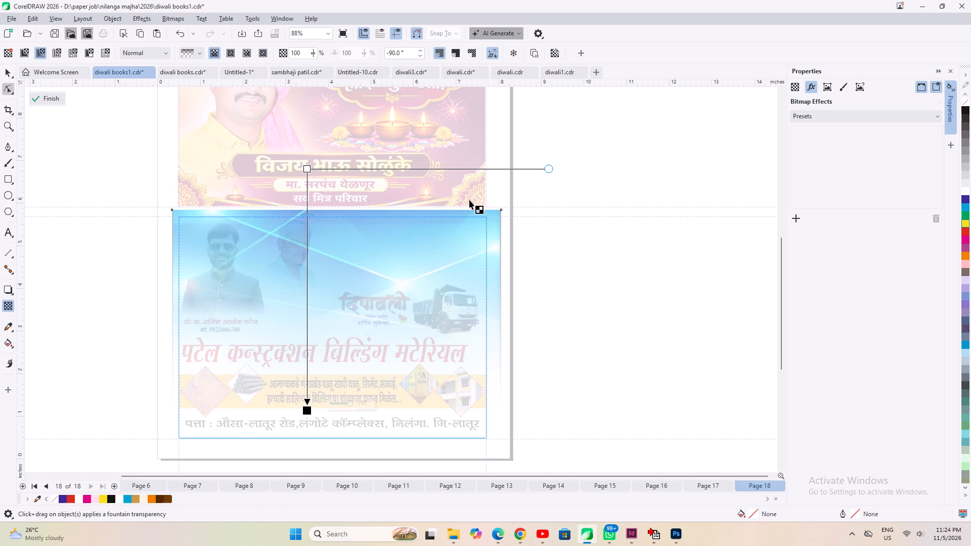
{"action": "left_click", "coordinate": [1, 69]}
{"action": "left_click", "coordinate": [10, 72]}
{"action": "left_click", "coordinate": [171, 18]}
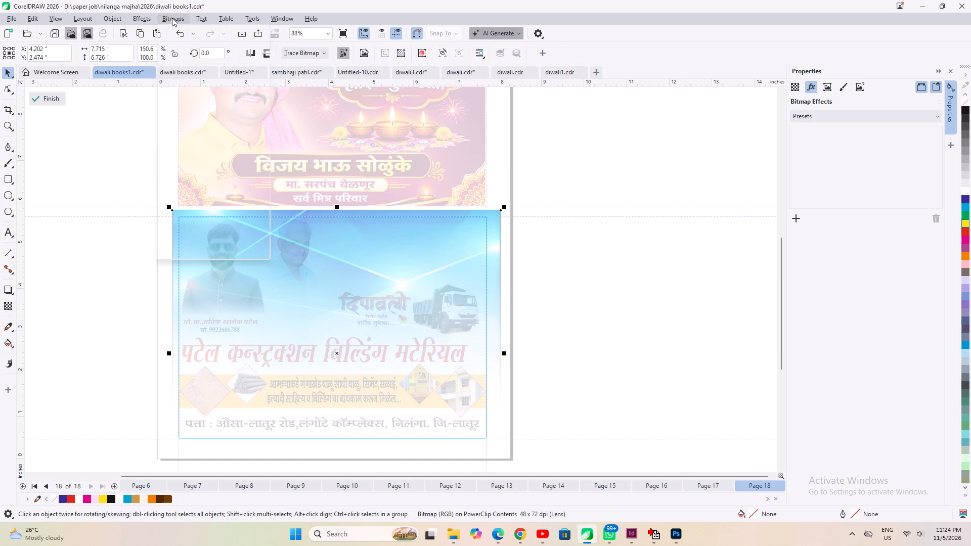
{"action": "left_click", "coordinate": [177, 37]}
{"action": "left_click", "coordinate": [180, 32]}
{"action": "left_click", "coordinate": [507, 322]}
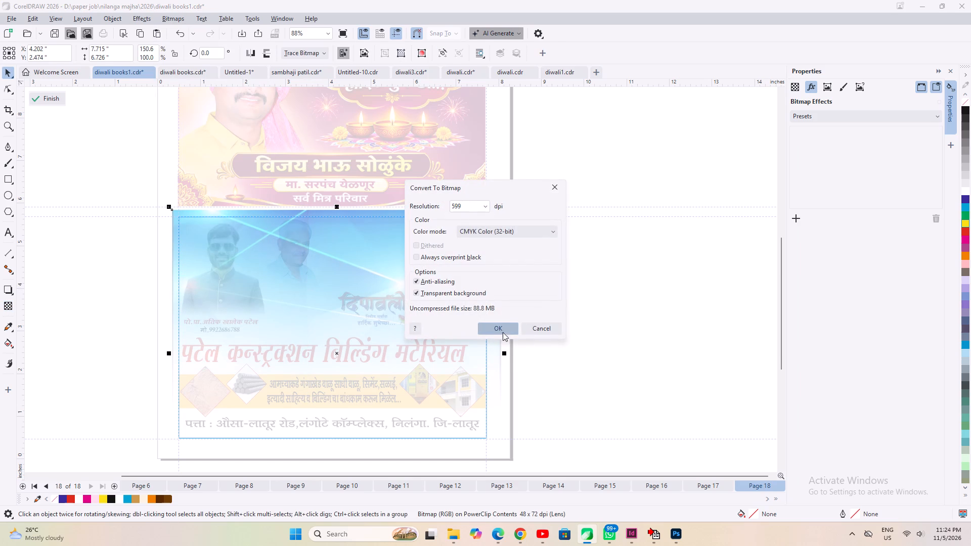
{"action": "left_click", "coordinate": [503, 331]}
{"action": "left_click", "coordinate": [614, 298], "text": "ctrl"}
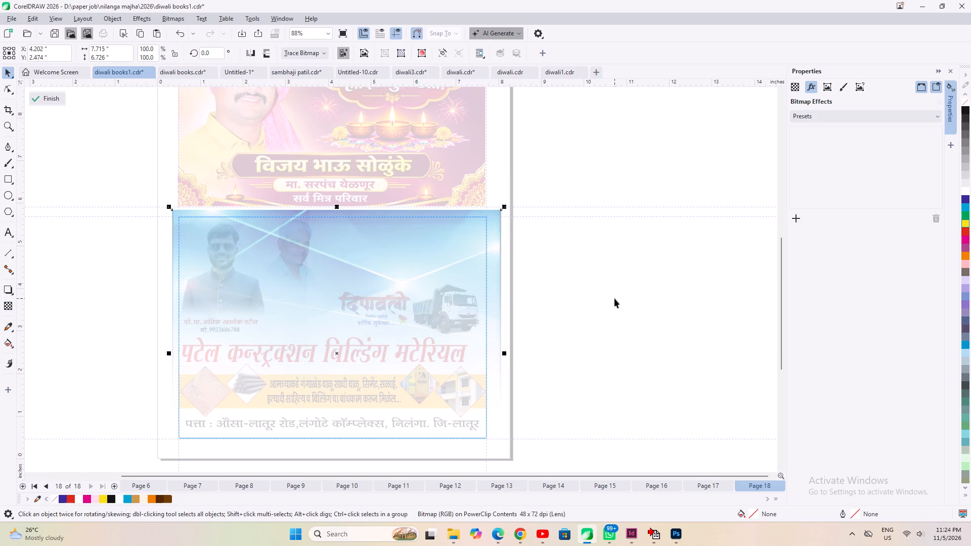
{"action": "left_click", "coordinate": [614, 298]}
Move the दिपावली greeting lettering out of the advert onto the empty area beside the page.
{"action": "left_click", "coordinate": [379, 277]}
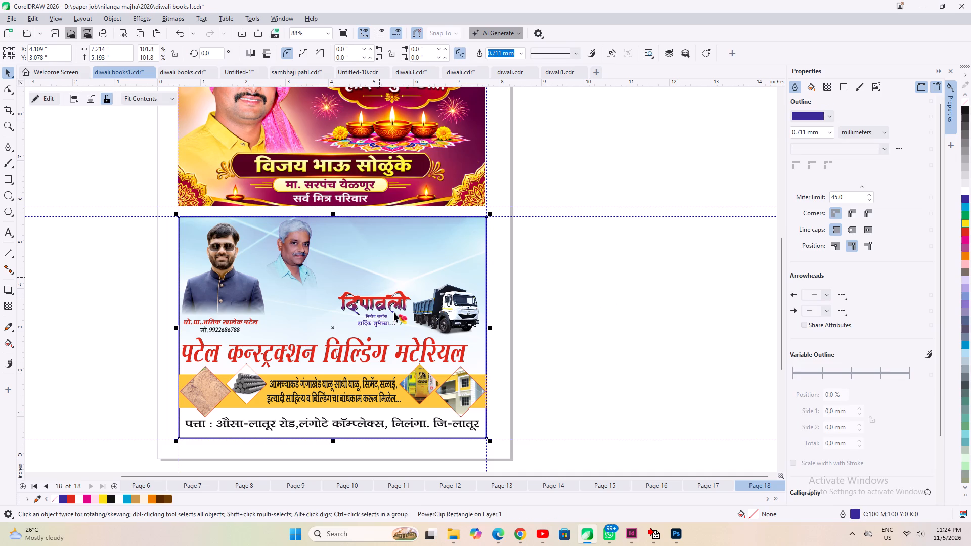
{"action": "left_click", "coordinate": [624, 254]}
{"action": "left_click_drag", "start_coordinate": [133, 250], "coordinate": [418, 330]}
{"action": "left_click_drag", "start_coordinate": [377, 303], "coordinate": [612, 232]}
Enlarge the truck image proportionally to 41.8%, about 2.96 × 2.09 inches, and place it beside the grey-haired man above the heading.
{"action": "left_click", "coordinate": [427, 316]}
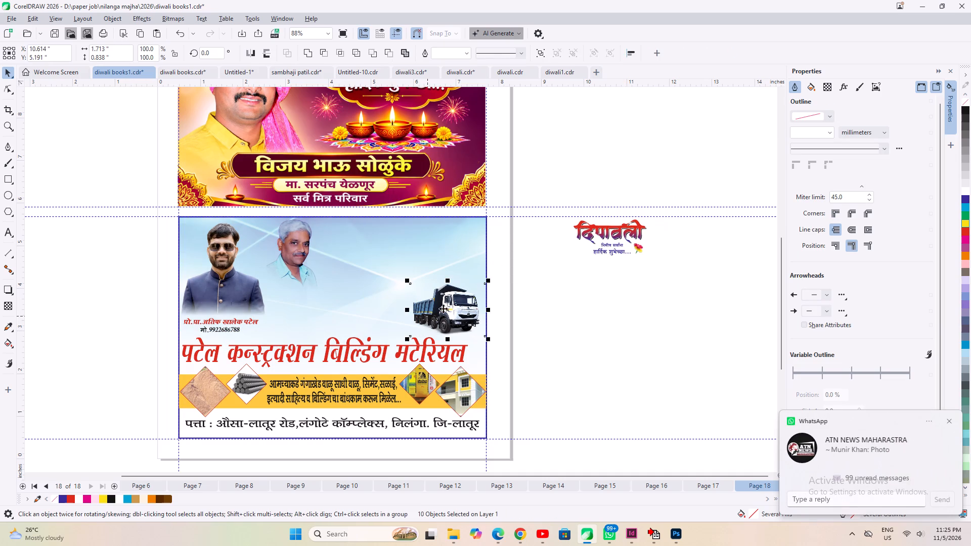
{"action": "left_click_drag", "start_coordinate": [446, 303], "coordinate": [381, 295]}
{"action": "scroll", "coordinate": [374, 293], "scroll_direction": "up", "scroll_amount": 2}
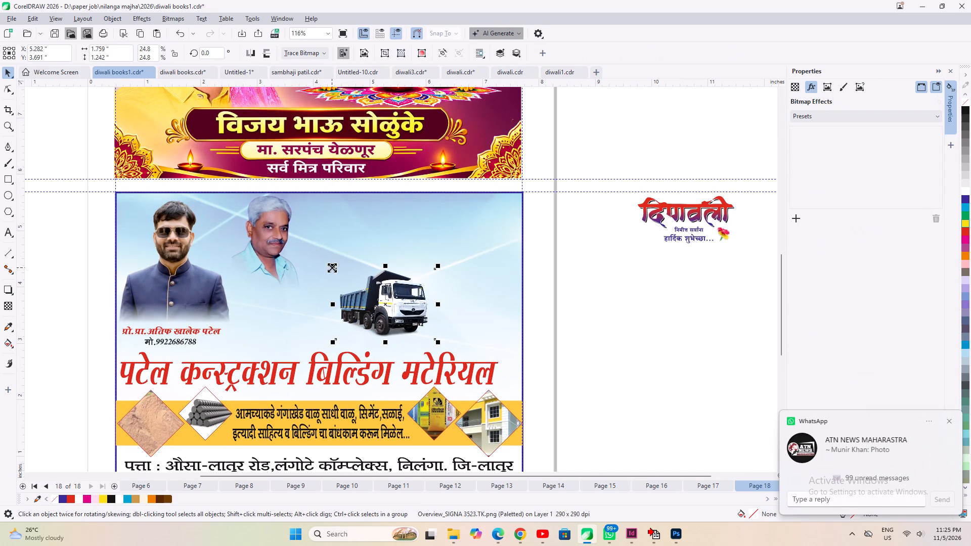
{"action": "left_click_drag", "start_coordinate": [332, 267], "coordinate": [288, 244], "text": "shift"}
{"action": "left_click_drag", "start_coordinate": [379, 299], "coordinate": [380, 298]}
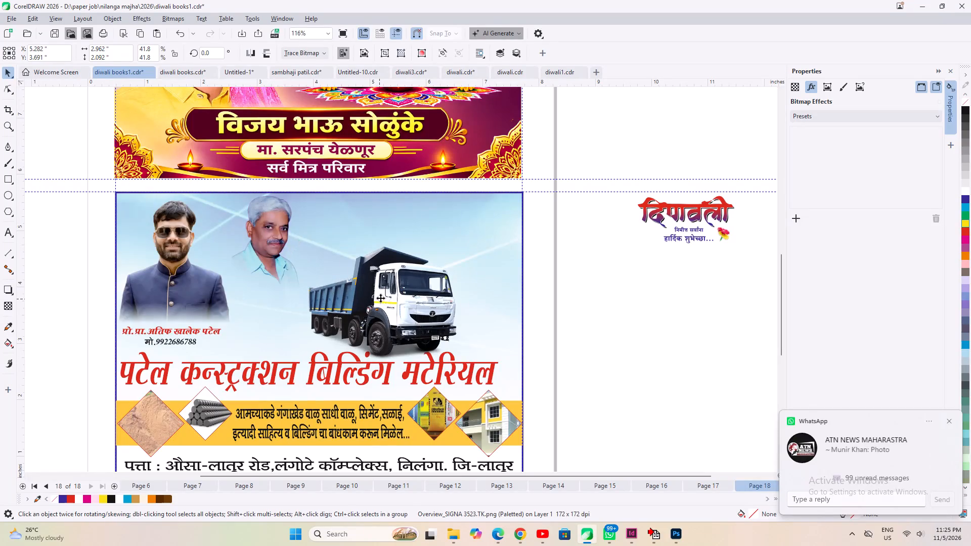
{"action": "left_click_drag", "start_coordinate": [380, 298], "coordinate": [363, 290]}
Move the दिपावली greeting lettering into the advert's upper-right corner and enlarge it proportionally to about 1.91 × 0.93 inches.
{"action": "left_click_drag", "start_coordinate": [757, 150], "coordinate": [548, 302]}
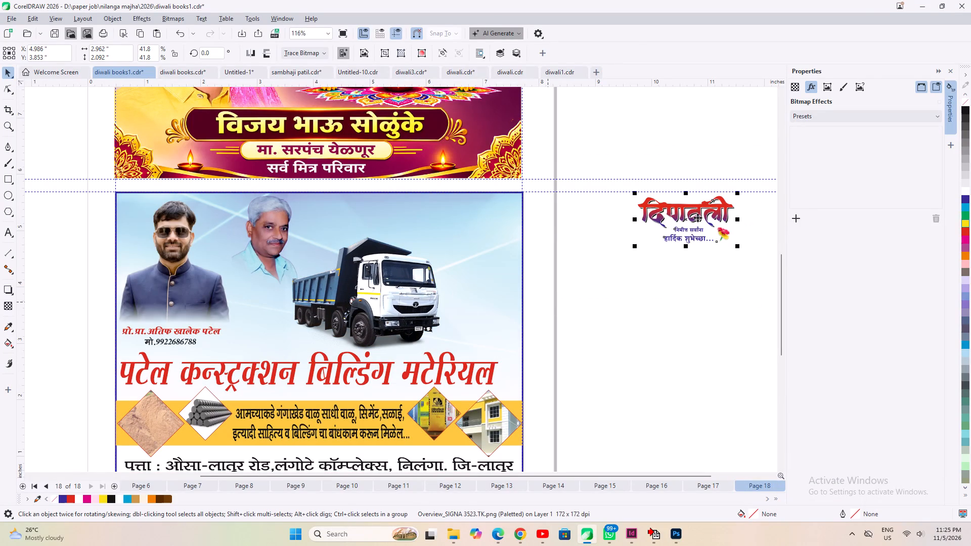
{"action": "left_click_drag", "start_coordinate": [698, 216], "coordinate": [463, 221]}
{"action": "scroll", "coordinate": [464, 235], "scroll_direction": "up", "scroll_amount": 3}
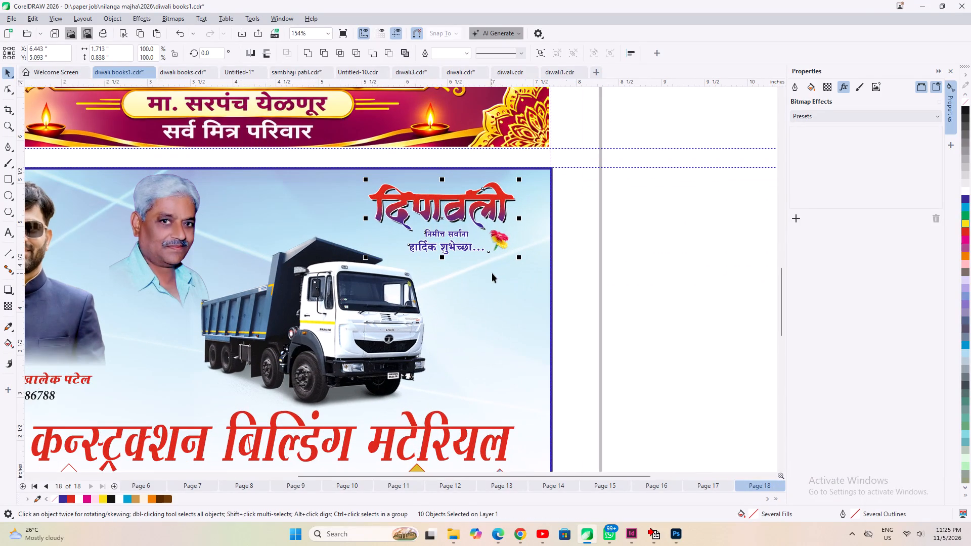
{"action": "left_click_drag", "start_coordinate": [520, 260], "coordinate": [528, 272], "text": "shift"}
{"action": "left_click_drag", "start_coordinate": [621, 295], "coordinate": [613, 294]}
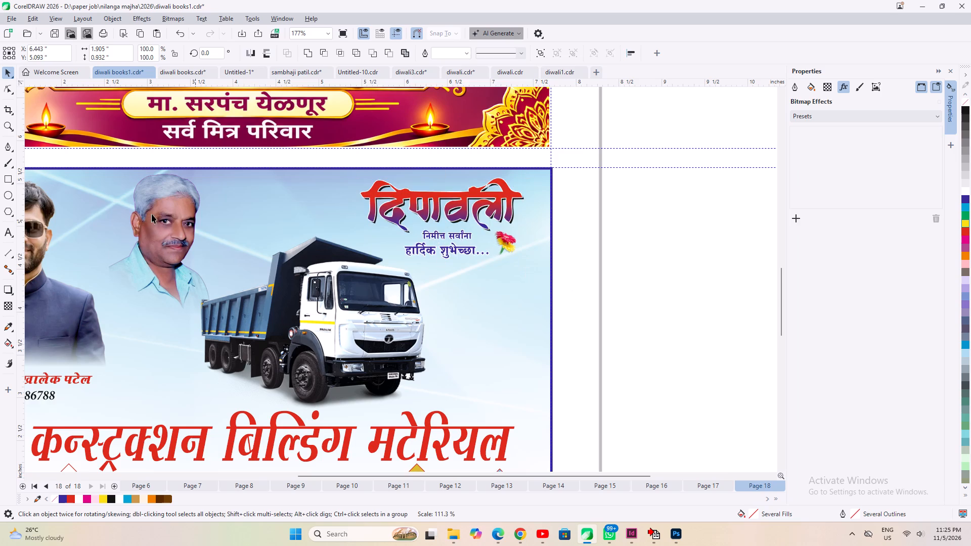
Cut the right-hand diya lamp image from above page 17 and paste it onto page 18.
{"action": "scroll", "coordinate": [150, 214], "scroll_direction": "down", "scroll_amount": 8}
{"action": "scroll", "coordinate": [429, 317], "scroll_direction": "down", "scroll_amount": 4}
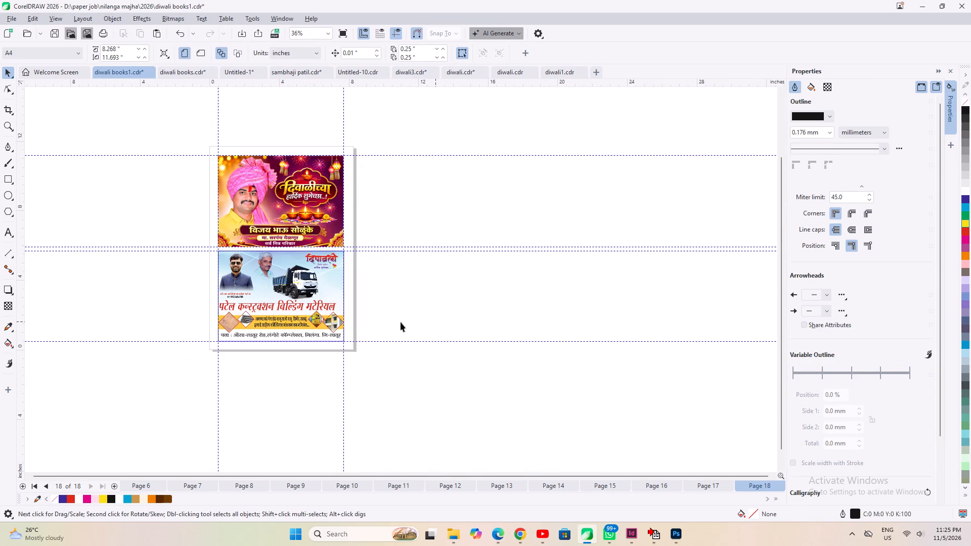
{"action": "scroll", "coordinate": [300, 322], "scroll_direction": "down", "scroll_amount": 1}
{"action": "key", "text": "Page_Up"}
{"action": "key", "text": "Page_Up"}
{"action": "key", "text": "Page_Up"}
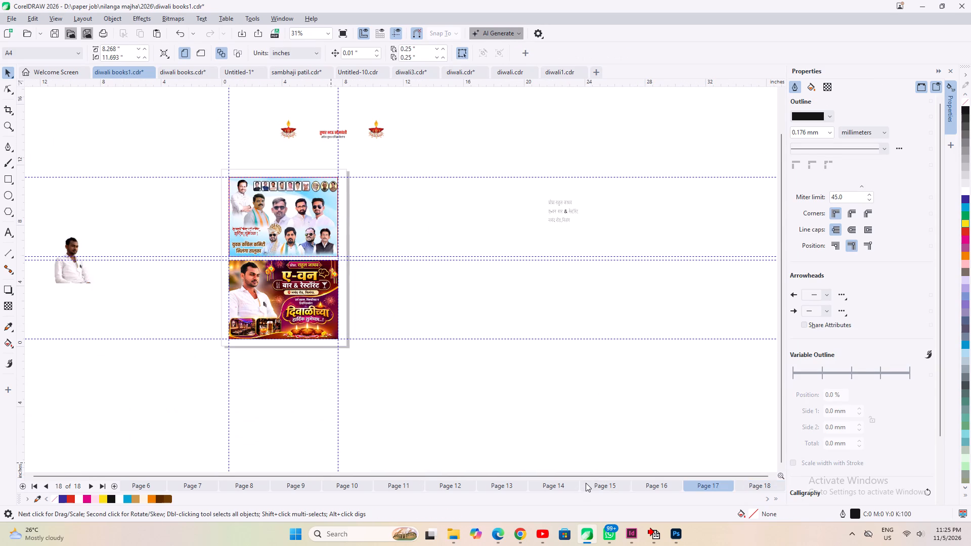
{"action": "key", "text": "Page_Down"}
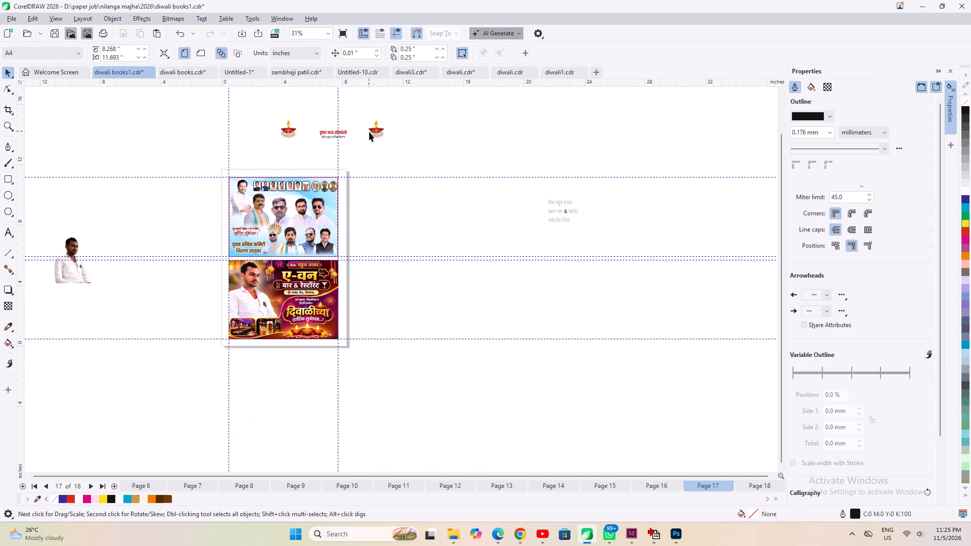
{"action": "left_click", "coordinate": [372, 132]}
{"action": "key", "text": "ctrl+x"}
{"action": "key", "text": "Page_Down"}
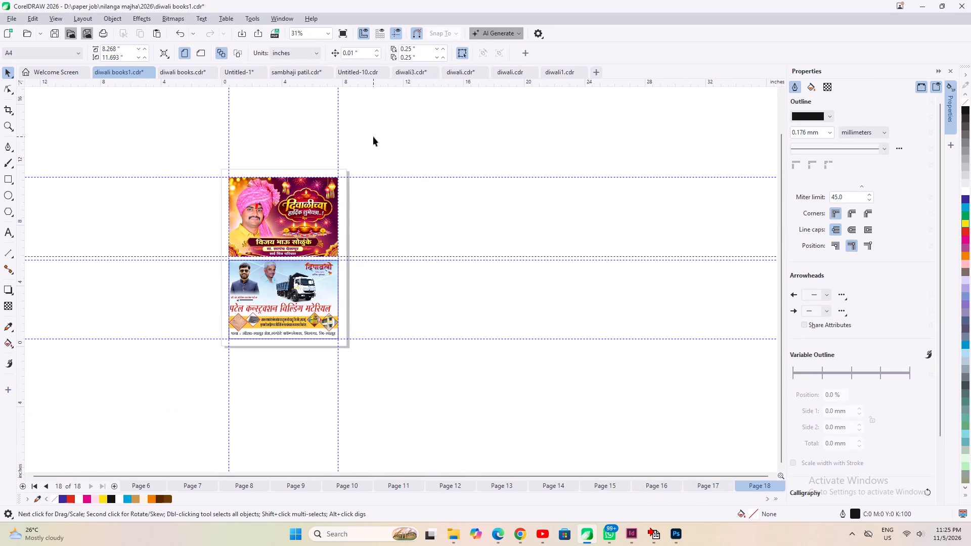
{"action": "key", "text": "Page_Down"}
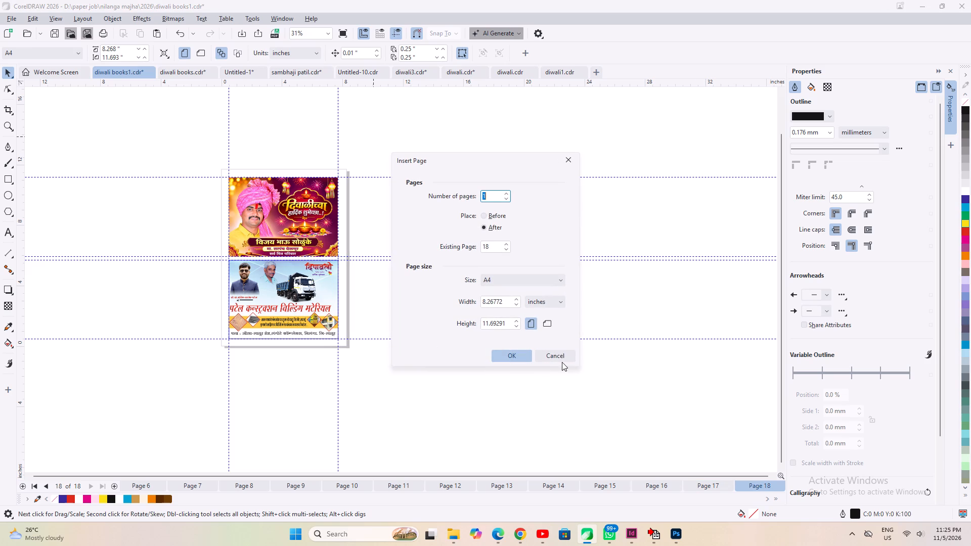
{"action": "left_click", "coordinate": [562, 362]}
{"action": "left_click", "coordinate": [564, 358]}
{"action": "key", "text": "ctrl+v"}
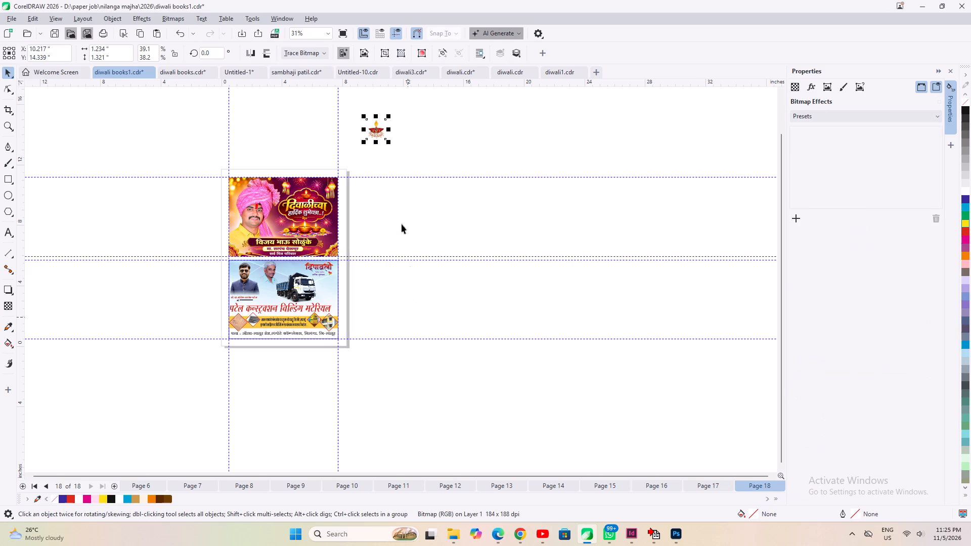
Place the diya lamp image inside the पटेल कन्स्ट्रक्शन advert, beside the truck's front and below the greeting lettering.
{"action": "left_click_drag", "start_coordinate": [377, 128], "coordinate": [329, 284]}
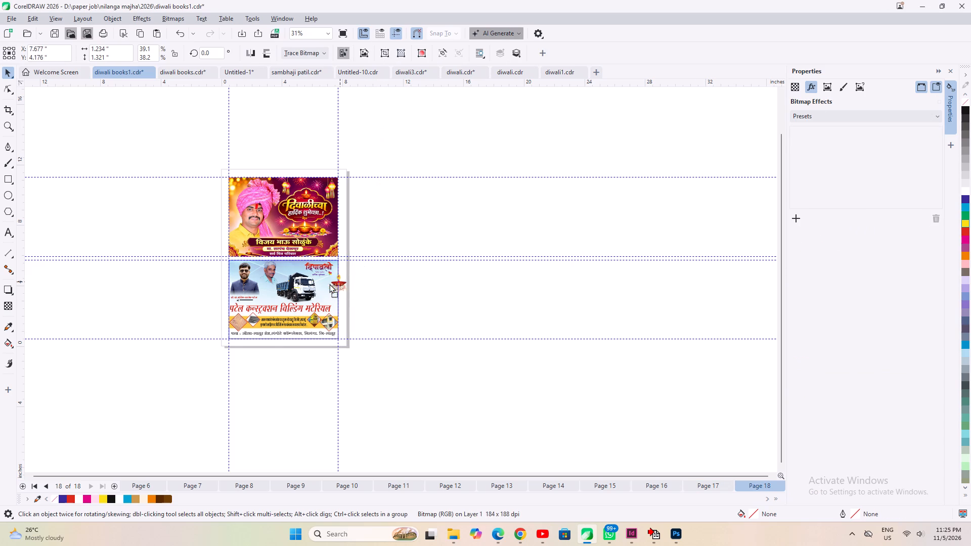
{"action": "left_click_drag", "start_coordinate": [329, 284], "coordinate": [327, 290]}
{"action": "scroll", "coordinate": [327, 290], "scroll_direction": "up", "scroll_amount": 5}
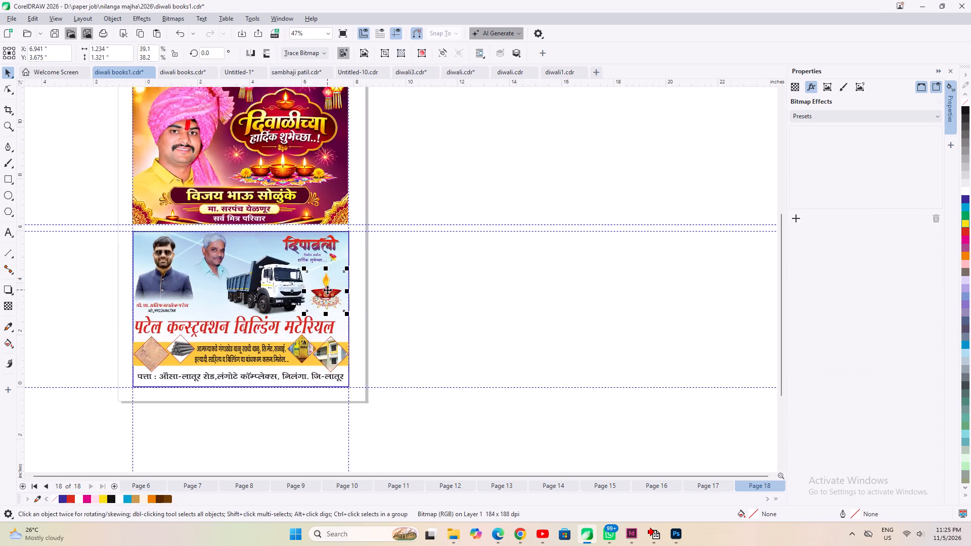
{"action": "scroll", "coordinate": [327, 290], "scroll_direction": "up", "scroll_amount": 5}
{"action": "left_click_drag", "start_coordinate": [327, 290], "coordinate": [326, 299]}
{"action": "left_click", "coordinate": [511, 334]}
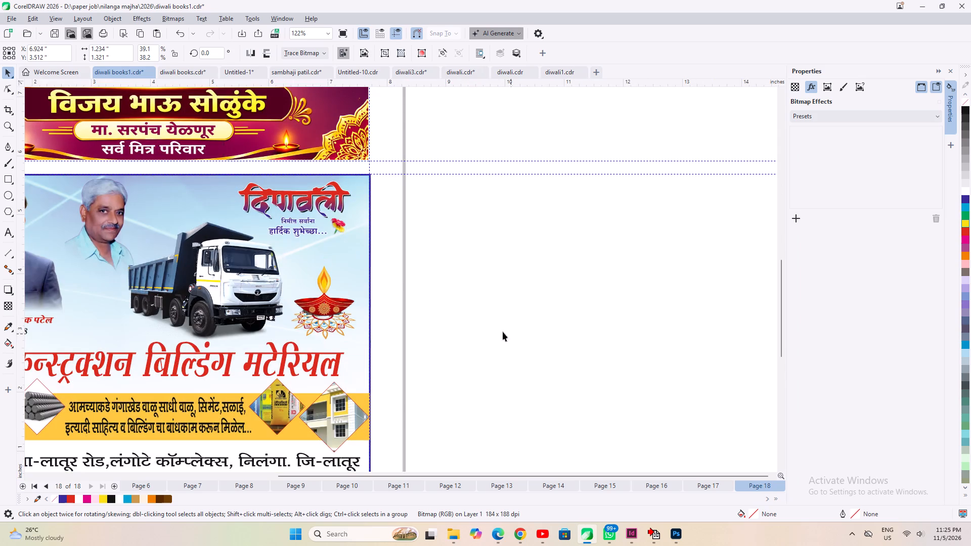
Close the Properties docker to give the page 18 layout more drawing space.
{"action": "scroll", "coordinate": [397, 273], "scroll_direction": "down", "scroll_amount": 6}
{"action": "left_click", "coordinate": [948, 71]}
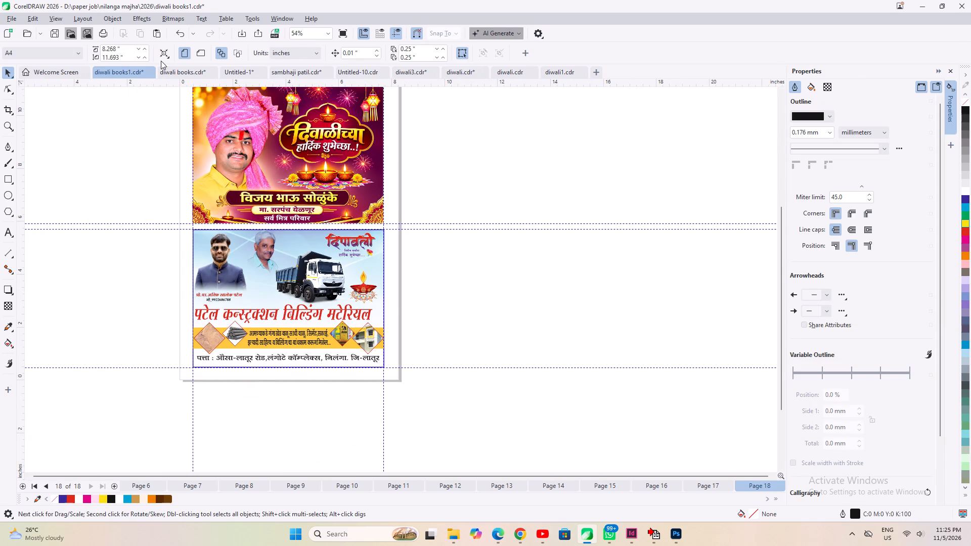
Save the diwali books1.cdr document with the updated पटेल कन्स्ट्रक्शन advert.
{"action": "left_click", "coordinate": [56, 35]}
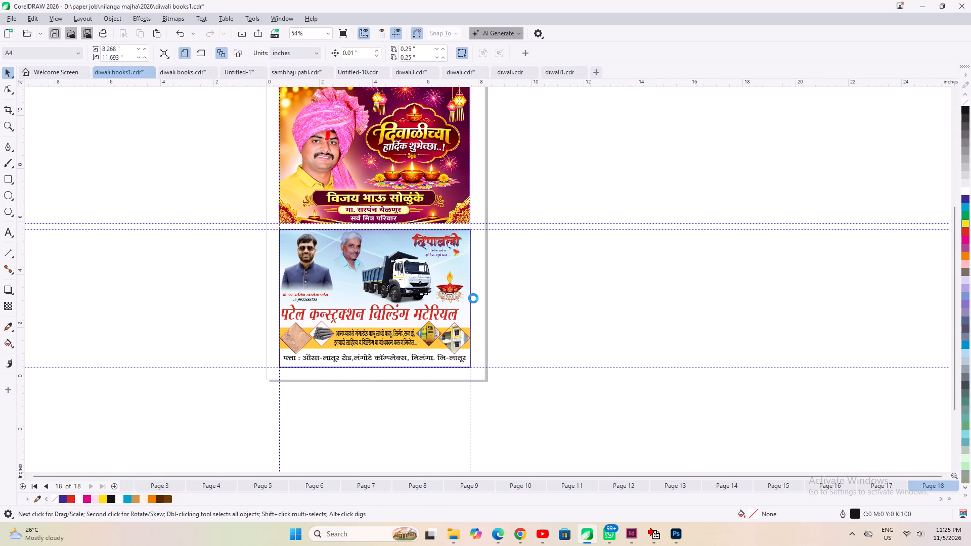
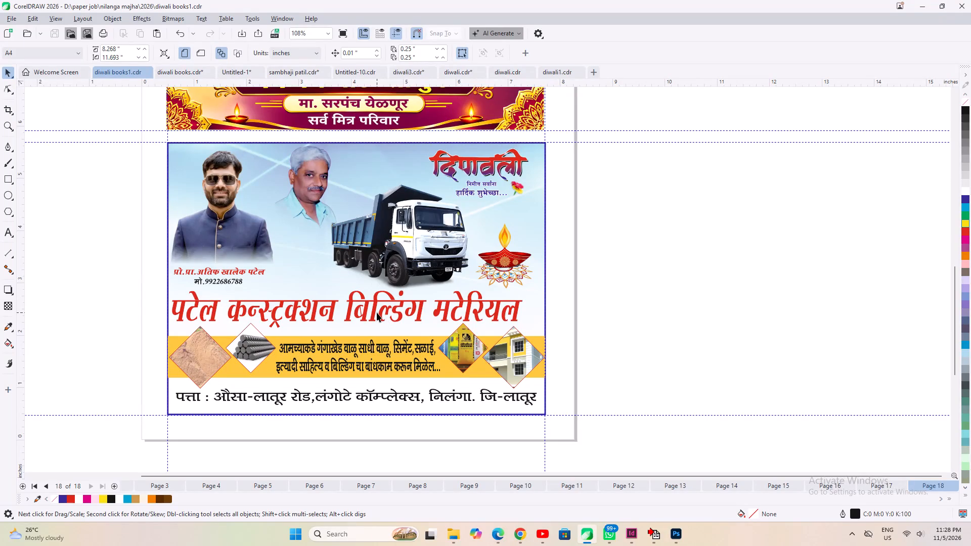
Select the address text line below the yellow materials band in the पटेल कन्स्ट्रक्शन advert on page 18.
{"action": "left_click", "coordinate": [344, 396]}
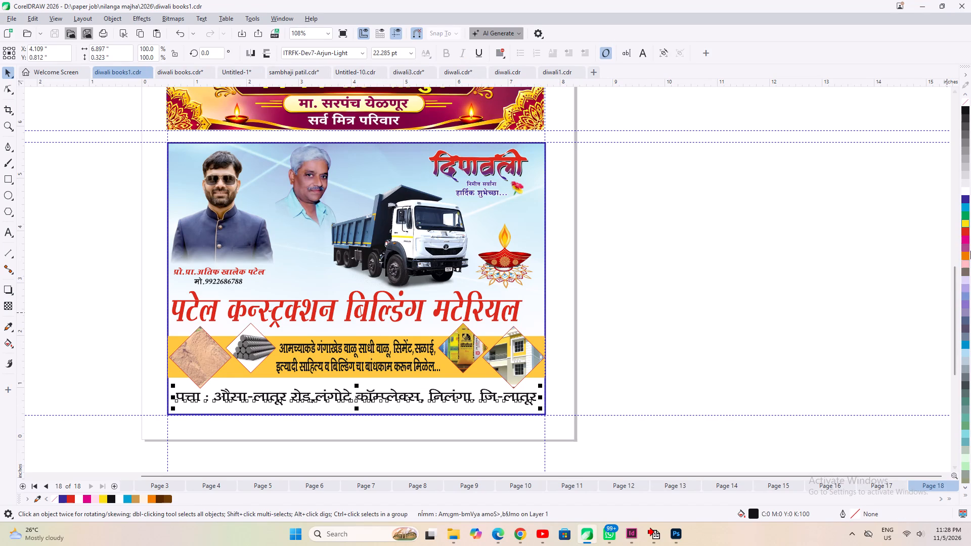
Fill the address line along the bottom of the पटेल कन्स्ट्रक्शन advert with red (C0 M100 Y100 K0).
{"action": "left_click", "coordinate": [968, 229]}
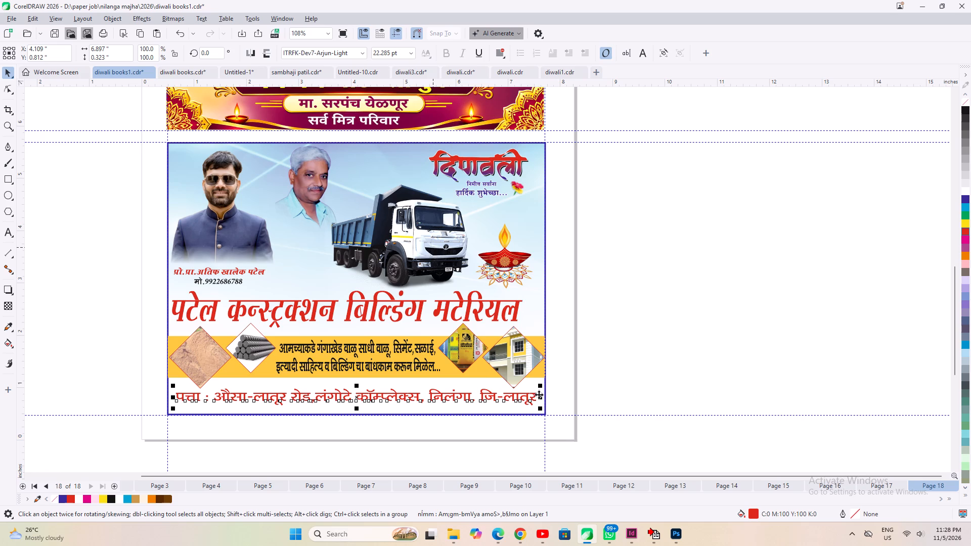
{"action": "left_click", "coordinate": [632, 368]}
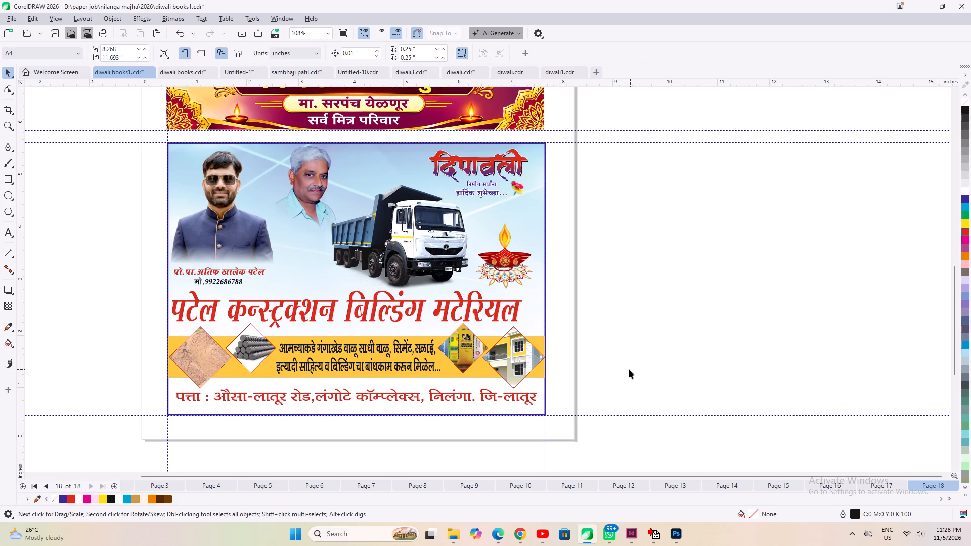
{"action": "scroll", "coordinate": [217, 372], "scroll_direction": "up", "scroll_amount": 8}
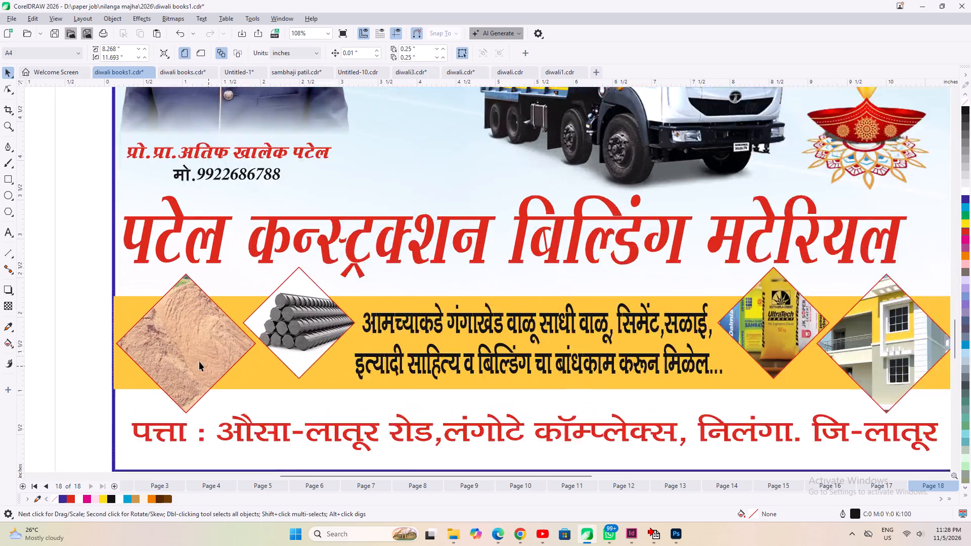
Review the पटेल कन्स्ट्रक्शन advert on page 18, including its diamond-shaped material photos, and glance at page 17.
{"action": "left_click", "coordinate": [187, 354]}
{"action": "scroll", "coordinate": [350, 363], "scroll_direction": "down", "scroll_amount": 2}
{"action": "scroll", "coordinate": [91, 335], "scroll_direction": "down", "scroll_amount": 3}
{"action": "scroll", "coordinate": [573, 361], "scroll_direction": "up", "scroll_amount": 6}
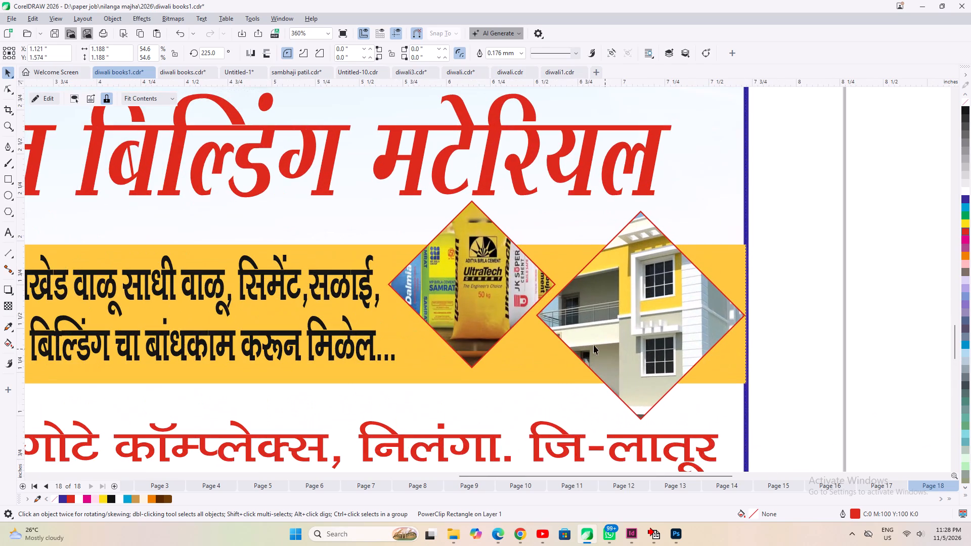
{"action": "scroll", "coordinate": [582, 341], "scroll_direction": "down", "scroll_amount": 6}
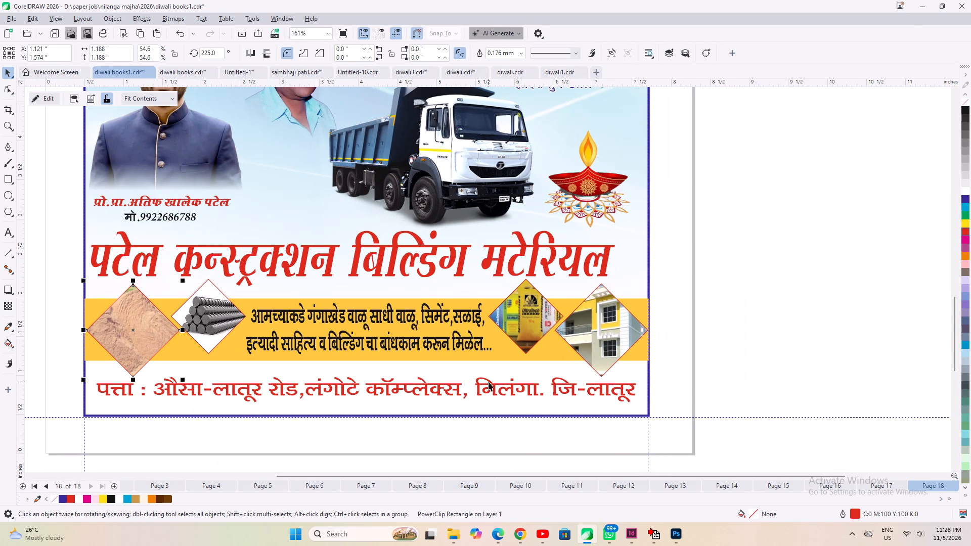
{"action": "scroll", "coordinate": [261, 377], "scroll_direction": "down", "scroll_amount": 4}
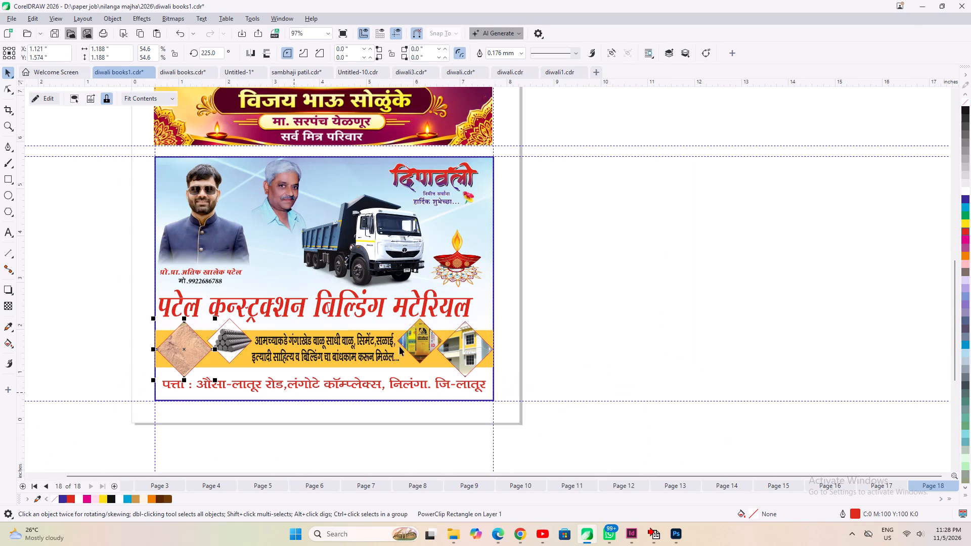
{"action": "left_click", "coordinate": [548, 320]}
{"action": "left_click", "coordinate": [890, 485]}
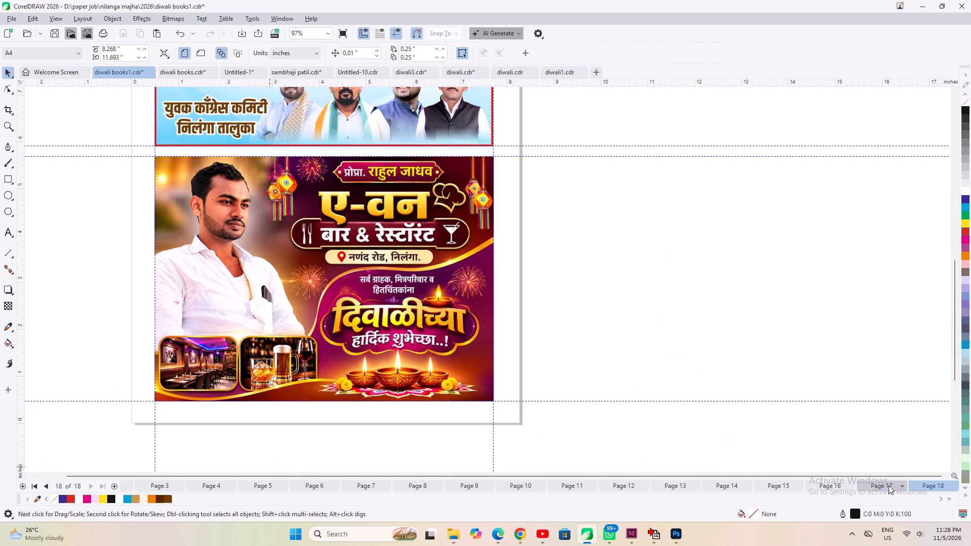
Insert one new A4 portrait page after page 18.
{"action": "left_click", "coordinate": [920, 486]}
{"action": "key", "text": "Page_Down"}
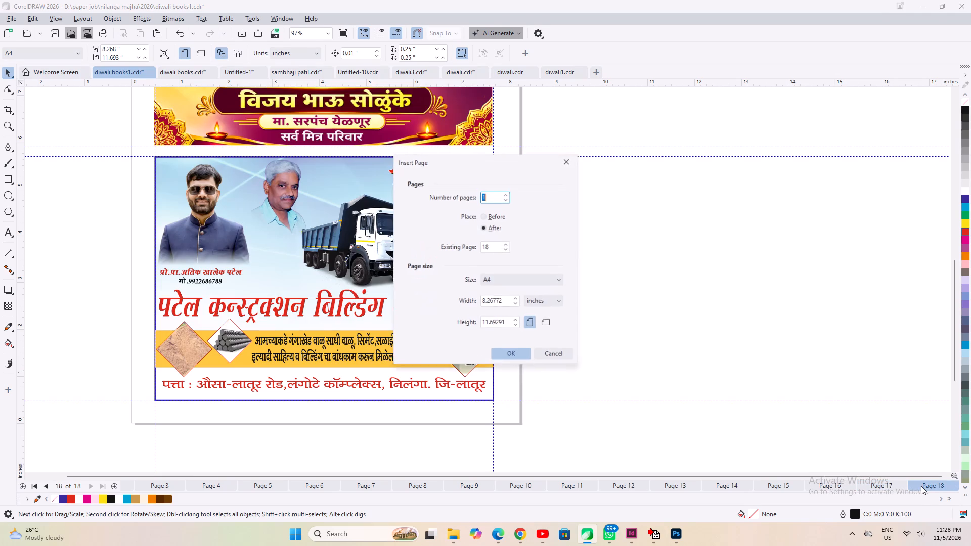
{"action": "left_click", "coordinate": [510, 350]}
{"action": "left_click", "coordinate": [554, 316]}
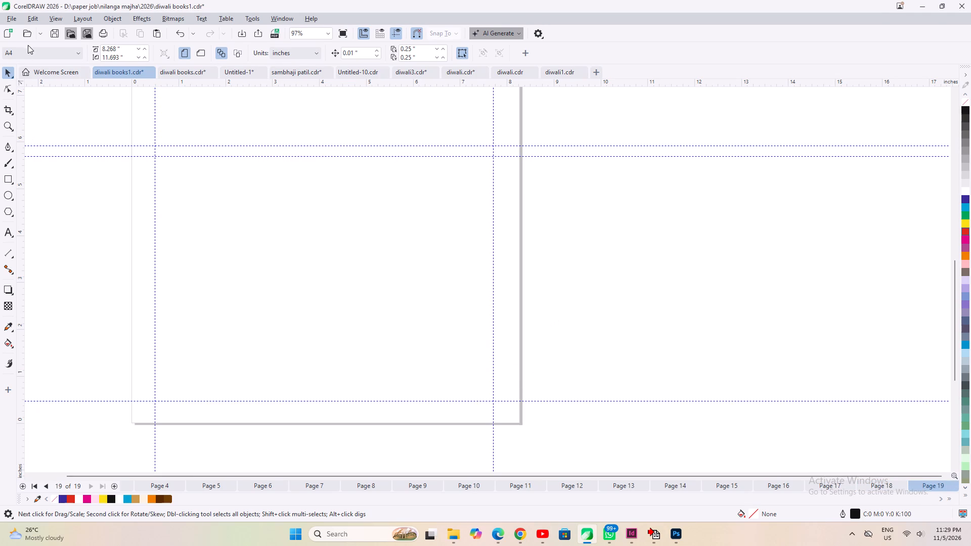
Save the diwali books1.cdr document.
{"action": "left_click", "coordinate": [56, 34]}
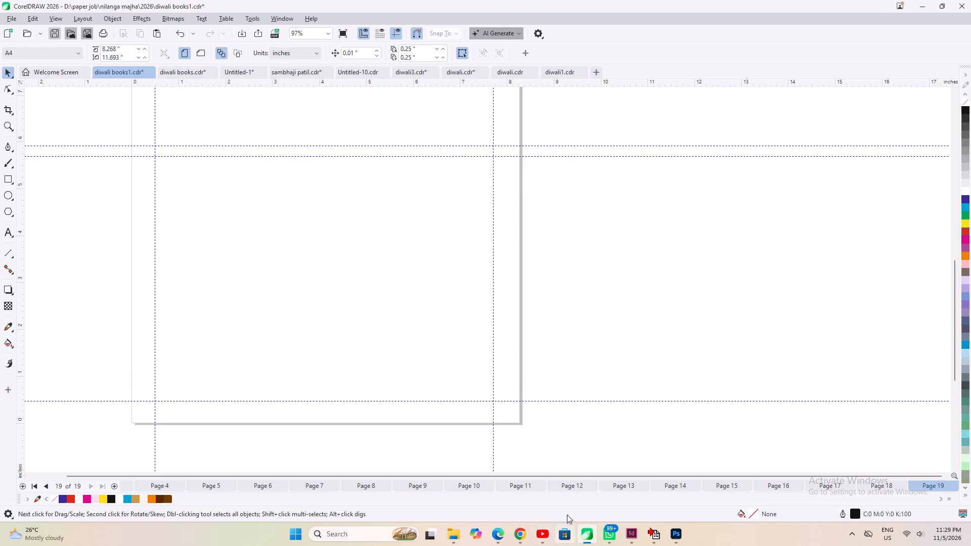
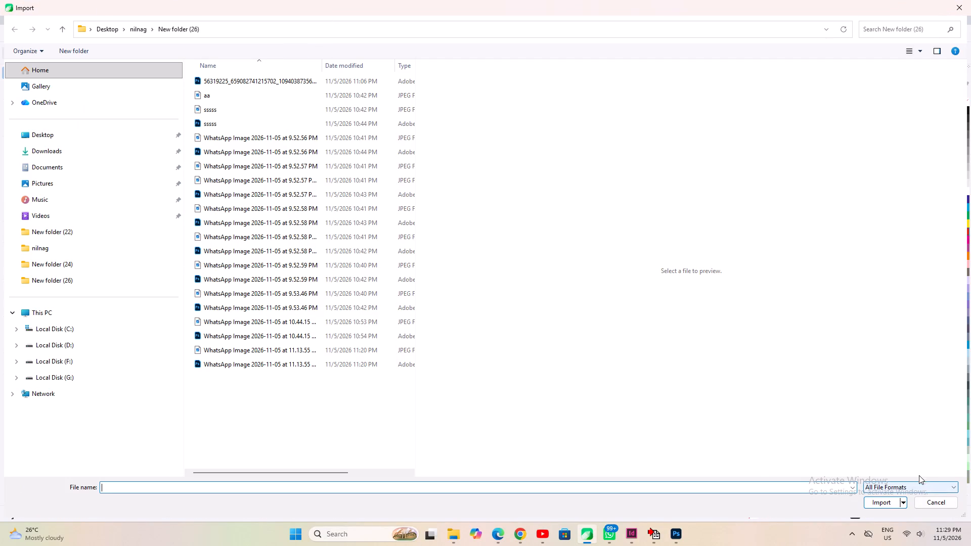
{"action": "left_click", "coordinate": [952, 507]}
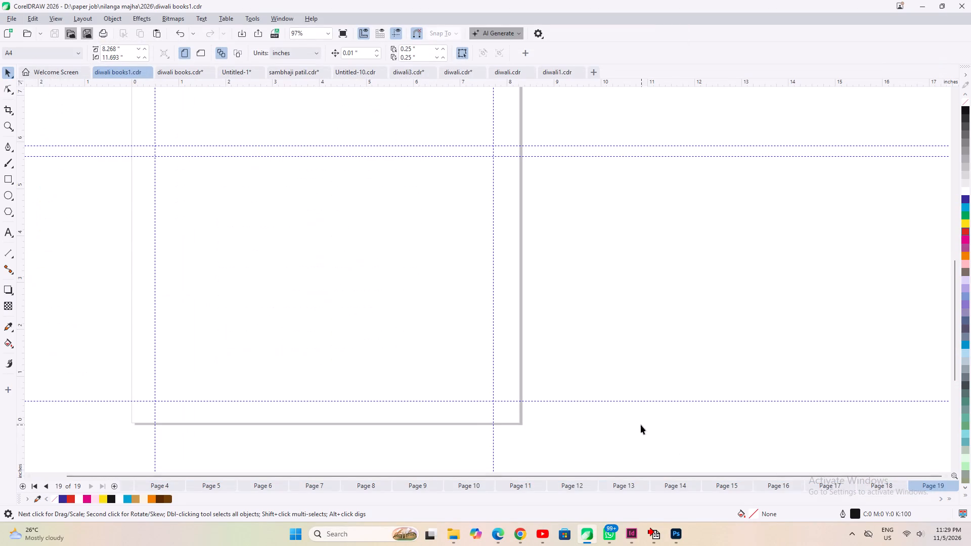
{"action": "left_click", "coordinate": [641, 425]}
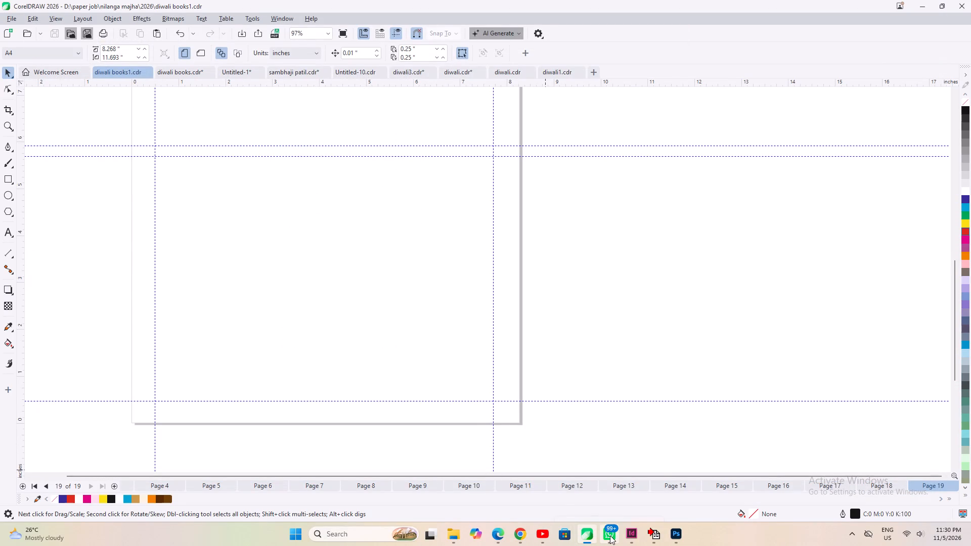
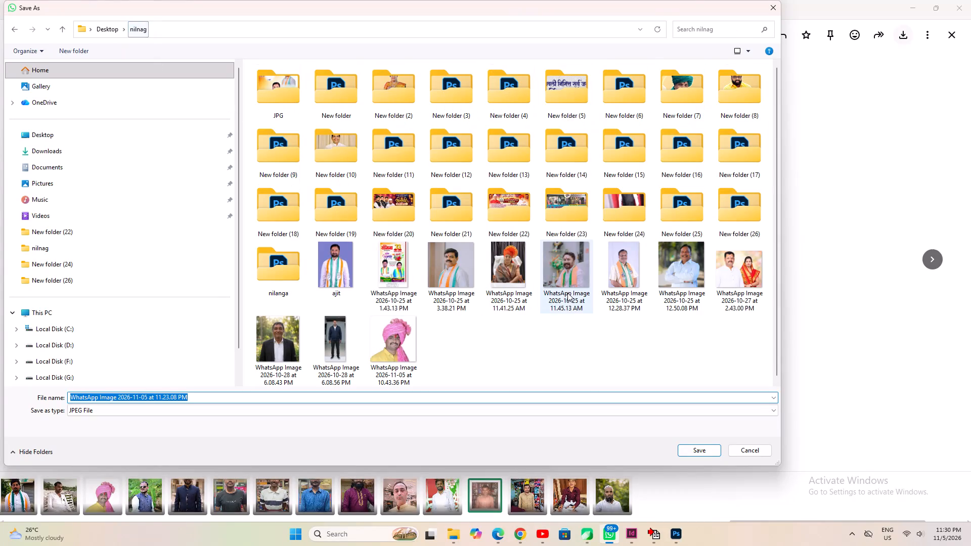
Create a new folder inside the nilnag folder on the Desktop and open it for saving the client's WhatsApp photo.
{"action": "right_click", "coordinate": [519, 358]}
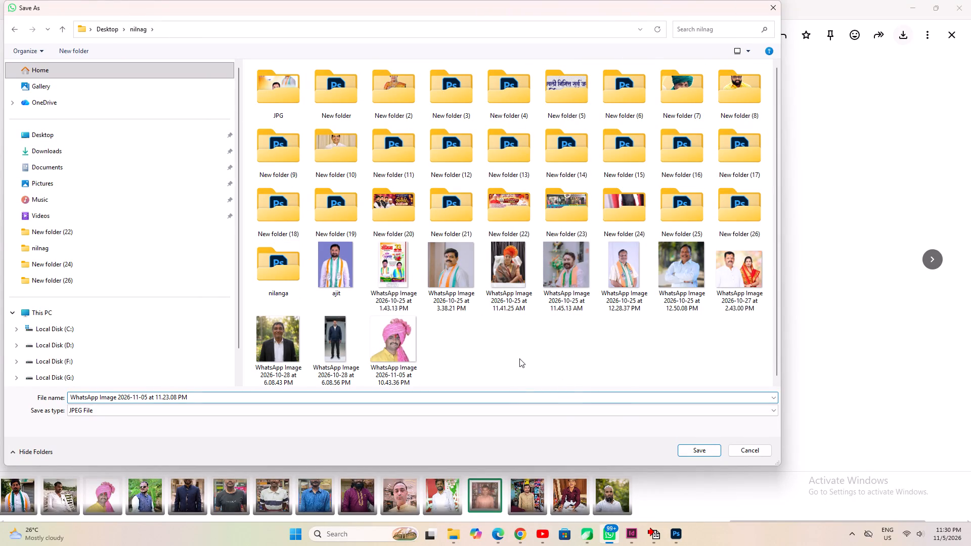
{"action": "left_click", "coordinate": [563, 460]}
{"action": "left_click", "coordinate": [669, 316]}
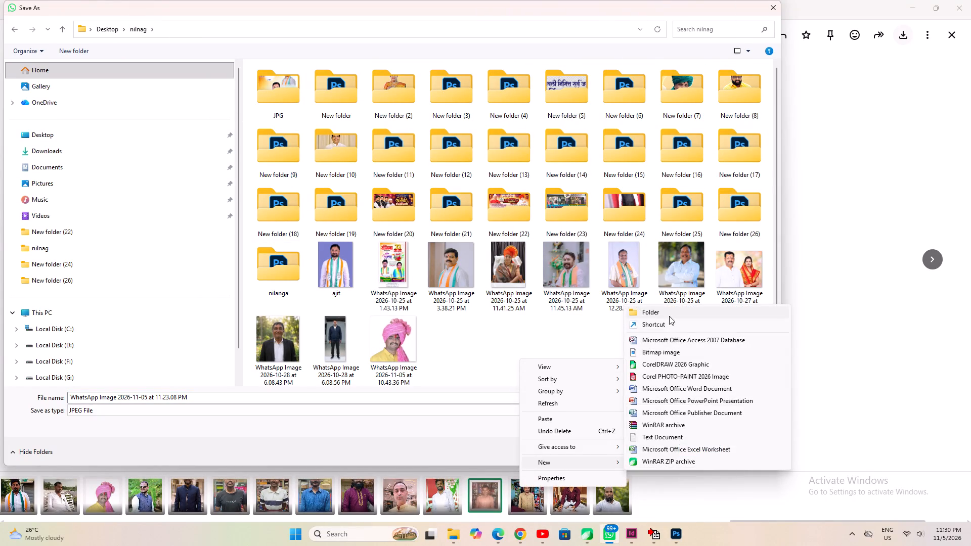
{"action": "left_click", "coordinate": [288, 285]}
{"action": "double_click", "coordinate": [291, 271]}
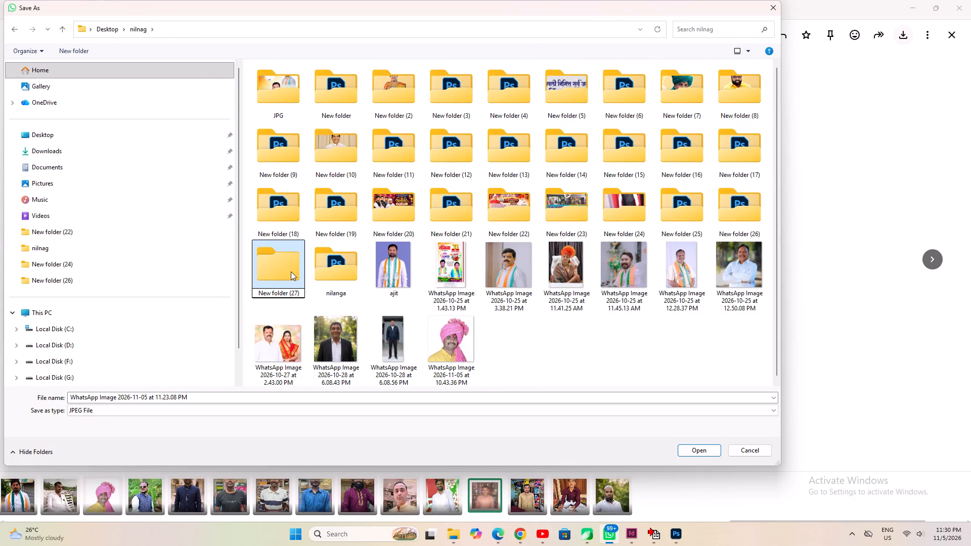
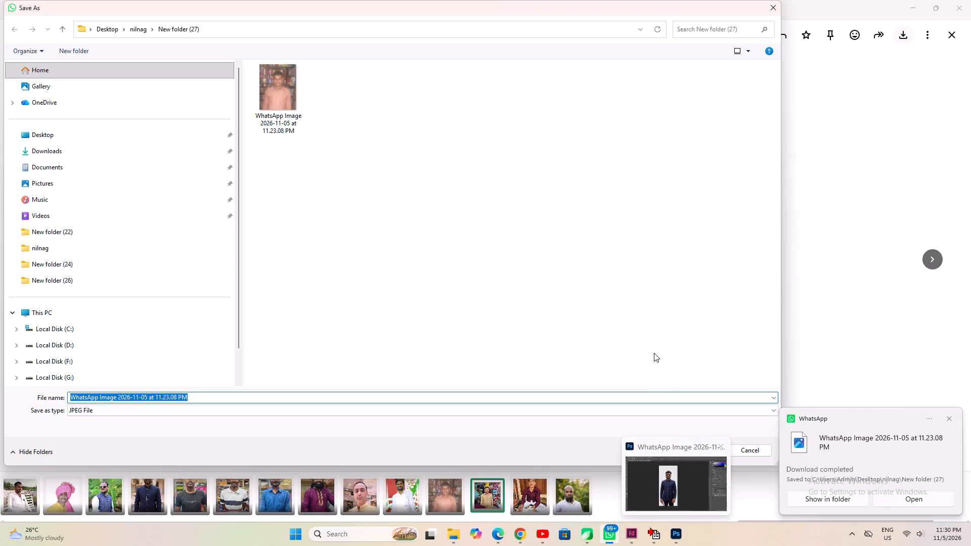
Save the client photo as a JPEG named 2 in New folder (27), without replacing the existing photo.
{"action": "left_click", "coordinate": [695, 452]}
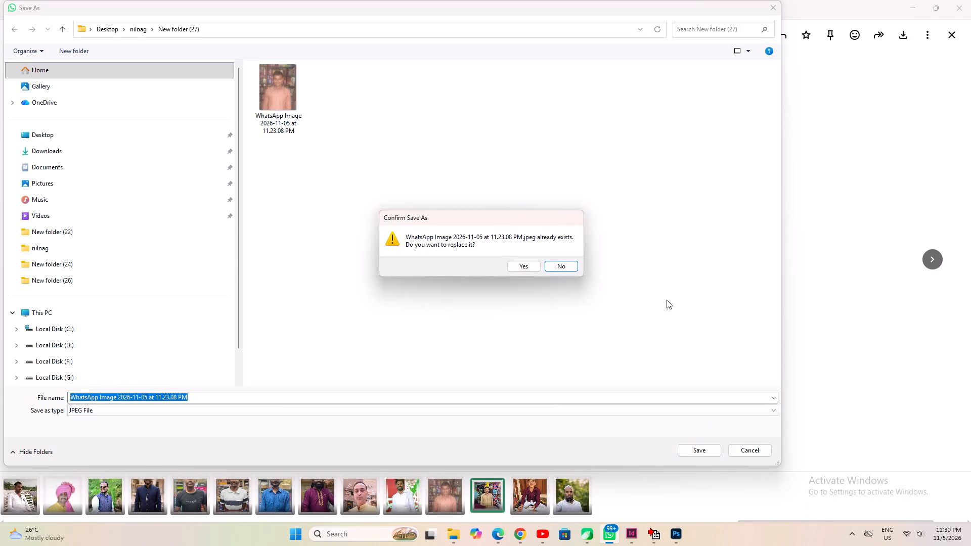
{"action": "left_click", "coordinate": [575, 270]}
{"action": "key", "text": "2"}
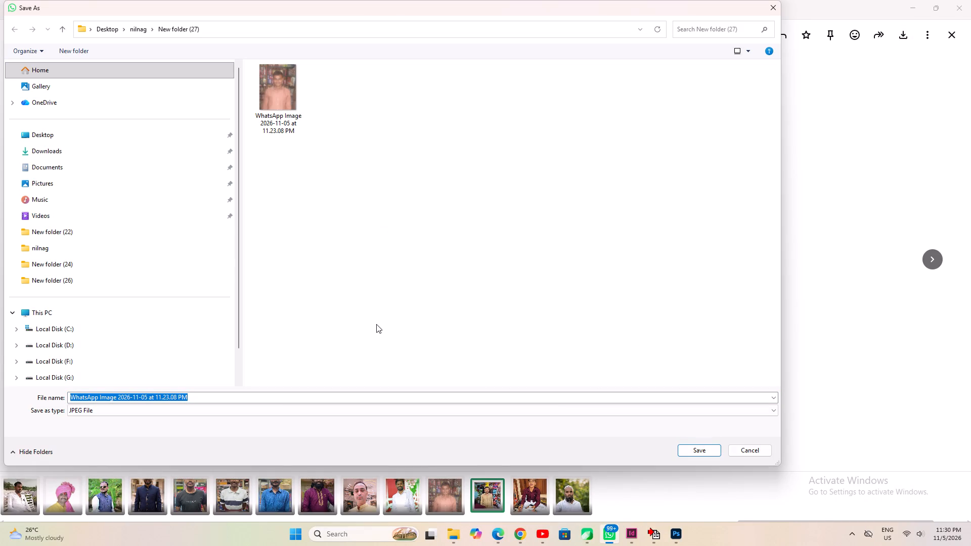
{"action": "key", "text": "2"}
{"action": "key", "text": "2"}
{"action": "double_click", "coordinate": [195, 398]}
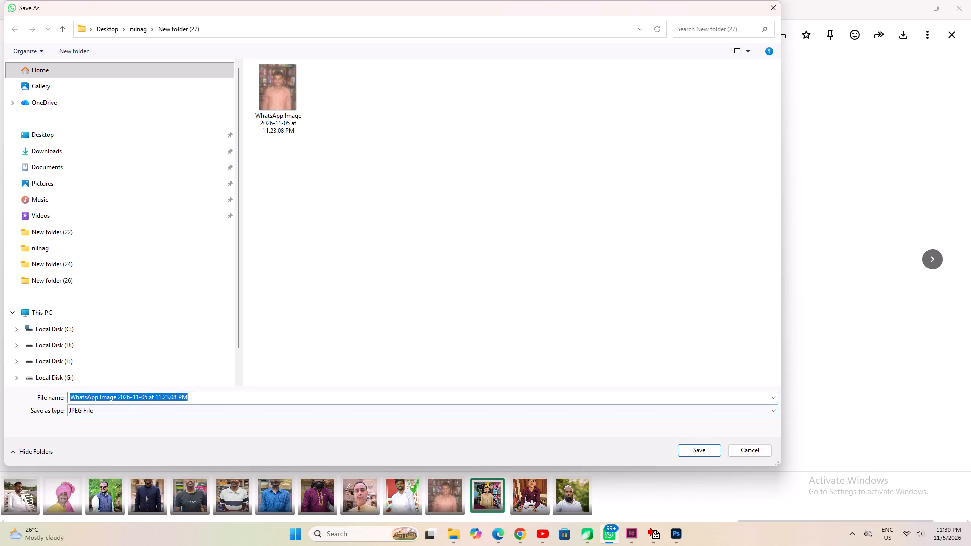
{"action": "left_click_drag", "start_coordinate": [195, 398], "coordinate": [0, 390]}
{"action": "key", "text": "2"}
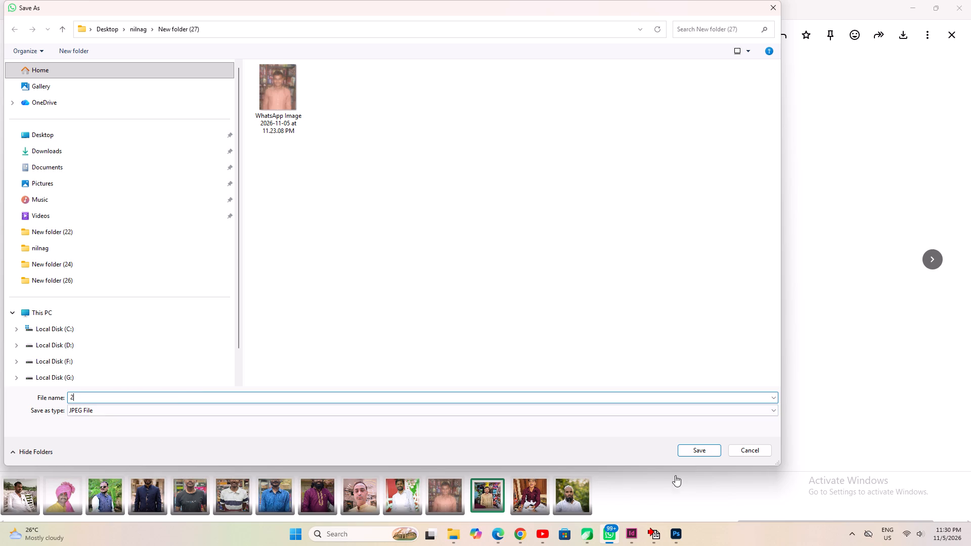
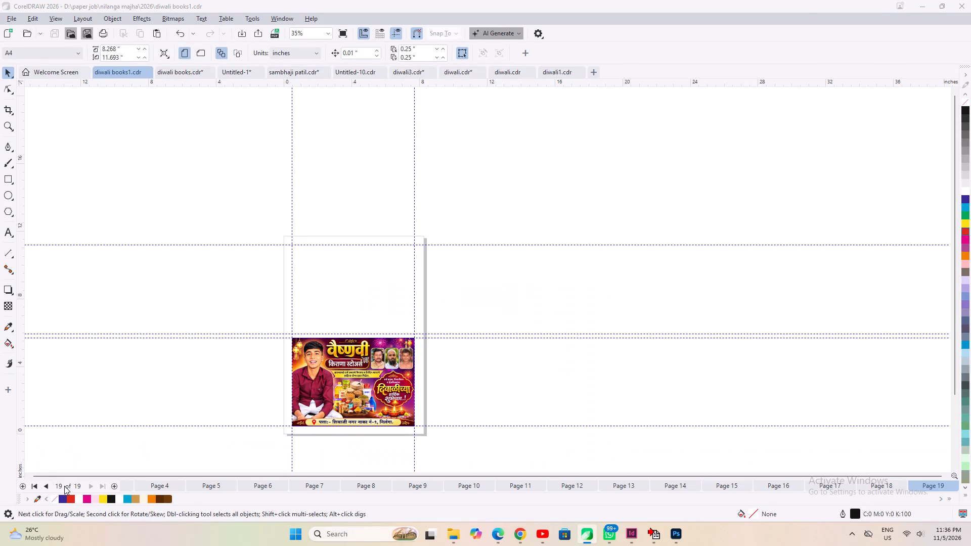
Go back to page 1 of diwali books1.cdr and look over the placed adverts page by page, continuing to page 2.
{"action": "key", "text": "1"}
{"action": "key", "text": "Return"}
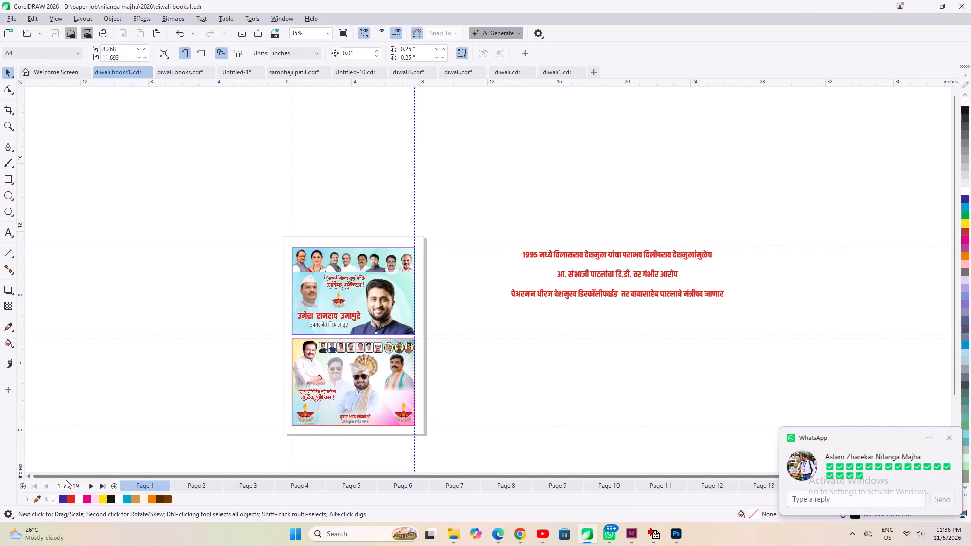
{"action": "key", "text": "Page_Down"}
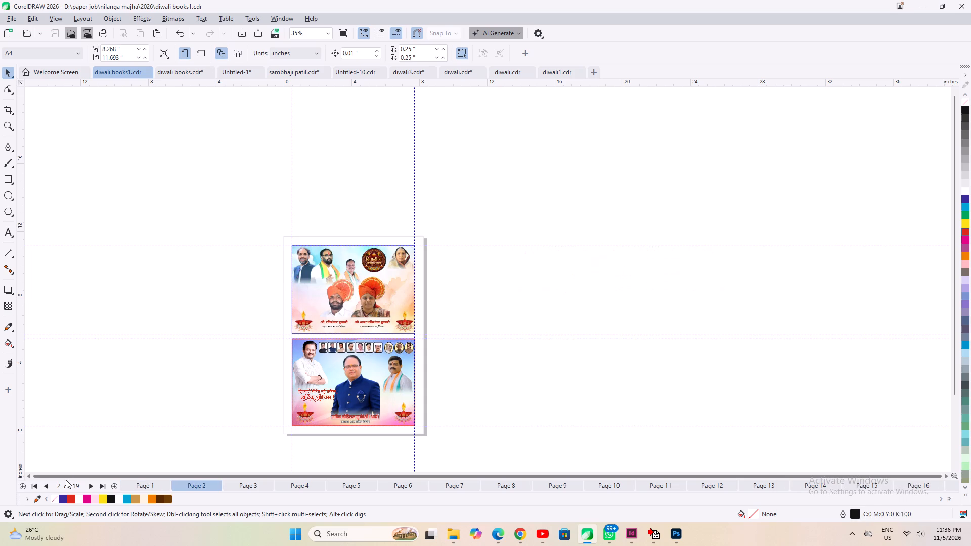
Look through the Diwali adverts from page 2 to page 9 of diwali books1.cdr.
{"action": "key", "text": "Page_Down"}
{"action": "key", "text": "Page_Down"}
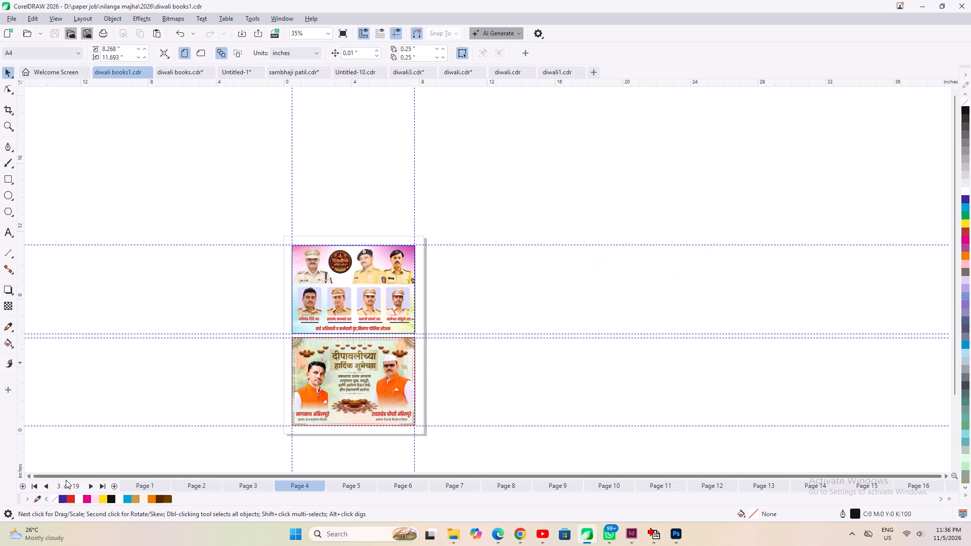
{"action": "key", "text": "Page_Down"}
{"action": "key", "text": "Page_Down"}
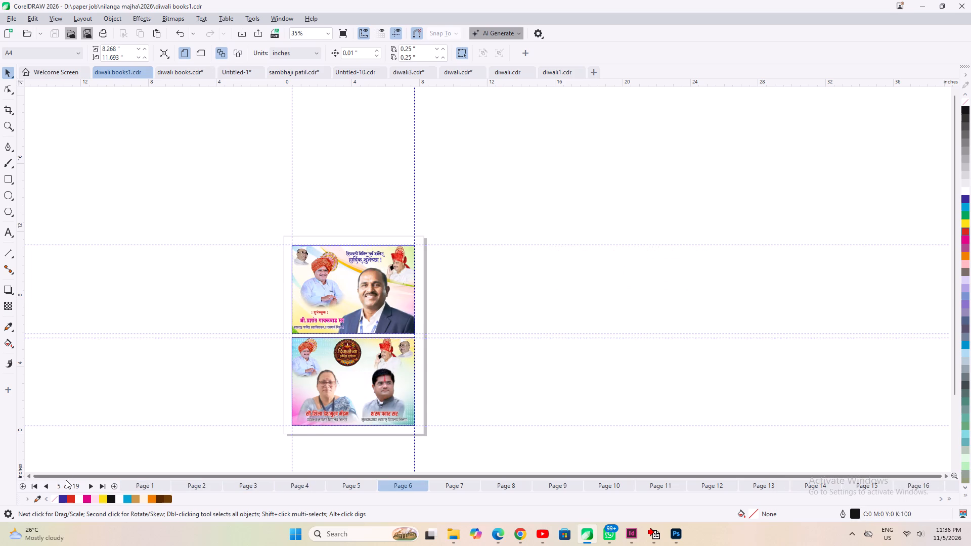
{"action": "key", "text": "Page_Down"}
{"action": "key", "text": "Page_Down"}
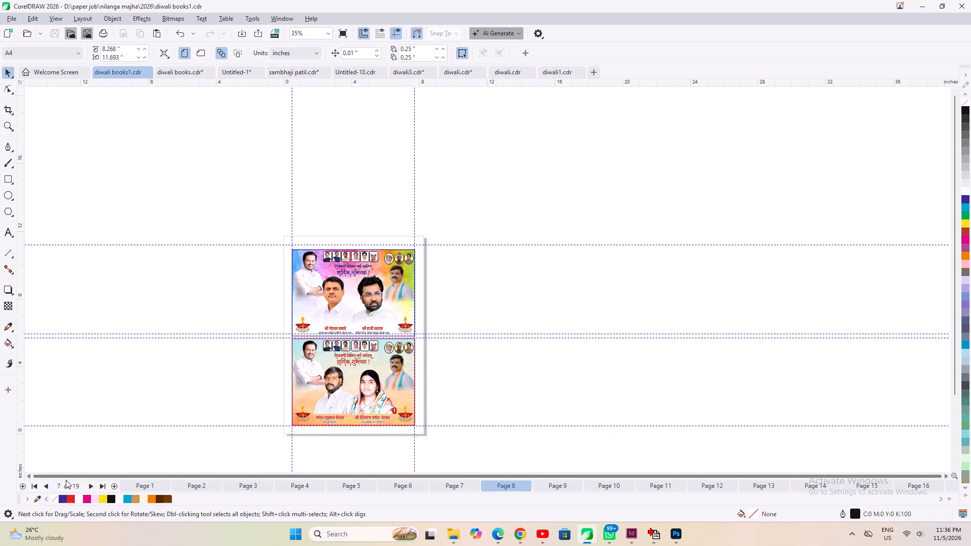
{"action": "key", "text": "Page_Down"}
{"action": "key", "text": "Page_Up"}
{"action": "key", "text": "Page_Down"}
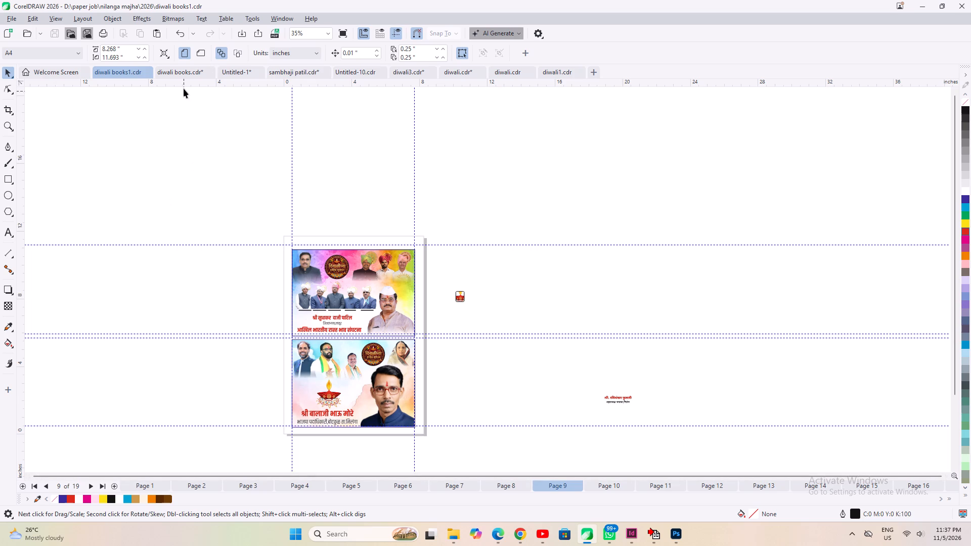
Check the advert open on page 28 of diwali books.cdr, then return to diwali books1.cdr.
{"action": "left_click", "coordinate": [181, 70]}
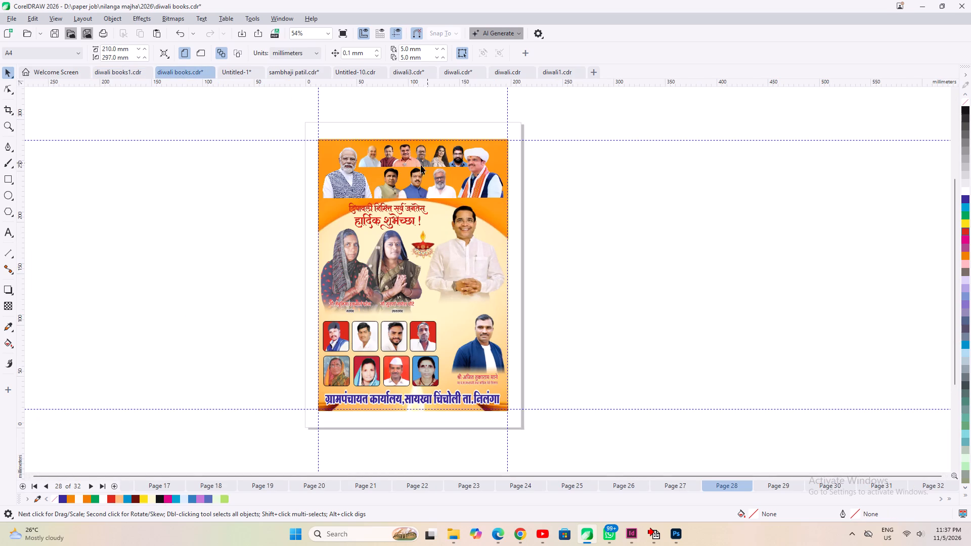
{"action": "left_click", "coordinate": [200, 392]}
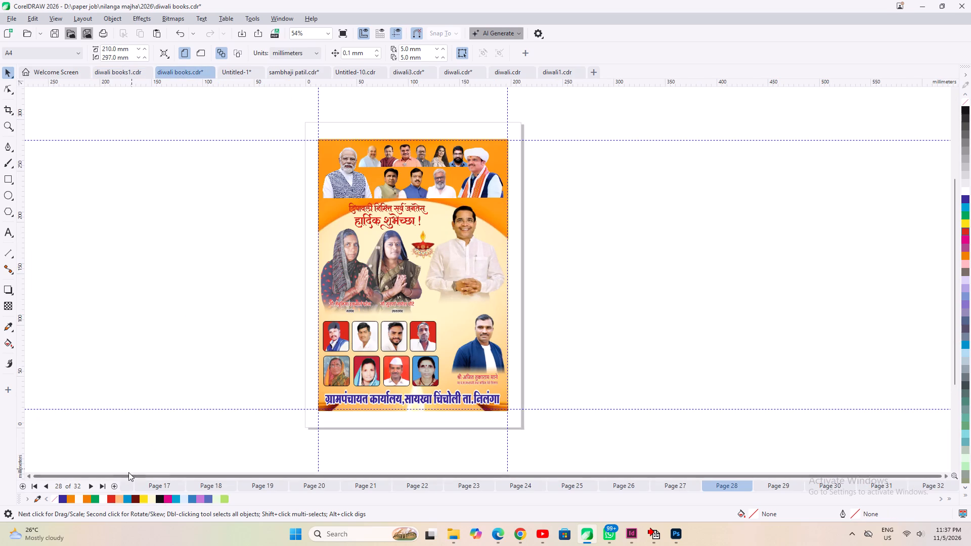
{"action": "left_click", "coordinate": [108, 76]}
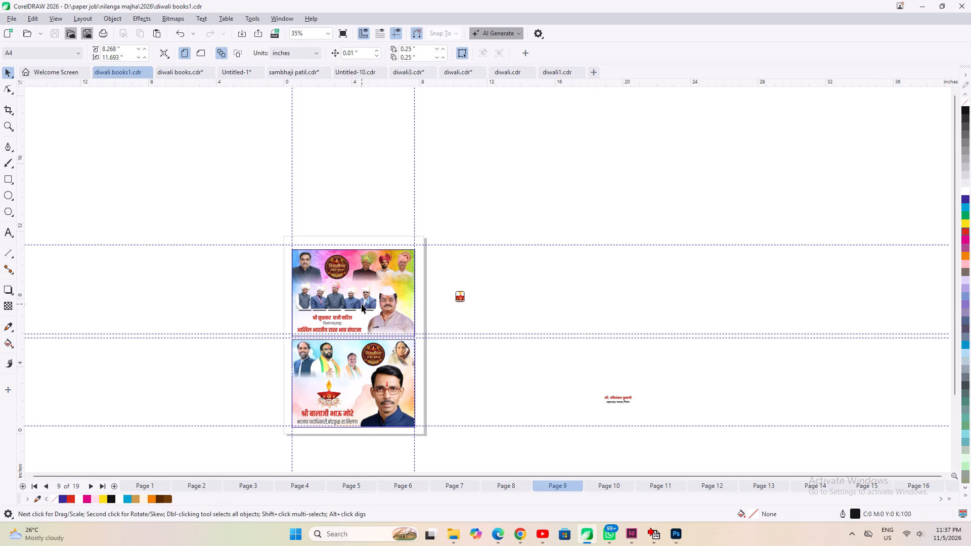
Look through the remaining Diwali adverts from page 10 to page 19 of diwali books1.cdr.
{"action": "key", "text": "Page_Down"}
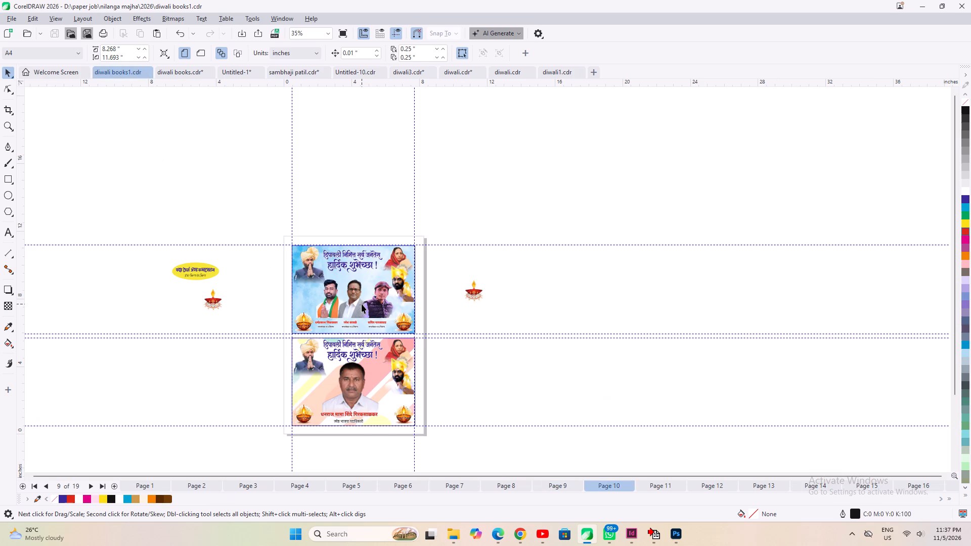
{"action": "key", "text": "Page_Down"}
{"action": "key", "text": "Page_Up"}
{"action": "key", "text": "Page_Down"}
{"action": "key", "text": "Page_Down"}
{"action": "key", "text": "Page_Down"}
{"action": "key", "text": "Page_Down"}
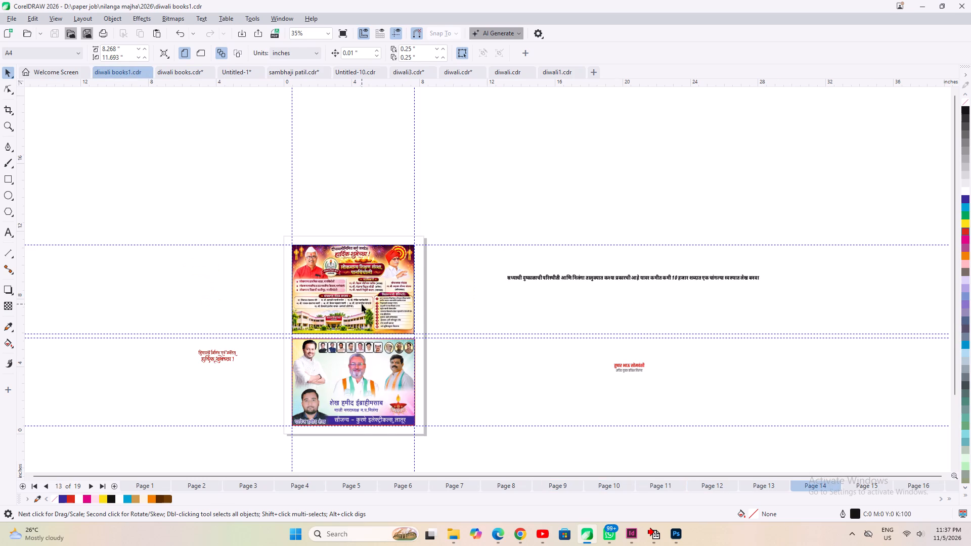
{"action": "key", "text": "Page_Down"}
{"action": "key", "text": "Page_Down"}
{"action": "key", "text": "Page_Down"}
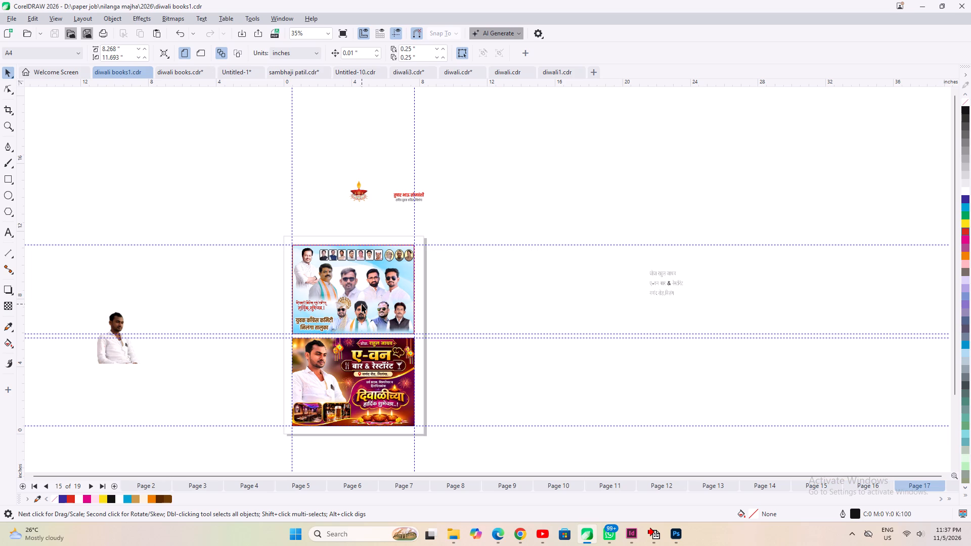
{"action": "key", "text": "Page_Down"}
{"action": "key", "text": "Page_Down"}
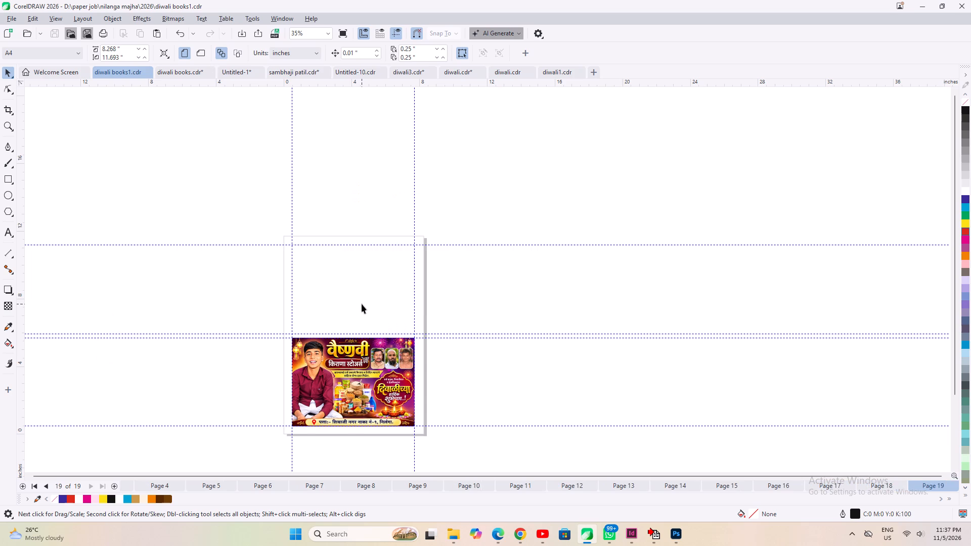
{"action": "key", "text": "Page_Down"}
{"action": "key", "text": "Escape"}
Go back to page 16 and select the upper advert, ग्रामपंचायत कार्यालय, येळणूर, with a marquee around it.
{"action": "key", "text": "Page_Up"}
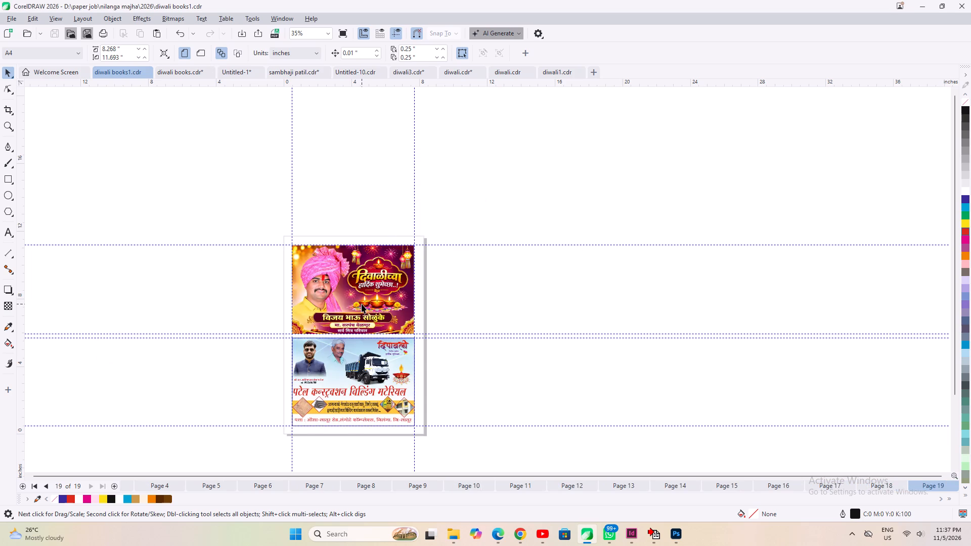
{"action": "key", "text": "Page_Up"}
{"action": "key", "text": "Page_Up"}
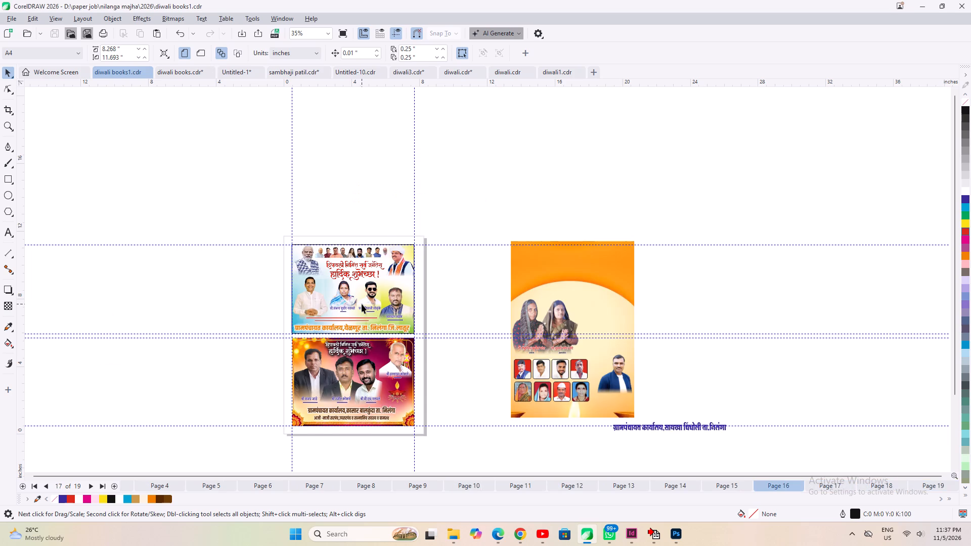
{"action": "left_click_drag", "start_coordinate": [235, 207], "coordinate": [327, 268]}
{"action": "left_click_drag", "start_coordinate": [327, 268], "coordinate": [435, 342]}
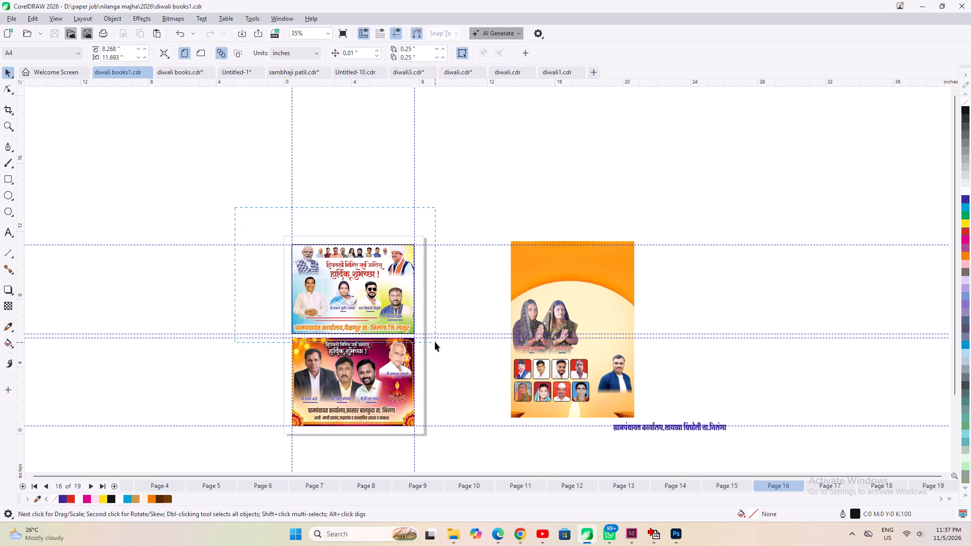
{"action": "left_click_drag", "start_coordinate": [435, 342], "coordinate": [435, 340]}
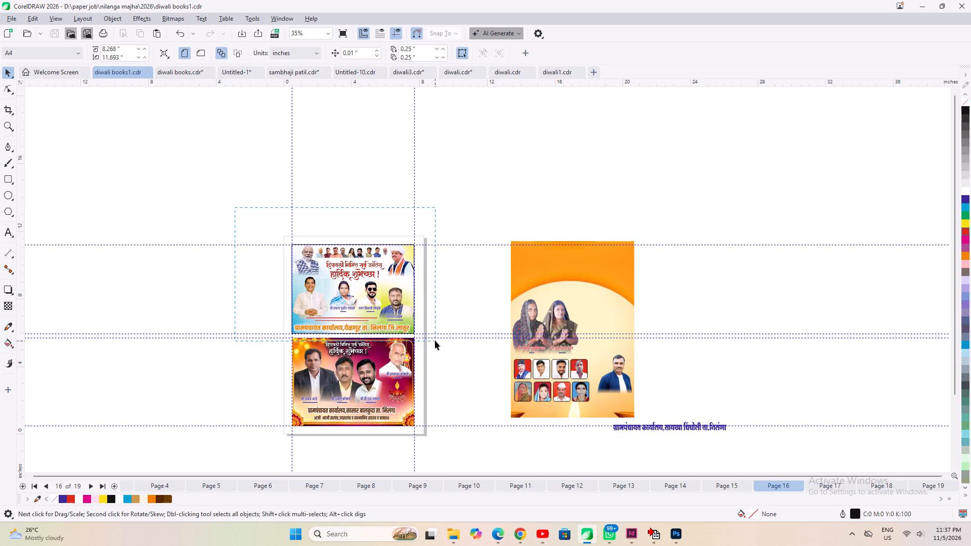
Copy the complete upper advert, ग्रामपंचायत कार्यालय, येळणूर, from page 16 and paste it into the empty upper half of page 19.
{"action": "left_click_drag", "start_coordinate": [435, 340], "coordinate": [436, 336]}
{"action": "scroll", "coordinate": [405, 229], "scroll_direction": "up", "scroll_amount": 9}
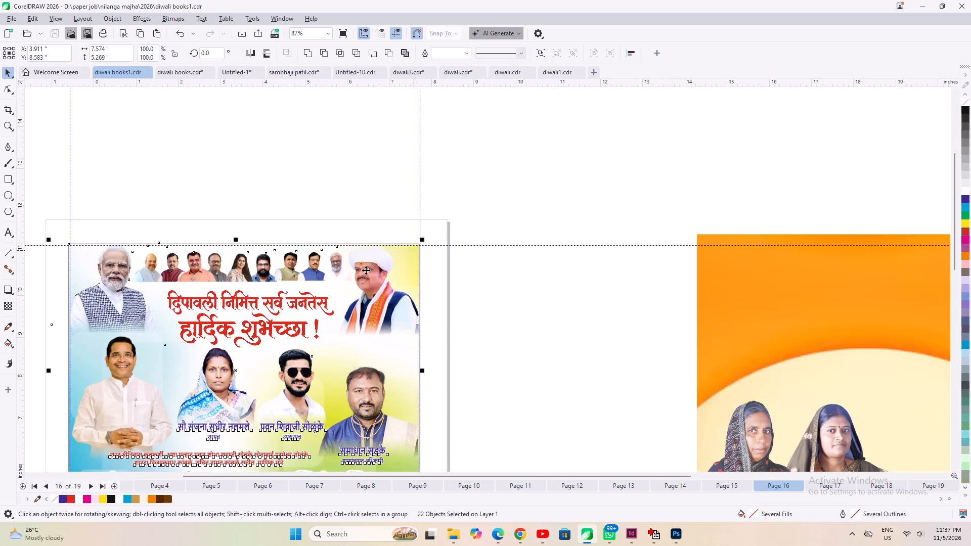
{"action": "scroll", "coordinate": [317, 280], "scroll_direction": "down", "scroll_amount": 4}
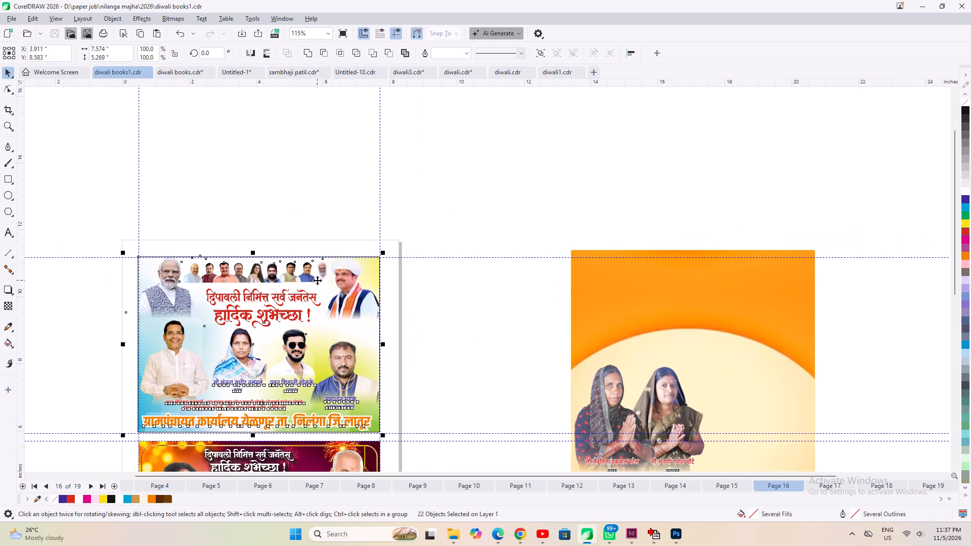
{"action": "left_click", "coordinate": [384, 247]}
{"action": "left_click", "coordinate": [477, 234]}
{"action": "left_click_drag", "start_coordinate": [477, 183], "coordinate": [434, 254]}
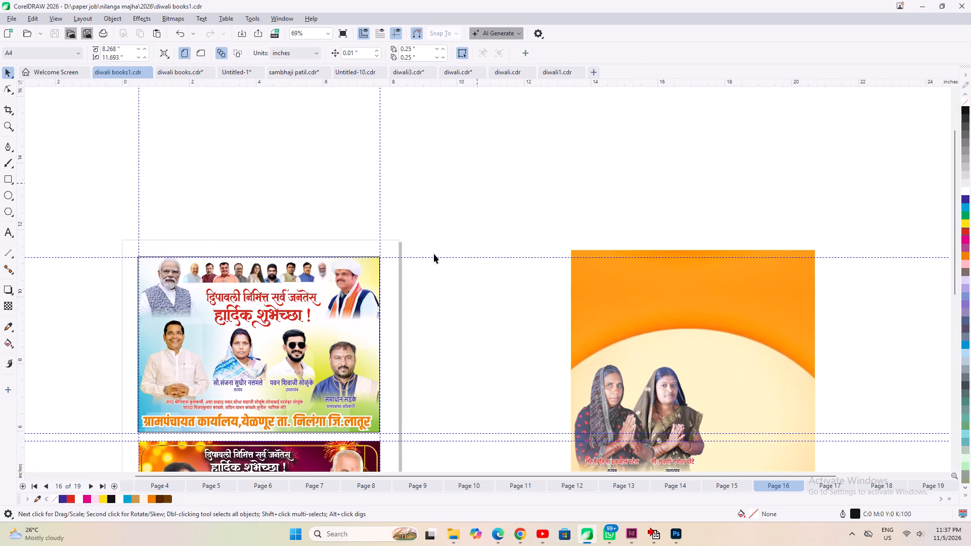
{"action": "left_click_drag", "start_coordinate": [434, 254], "coordinate": [86, 437]}
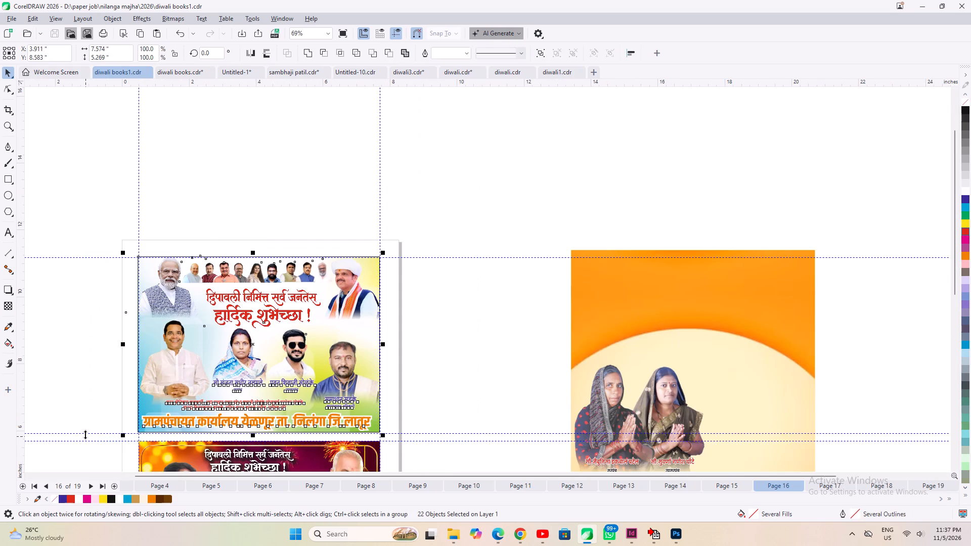
{"action": "key", "text": "ctrl+c"}
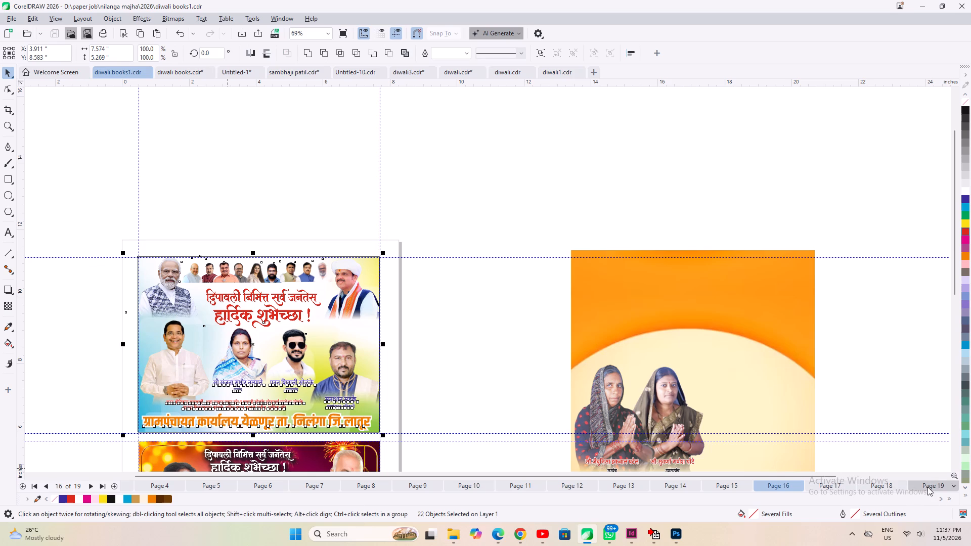
{"action": "left_click", "coordinate": [928, 487]}
{"action": "right_click", "coordinate": [259, 303]}
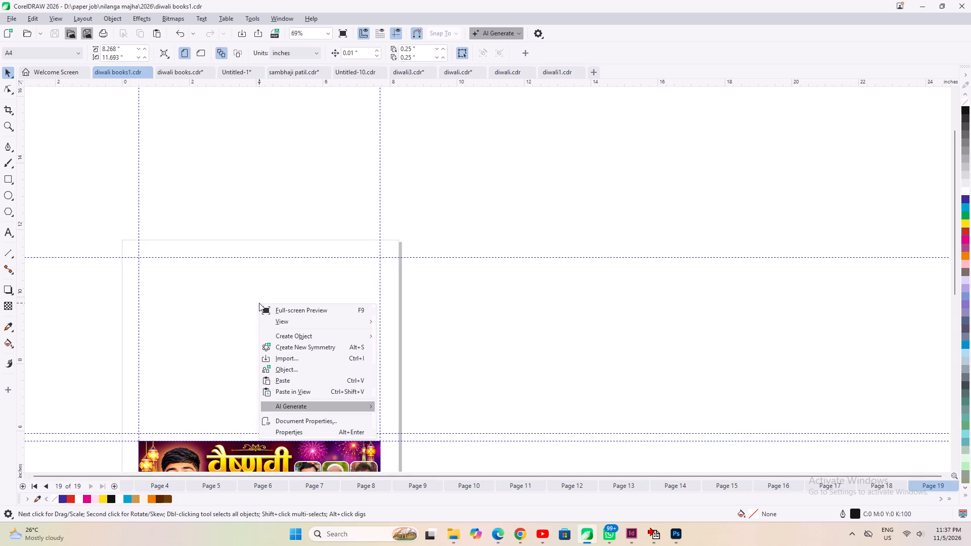
{"action": "left_click", "coordinate": [307, 382]}
{"action": "left_click", "coordinate": [533, 400]}
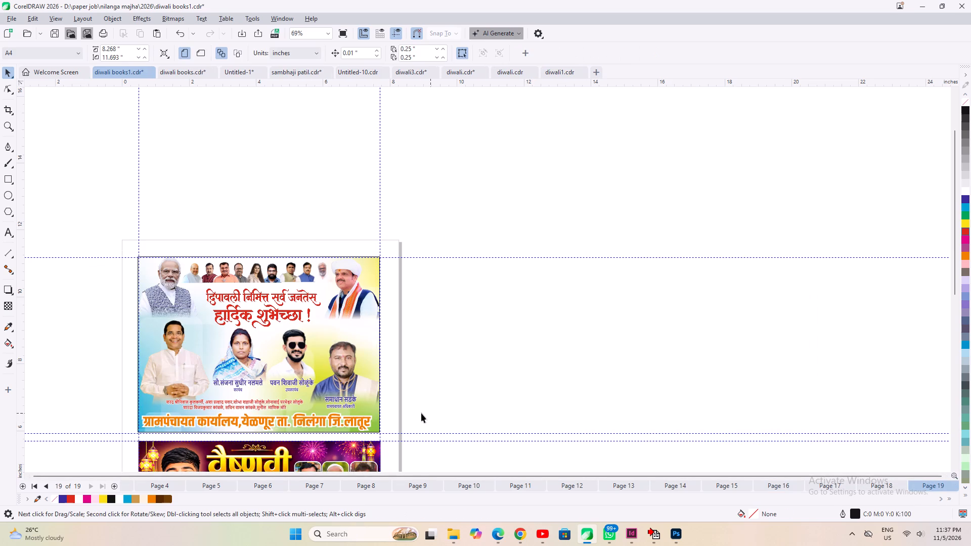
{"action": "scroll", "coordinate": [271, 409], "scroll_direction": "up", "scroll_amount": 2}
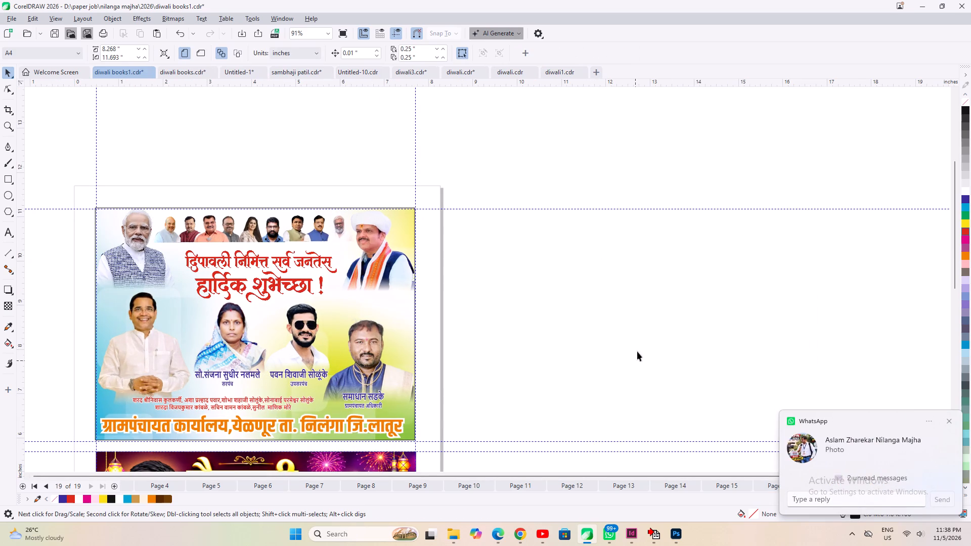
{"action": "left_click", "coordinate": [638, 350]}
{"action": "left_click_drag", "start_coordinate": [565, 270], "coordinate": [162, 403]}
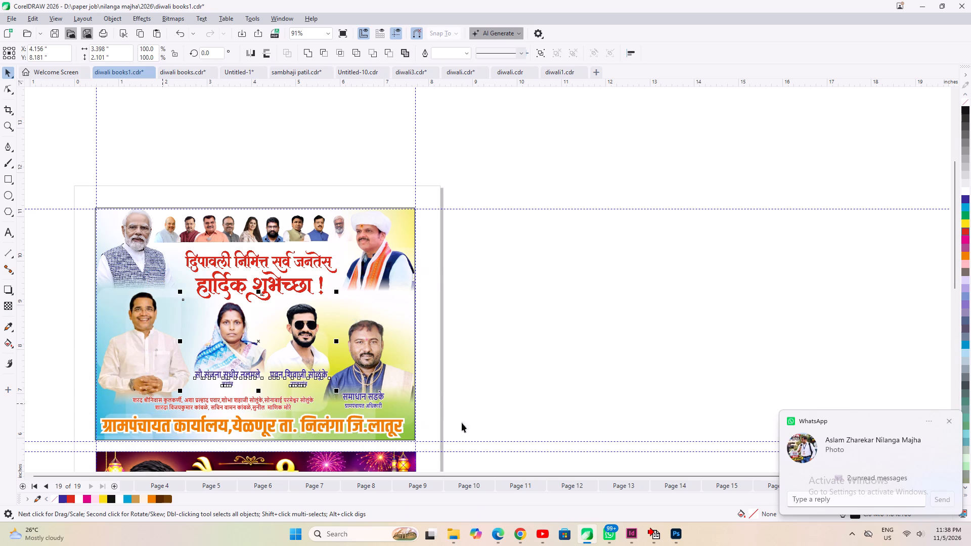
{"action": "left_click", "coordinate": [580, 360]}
Switch to WhatsApp to look at the newly received photo message.
{"action": "left_click", "coordinate": [622, 541]}
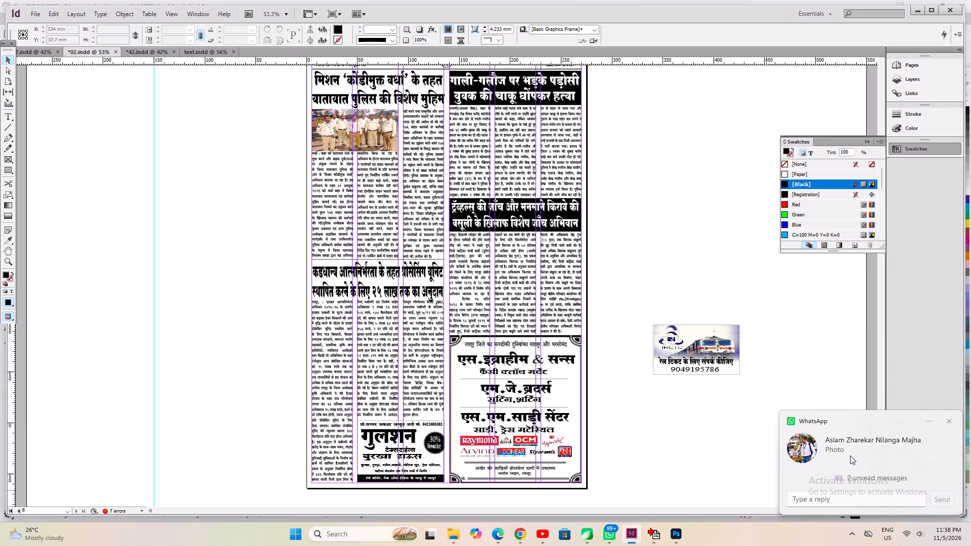
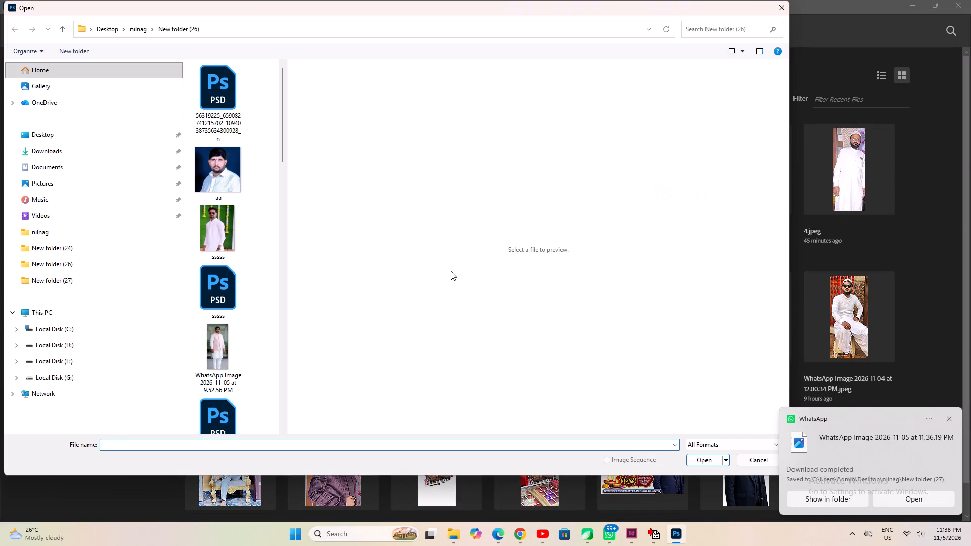
Open the photo WhatsApp Image 2026-11-05 at 11.36.19 PM from New folder (27) inside nilnag.
{"action": "left_click", "coordinate": [138, 30]}
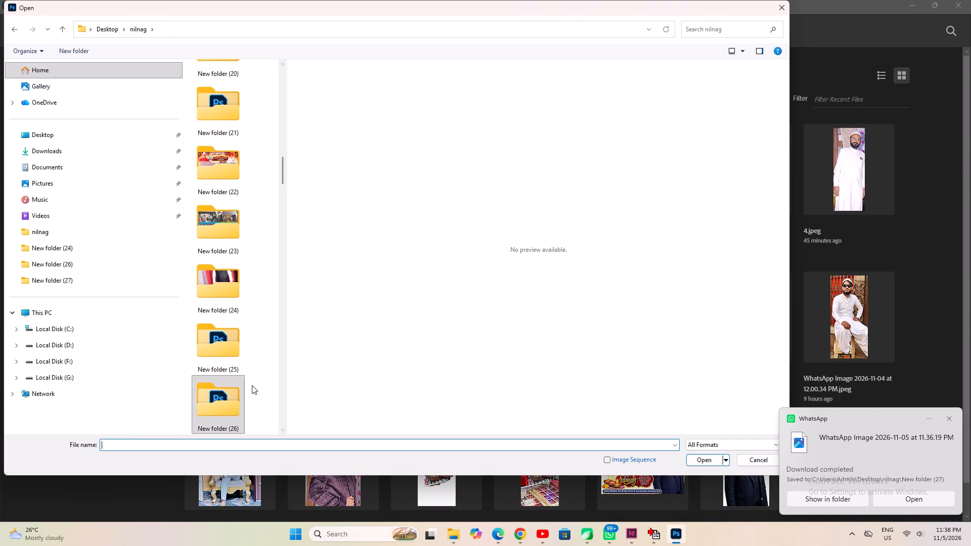
{"action": "left_click_drag", "start_coordinate": [285, 171], "coordinate": [285, 184]}
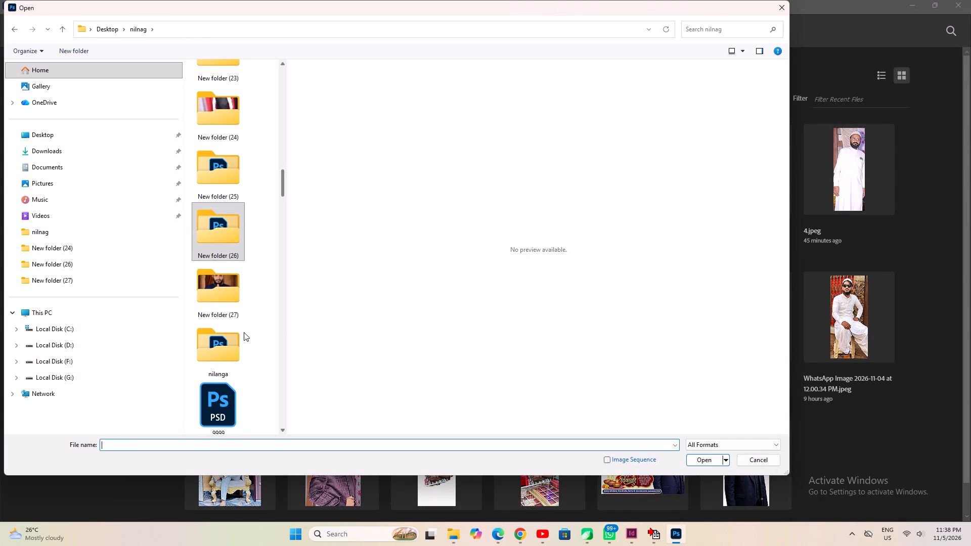
{"action": "double_click", "coordinate": [230, 296]}
{"action": "left_click", "coordinate": [215, 343]}
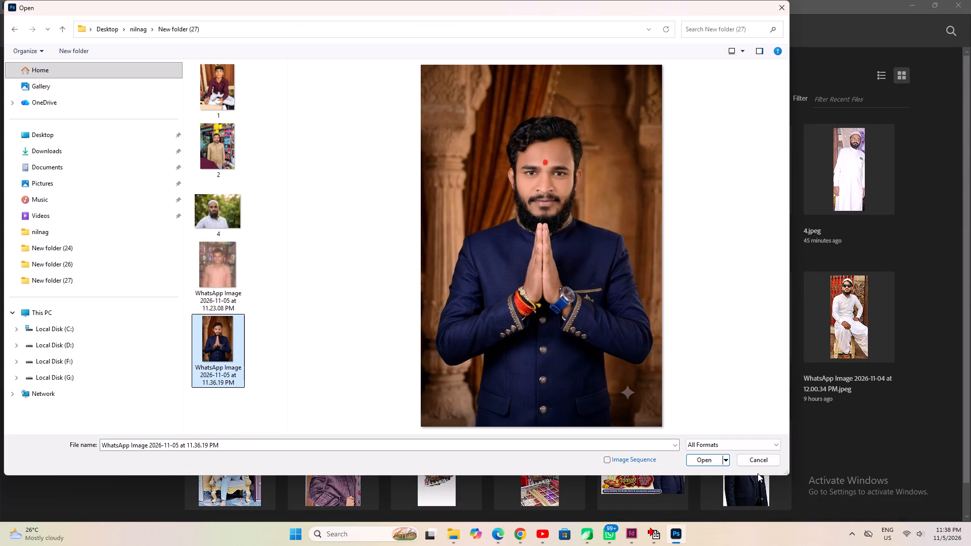
{"action": "left_click", "coordinate": [702, 463]}
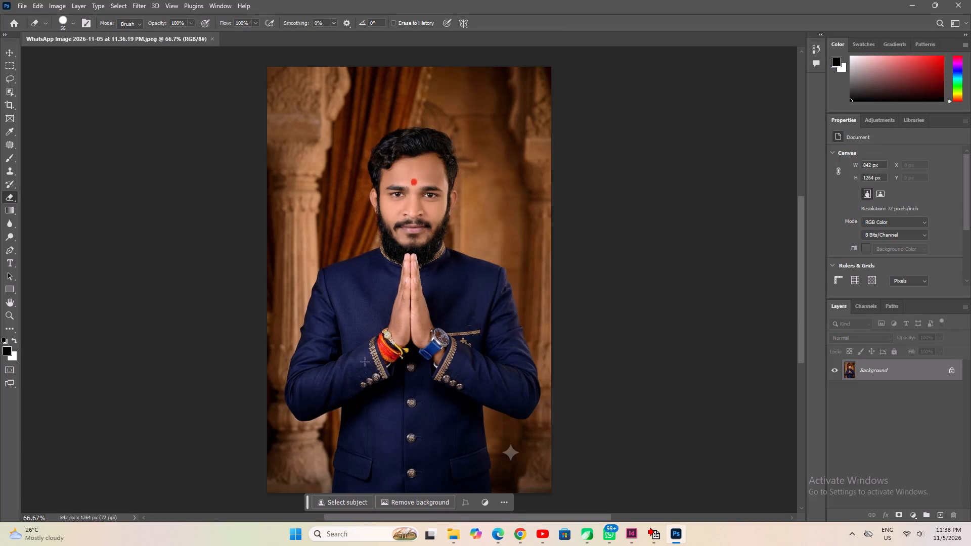
Remove the background behind the man in the navy suit.
{"action": "left_click", "coordinate": [417, 504]}
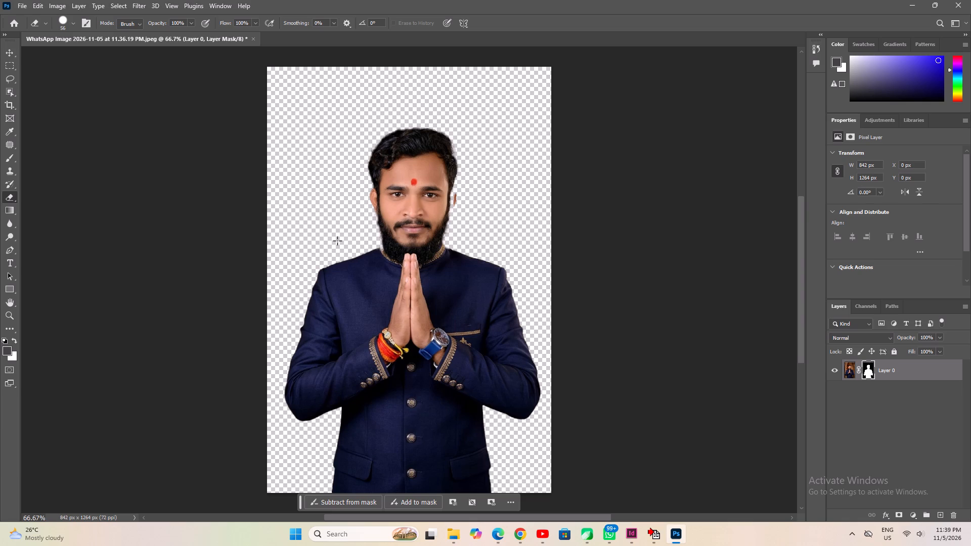
Save the cut-out portrait as a Photoshop PSD in New folder (27) under its existing name, with Maximize Compatibility on.
{"action": "key", "text": "ctrl+s"}
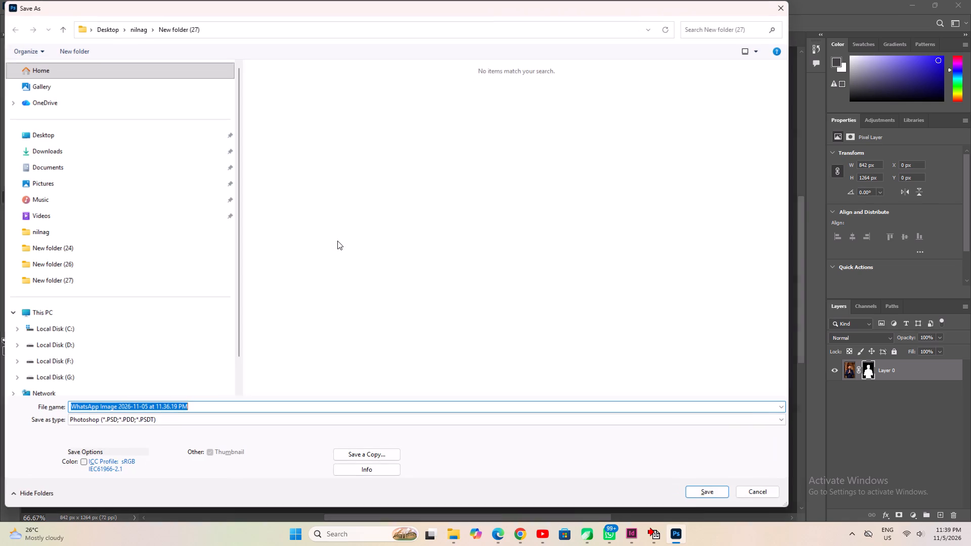
{"action": "double_click", "coordinate": [695, 485]}
{"action": "left_click", "coordinate": [582, 154]}
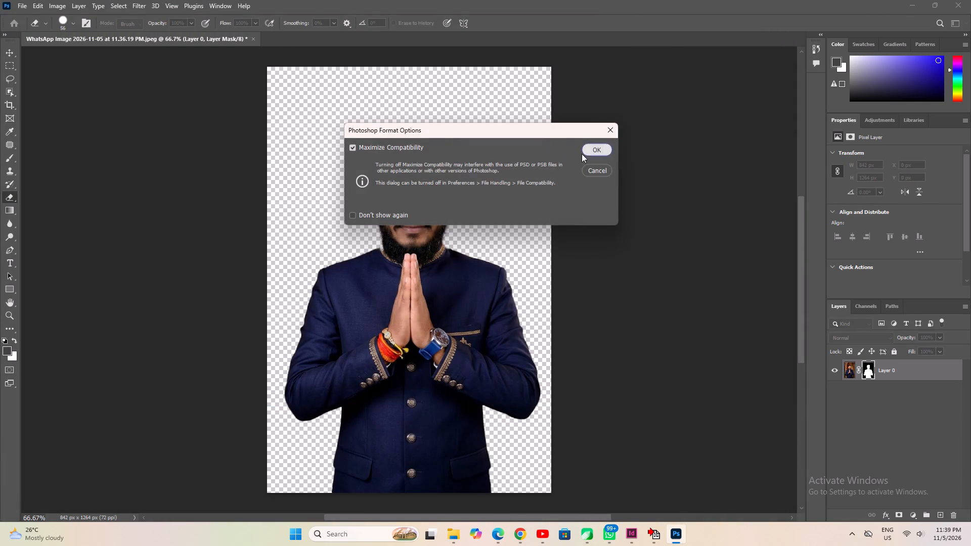
Switch to CorelDRAW and import WhatsApp Image 2026-11-05 at 11.36.19 PM.psd from nilnag > New folder (27) onto page 19.
{"action": "left_click", "coordinate": [583, 539]}
{"action": "right_click", "coordinate": [528, 274]}
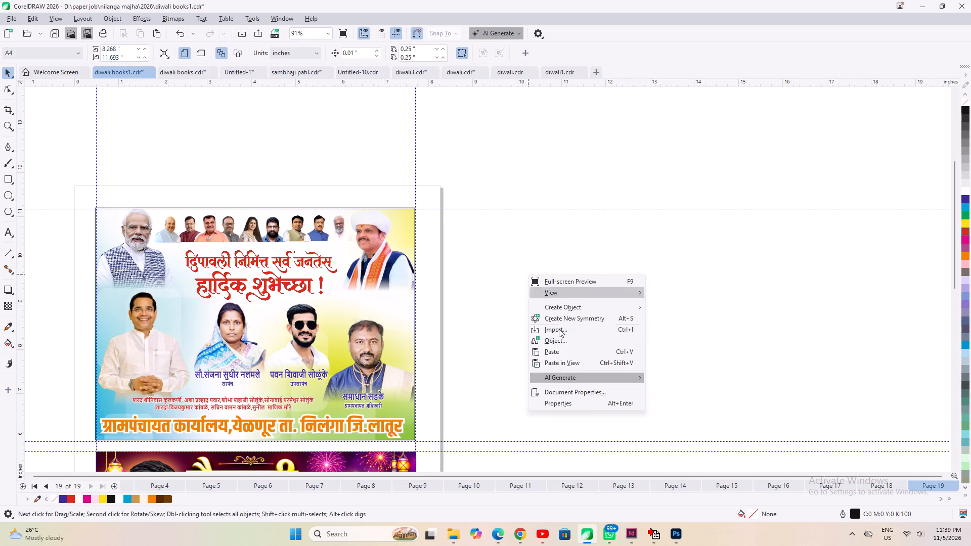
{"action": "left_click", "coordinate": [568, 329]}
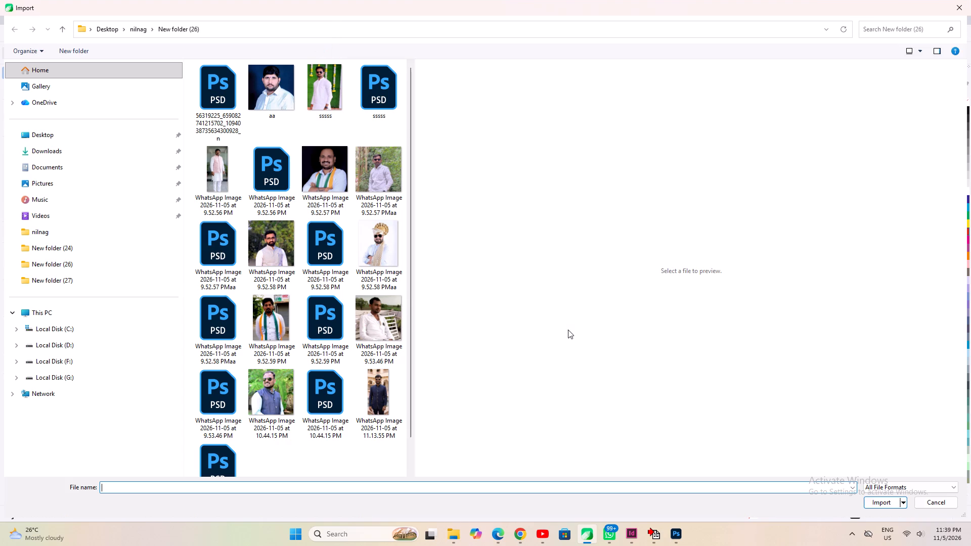
{"action": "left_click", "coordinate": [143, 31]}
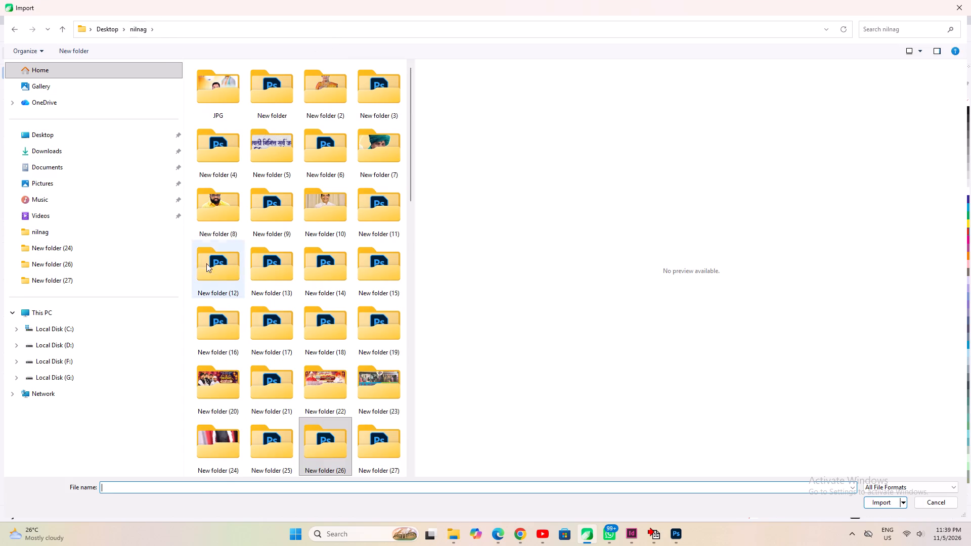
{"action": "left_click_drag", "start_coordinate": [411, 188], "coordinate": [414, 203]}
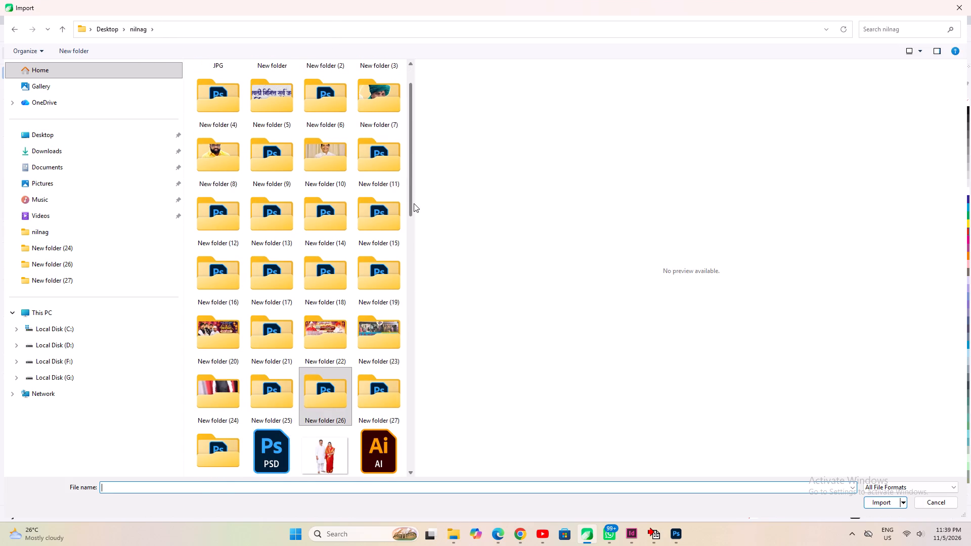
{"action": "left_click_drag", "start_coordinate": [414, 203], "coordinate": [414, 204]}
{"action": "double_click", "coordinate": [383, 405]}
{"action": "left_click", "coordinate": [264, 165]}
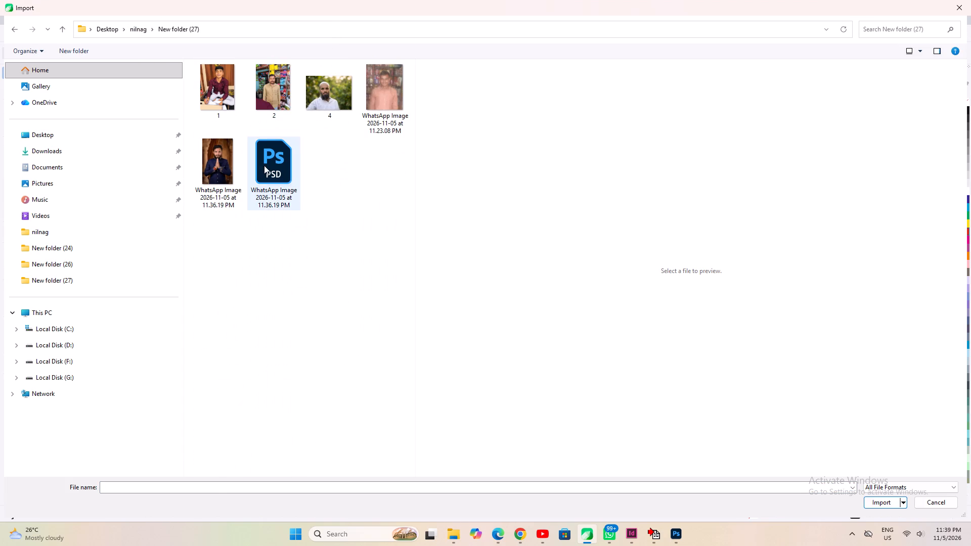
{"action": "left_click", "coordinate": [882, 502]}
{"action": "left_click", "coordinate": [566, 265]}
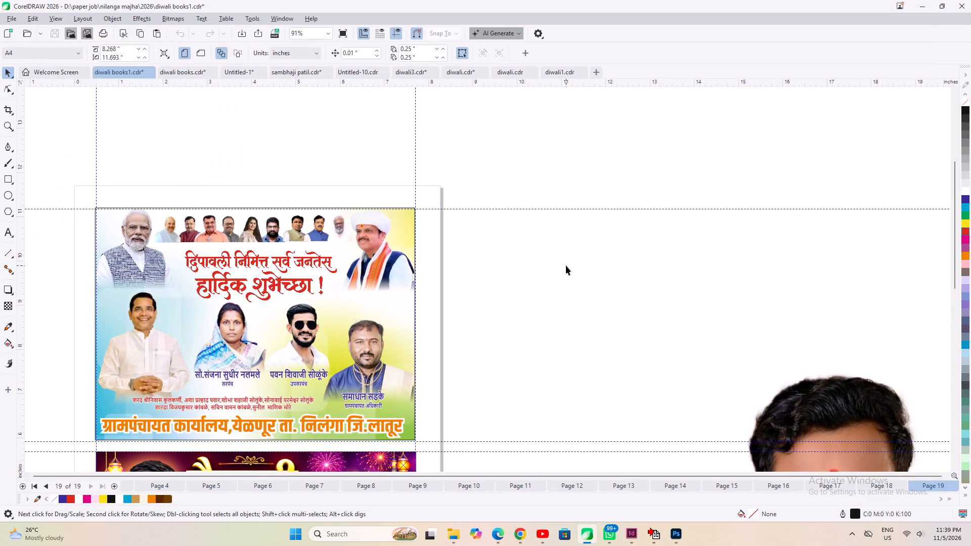
Move the imported portrait up beside the page and scale it down to about 2.8 × 4.2 inches.
{"action": "scroll", "coordinate": [566, 265], "scroll_direction": "down", "scroll_amount": 5}
{"action": "left_click_drag", "start_coordinate": [736, 396], "coordinate": [685, 234]}
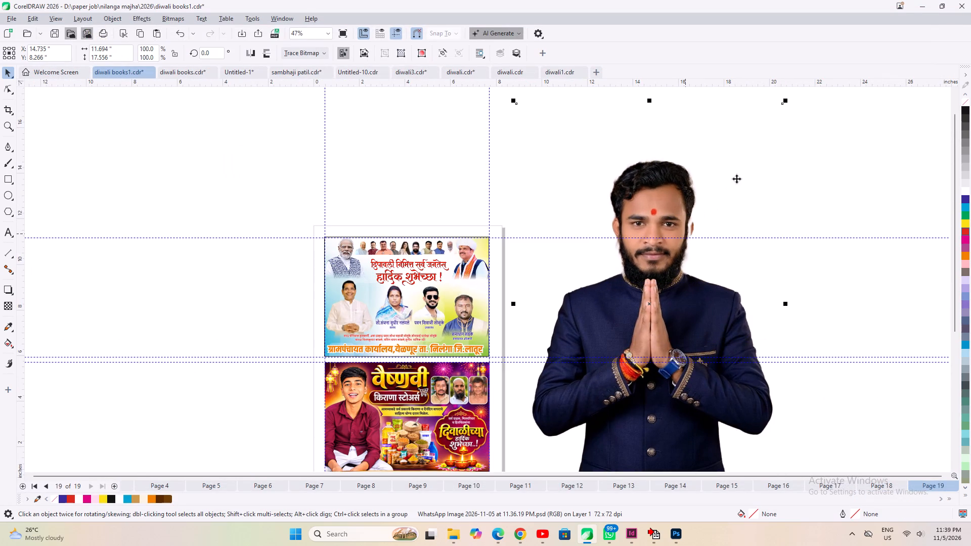
{"action": "left_click_drag", "start_coordinate": [789, 101], "coordinate": [772, 153], "text": "shift"}
{"action": "left_click_drag", "start_coordinate": [772, 153], "coordinate": [712, 253], "text": "shift"}
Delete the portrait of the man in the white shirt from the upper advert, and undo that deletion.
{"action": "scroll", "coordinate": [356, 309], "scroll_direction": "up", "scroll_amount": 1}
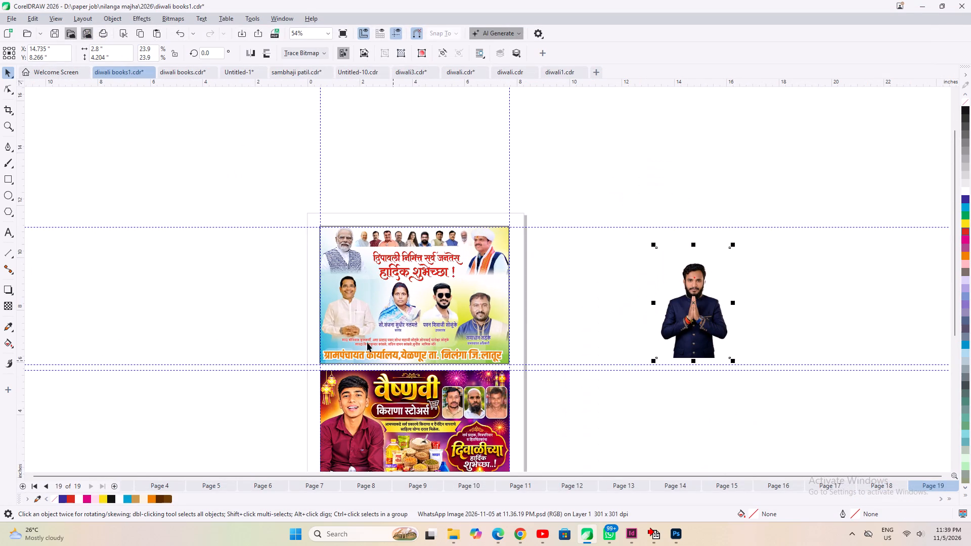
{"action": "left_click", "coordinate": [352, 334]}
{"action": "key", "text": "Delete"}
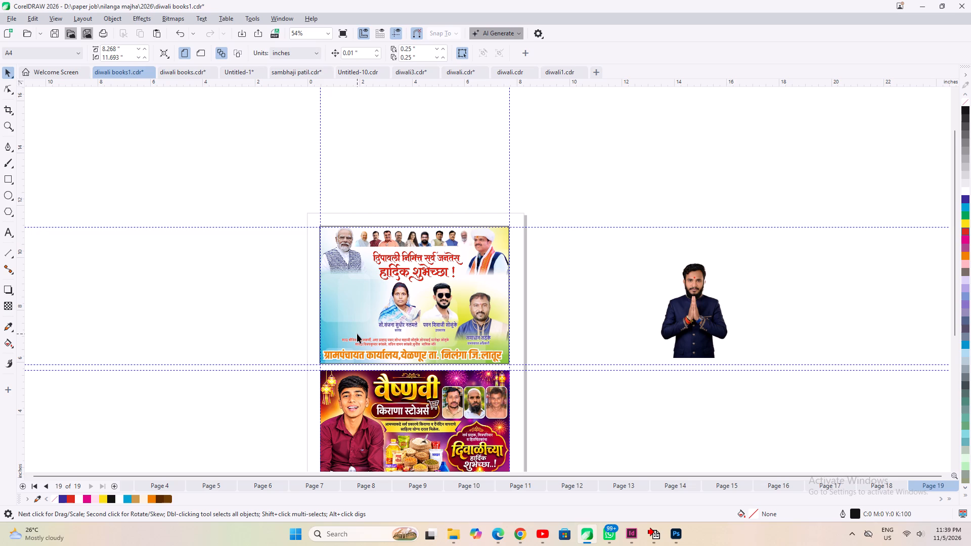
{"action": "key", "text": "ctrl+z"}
Delete the portraits of the woman and the man in sunglasses from the upper advert, along with their name captions.
{"action": "left_click", "coordinate": [404, 310]}
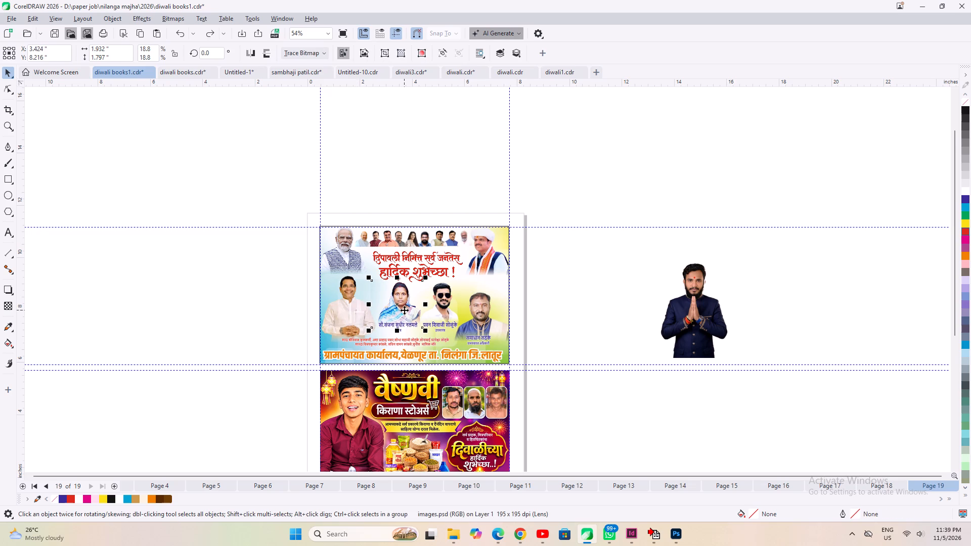
{"action": "key", "text": "Delete"}
{"action": "left_click", "coordinate": [389, 325]}
{"action": "key", "text": "Delete"}
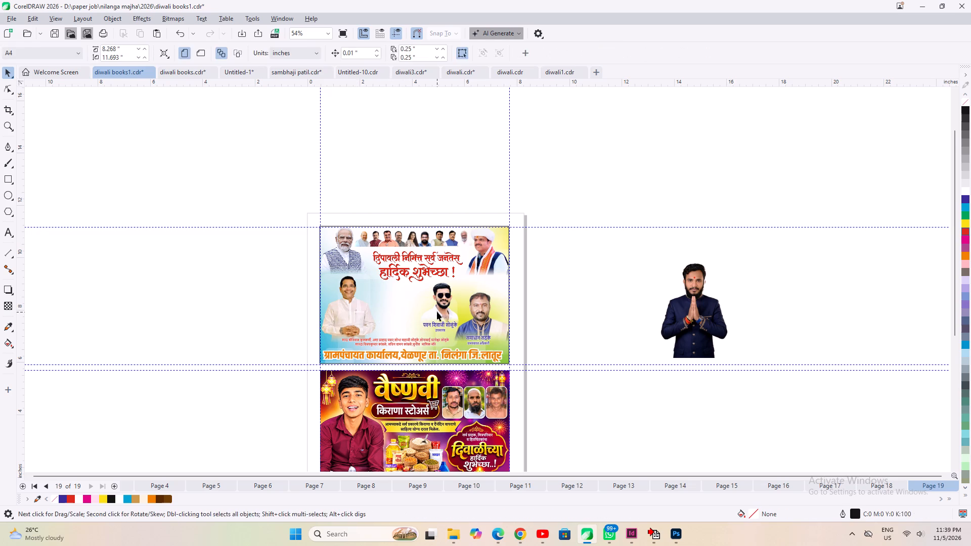
{"action": "left_click", "coordinate": [437, 311]}
{"action": "key", "text": "Delete"}
{"action": "left_click", "coordinate": [439, 323]}
{"action": "key", "text": "Delete"}
Delete the remaining lower-right man's caption and portrait and the small red list of member names from the upper advert.
{"action": "left_click", "coordinate": [468, 334]}
{"action": "left_click", "coordinate": [472, 341]}
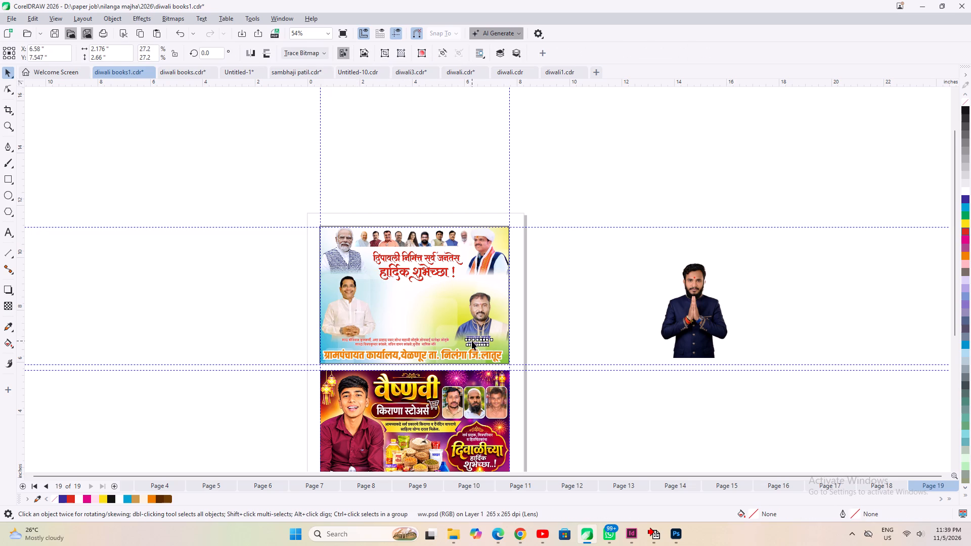
{"action": "key", "text": "Delete"}
{"action": "left_click", "coordinate": [479, 319]}
{"action": "key", "text": "Delete"}
{"action": "left_click", "coordinate": [417, 342]}
{"action": "key", "text": "Delete"}
Move the orange title ग्रामपंचायत कार्यालय,येळणूर ता. निलंगा जि.लातूर out of the advert to the blank area left of the page.
{"action": "left_click", "coordinate": [394, 357]}
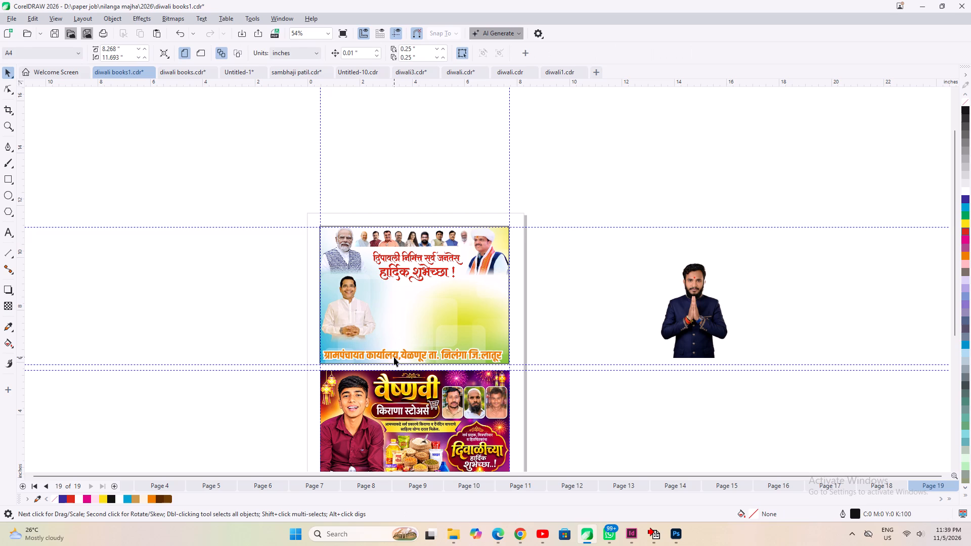
{"action": "left_click_drag", "start_coordinate": [400, 357], "coordinate": [206, 334]}
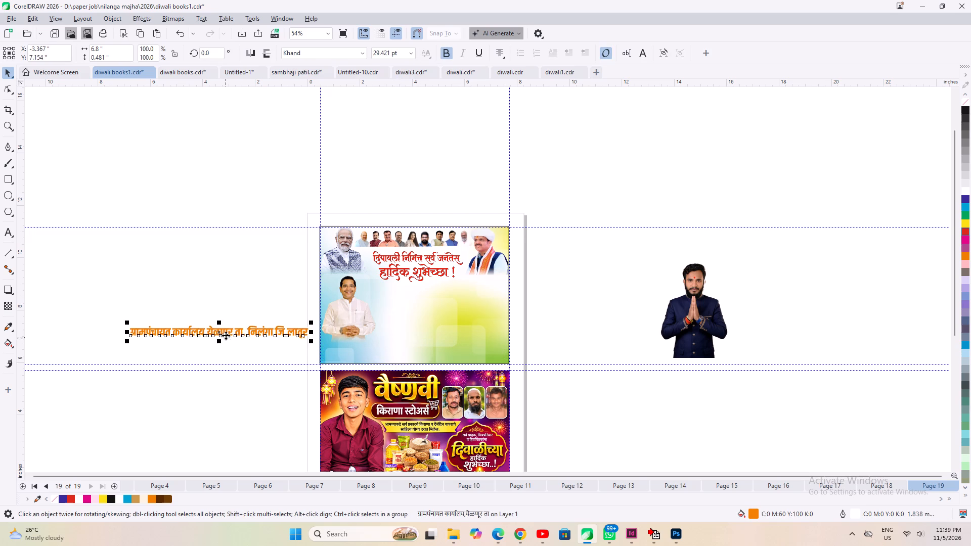
{"action": "left_click_drag", "start_coordinate": [223, 333], "coordinate": [154, 329]}
Bring the imported portrait closer to the page and move the white-shirted man's portrait out of the advert, beyond the page's upper right.
{"action": "left_click", "coordinate": [689, 326]}
{"action": "left_click_drag", "start_coordinate": [709, 314], "coordinate": [552, 344]}
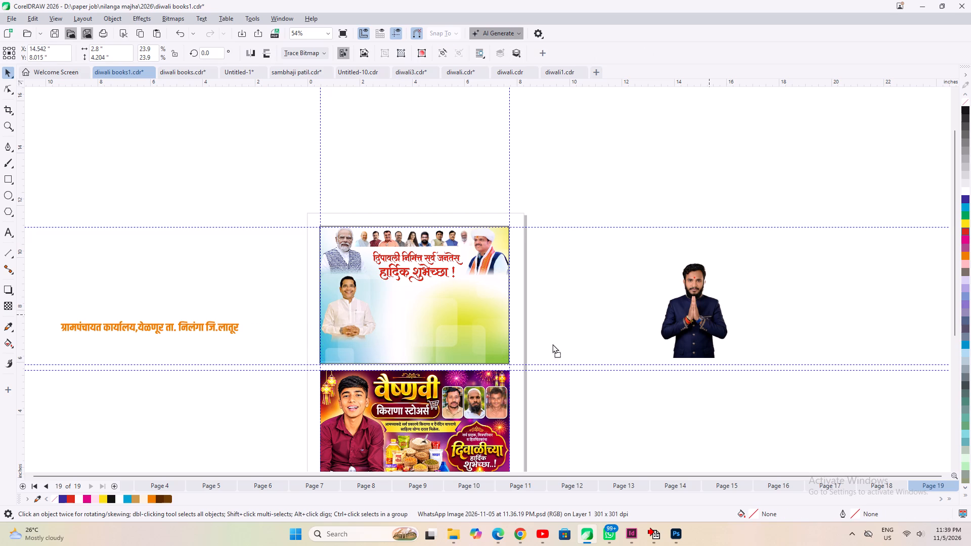
{"action": "left_click_drag", "start_coordinate": [552, 344], "coordinate": [627, 341]}
{"action": "left_click", "coordinate": [363, 329]}
{"action": "left_click_drag", "start_coordinate": [346, 331], "coordinate": [695, 194]}
Place the imported portrait at the lower left of the upper advert and scale it to about 2.5 × 3.8 inches.
{"action": "left_click", "coordinate": [625, 354]}
{"action": "left_click_drag", "start_coordinate": [614, 340], "coordinate": [575, 342]}
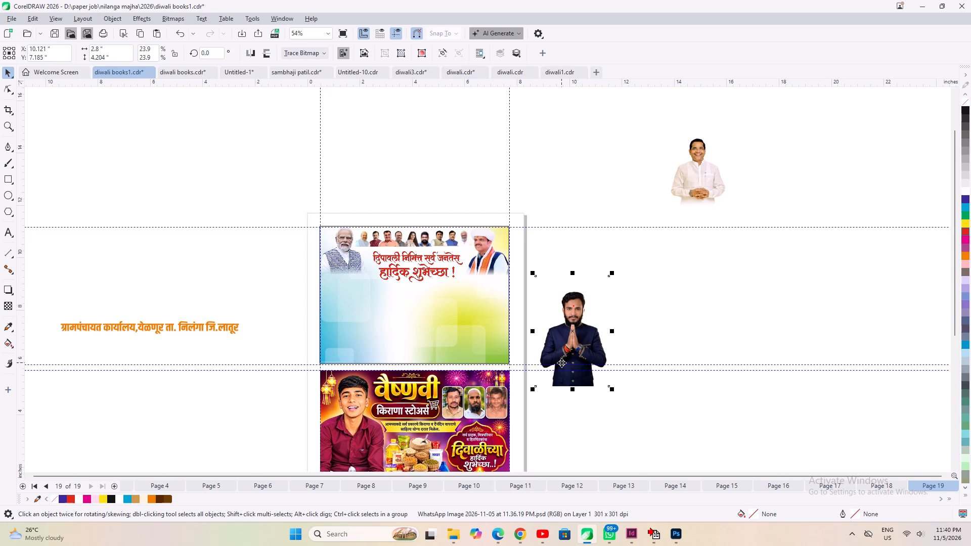
{"action": "left_click_drag", "start_coordinate": [564, 356], "coordinate": [369, 354]}
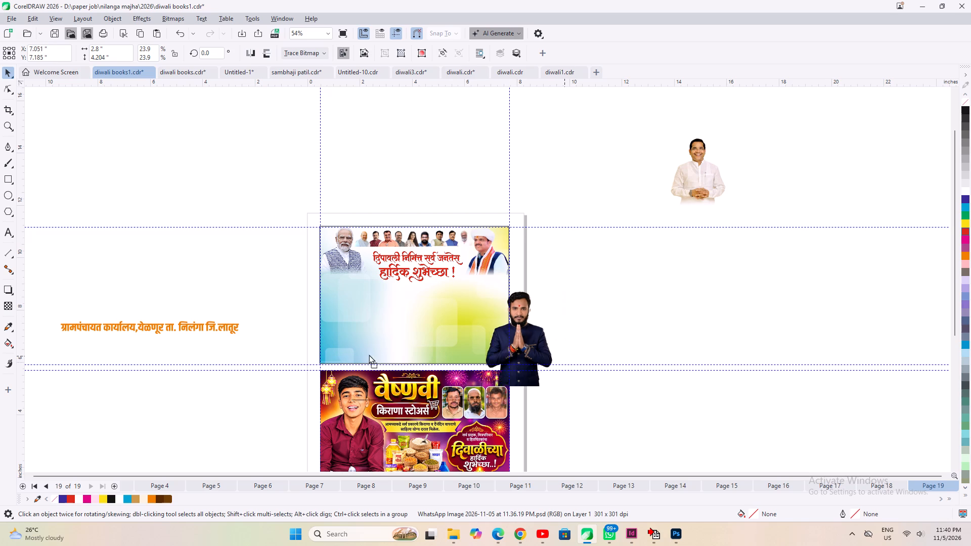
{"action": "left_click_drag", "start_coordinate": [369, 354], "coordinate": [346, 336]}
{"action": "scroll", "coordinate": [346, 336], "scroll_direction": "up", "scroll_amount": 3}
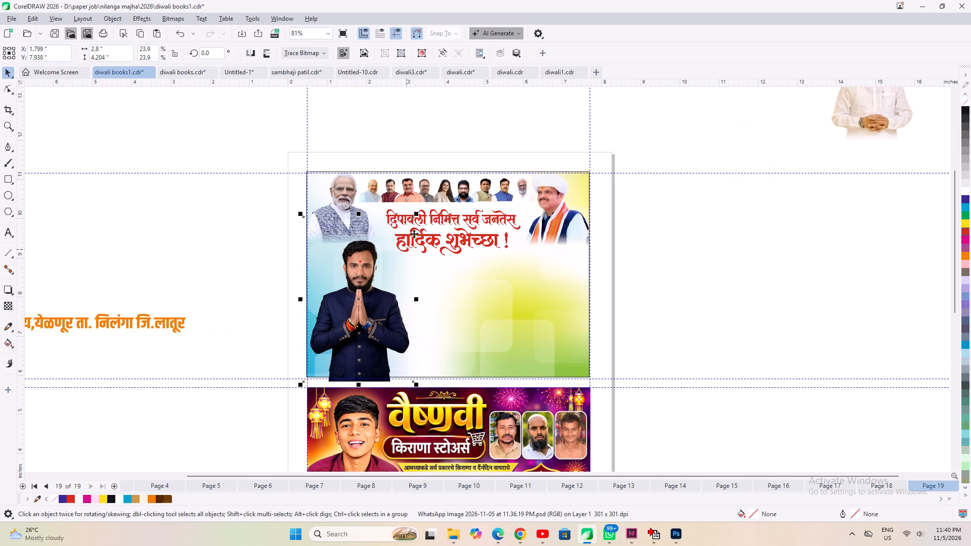
{"action": "left_click_drag", "start_coordinate": [418, 213], "coordinate": [416, 221], "text": "shift"}
{"action": "left_click_drag", "start_coordinate": [372, 303], "coordinate": [376, 300]}
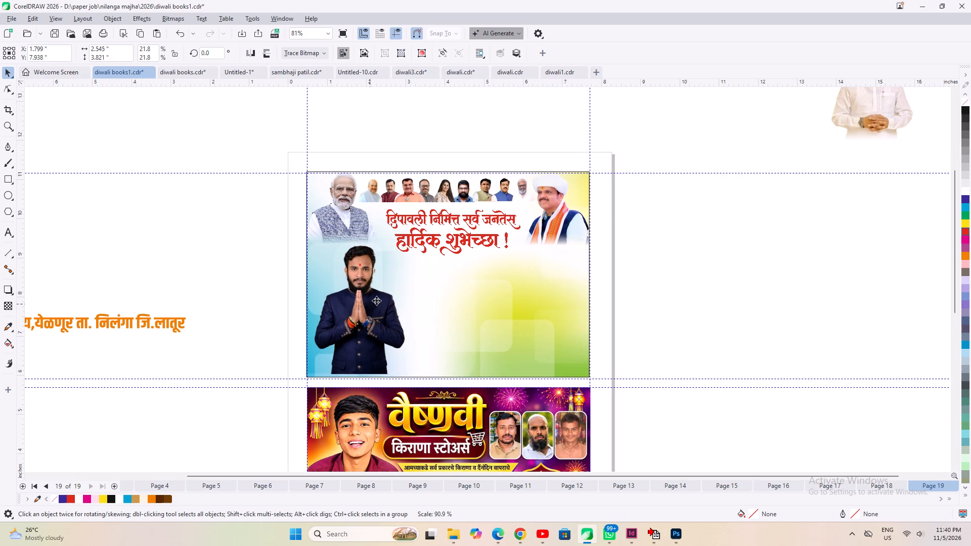
{"action": "left_click_drag", "start_coordinate": [376, 300], "coordinate": [378, 292]}
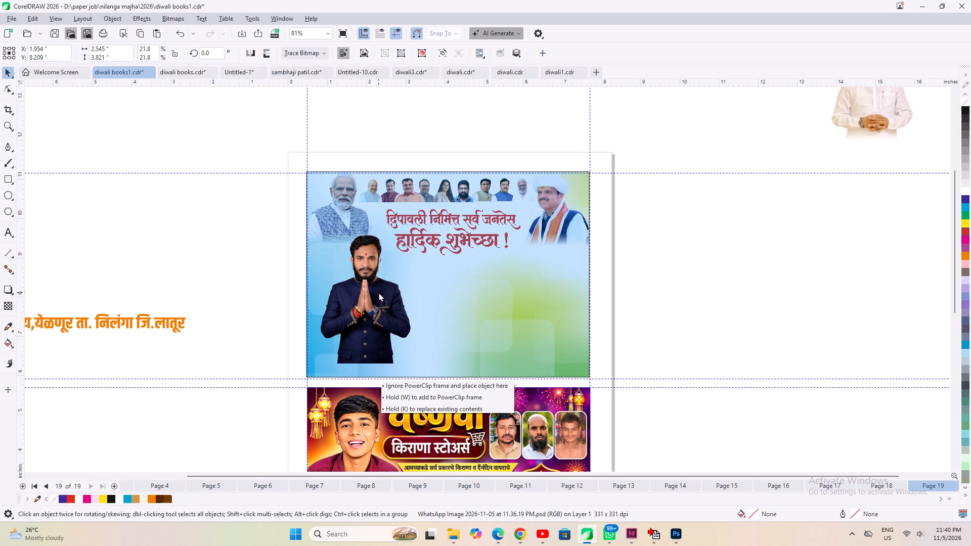
{"action": "left_click_drag", "start_coordinate": [378, 292], "coordinate": [378, 290]}
{"action": "left_click", "coordinate": [259, 297]}
Draw a rectangle about 2.0 × 1.5 inches beside the new portrait, below the Diwali greeting.
{"action": "left_click", "coordinate": [2, 177]}
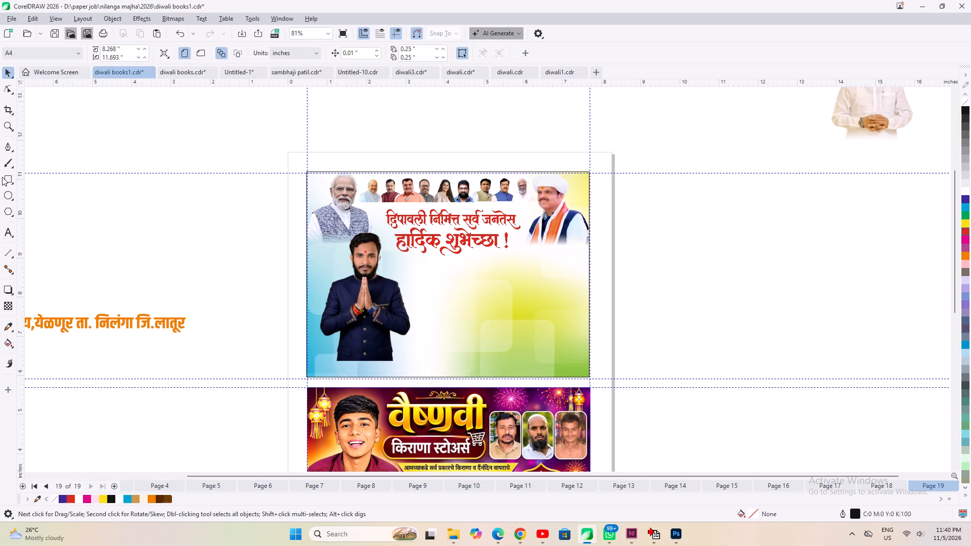
{"action": "left_click_drag", "start_coordinate": [403, 277], "coordinate": [484, 333]}
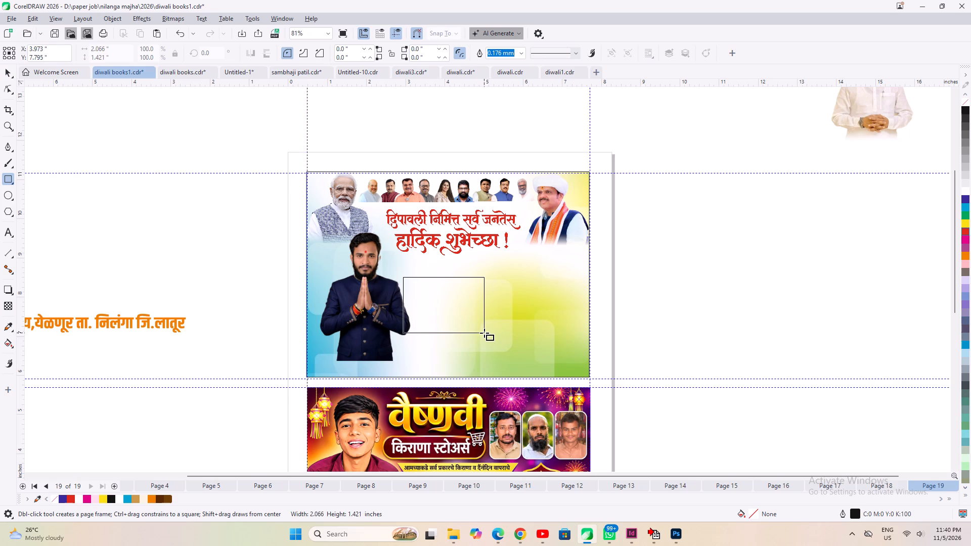
{"action": "left_click_drag", "start_coordinate": [484, 333], "coordinate": [482, 337]}
{"action": "left_click", "coordinate": [6, 73]}
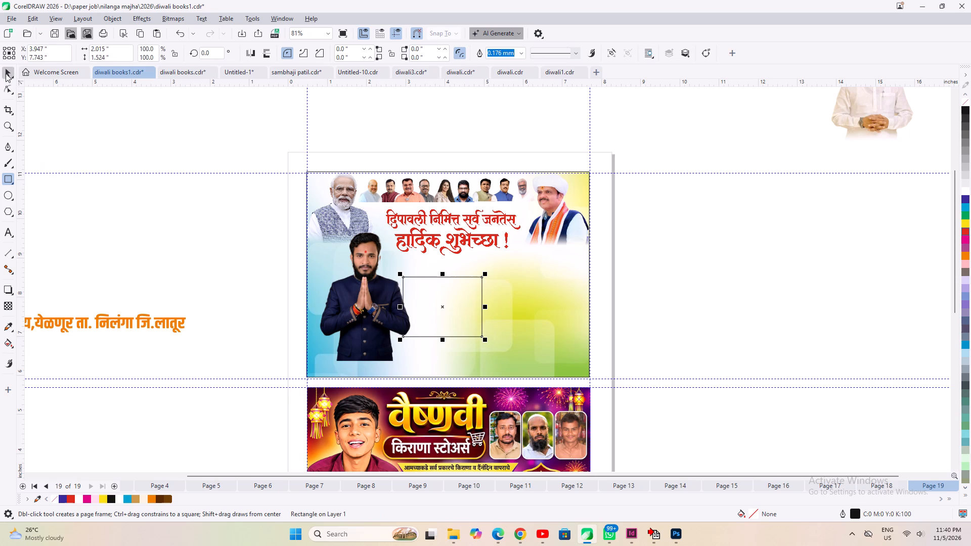
Duplicate the rectangle immediately to its right to make a side-by-side pair.
{"action": "left_click", "coordinate": [450, 318]}
{"action": "left_click", "coordinate": [433, 297]}
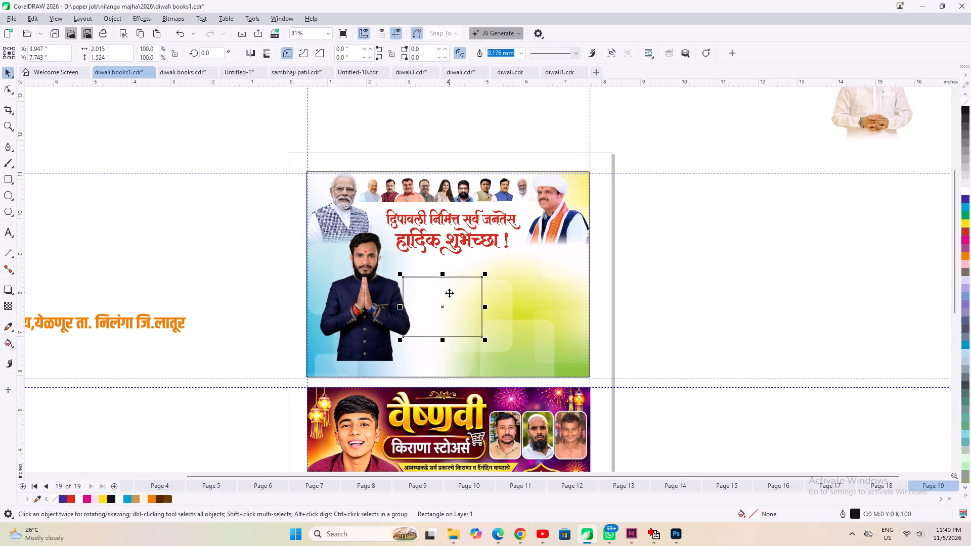
{"action": "left_click_drag", "start_coordinate": [449, 293], "coordinate": [531, 293]}
{"action": "right_click", "coordinate": [531, 293], "text": "ctrl"}
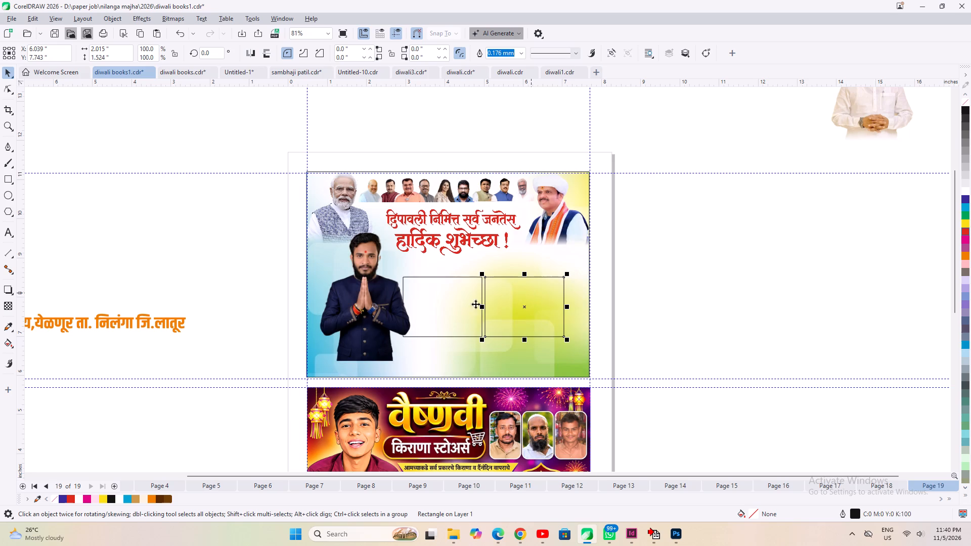
Shift both rectangles together slightly up and to the right within the upper advert.
{"action": "left_click", "coordinate": [440, 304], "text": "shift"}
{"action": "left_click_drag", "start_coordinate": [536, 313], "coordinate": [540, 303]}
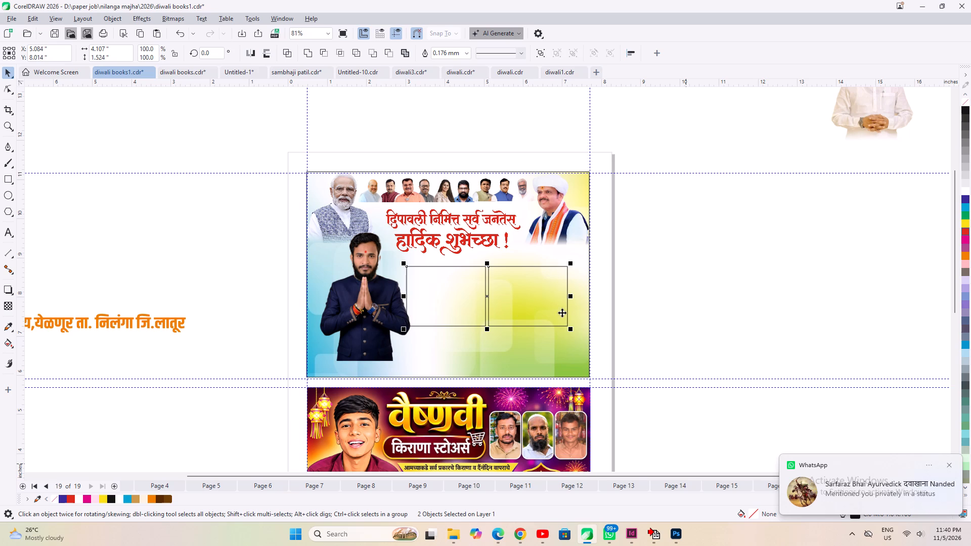
{"action": "left_click_drag", "start_coordinate": [469, 302], "coordinate": [475, 302]}
{"action": "left_click", "coordinate": [725, 303]}
Round the corners of both rectangles with the Shape tool, to a radius of about 0.19 inch.
{"action": "left_click", "coordinate": [484, 303]}
{"action": "scroll", "coordinate": [442, 295], "scroll_direction": "up", "scroll_amount": 1}
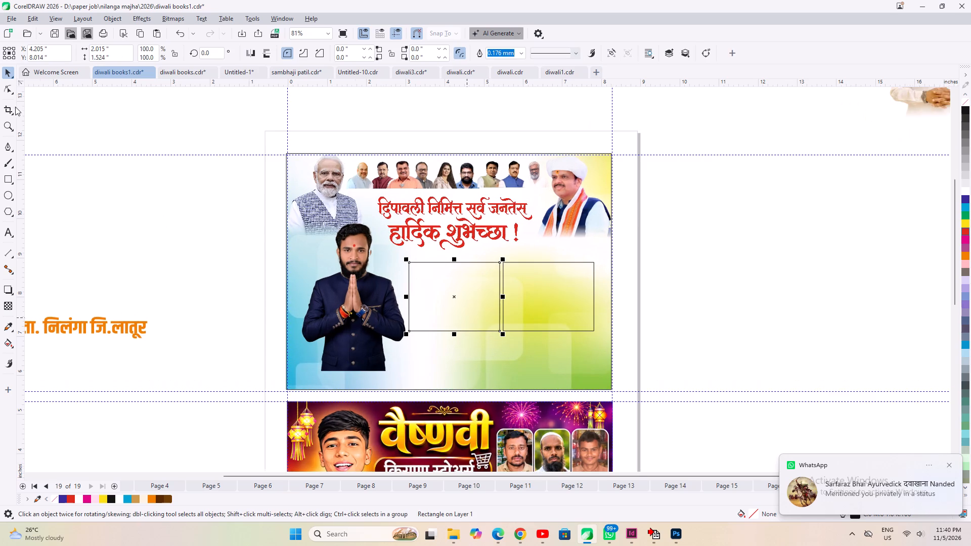
{"action": "left_click", "coordinate": [7, 89]}
{"action": "scroll", "coordinate": [395, 290], "scroll_direction": "up", "scroll_amount": 4}
{"action": "left_click_drag", "start_coordinate": [422, 244], "coordinate": [428, 241]}
{"action": "left_click_drag", "start_coordinate": [417, 242], "coordinate": [431, 247]}
{"action": "left_click", "coordinate": [670, 275]}
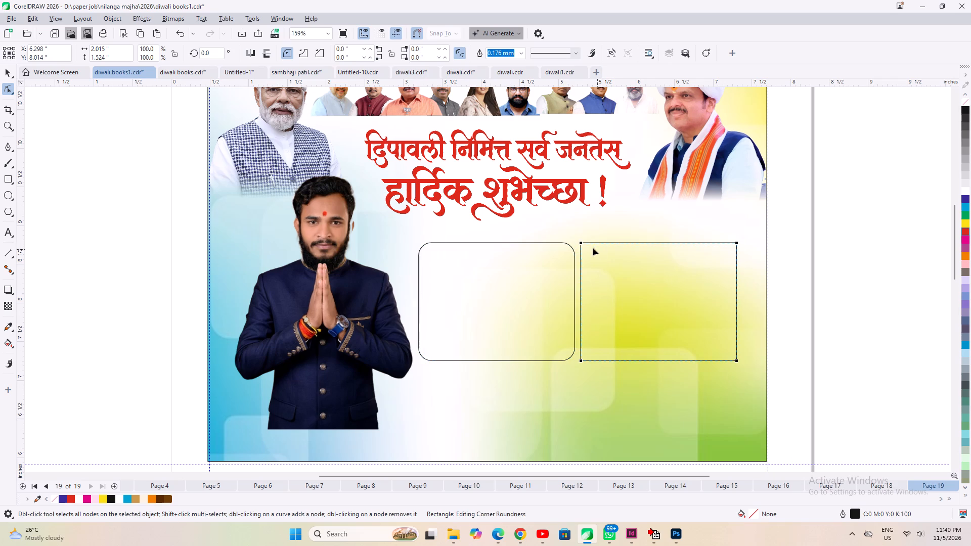
{"action": "left_click_drag", "start_coordinate": [581, 242], "coordinate": [595, 244]}
{"action": "scroll", "coordinate": [513, 290], "scroll_direction": "down", "scroll_amount": 3}
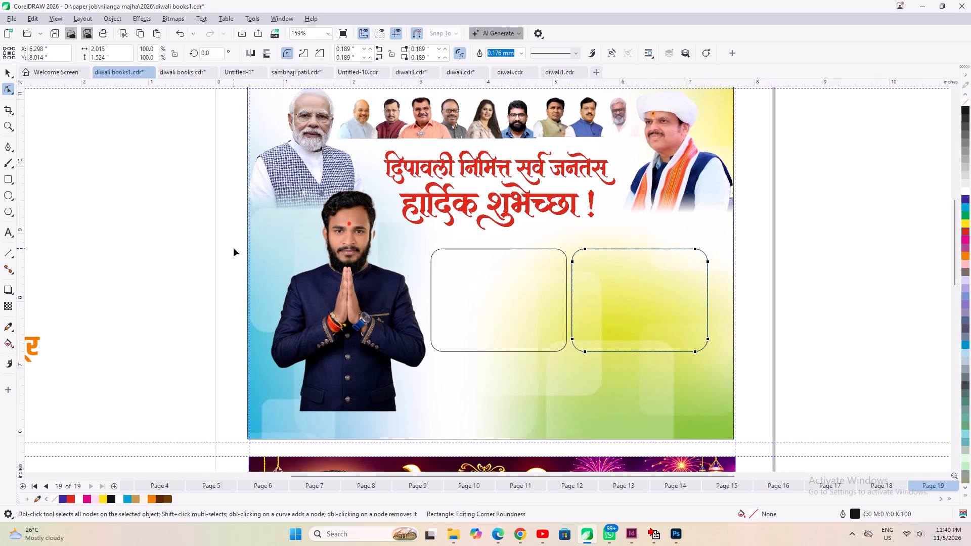
{"action": "scroll", "coordinate": [234, 248], "scroll_direction": "down", "scroll_amount": 2}
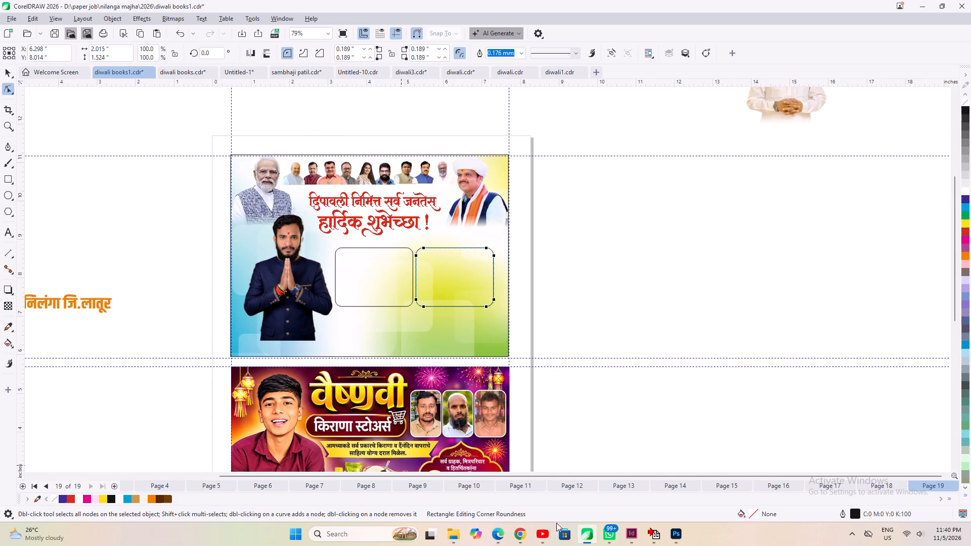
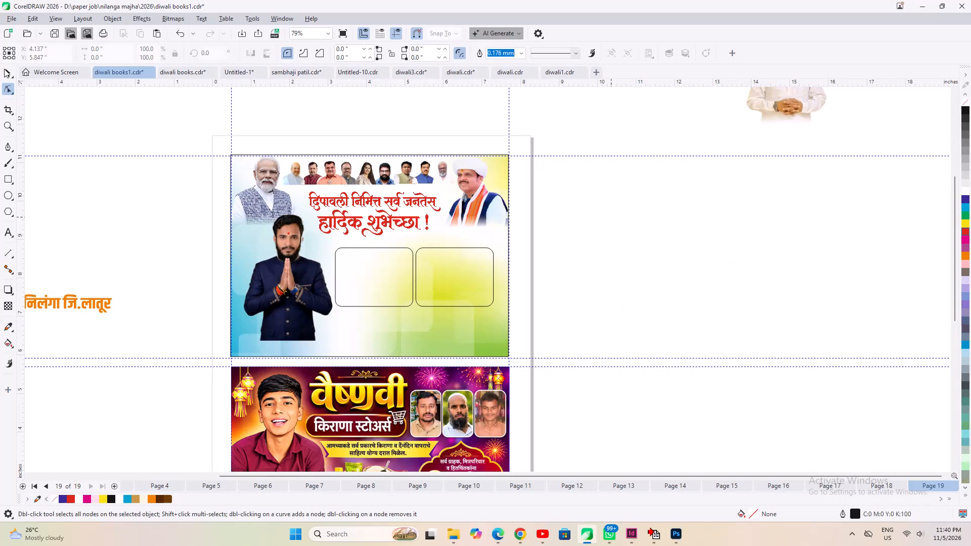
Paste the copied photo of two men shaking hands, scale it down to about 4.36 inches and park it beside the page.
{"action": "right_click", "coordinate": [644, 161]}
{"action": "left_click", "coordinate": [670, 236]}
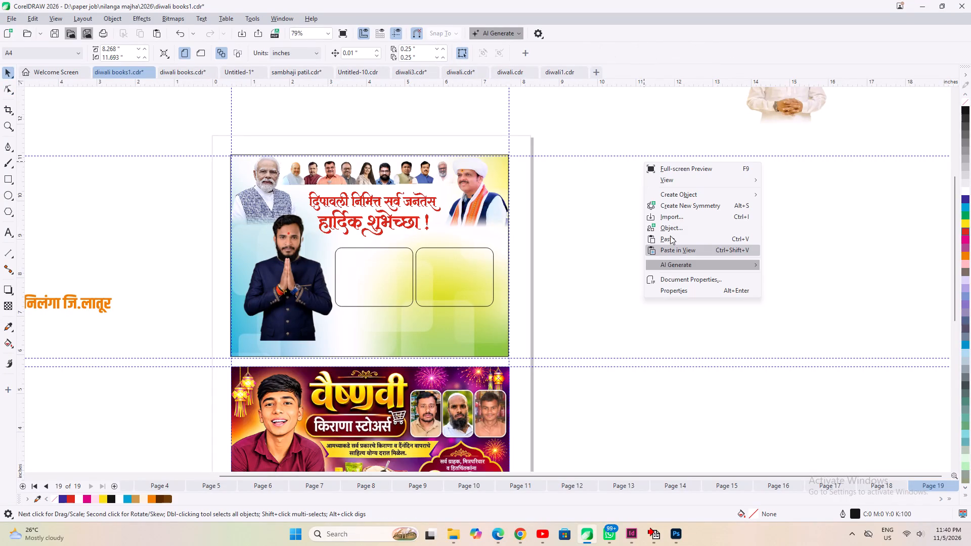
{"action": "scroll", "coordinate": [468, 225], "scroll_direction": "down", "scroll_amount": 4}
{"action": "left_click_drag", "start_coordinate": [567, 149], "coordinate": [514, 253], "text": "shift"}
{"action": "left_click_drag", "start_coordinate": [417, 278], "coordinate": [566, 304]}
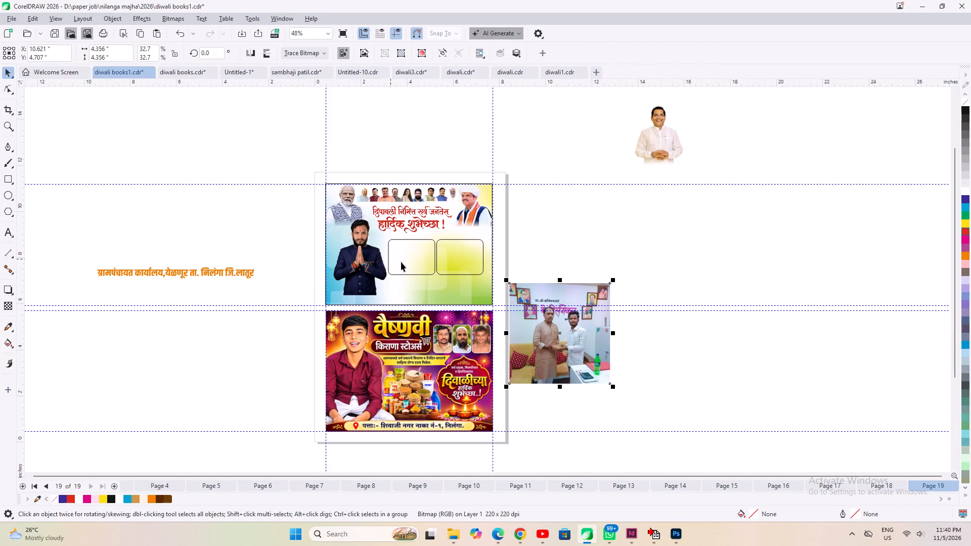
Move both rounded rectangles out of the upper advert onto the empty pasteboard beside the page.
{"action": "left_click", "coordinate": [428, 266]}
{"action": "left_click", "coordinate": [455, 262], "text": "shift"}
{"action": "left_click_drag", "start_coordinate": [419, 263], "coordinate": [682, 219]}
Bring the two-man photo into the upper advert below the greeting and scale it down to about 1.99 inches square.
{"action": "left_click", "coordinate": [614, 360]}
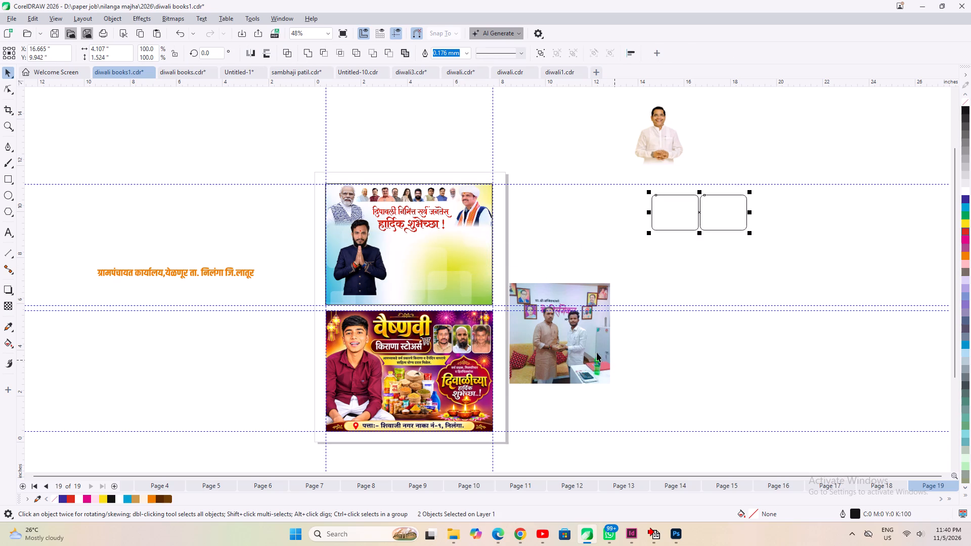
{"action": "left_click_drag", "start_coordinate": [594, 336], "coordinate": [463, 289]}
{"action": "scroll", "coordinate": [459, 279], "scroll_direction": "up", "scroll_amount": 2}
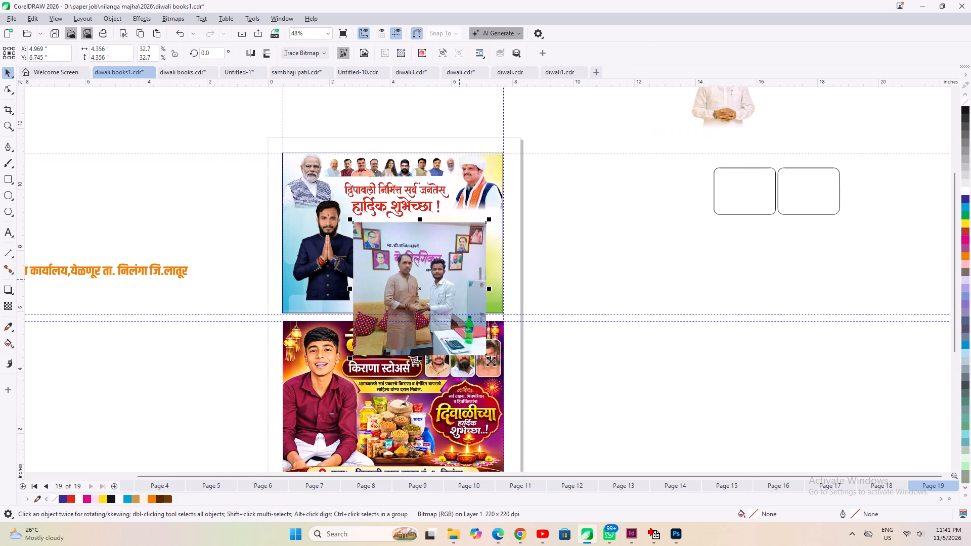
{"action": "left_click_drag", "start_coordinate": [490, 359], "coordinate": [461, 320], "text": "shift"}
{"action": "left_click_drag", "start_coordinate": [417, 284], "coordinate": [399, 247]}
{"action": "scroll", "coordinate": [399, 246], "scroll_direction": "up", "scroll_amount": 5}
{"action": "left_click_drag", "start_coordinate": [456, 303], "coordinate": [463, 320], "text": "shift"}
{"action": "scroll", "coordinate": [374, 222], "scroll_direction": "up", "scroll_amount": 8}
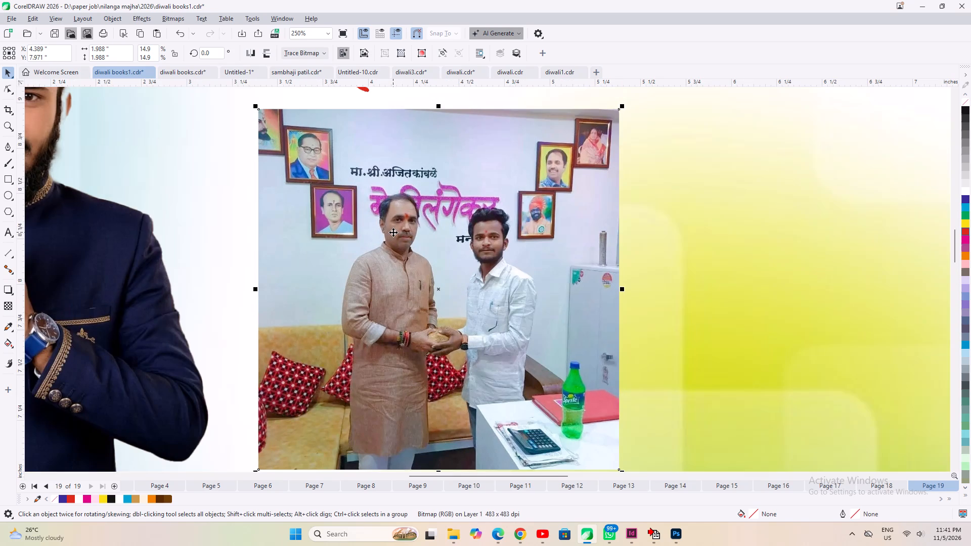
{"action": "scroll", "coordinate": [302, 179], "scroll_direction": "down", "scroll_amount": 7}
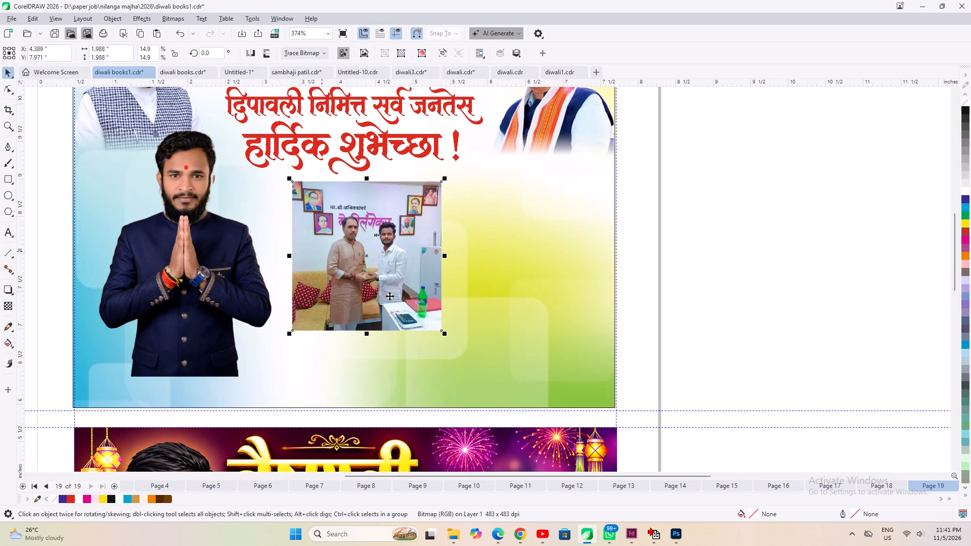
Draw a rectangle around the two men in the photo and narrow it to about 1.31 × 1.65 inches.
{"action": "left_click", "coordinate": [8, 181]}
{"action": "left_click_drag", "start_coordinate": [311, 206], "coordinate": [421, 334]}
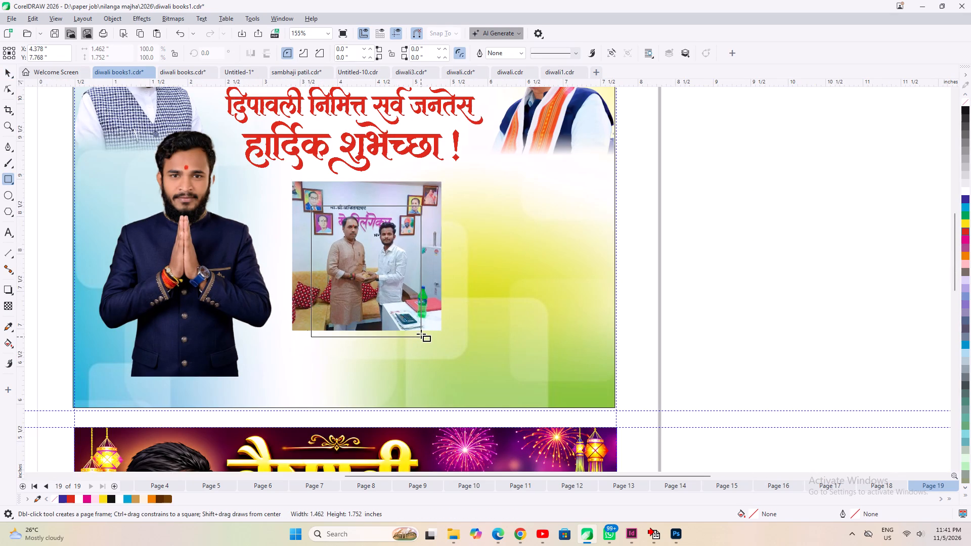
{"action": "left_click_drag", "start_coordinate": [421, 334], "coordinate": [419, 330]}
{"action": "scroll", "coordinate": [279, 207], "scroll_direction": "up", "scroll_amount": 5}
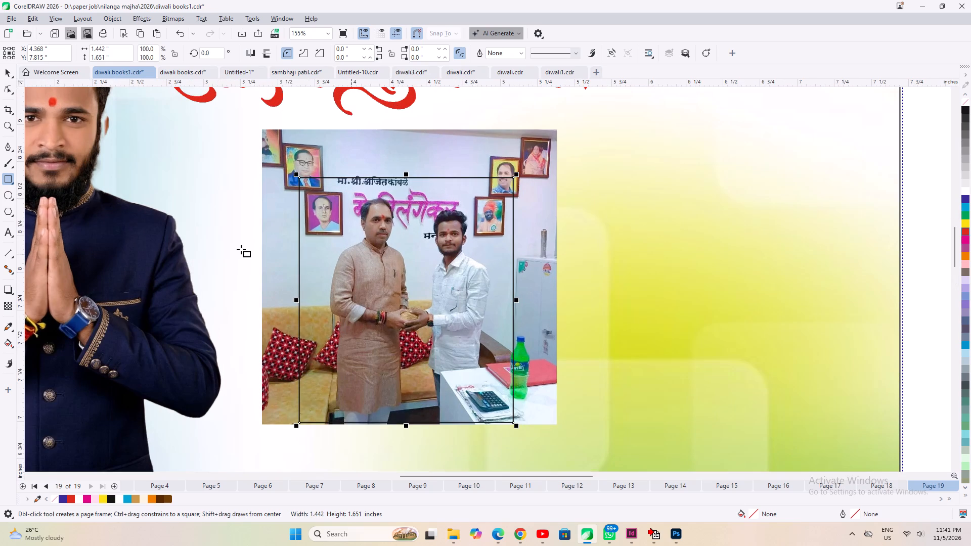
{"action": "left_click", "coordinate": [8, 78]}
{"action": "scroll", "coordinate": [362, 304], "scroll_direction": "up", "scroll_amount": 1}
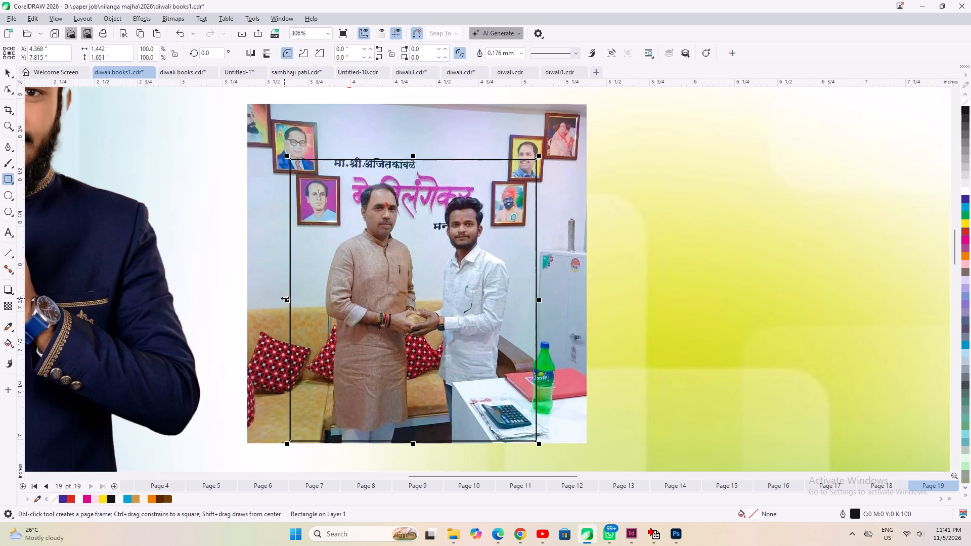
{"action": "left_click_drag", "start_coordinate": [285, 298], "coordinate": [306, 314]}
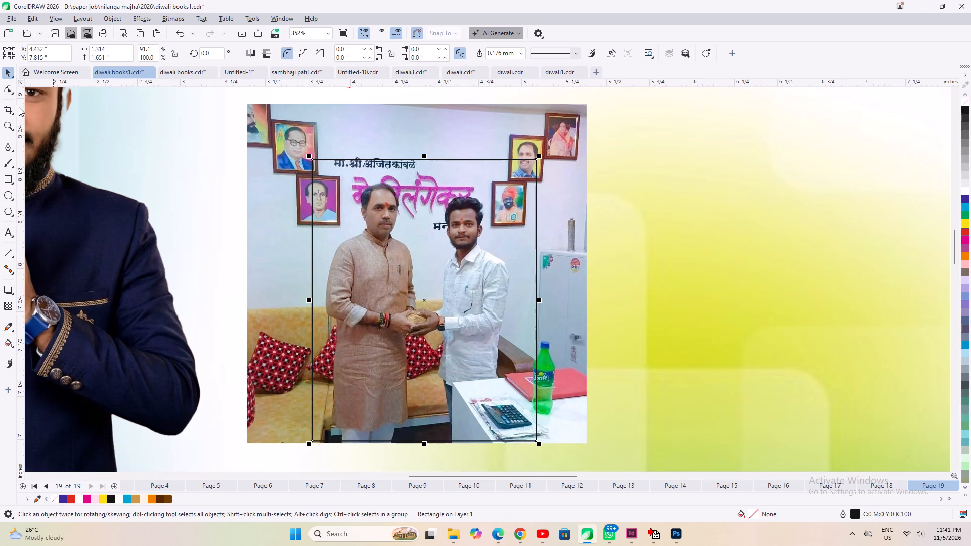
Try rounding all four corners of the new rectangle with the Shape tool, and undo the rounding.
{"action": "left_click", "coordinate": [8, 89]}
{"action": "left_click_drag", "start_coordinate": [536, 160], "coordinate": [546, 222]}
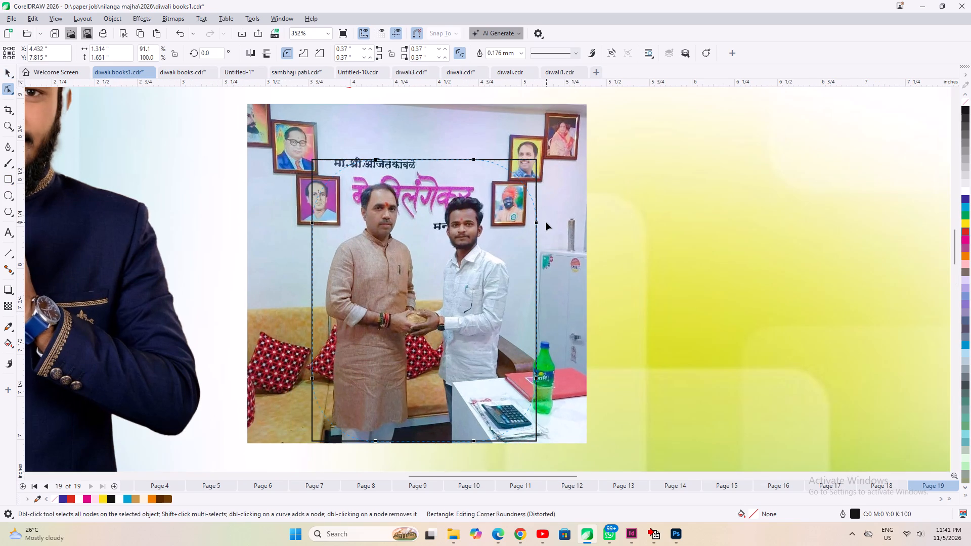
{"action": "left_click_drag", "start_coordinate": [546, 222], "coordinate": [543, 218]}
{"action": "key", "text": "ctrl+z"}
Round only the rectangle's two top corners into an arch, about 0.34 inch on one and 0.38 inch on the other.
{"action": "left_click_drag", "start_coordinate": [536, 159], "coordinate": [538, 200], "text": "ctrl"}
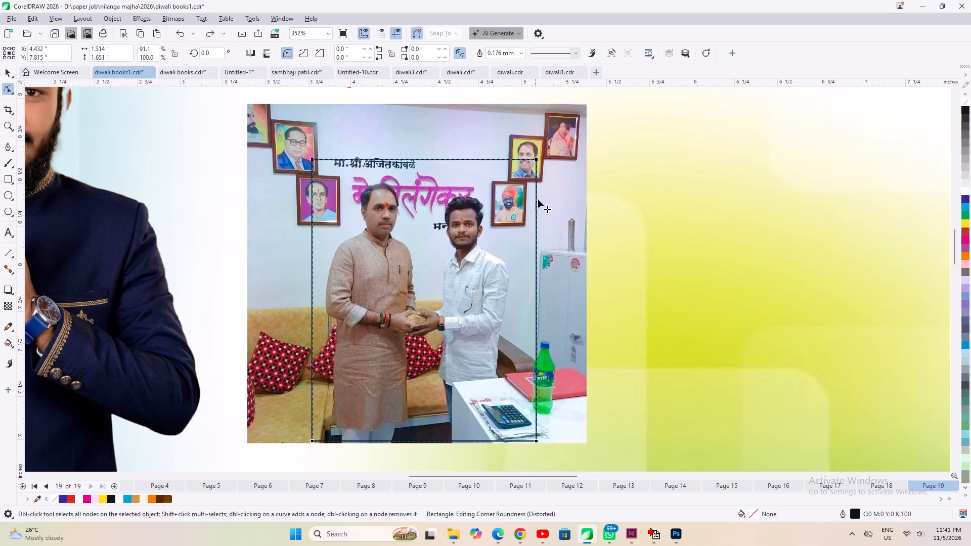
{"action": "left_click_drag", "start_coordinate": [538, 200], "coordinate": [535, 225], "text": "ctrl"}
{"action": "left_click_drag", "start_coordinate": [316, 163], "coordinate": [280, 212], "text": "ctrl"}
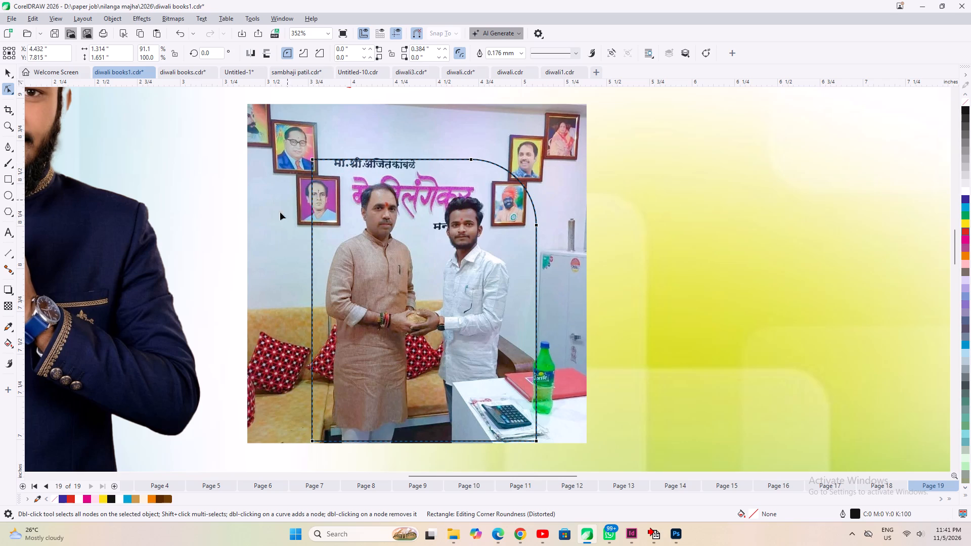
{"action": "left_click_drag", "start_coordinate": [280, 212], "coordinate": [268, 240], "text": "ctrl"}
{"action": "left_click_drag", "start_coordinate": [312, 159], "coordinate": [281, 212], "text": "ctrl"}
{"action": "left_click_drag", "start_coordinate": [281, 212], "coordinate": [277, 217], "text": "ctrl"}
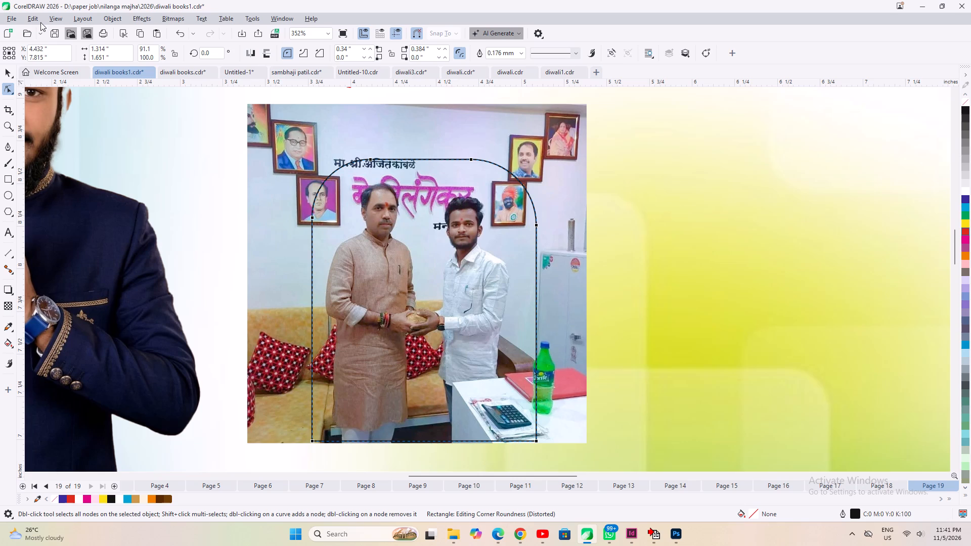
PowerClip the two-man photo inside the arched rectangle.
{"action": "left_click", "coordinate": [8, 76]}
{"action": "left_click", "coordinate": [340, 131]}
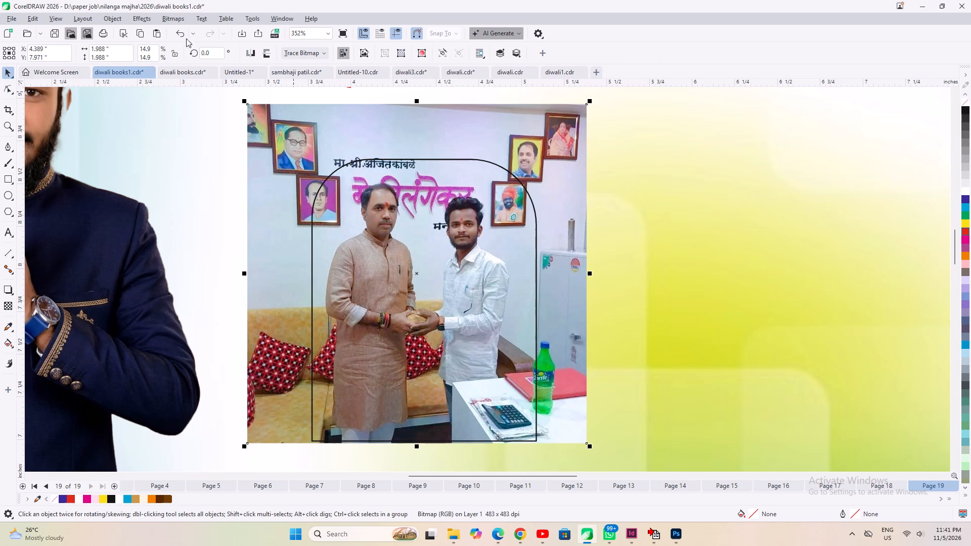
{"action": "left_click", "coordinate": [119, 21]}
{"action": "left_click", "coordinate": [129, 69]}
{"action": "left_click", "coordinate": [298, 74]}
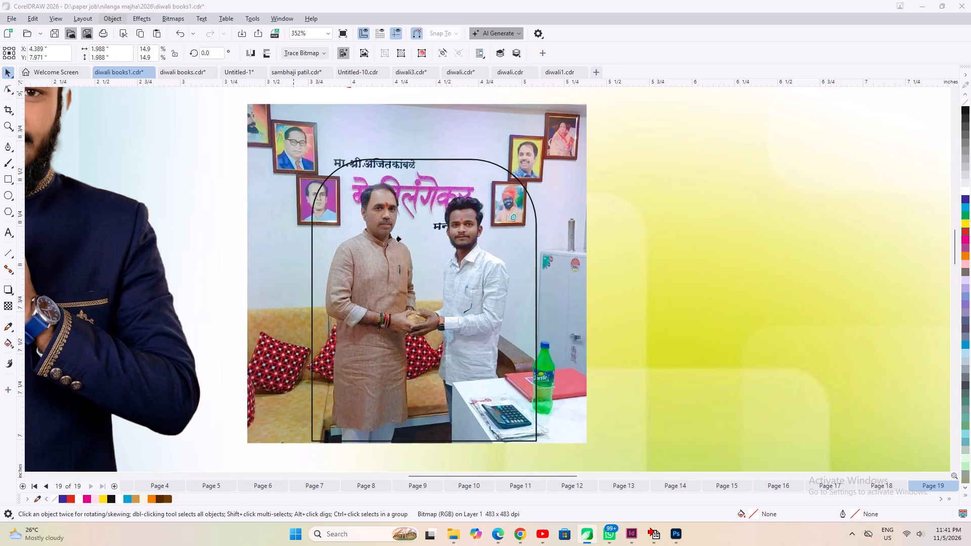
{"action": "left_click", "coordinate": [406, 243]}
Shift the clipped arched photo slightly up and left, and place a duplicate of it to its lower right.
{"action": "scroll", "coordinate": [405, 241], "scroll_direction": "down", "scroll_amount": 3}
{"action": "left_click_drag", "start_coordinate": [425, 320], "coordinate": [404, 311]}
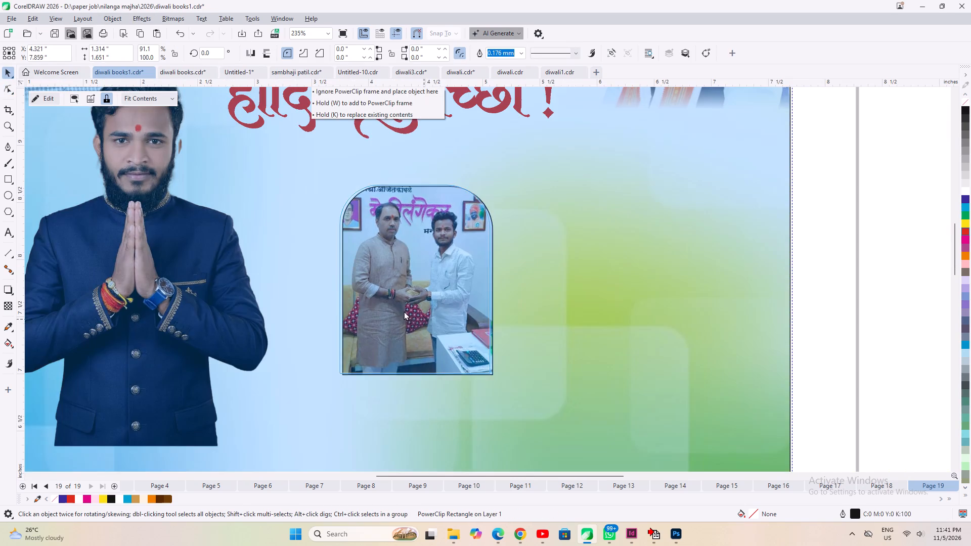
{"action": "left_click_drag", "start_coordinate": [404, 311], "coordinate": [397, 308]}
{"action": "scroll", "coordinate": [375, 290], "scroll_direction": "down", "scroll_amount": 4}
{"action": "left_click_drag", "start_coordinate": [388, 290], "coordinate": [496, 327]}
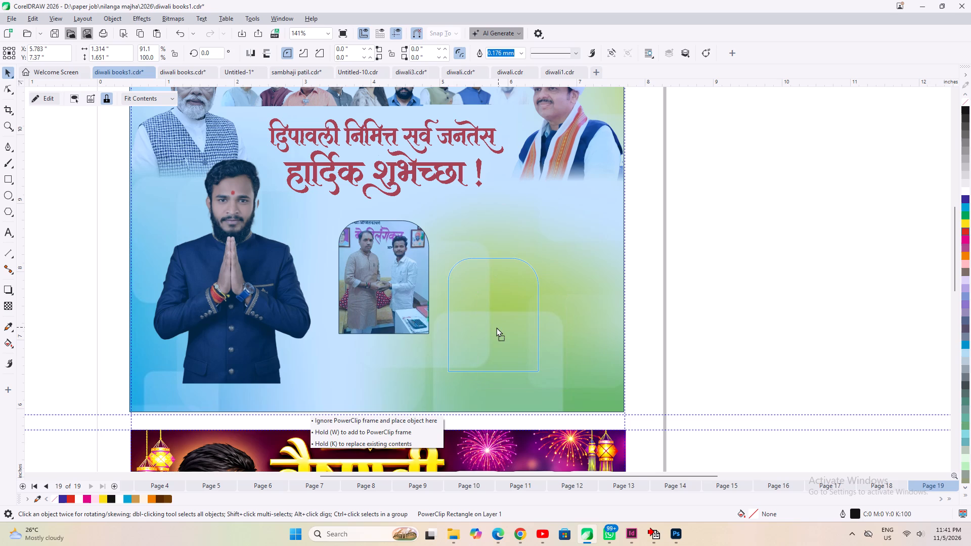
{"action": "left_click_drag", "start_coordinate": [496, 327], "coordinate": [494, 327]}
{"action": "right_click", "coordinate": [494, 327]}
Enlarge both arched photo frames together to about 111%.
{"action": "left_click", "coordinate": [400, 295], "text": "shift"}
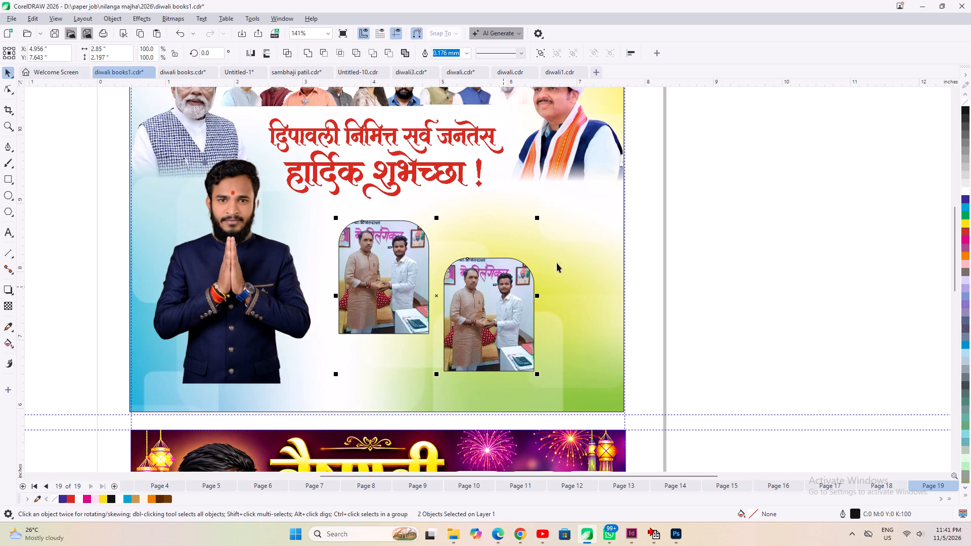
{"action": "left_click_drag", "start_coordinate": [538, 216], "coordinate": [559, 195]}
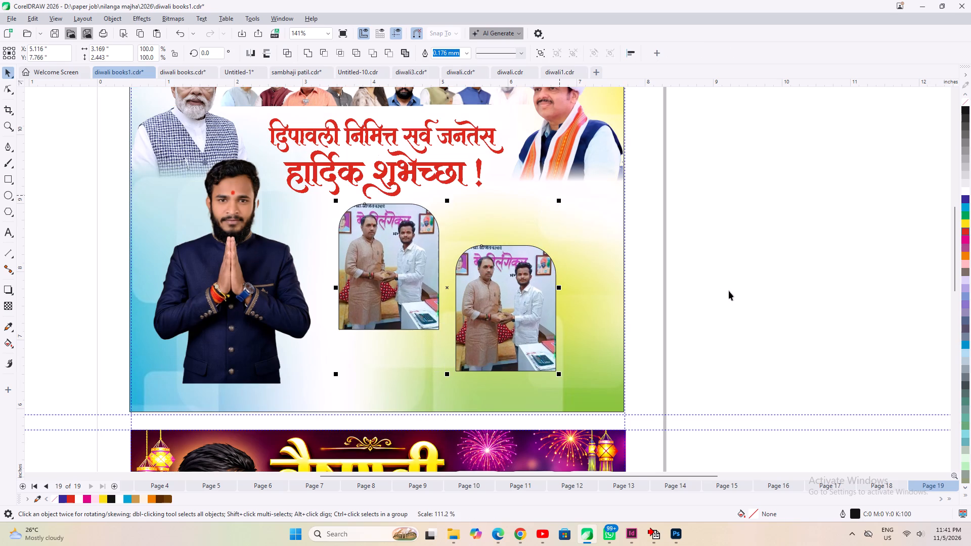
{"action": "left_click", "coordinate": [730, 294]}
Edit the first arched frame's contents, enlarging the photo to about 2.77 inches and shifting it slightly down over the two men.
{"action": "left_click", "coordinate": [401, 301]}
{"action": "left_click", "coordinate": [399, 301], "text": "ctrl"}
{"action": "left_click", "coordinate": [398, 308]}
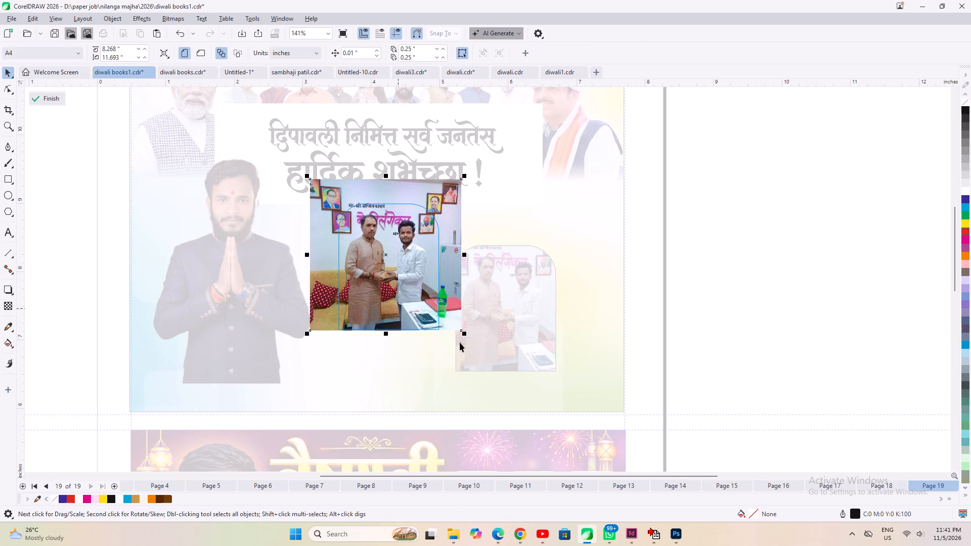
{"action": "scroll", "coordinate": [460, 342], "scroll_direction": "up", "scroll_amount": 1}
{"action": "left_click_drag", "start_coordinate": [463, 332], "coordinate": [484, 359], "text": "shift"}
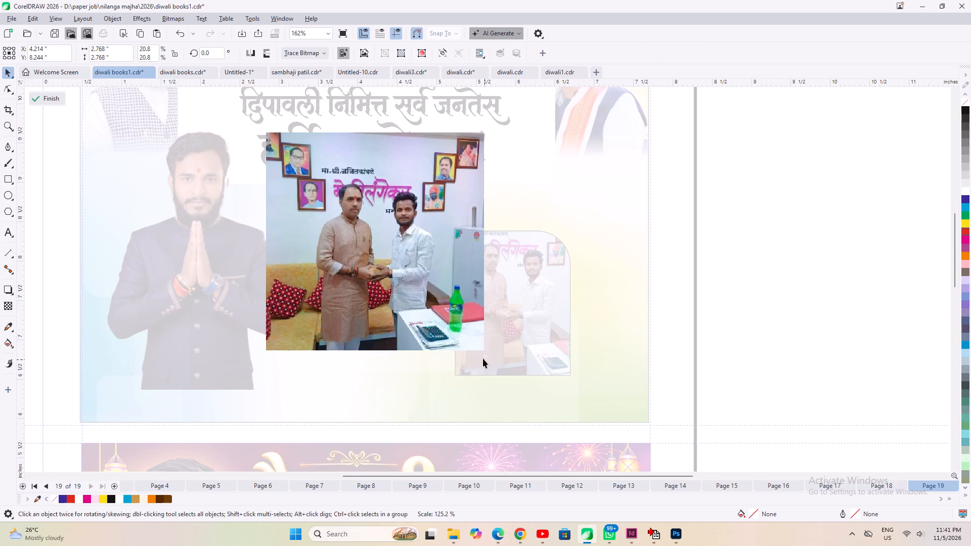
{"action": "left_click_drag", "start_coordinate": [359, 239], "coordinate": [359, 247]}
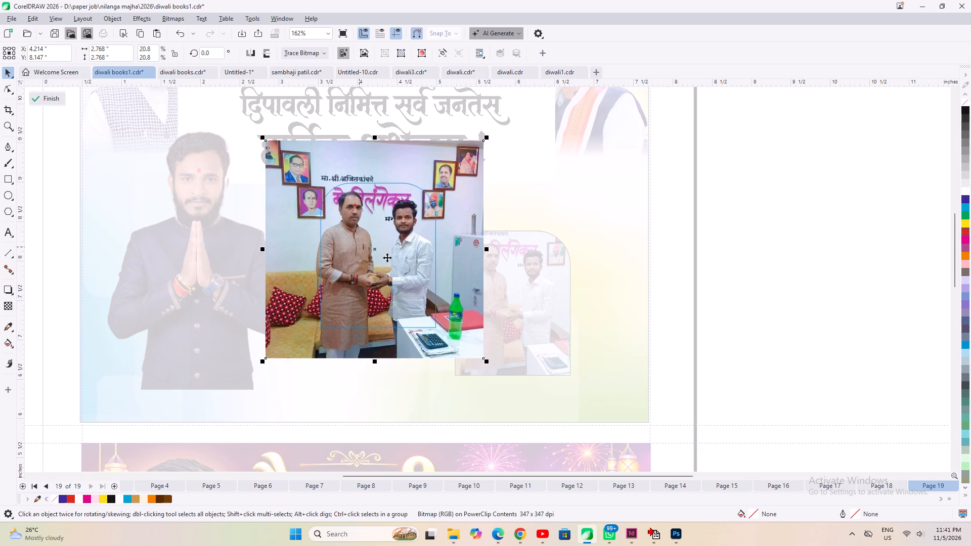
{"action": "left_click", "coordinate": [723, 258], "text": "ctrl"}
{"action": "left_click", "coordinate": [800, 326]}
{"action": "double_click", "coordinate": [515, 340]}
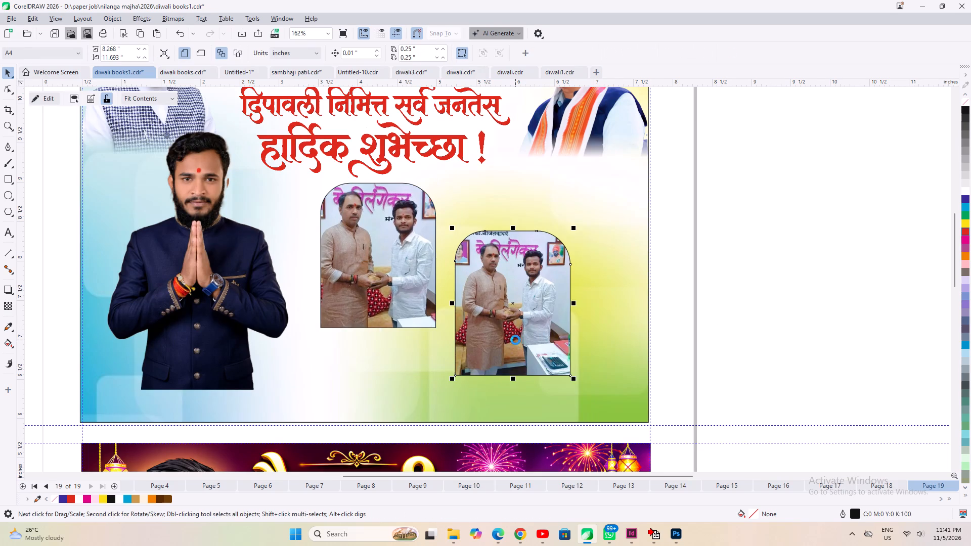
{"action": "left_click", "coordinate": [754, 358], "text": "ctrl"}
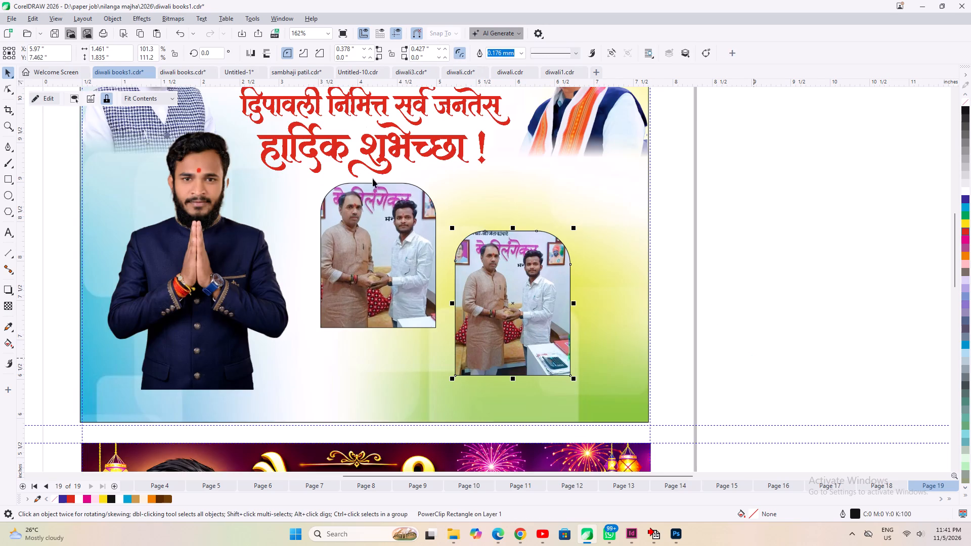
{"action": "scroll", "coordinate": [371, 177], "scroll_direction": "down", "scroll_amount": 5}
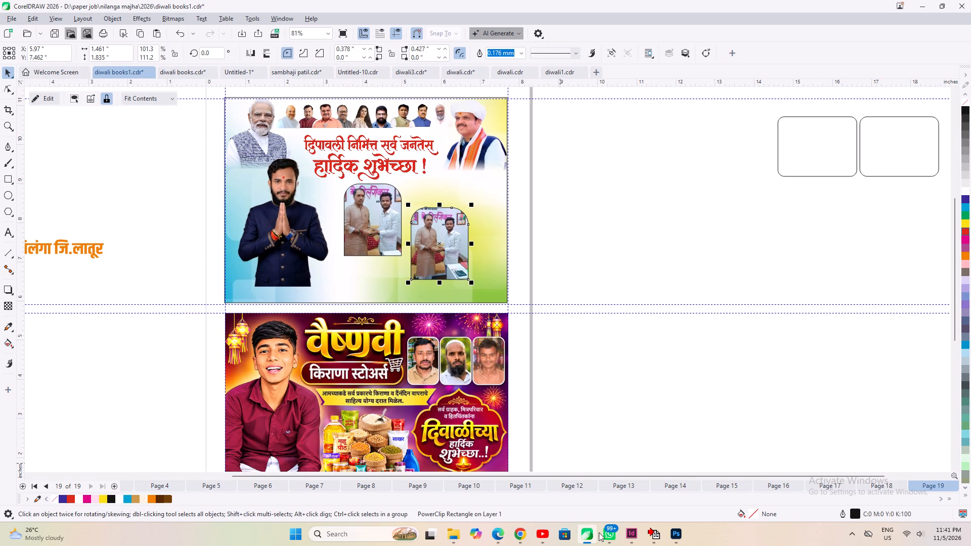
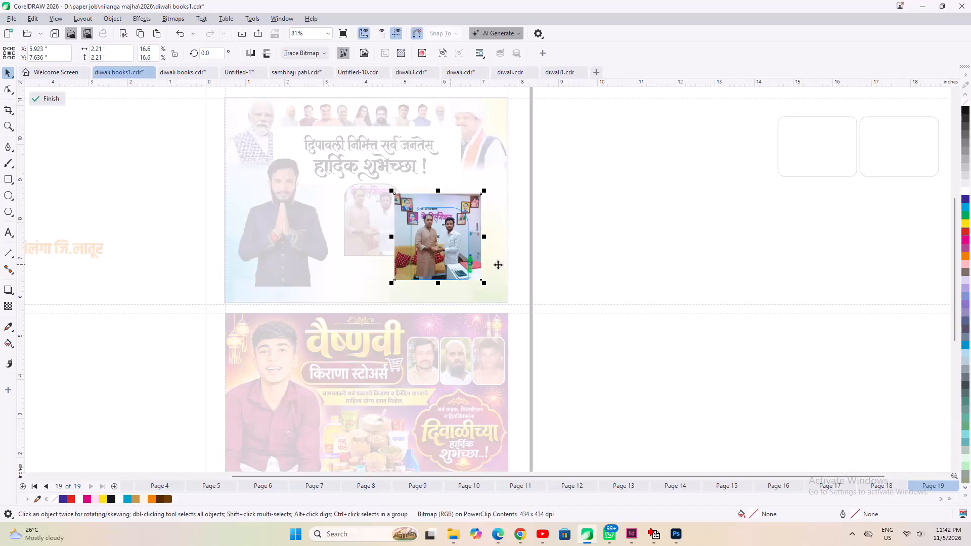
Replace the second arched frame's photo with the bouquet group photo, reduce it to about 2.16 inches wide, and place it over the frame.
{"action": "right_click", "coordinate": [613, 242]}
{"action": "left_click", "coordinate": [647, 333]}
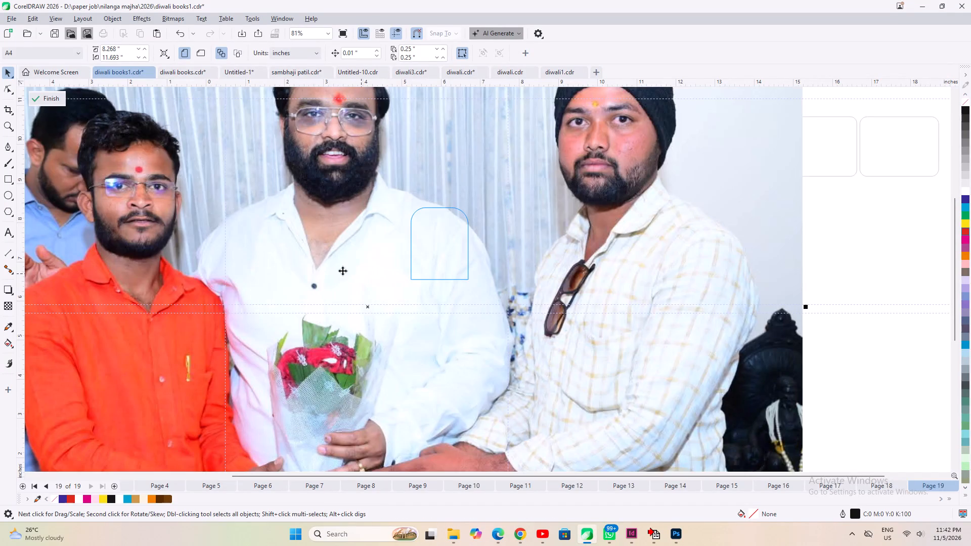
{"action": "scroll", "coordinate": [296, 262], "scroll_direction": "down", "scroll_amount": 6}
{"action": "left_click_drag", "start_coordinate": [280, 251], "coordinate": [426, 269]}
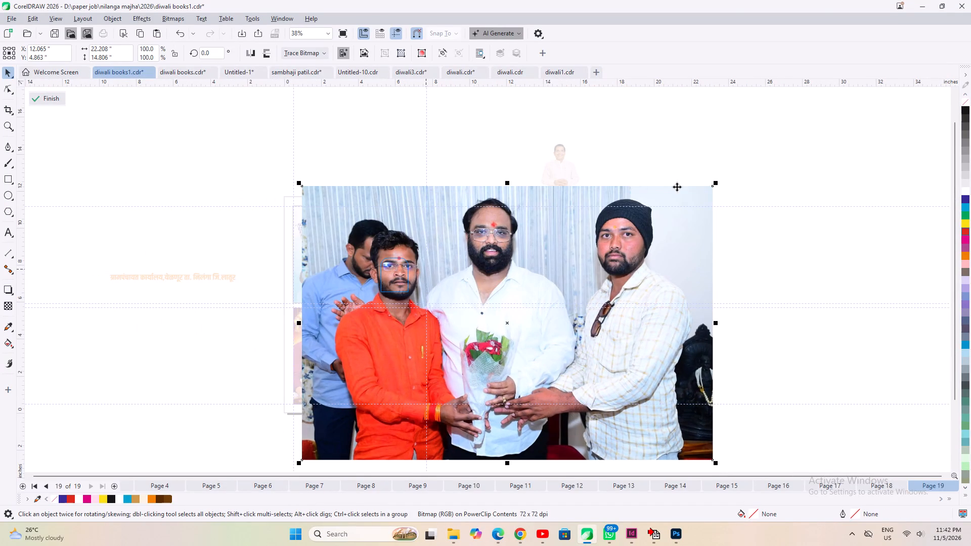
{"action": "left_click_drag", "start_coordinate": [717, 183], "coordinate": [670, 274], "text": "shift"}
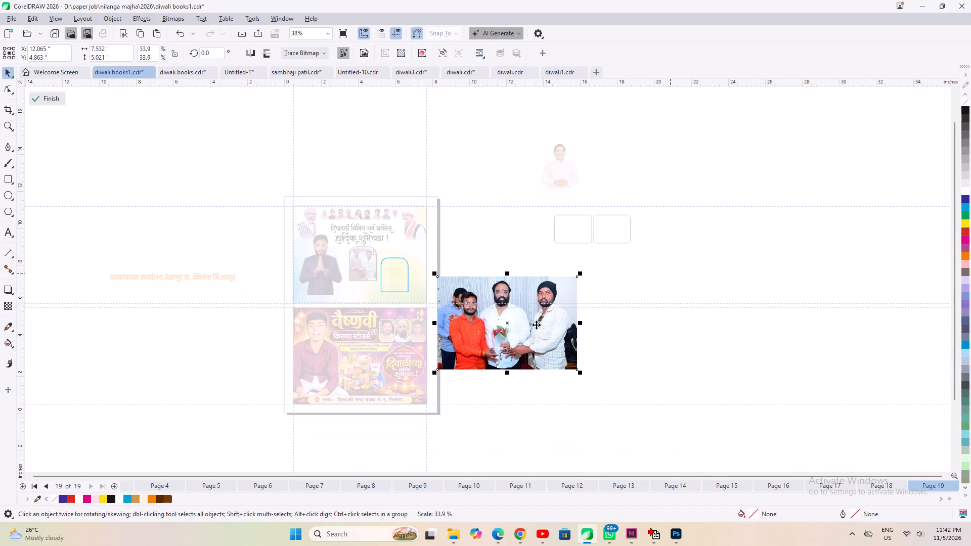
{"action": "left_click_drag", "start_coordinate": [503, 332], "coordinate": [408, 307]}
{"action": "scroll", "coordinate": [403, 304], "scroll_direction": "up", "scroll_amount": 3}
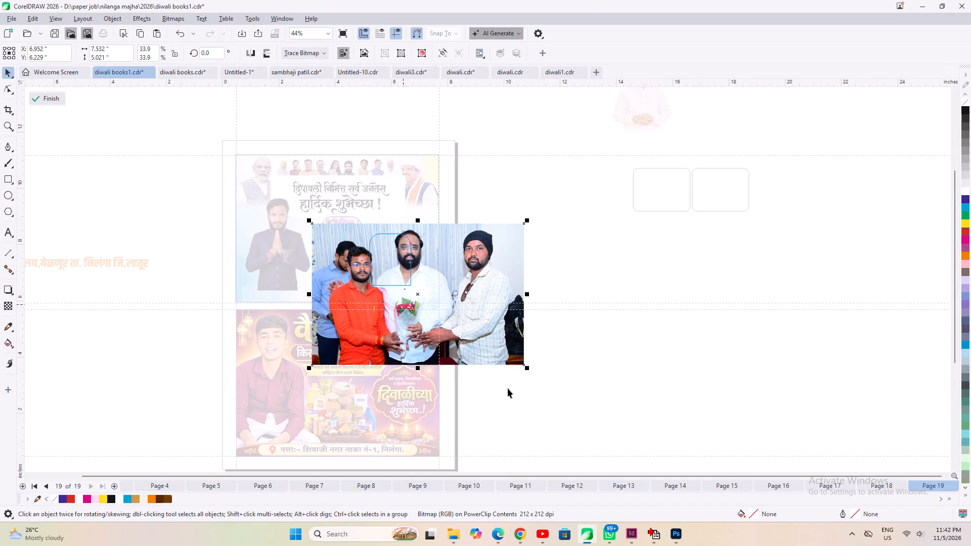
{"action": "left_click_drag", "start_coordinate": [530, 370], "coordinate": [505, 319], "text": "shift"}
{"action": "scroll", "coordinate": [429, 299], "scroll_direction": "up", "scroll_amount": 3}
{"action": "left_click_drag", "start_coordinate": [414, 292], "coordinate": [396, 262]}
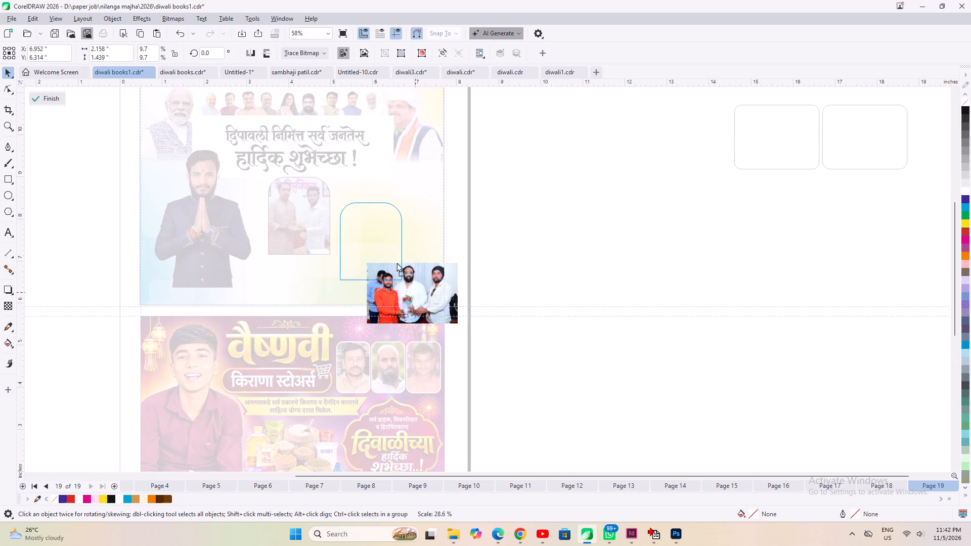
{"action": "left_click_drag", "start_coordinate": [396, 262], "coordinate": [381, 250]}
Enlarge the group photo to about 2.8 inches wide, shift it so the orange- and white-shirted men fill the arch, and finish editing.
{"action": "scroll", "coordinate": [372, 251], "scroll_direction": "up", "scroll_amount": 4}
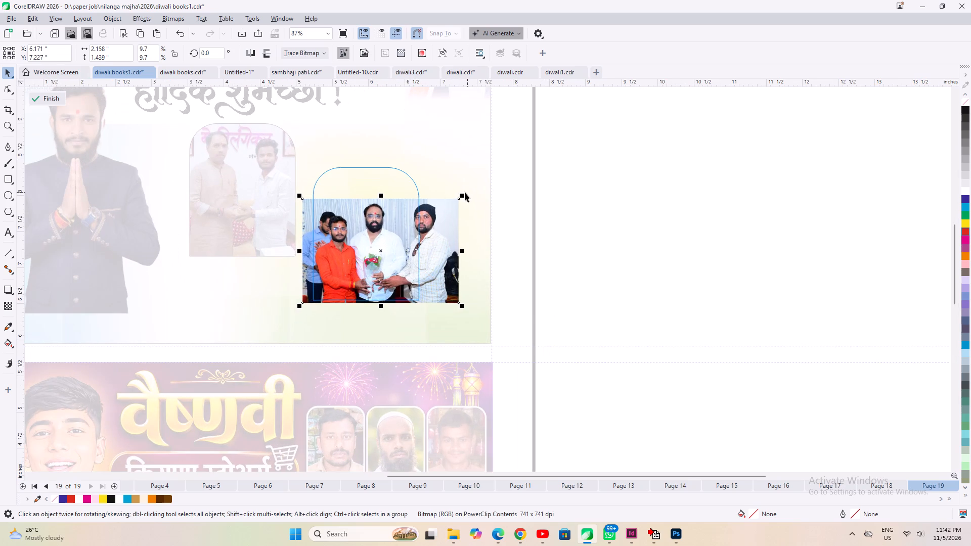
{"action": "left_click_drag", "start_coordinate": [462, 193], "coordinate": [508, 147]}
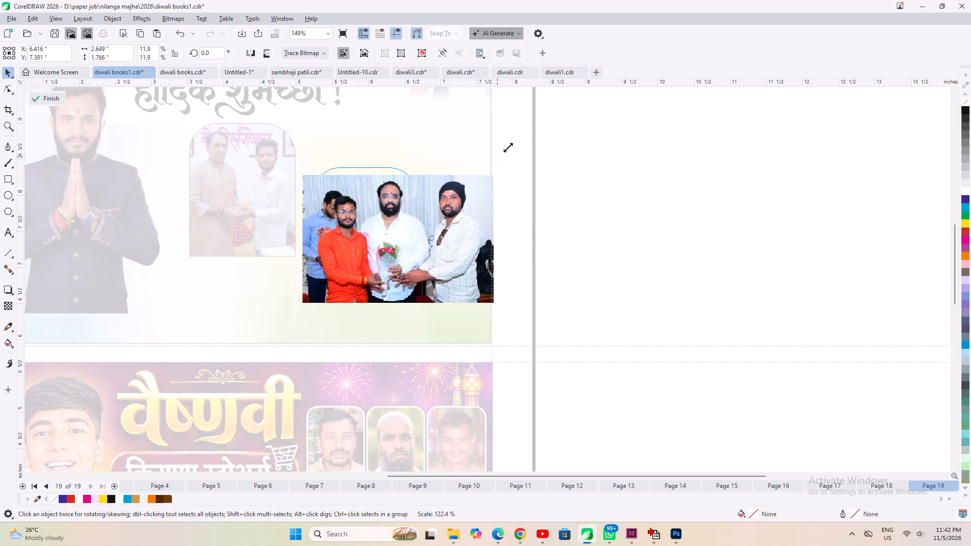
{"action": "left_click_drag", "start_coordinate": [508, 147], "coordinate": [509, 146]}
{"action": "scroll", "coordinate": [461, 239], "scroll_direction": "up", "scroll_amount": 3}
{"action": "left_click_drag", "start_coordinate": [359, 234], "coordinate": [352, 233]}
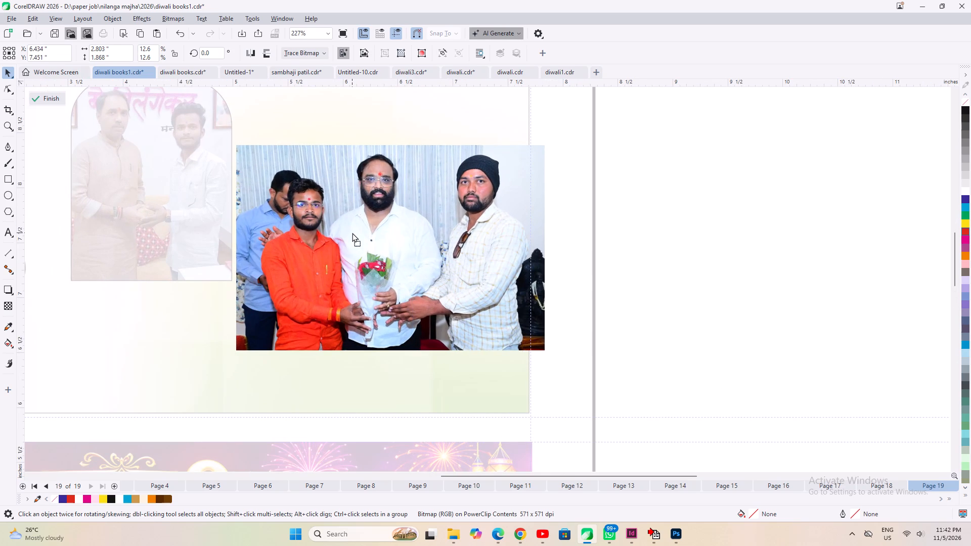
{"action": "left_click_drag", "start_coordinate": [352, 233], "coordinate": [351, 233]}
{"action": "left_click_drag", "start_coordinate": [350, 233], "coordinate": [342, 232]}
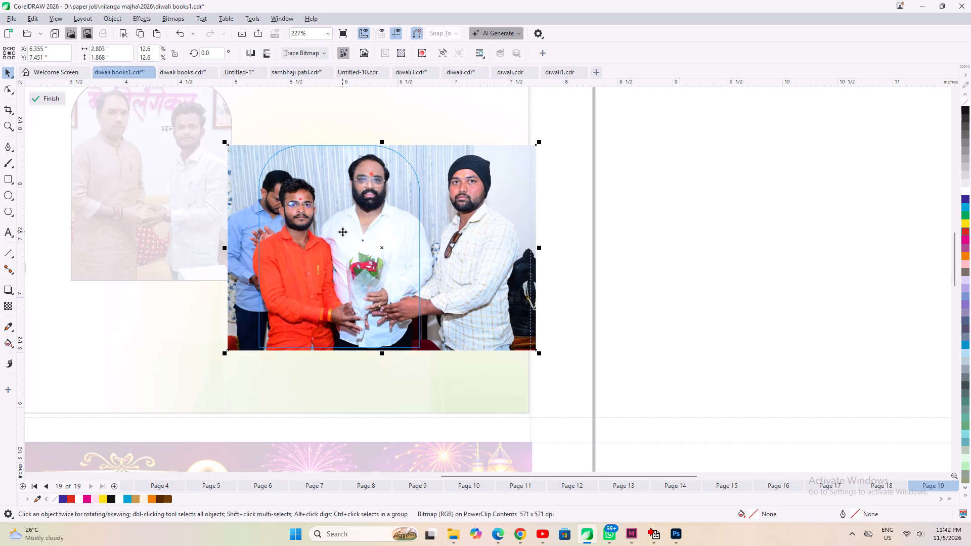
{"action": "left_click_drag", "start_coordinate": [344, 232], "coordinate": [349, 232], "text": "ctrl"}
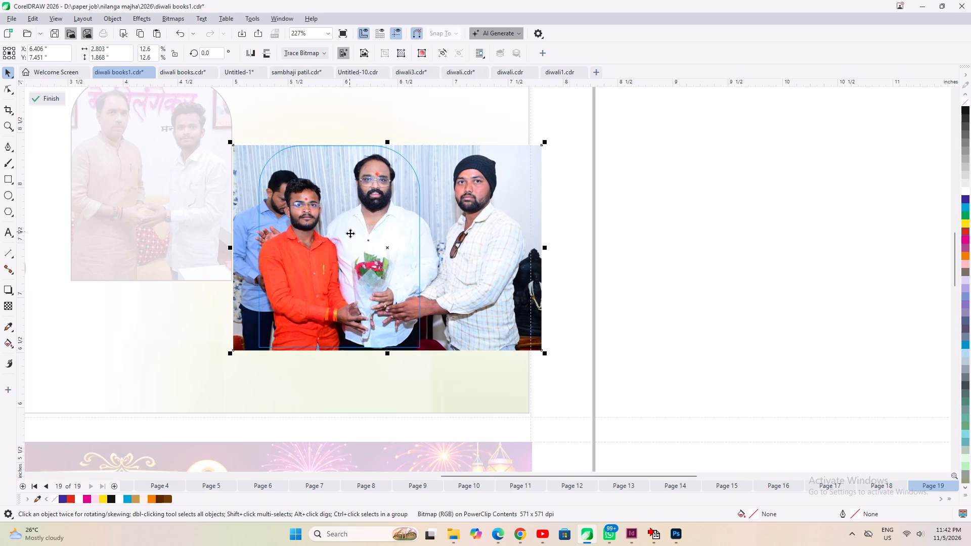
{"action": "left_click", "coordinate": [686, 283], "text": "ctrl"}
{"action": "left_click", "coordinate": [686, 282]}
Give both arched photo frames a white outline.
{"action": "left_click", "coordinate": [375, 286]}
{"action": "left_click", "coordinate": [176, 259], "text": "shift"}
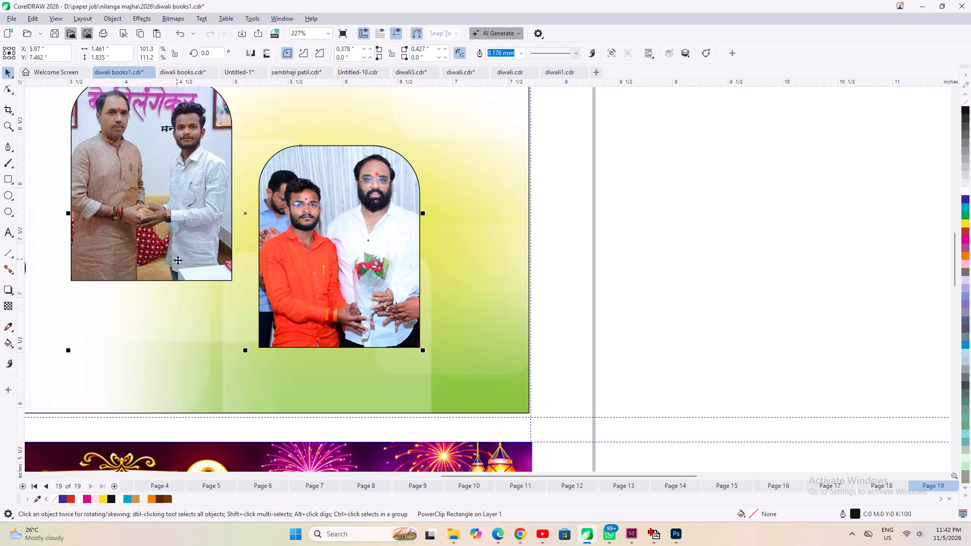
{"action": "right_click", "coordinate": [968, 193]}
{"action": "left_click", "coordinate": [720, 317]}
Set the outline of both arched photo frames to 0.5 mm and colour it yellow.
{"action": "scroll", "coordinate": [719, 330], "scroll_direction": "down", "scroll_amount": 2}
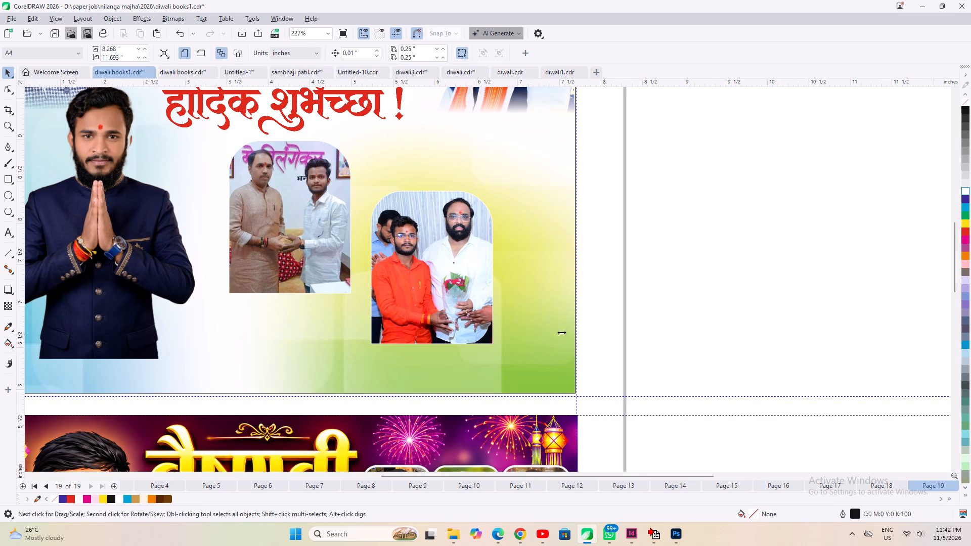
{"action": "left_click_drag", "start_coordinate": [711, 384], "coordinate": [199, 125]}
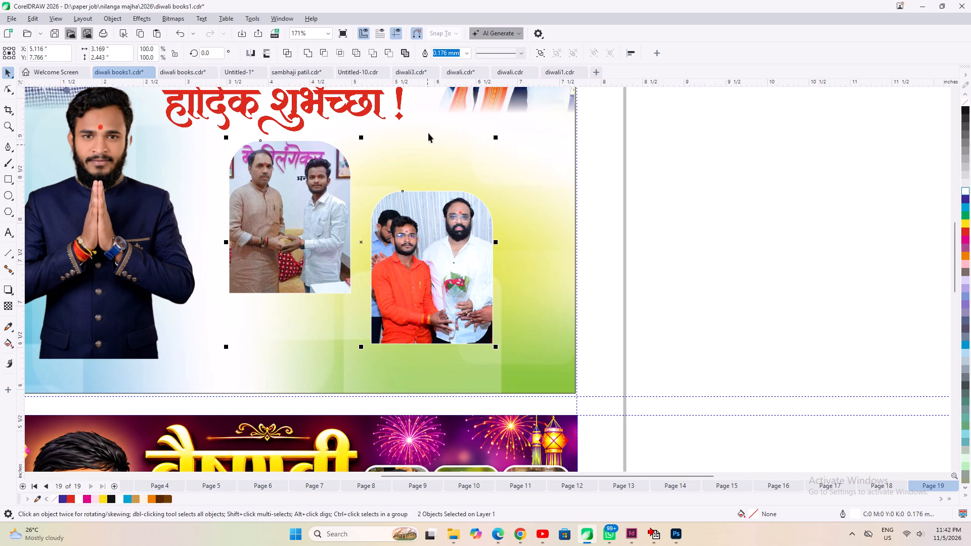
{"action": "left_click", "coordinate": [467, 54]}
{"action": "left_click", "coordinate": [453, 125]}
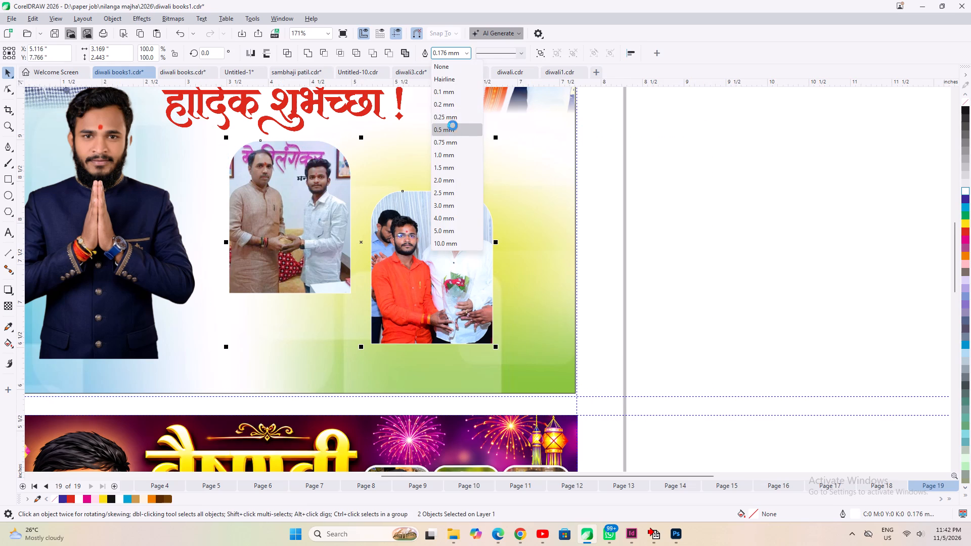
{"action": "right_click", "coordinate": [962, 223]}
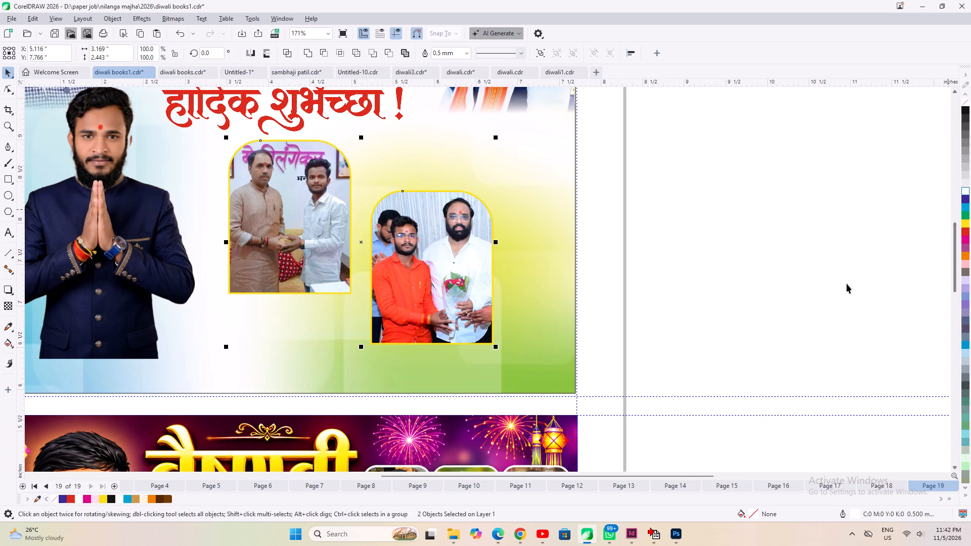
{"action": "left_click", "coordinate": [847, 284]}
Move the second arched photo frame slightly up and left, closer to the first one.
{"action": "left_click", "coordinate": [430, 278]}
{"action": "left_click_drag", "start_coordinate": [467, 269], "coordinate": [460, 262]}
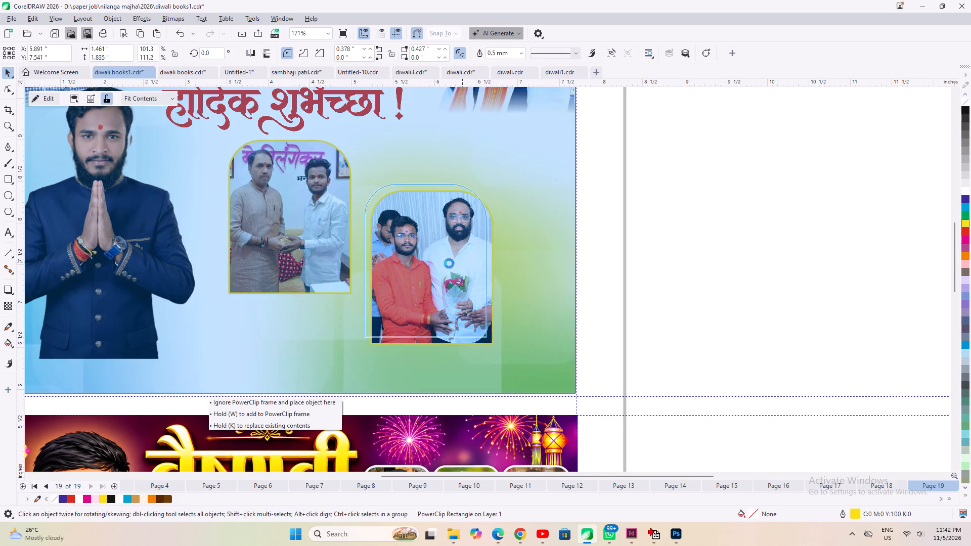
{"action": "left_click", "coordinate": [327, 262], "text": "shift"}
{"action": "scroll", "coordinate": [502, 289], "scroll_direction": "down", "scroll_amount": 3}
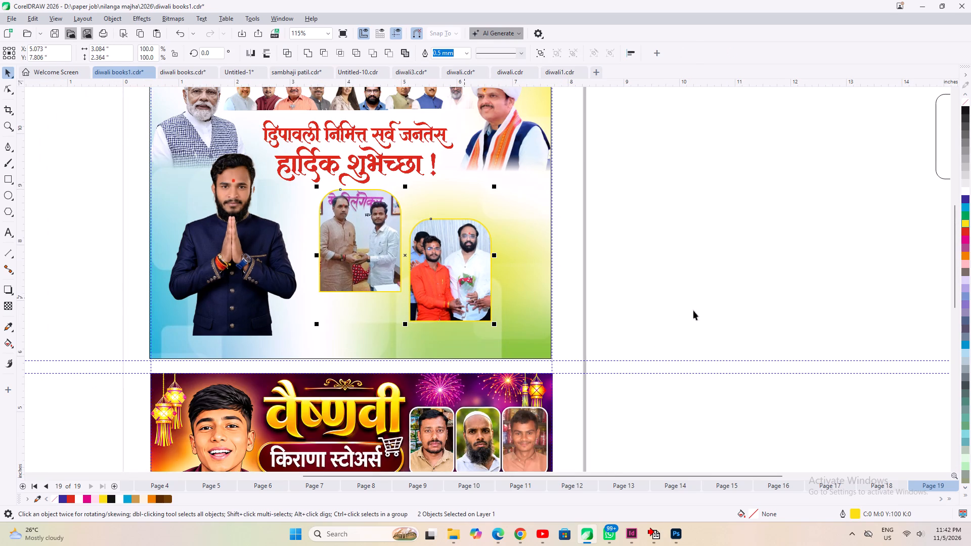
{"action": "left_click", "coordinate": [693, 310]}
Move the folded-hands portrait down and slightly left so it rests on the upper advert's bottom edge.
{"action": "left_click", "coordinate": [208, 314]}
{"action": "left_click_drag", "start_coordinate": [243, 259], "coordinate": [240, 267]}
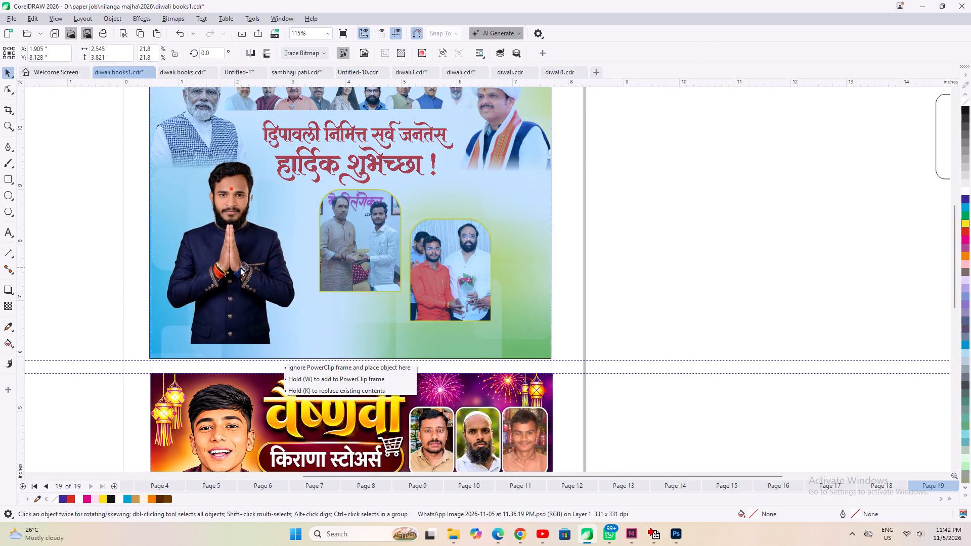
{"action": "left_click_drag", "start_coordinate": [240, 267], "coordinate": [237, 282]}
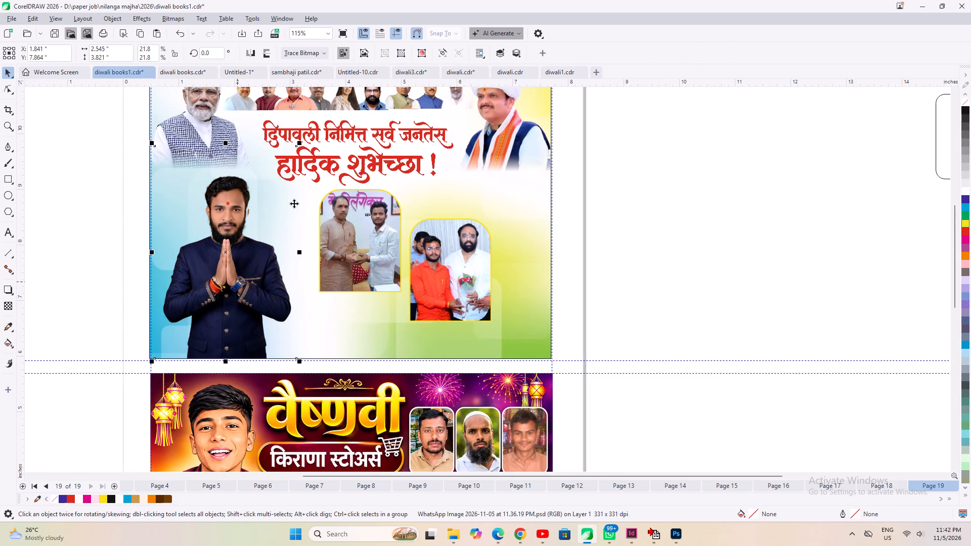
{"action": "left_click", "coordinate": [646, 255]}
{"action": "left_click", "coordinate": [433, 244]}
{"action": "left_click", "coordinate": [718, 273]}
Move the orange Gram Panchayat office text from beside the page onto the upper advert's lower right, below the arched photos.
{"action": "scroll", "coordinate": [458, 227], "scroll_direction": "down", "scroll_amount": 4}
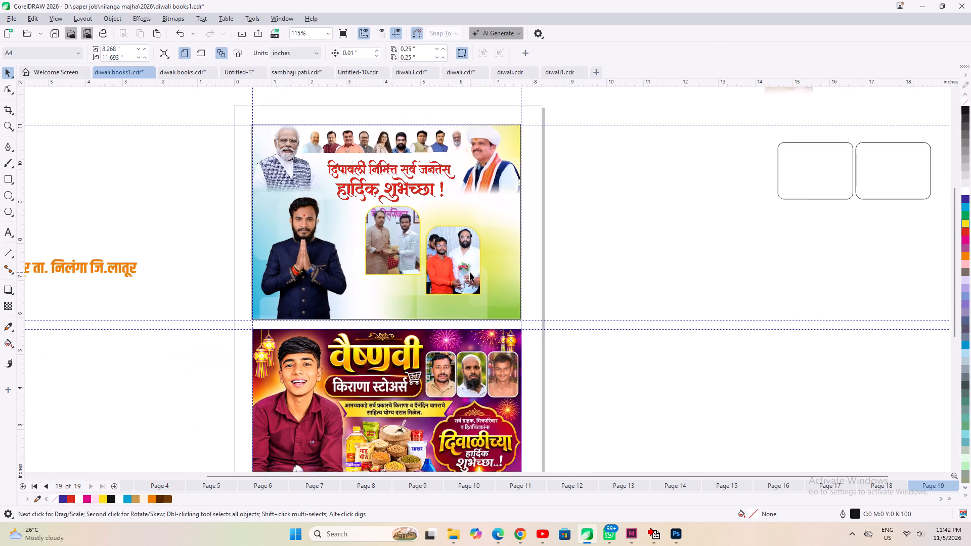
{"action": "scroll", "coordinate": [470, 272], "scroll_direction": "down", "scroll_amount": 2}
{"action": "left_click", "coordinate": [631, 308]}
{"action": "left_click", "coordinate": [170, 270]}
{"action": "left_click_drag", "start_coordinate": [149, 271], "coordinate": [445, 288]}
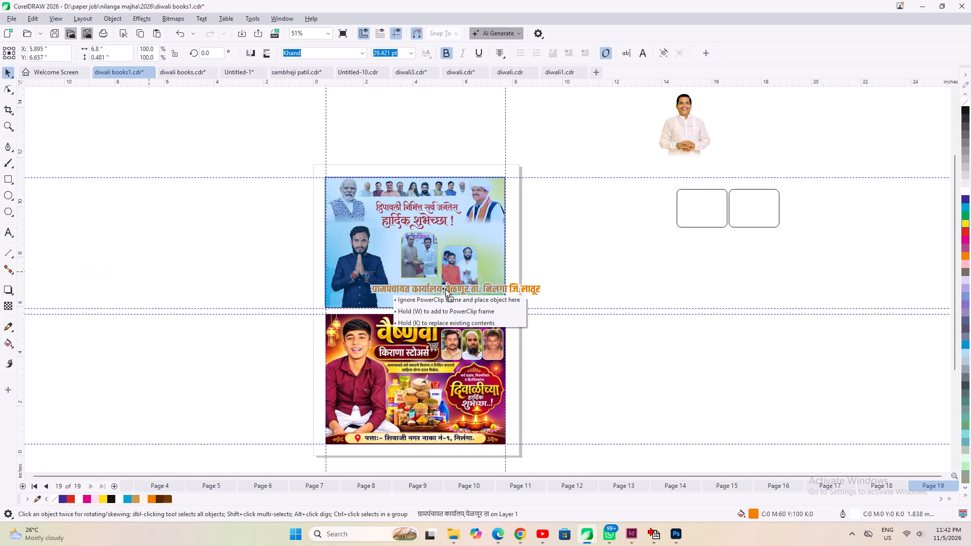
{"action": "left_click_drag", "start_coordinate": [445, 288], "coordinate": [469, 291]}
{"action": "scroll", "coordinate": [409, 291], "scroll_direction": "up", "scroll_amount": 3}
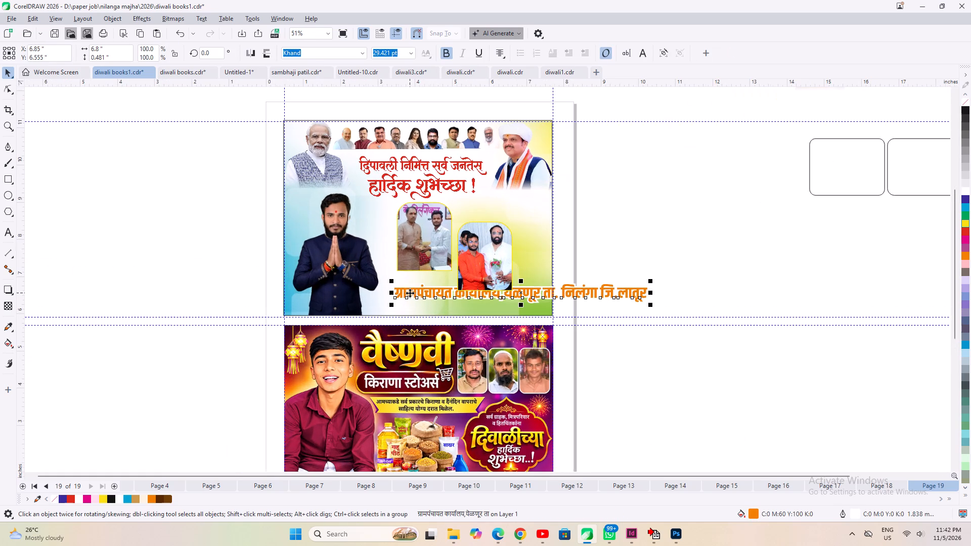
Replace the orange Gram Panchayat text with the advertiser's name in Marathi.
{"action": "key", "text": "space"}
{"action": "left_click", "coordinate": [6, 236]}
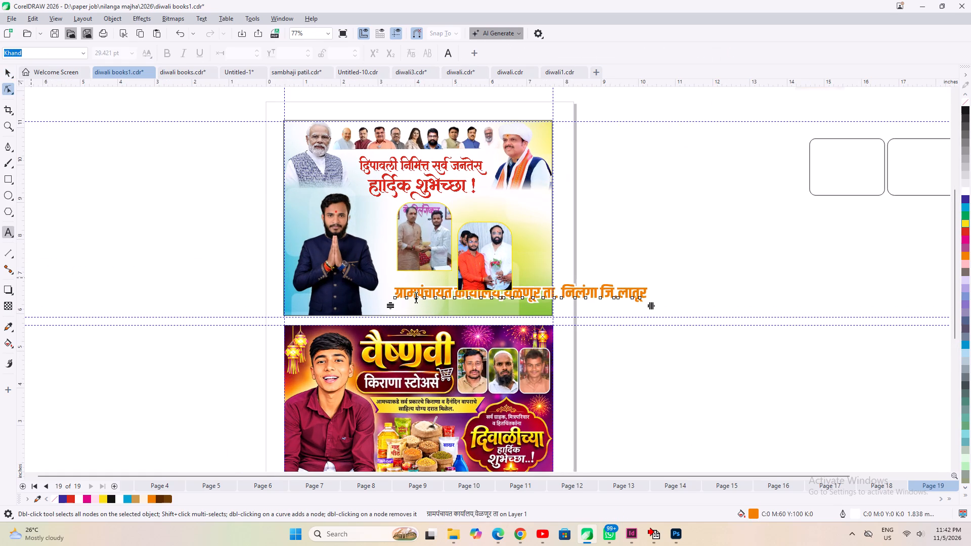
{"action": "left_click", "coordinate": [416, 296]}
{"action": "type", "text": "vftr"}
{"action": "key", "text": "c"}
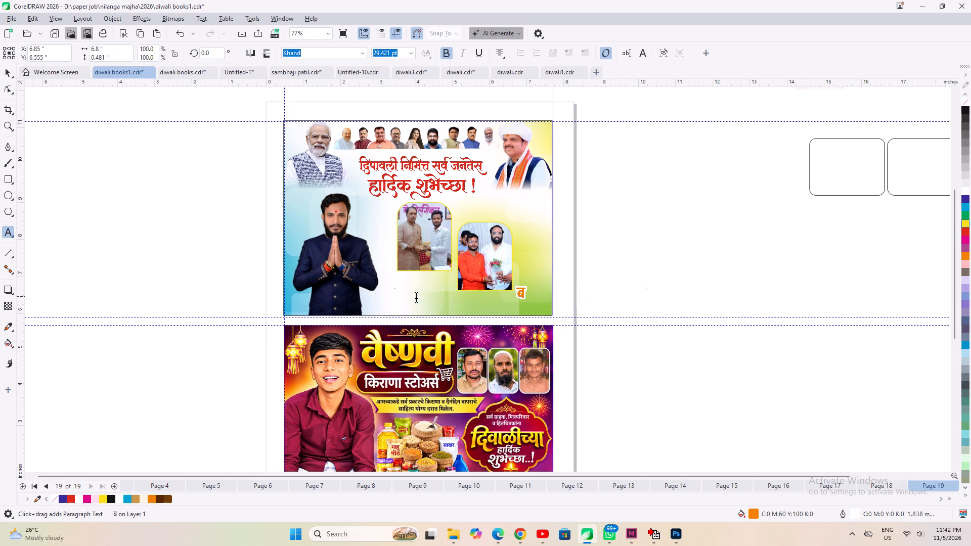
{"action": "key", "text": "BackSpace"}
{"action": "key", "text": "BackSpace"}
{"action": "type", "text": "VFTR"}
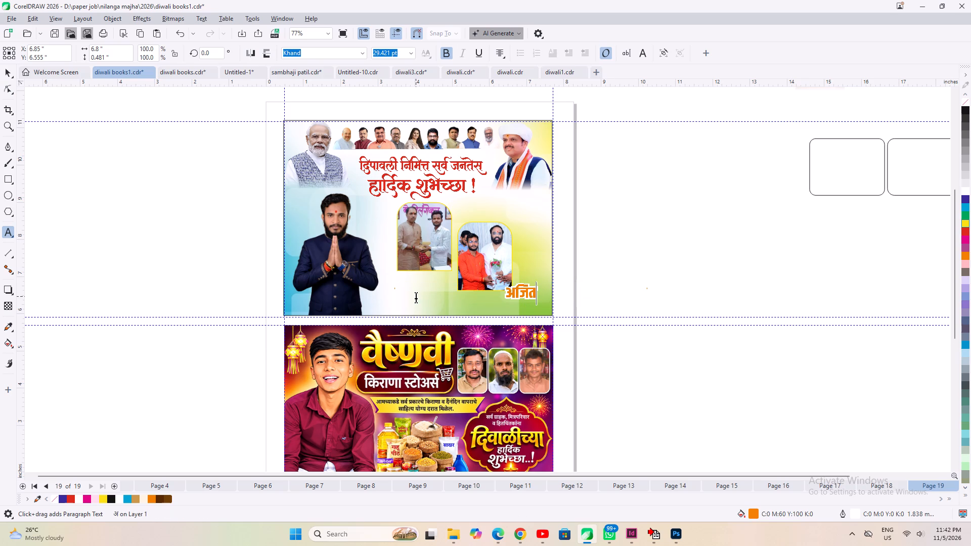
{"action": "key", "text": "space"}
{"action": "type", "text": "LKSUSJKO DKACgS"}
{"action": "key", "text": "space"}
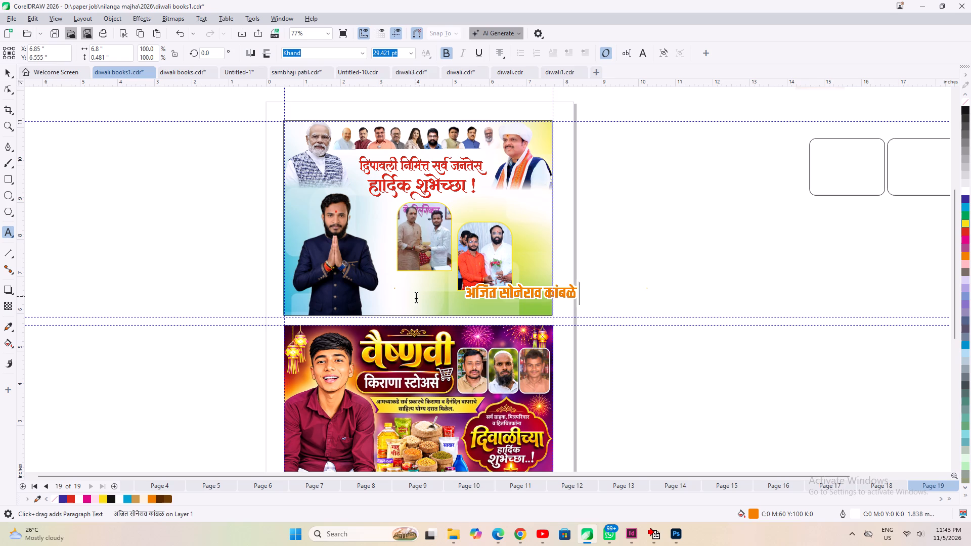
Add a second line reading "युवानेते ,भाजपा" below the advertiser's name.
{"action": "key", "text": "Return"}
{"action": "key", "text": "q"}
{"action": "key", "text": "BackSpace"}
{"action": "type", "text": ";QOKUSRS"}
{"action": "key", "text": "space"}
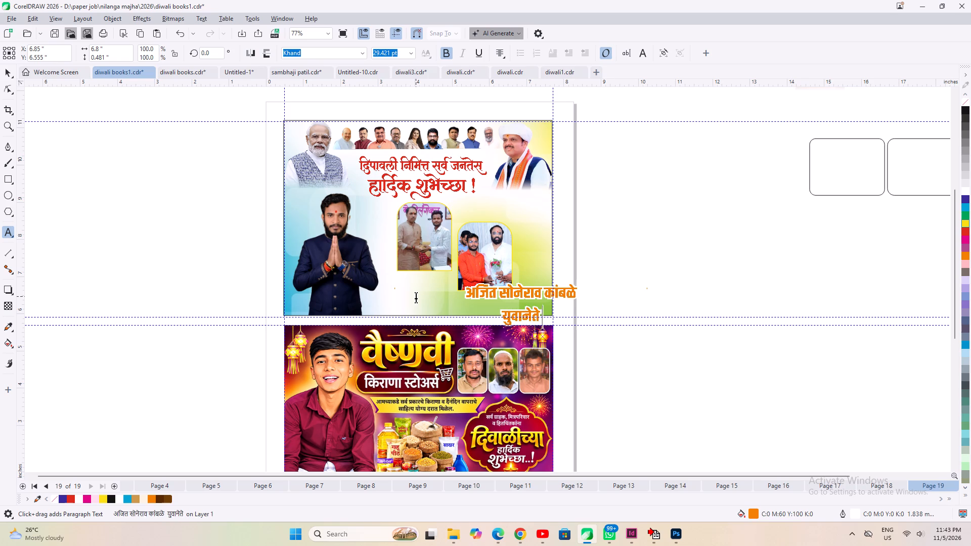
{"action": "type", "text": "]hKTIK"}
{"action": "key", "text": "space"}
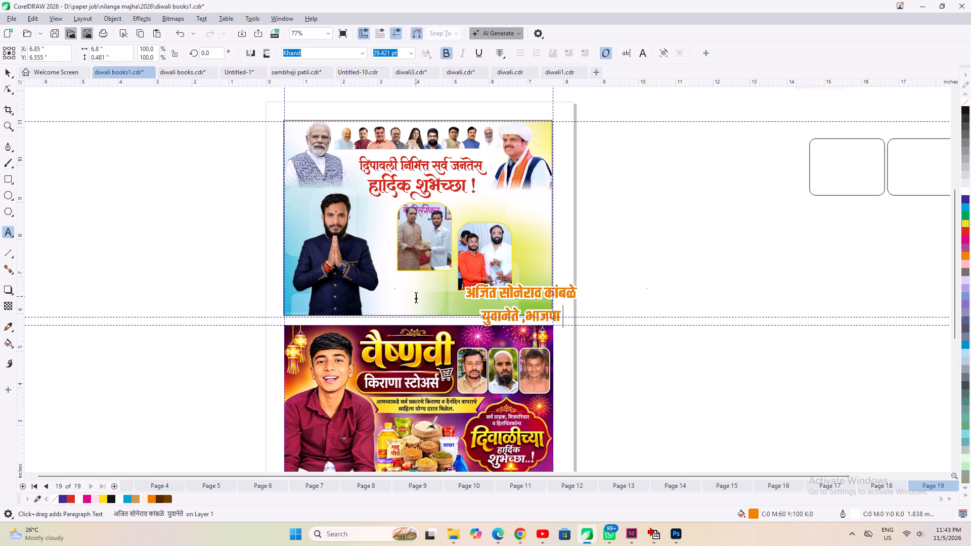
Set the second line, "युवानेते ,भाजपा", to 16 pt.
{"action": "left_click", "coordinate": [473, 315], "text": "shift"}
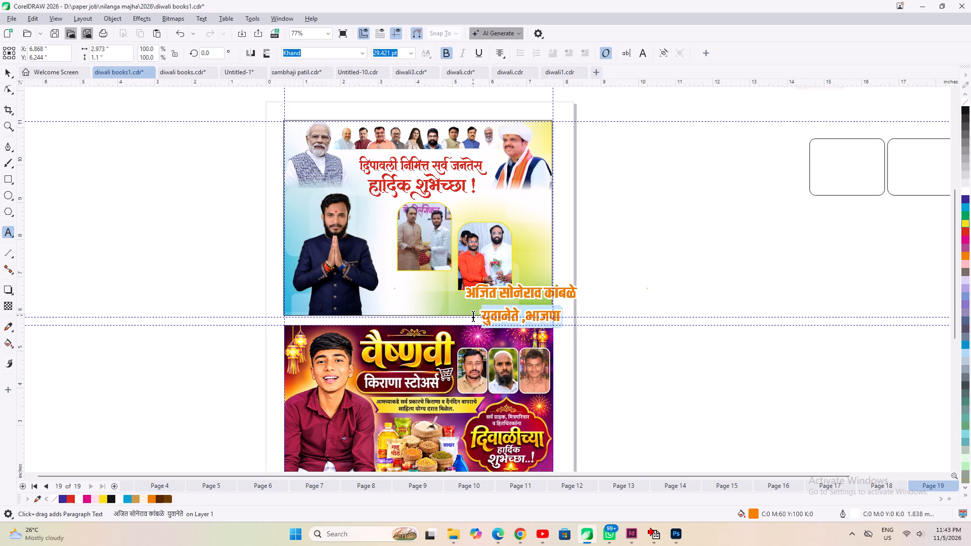
{"action": "left_click", "coordinate": [416, 55]}
{"action": "left_click", "coordinate": [412, 56]}
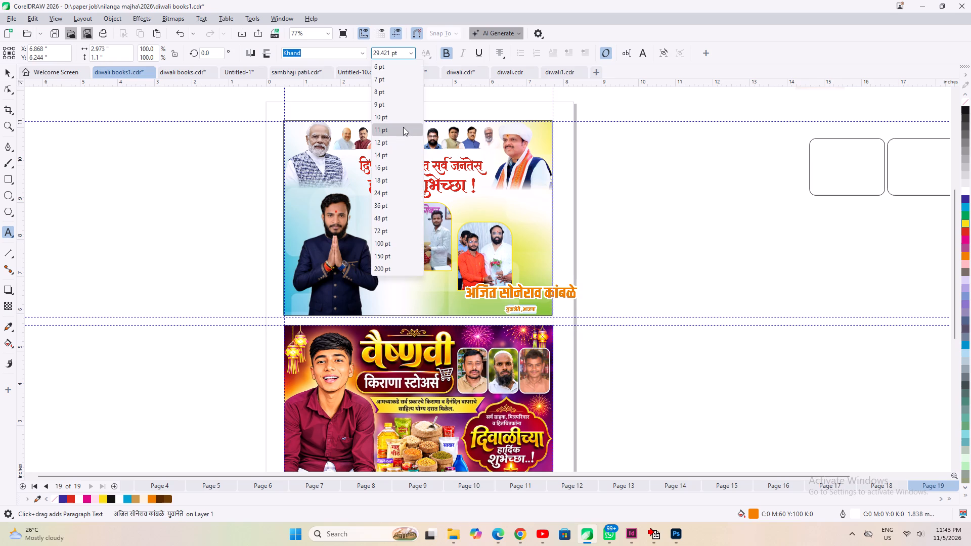
{"action": "left_click", "coordinate": [400, 170]}
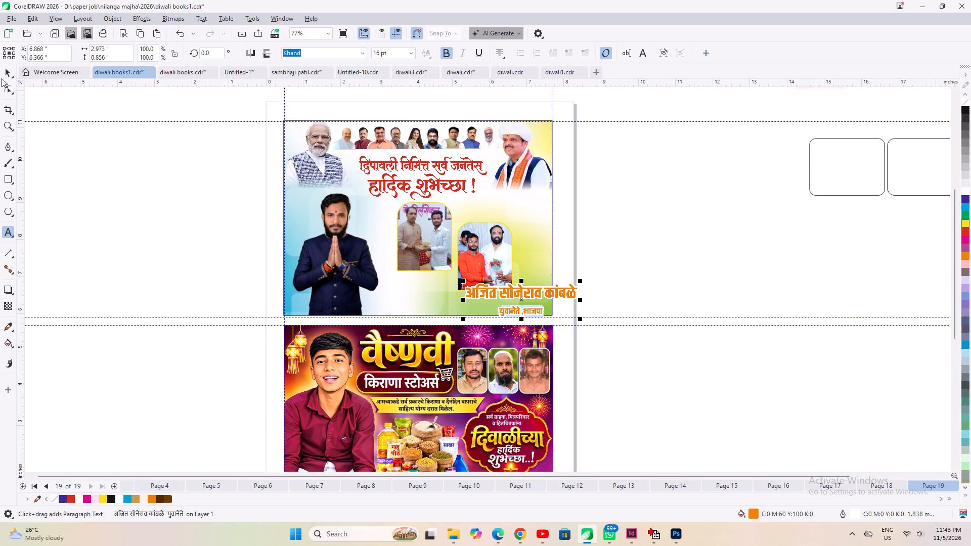
{"action": "left_click", "coordinate": [3, 75]}
Move both arched photo frames together about 0.8 inch right and slightly up, towards the upper advert's right edge.
{"action": "left_click", "coordinate": [487, 246]}
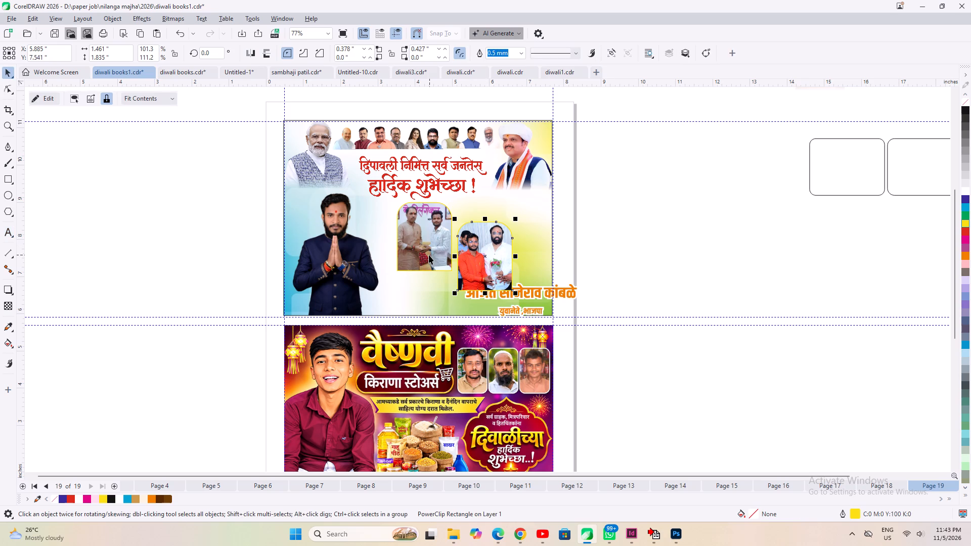
{"action": "left_click", "coordinate": [601, 249]}
{"action": "left_click", "coordinate": [497, 254]}
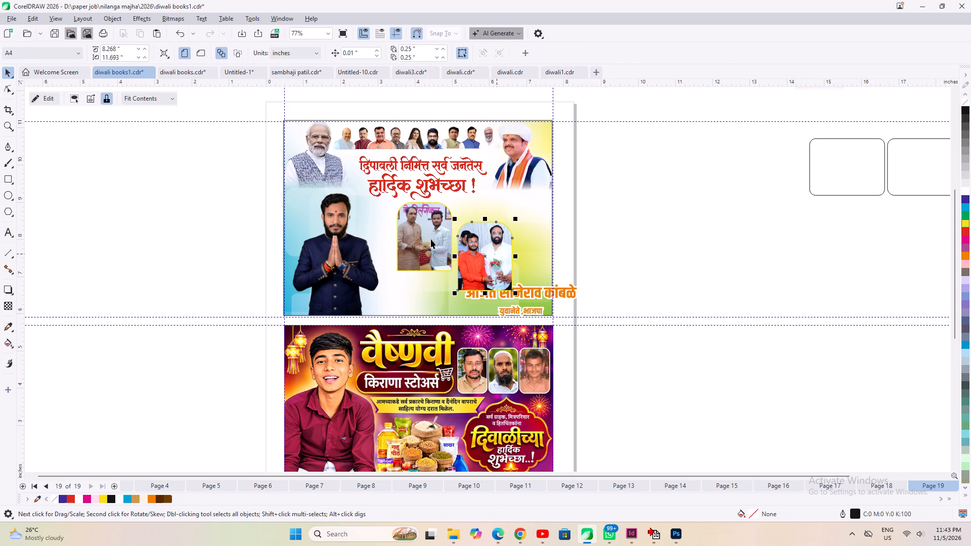
{"action": "left_click", "coordinate": [419, 240], "text": "shift"}
{"action": "left_click_drag", "start_coordinate": [479, 251], "coordinate": [501, 250]}
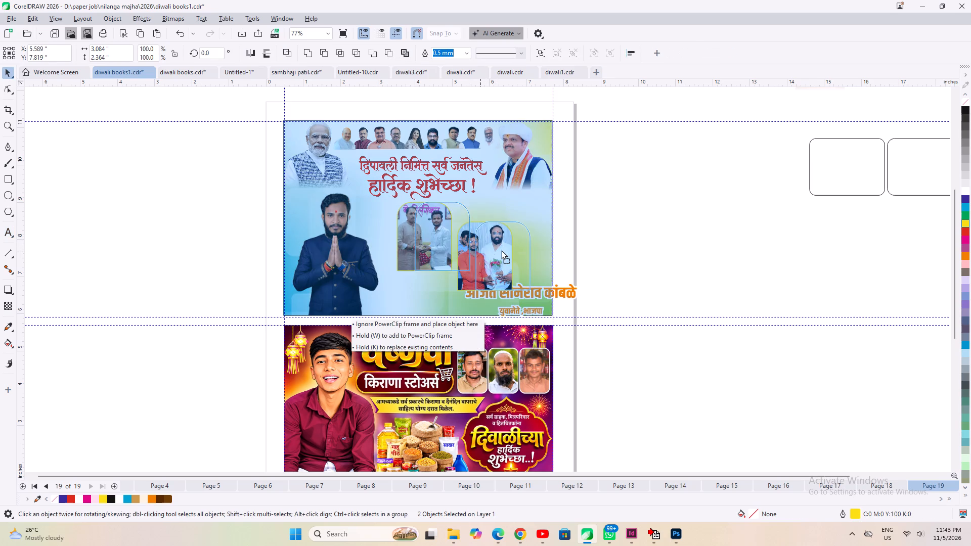
{"action": "left_click_drag", "start_coordinate": [501, 250], "coordinate": [509, 248]}
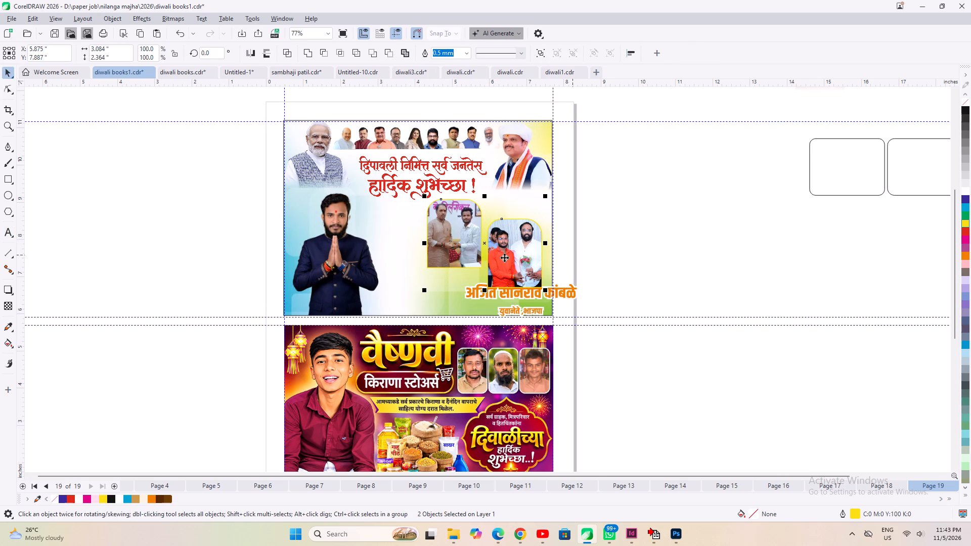
Shift both arched photos slightly left in the upper advert, moving the left one about 0.5 inch further to widen the gap.
{"action": "scroll", "coordinate": [503, 257], "scroll_direction": "up", "scroll_amount": 2}
{"action": "left_click_drag", "start_coordinate": [450, 243], "coordinate": [442, 243]}
{"action": "left_click", "coordinate": [660, 262]}
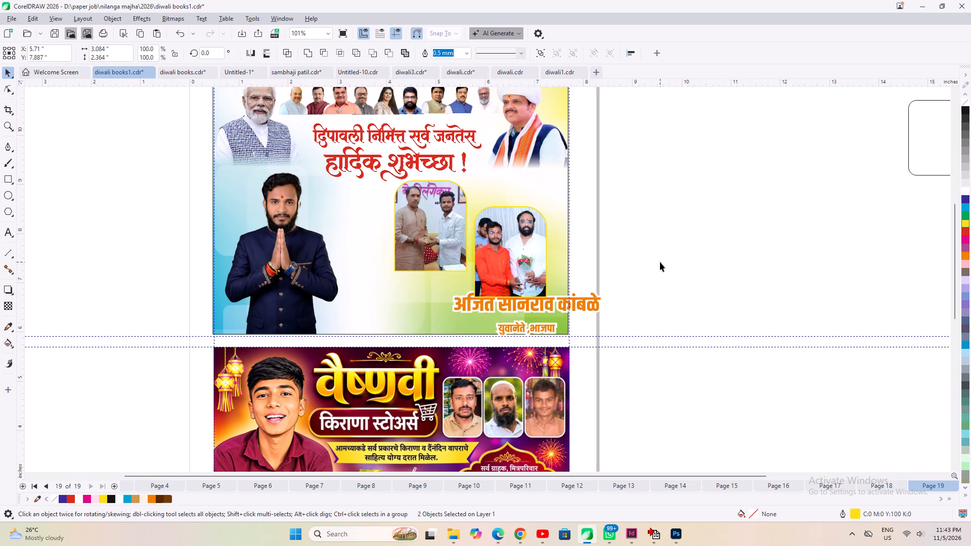
{"action": "left_click", "coordinate": [405, 213]}
{"action": "left_click_drag", "start_coordinate": [415, 204], "coordinate": [392, 205]}
{"action": "left_click", "coordinate": [502, 233]}
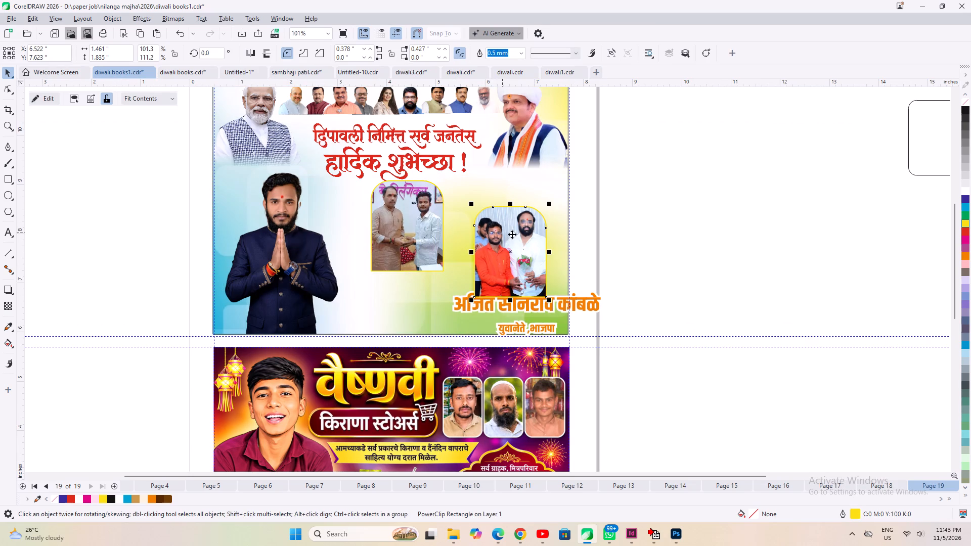
{"action": "left_click_drag", "start_coordinate": [524, 239], "coordinate": [518, 237]}
{"action": "left_click", "coordinate": [651, 290]}
Move the name and title text beneath the left arched photo and shrink it to about 2.43 inches wide.
{"action": "left_click", "coordinate": [572, 309]}
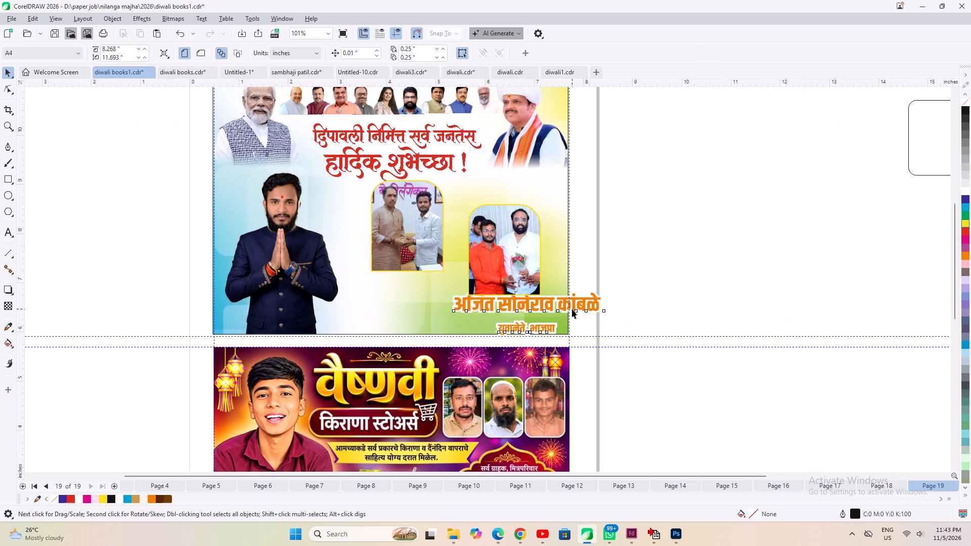
{"action": "left_click_drag", "start_coordinate": [575, 298], "coordinate": [452, 285]}
{"action": "scroll", "coordinate": [457, 296], "scroll_direction": "up", "scroll_amount": 4}
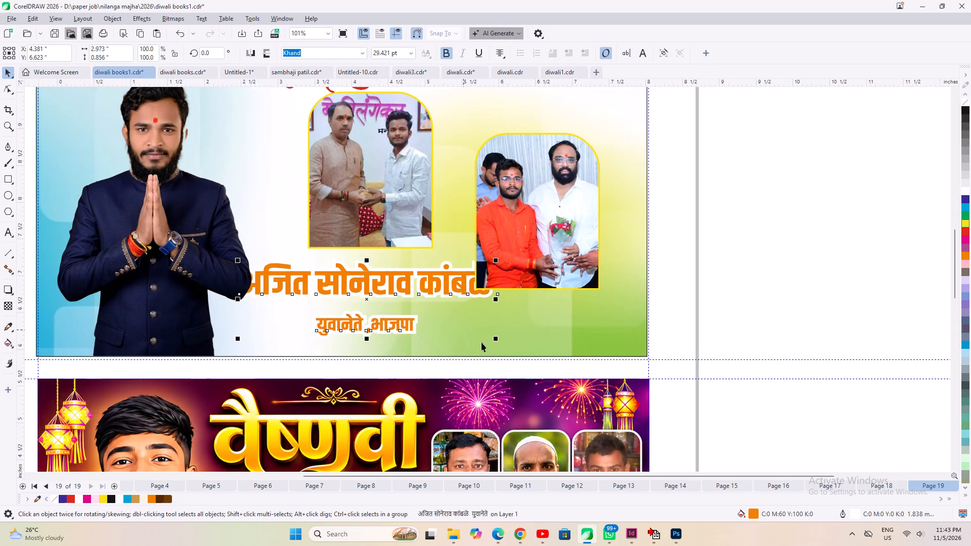
{"action": "left_click_drag", "start_coordinate": [495, 339], "coordinate": [437, 345], "text": "shift"}
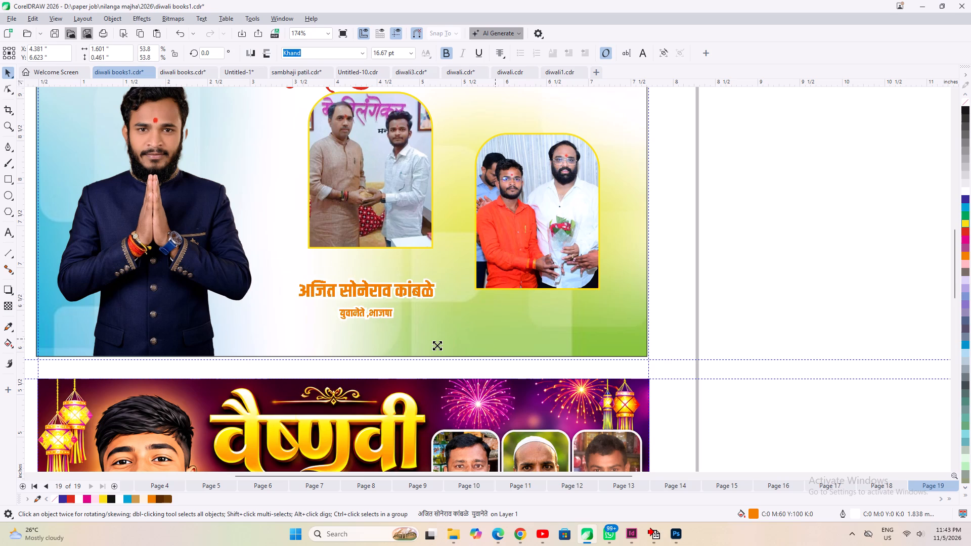
{"action": "left_click_drag", "start_coordinate": [437, 345], "coordinate": [472, 347], "text": "shift"}
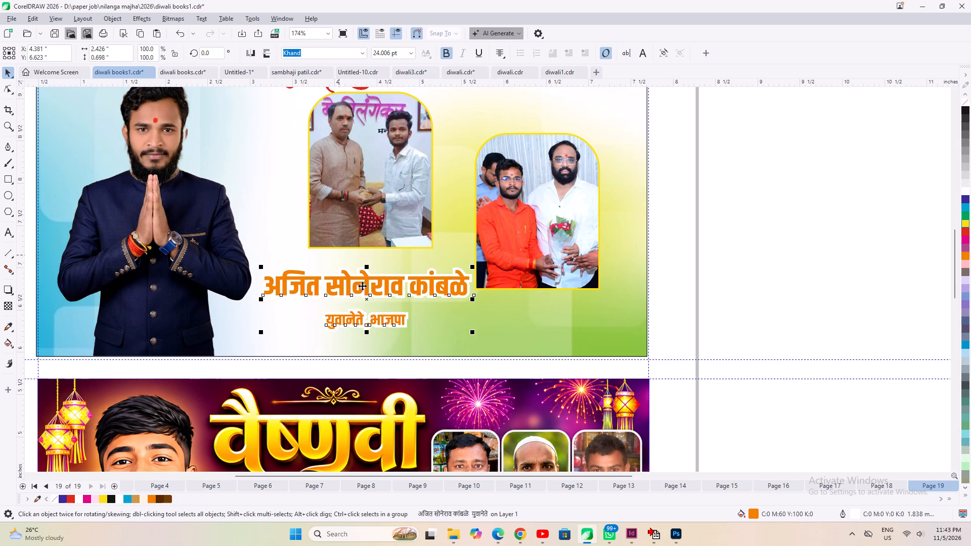
{"action": "left_click_drag", "start_coordinate": [365, 277], "coordinate": [364, 290]}
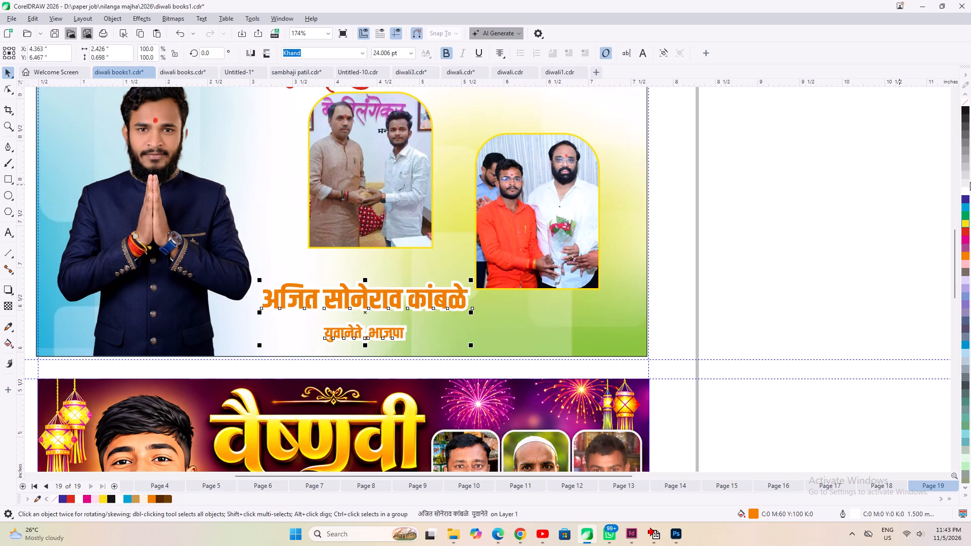
Change the name and title text's fill to dark blue.
{"action": "left_click", "coordinate": [962, 201]}
{"action": "left_click", "coordinate": [851, 283]}
{"action": "scroll", "coordinate": [315, 264], "scroll_direction": "down", "scroll_amount": 6}
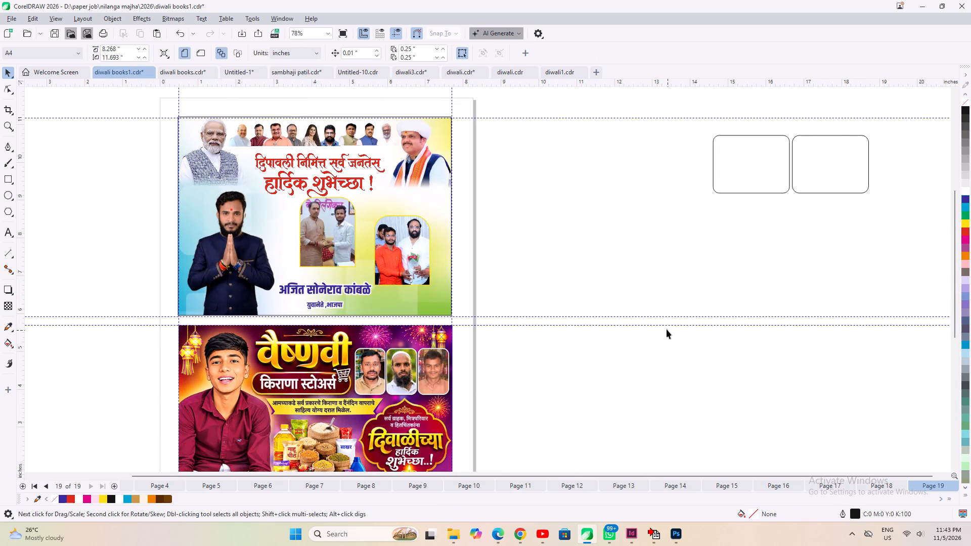
{"action": "left_click", "coordinate": [666, 329]}
Copy the diya lamp image above the adverts on page 17 and paste it onto page 19.
{"action": "scroll", "coordinate": [459, 269], "scroll_direction": "down", "scroll_amount": 2}
{"action": "scroll", "coordinate": [493, 397], "scroll_direction": "down", "scroll_amount": 4}
{"action": "key", "text": "Page_Up"}
{"action": "key", "text": "Page_Up"}
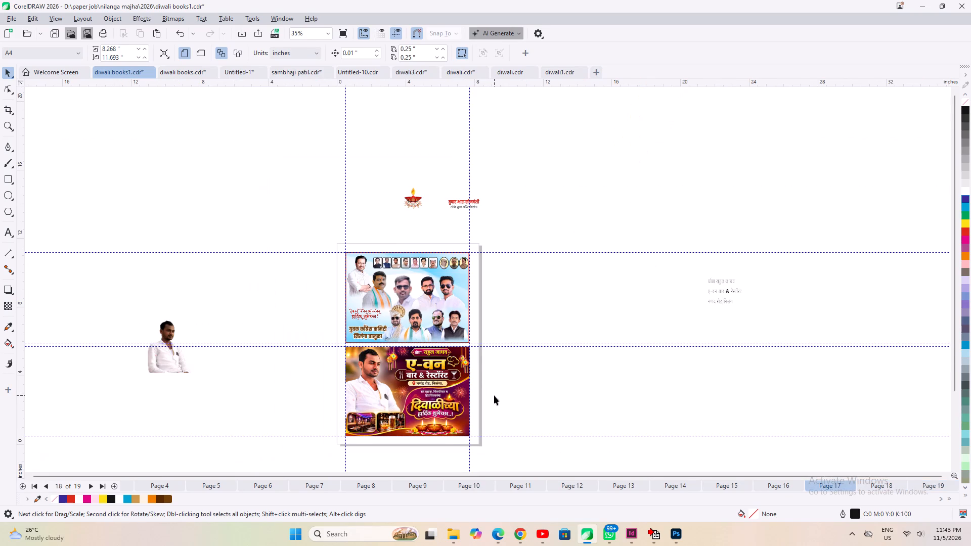
{"action": "key", "text": "Page_Down"}
{"action": "key", "text": "Page_Up"}
{"action": "left_click", "coordinate": [404, 204]}
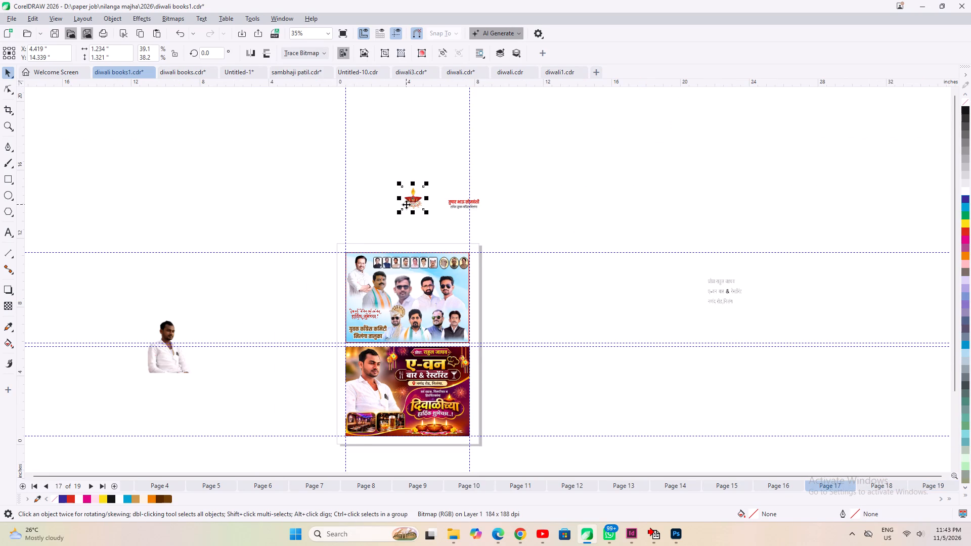
{"action": "key", "text": "ctrl+c"}
{"action": "key", "text": "Page_Down"}
{"action": "key", "text": "Page_Down"}
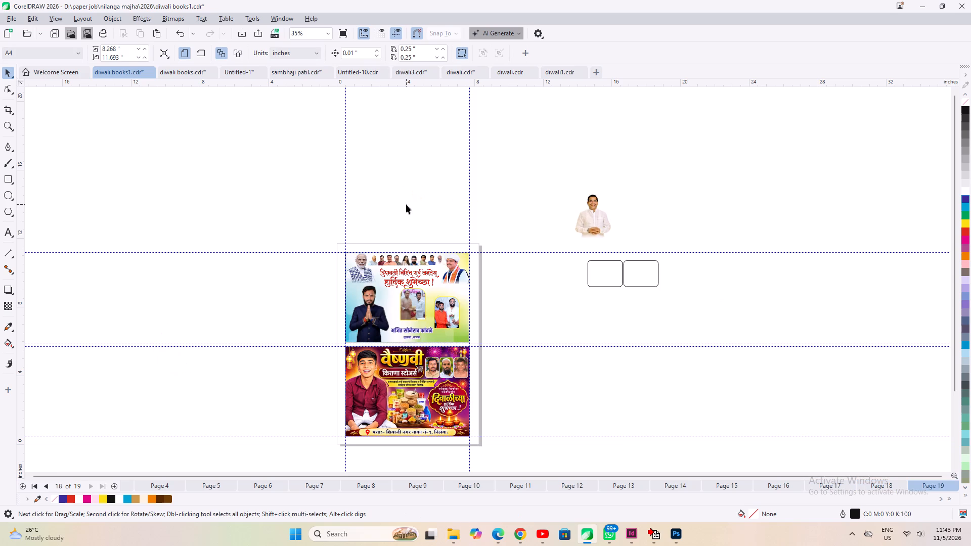
{"action": "key", "text": "Page_Down"}
{"action": "key", "text": "Escape"}
{"action": "key", "text": "ctrl+v"}
Move the pasted diya into the lower-right corner of the upper advert.
{"action": "scroll", "coordinate": [423, 253], "scroll_direction": "up", "scroll_amount": 2}
{"action": "left_click_drag", "start_coordinate": [410, 179], "coordinate": [477, 348]}
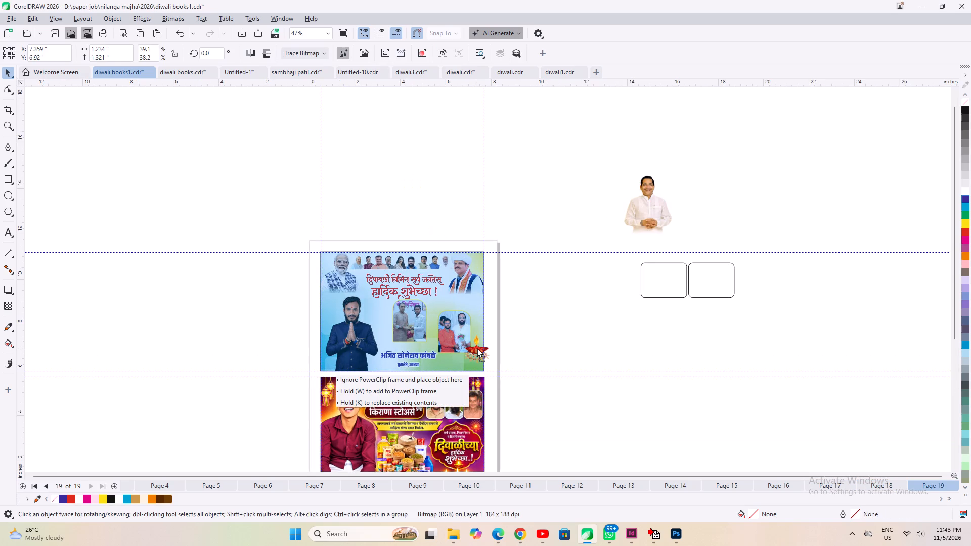
{"action": "left_click_drag", "start_coordinate": [477, 348], "coordinate": [468, 358]}
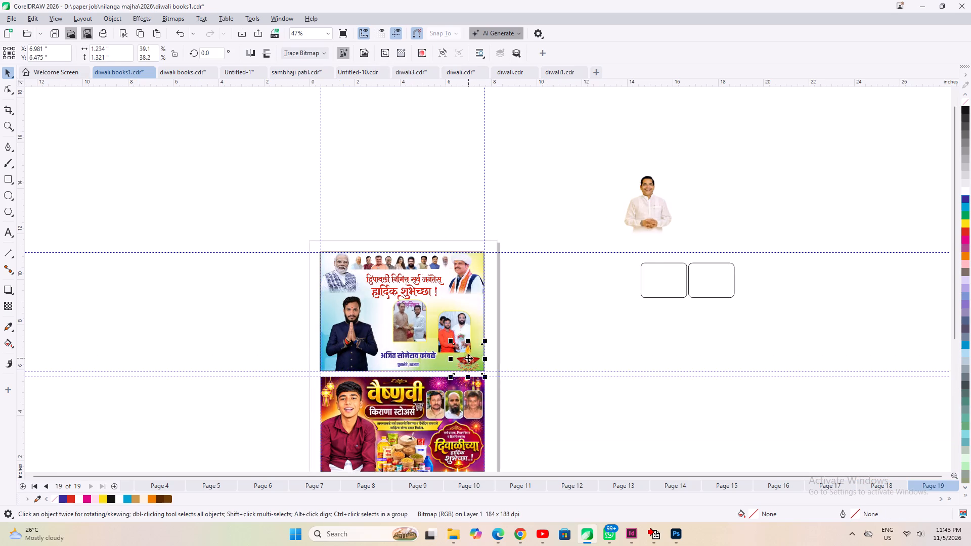
Nudge the right arched photo slightly upward, away from the diya.
{"action": "scroll", "coordinate": [468, 358], "scroll_direction": "up", "scroll_amount": 5}
{"action": "left_click", "coordinate": [465, 319]}
{"action": "left_click_drag", "start_coordinate": [452, 304], "coordinate": [452, 297]}
{"action": "double_click", "coordinate": [581, 368]}
Shrink the diya about its centre to about 0.93 inch wide, below the right arched photo.
{"action": "left_click", "coordinate": [487, 368]}
{"action": "scroll", "coordinate": [484, 368], "scroll_direction": "up", "scroll_amount": 2}
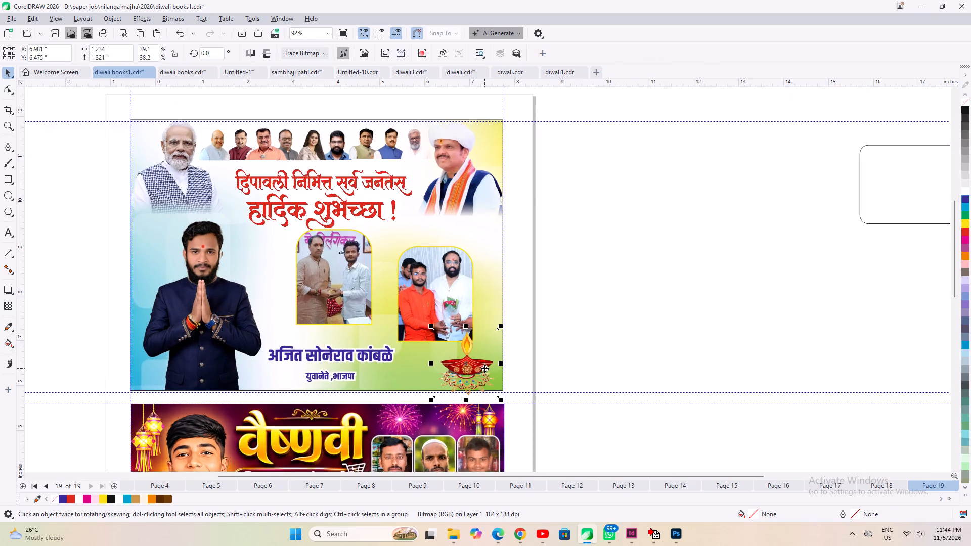
{"action": "scroll", "coordinate": [484, 368], "scroll_direction": "up", "scroll_amount": 2}
{"action": "left_click_drag", "start_coordinate": [509, 305], "coordinate": [507, 317], "text": "shift"}
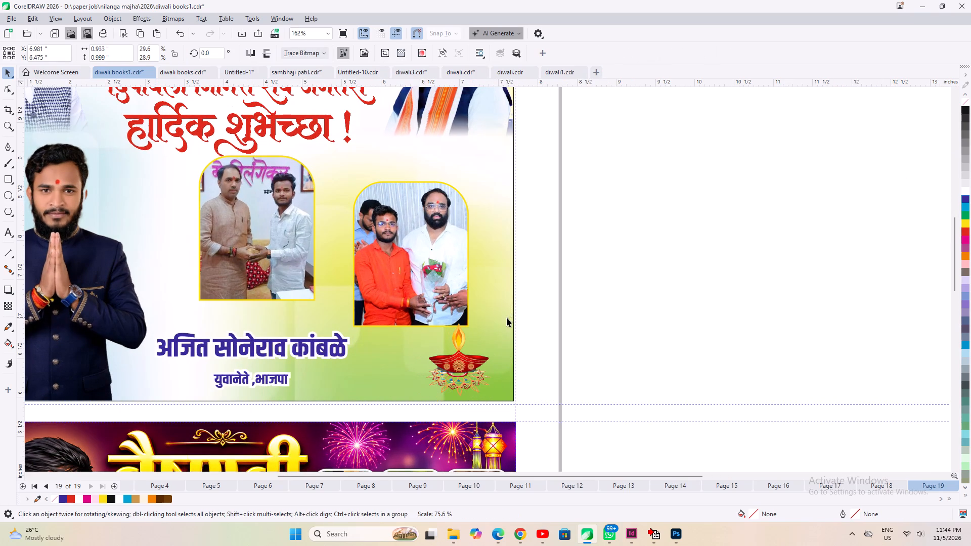
{"action": "left_click", "coordinate": [573, 338]}
Check the adverts on pages 17 and 18, ending back on page 19.
{"action": "scroll", "coordinate": [570, 340], "scroll_direction": "down", "scroll_amount": 6}
{"action": "scroll", "coordinate": [379, 321], "scroll_direction": "down", "scroll_amount": 3}
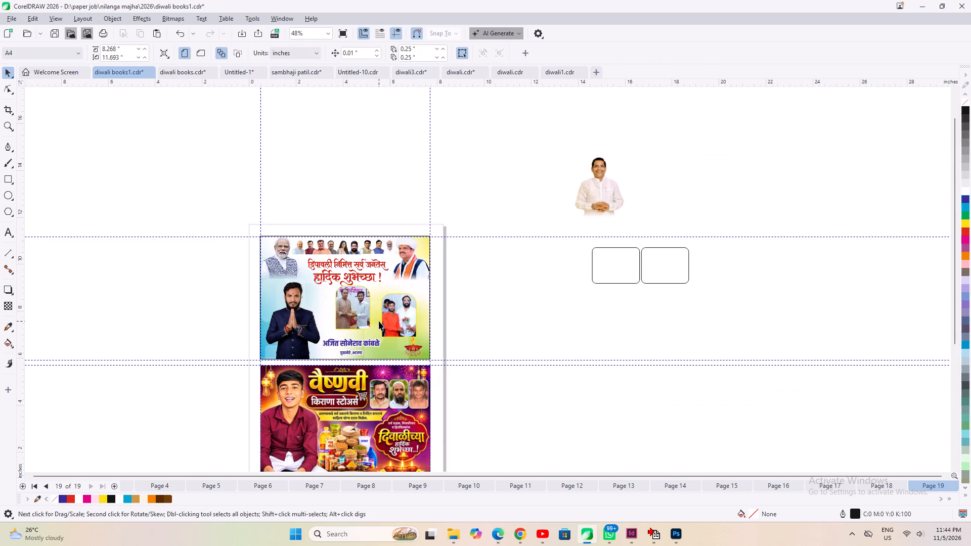
{"action": "key", "text": "Page_Up"}
{"action": "key", "text": "Page_Up"}
{"action": "key", "text": "Page_Down"}
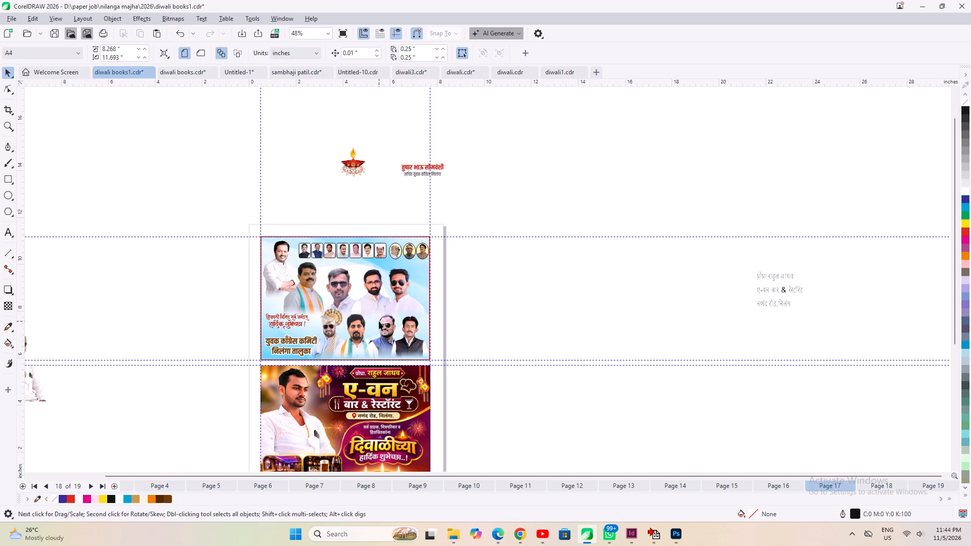
{"action": "left_click", "coordinate": [543, 331]}
{"action": "scroll", "coordinate": [529, 325], "scroll_direction": "down", "scroll_amount": 2}
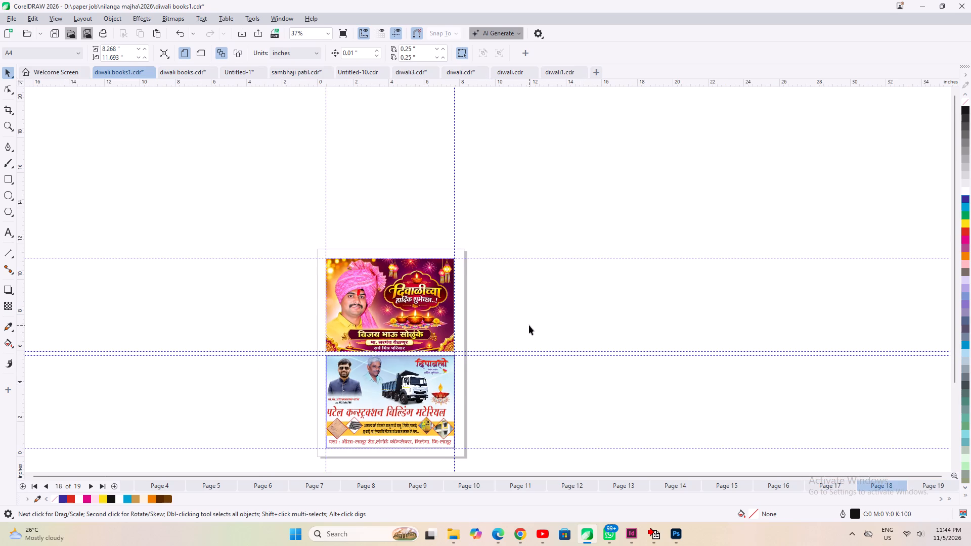
{"action": "key", "text": "Page_Down"}
Save the diwali books1.cdr document.
{"action": "left_click", "coordinate": [169, 167]}
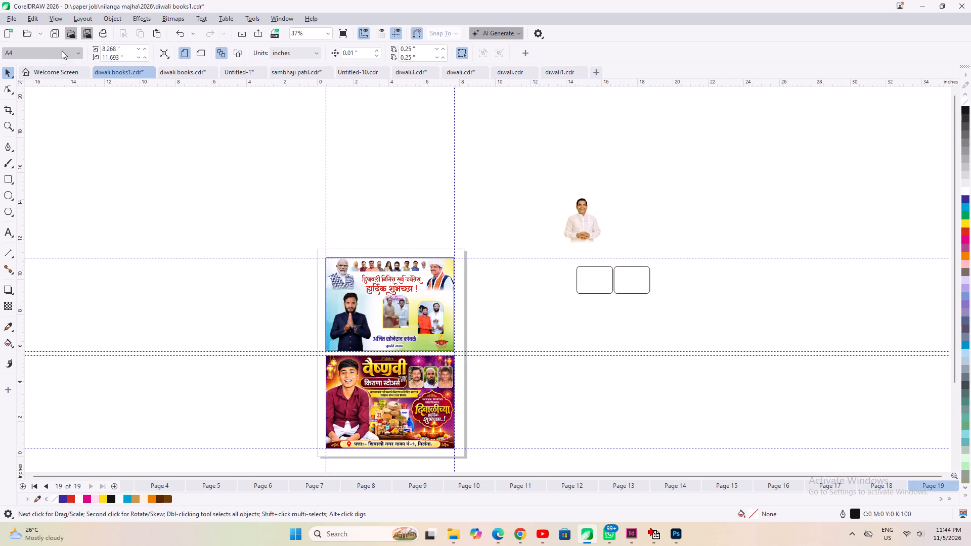
{"action": "left_click", "coordinate": [52, 33]}
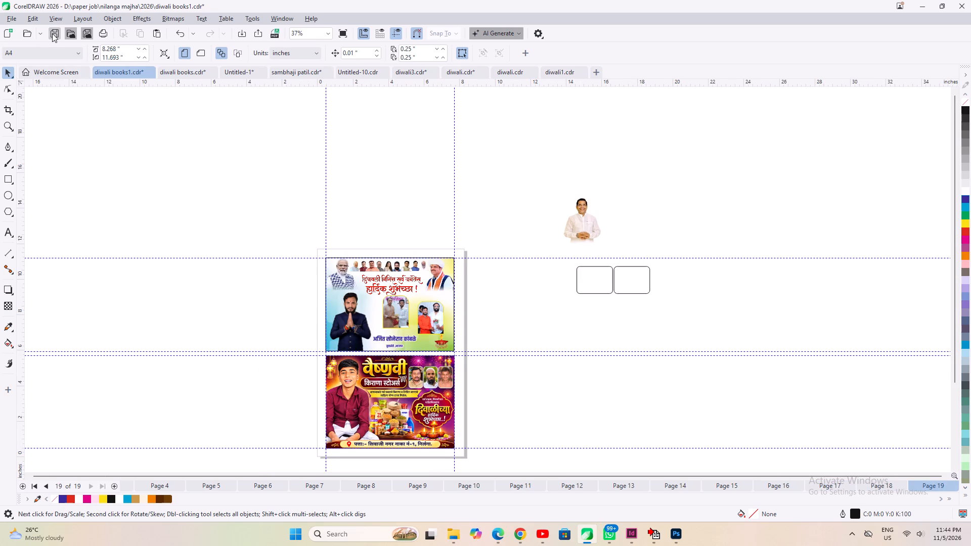
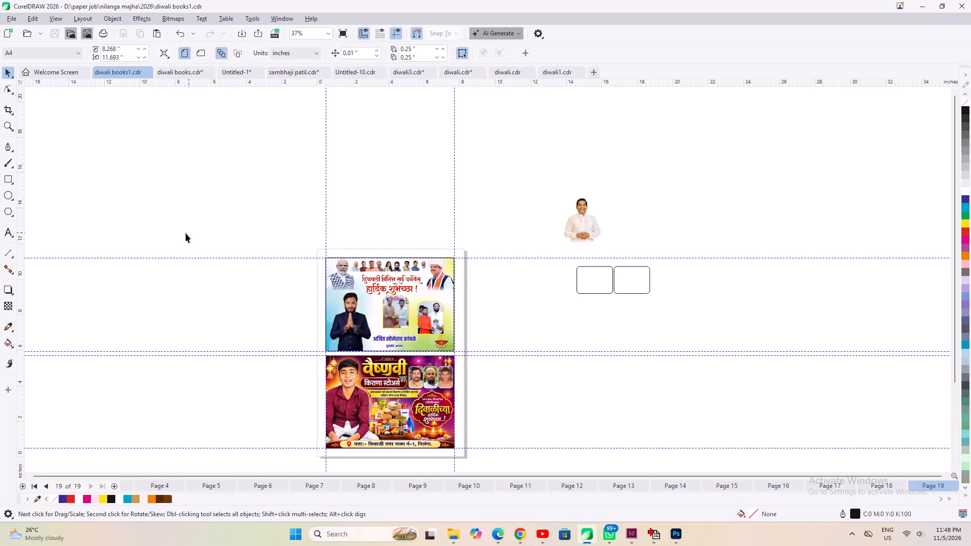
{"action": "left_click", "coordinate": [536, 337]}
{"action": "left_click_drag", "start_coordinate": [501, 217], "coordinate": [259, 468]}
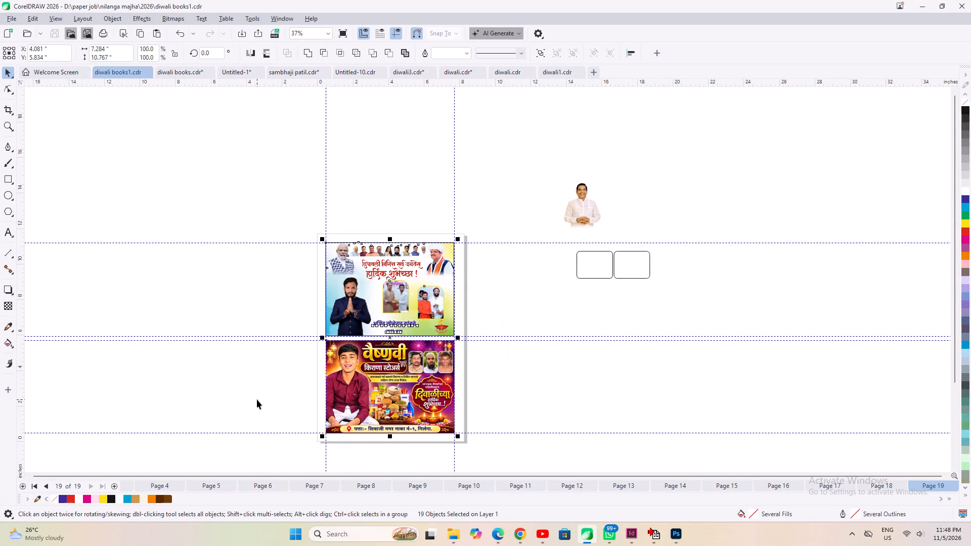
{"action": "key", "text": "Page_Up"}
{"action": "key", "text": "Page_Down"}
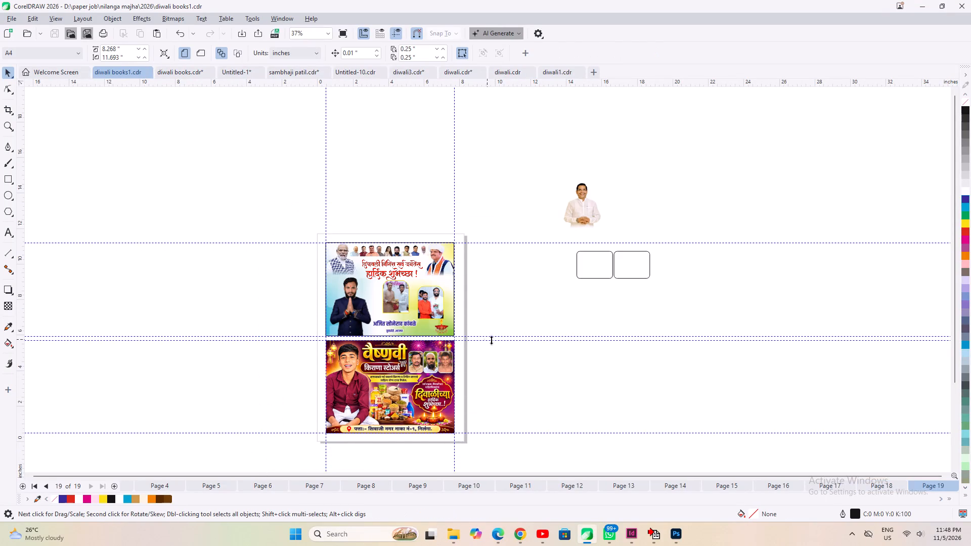